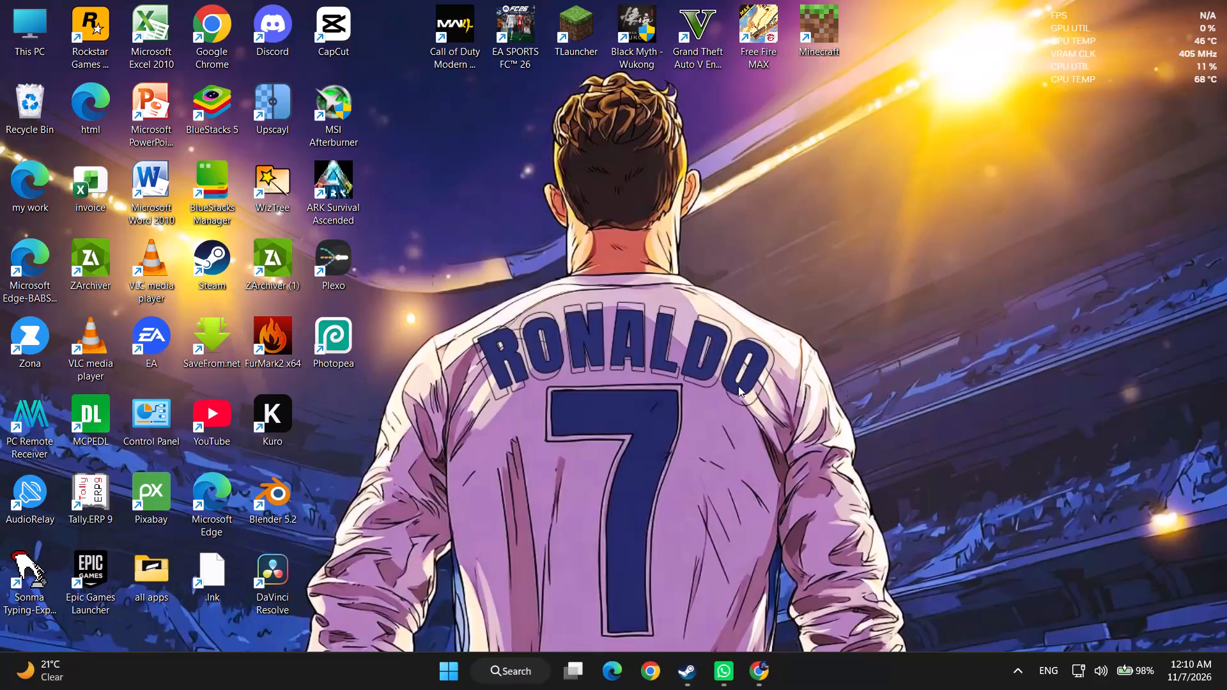
# Close the blank Microsoft Word document window.
pyautogui.click(1226, 0)
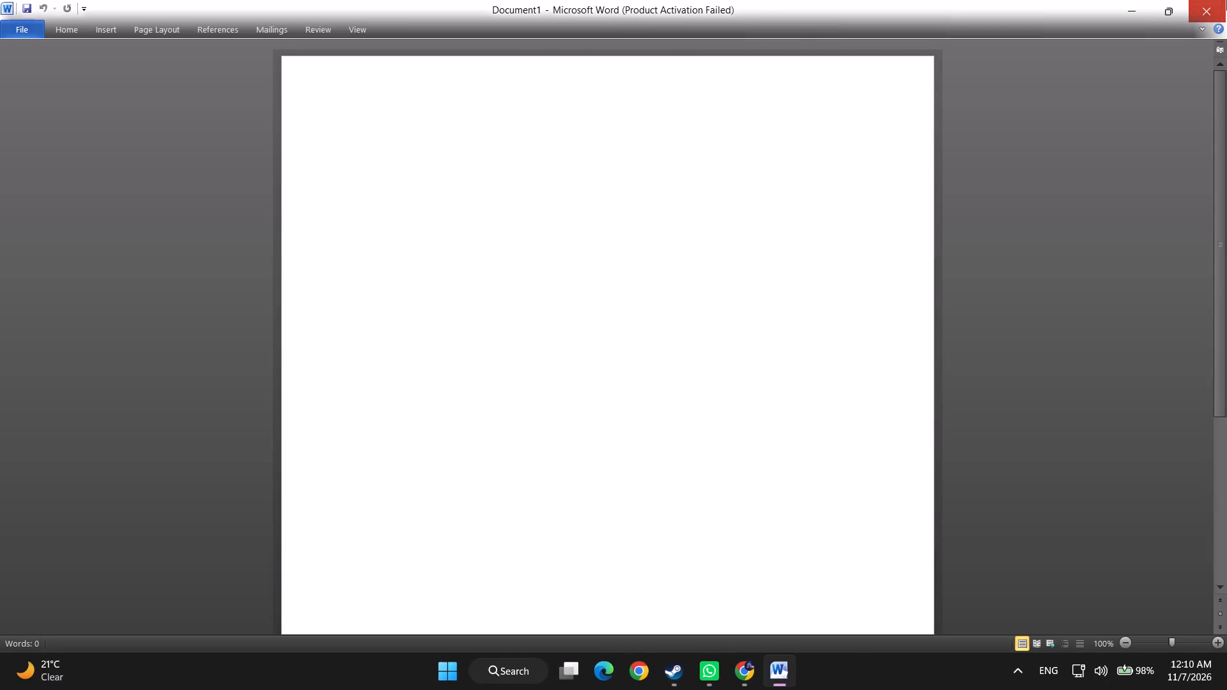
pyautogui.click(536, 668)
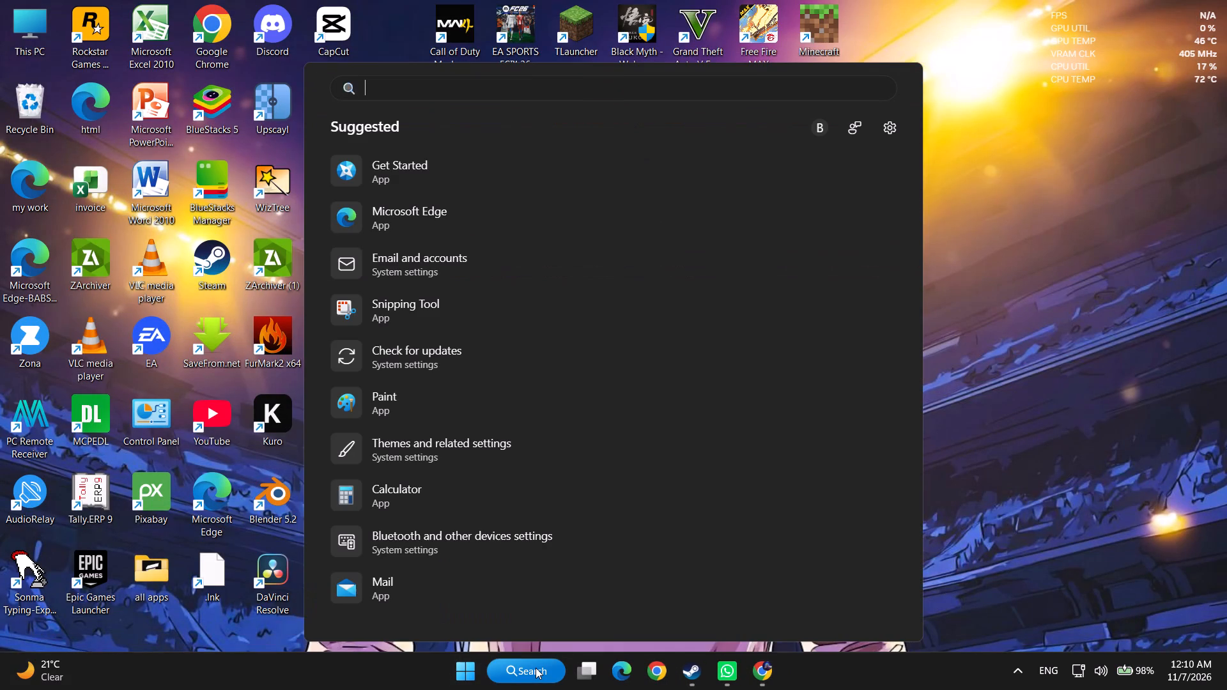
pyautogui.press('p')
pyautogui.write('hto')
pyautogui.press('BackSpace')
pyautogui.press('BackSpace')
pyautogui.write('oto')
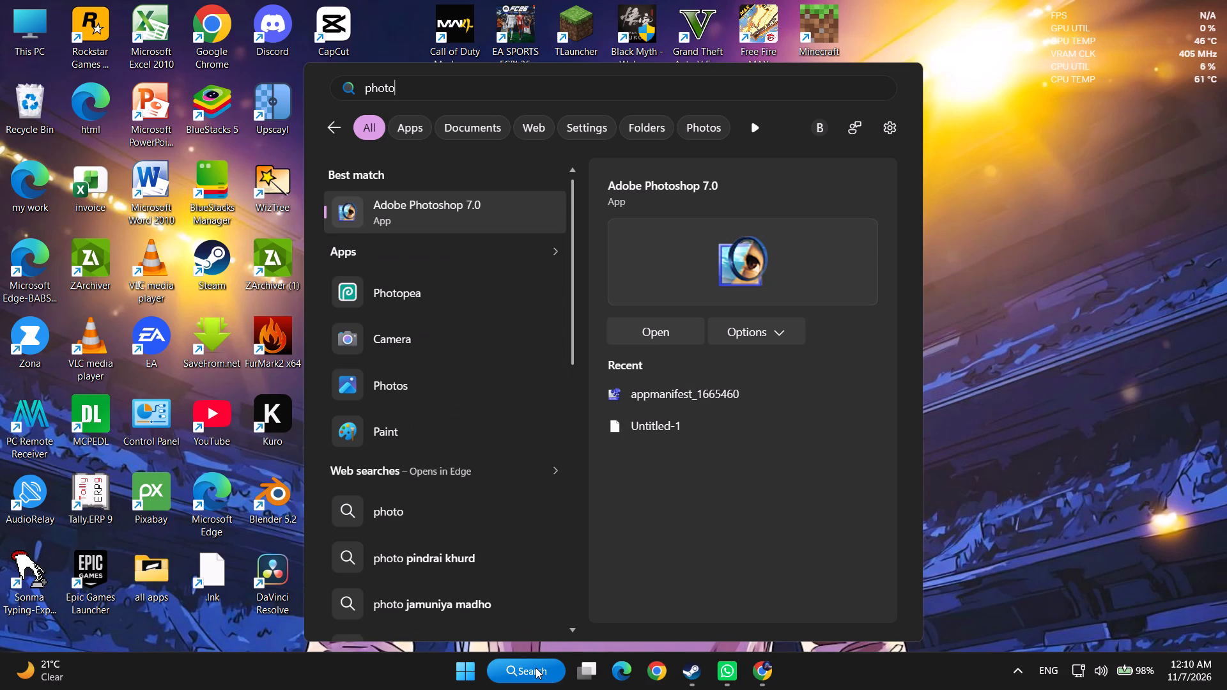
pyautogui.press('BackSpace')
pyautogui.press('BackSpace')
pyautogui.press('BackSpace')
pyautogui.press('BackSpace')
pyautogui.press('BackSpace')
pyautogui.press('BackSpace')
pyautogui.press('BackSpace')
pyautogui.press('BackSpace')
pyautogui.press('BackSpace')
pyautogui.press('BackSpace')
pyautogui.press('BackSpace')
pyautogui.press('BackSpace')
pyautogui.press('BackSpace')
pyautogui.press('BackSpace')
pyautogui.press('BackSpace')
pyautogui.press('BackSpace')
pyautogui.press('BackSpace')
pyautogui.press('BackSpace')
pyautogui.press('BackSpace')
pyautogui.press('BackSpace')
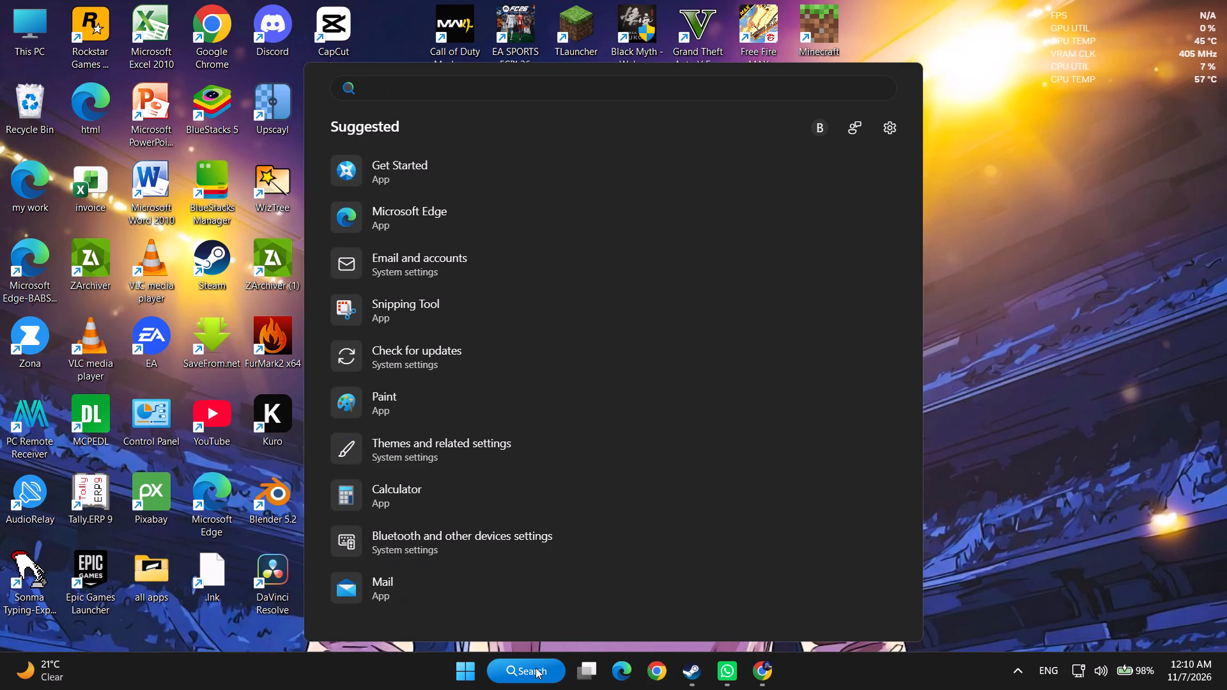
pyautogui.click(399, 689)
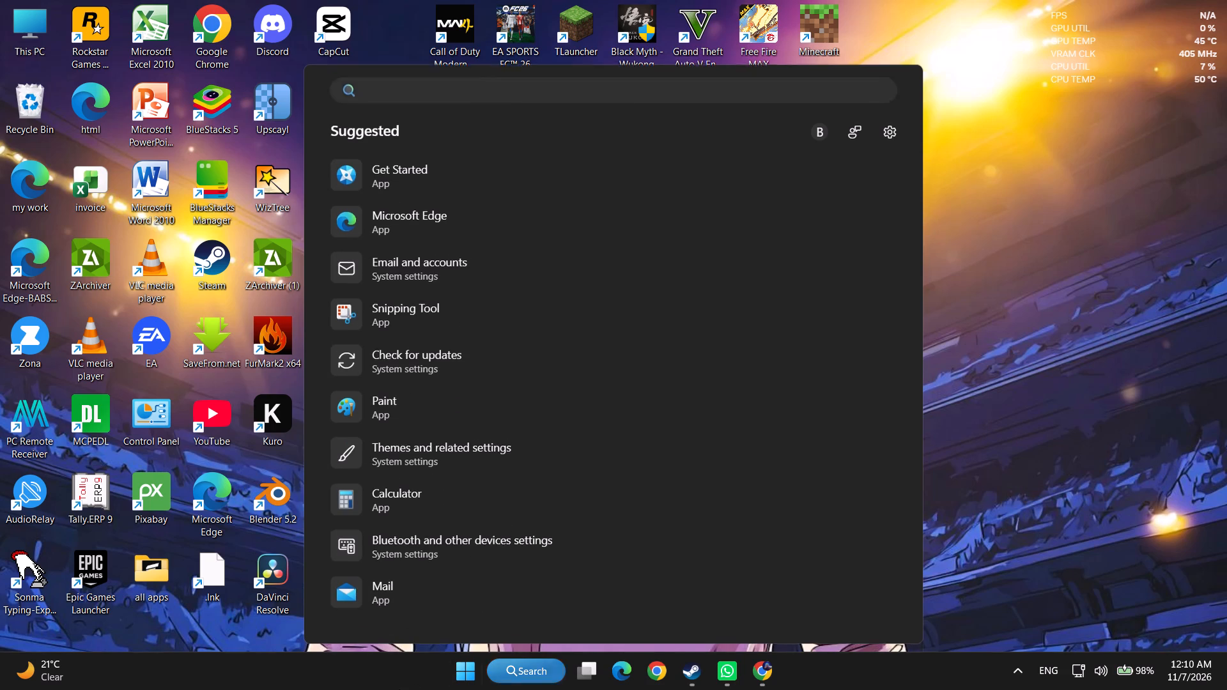
# Search the computer for "photopea" and launch the Photopea online photo editor.
pyautogui.click(505, 675)
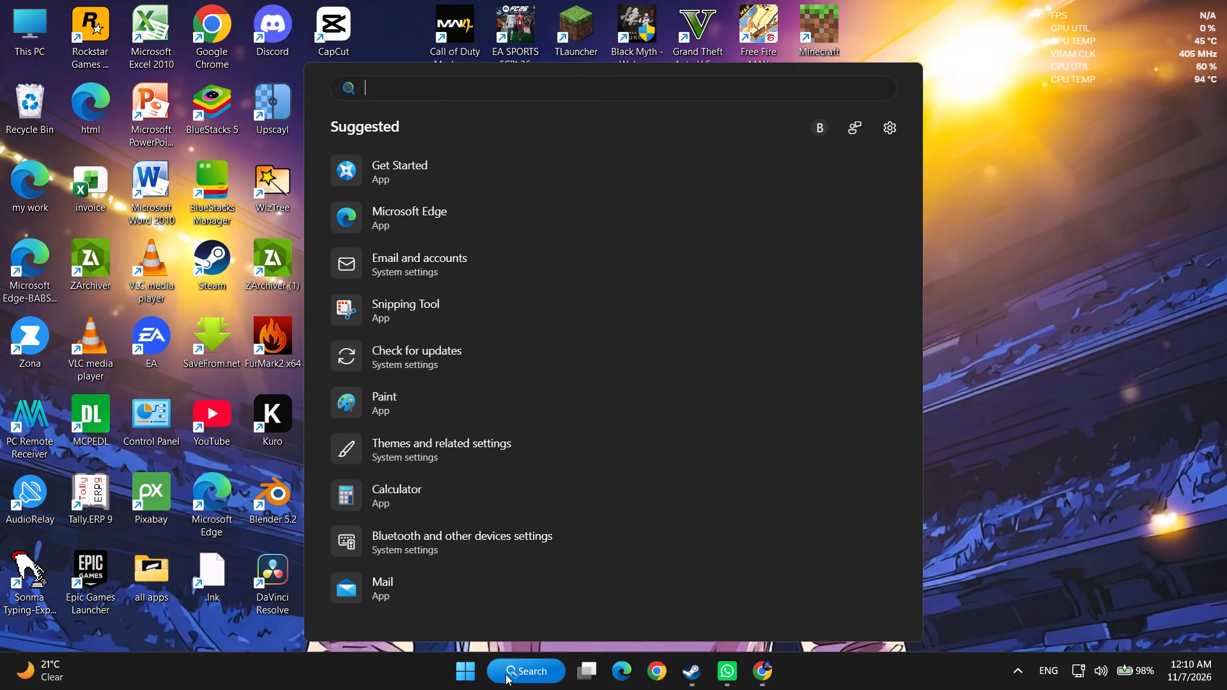
pyautogui.write('photo')
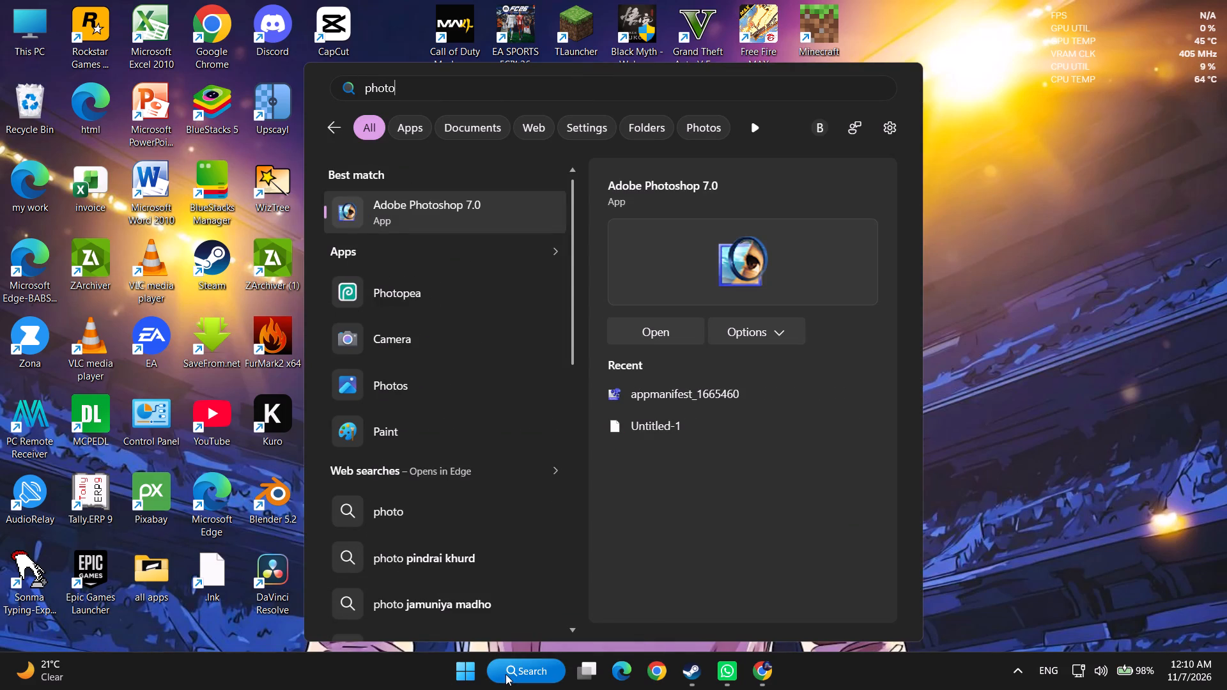
pyautogui.write('pea')
pyautogui.press('Return')
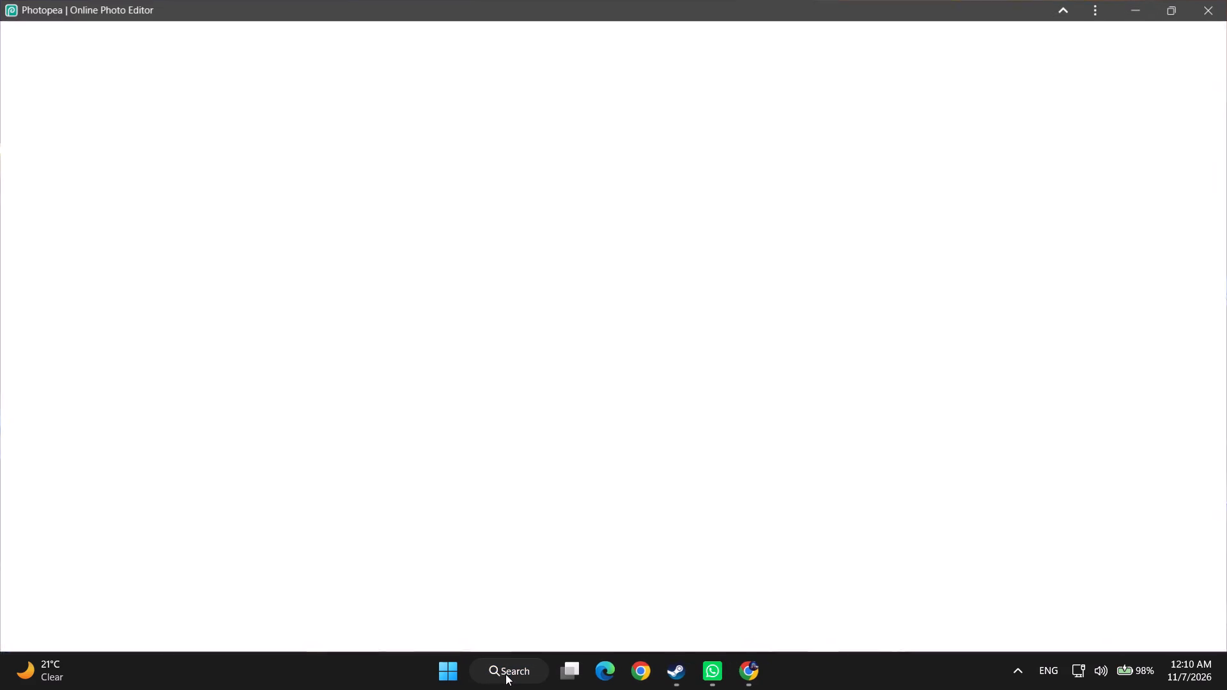
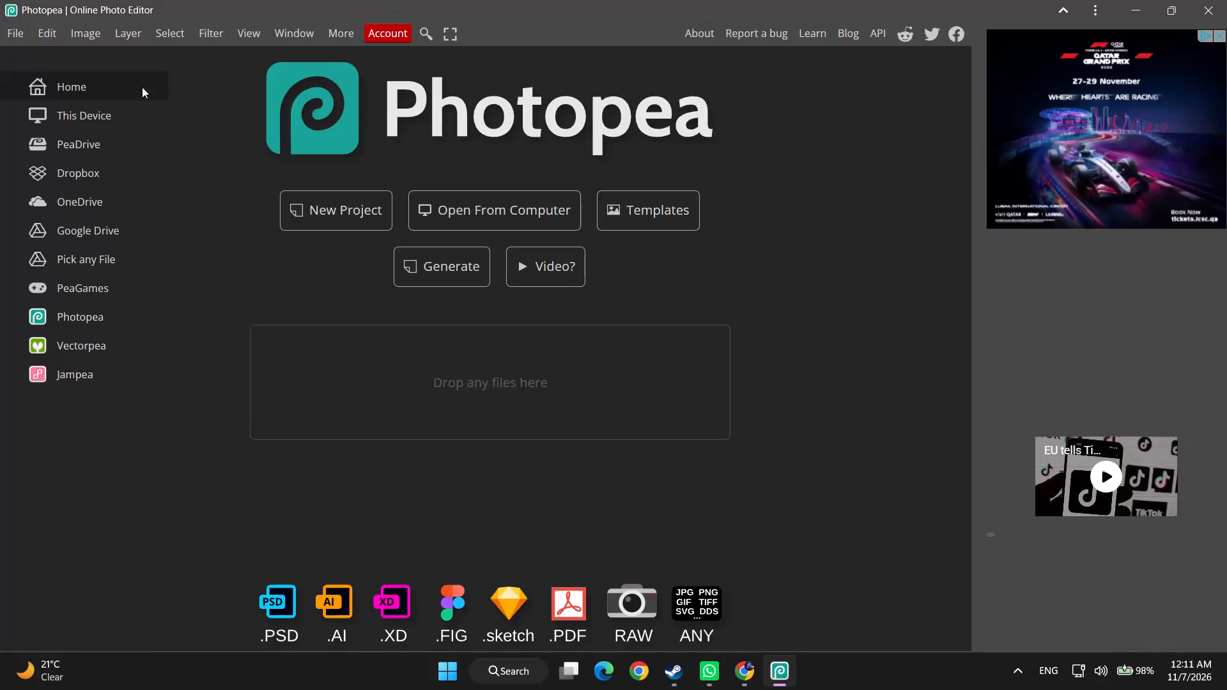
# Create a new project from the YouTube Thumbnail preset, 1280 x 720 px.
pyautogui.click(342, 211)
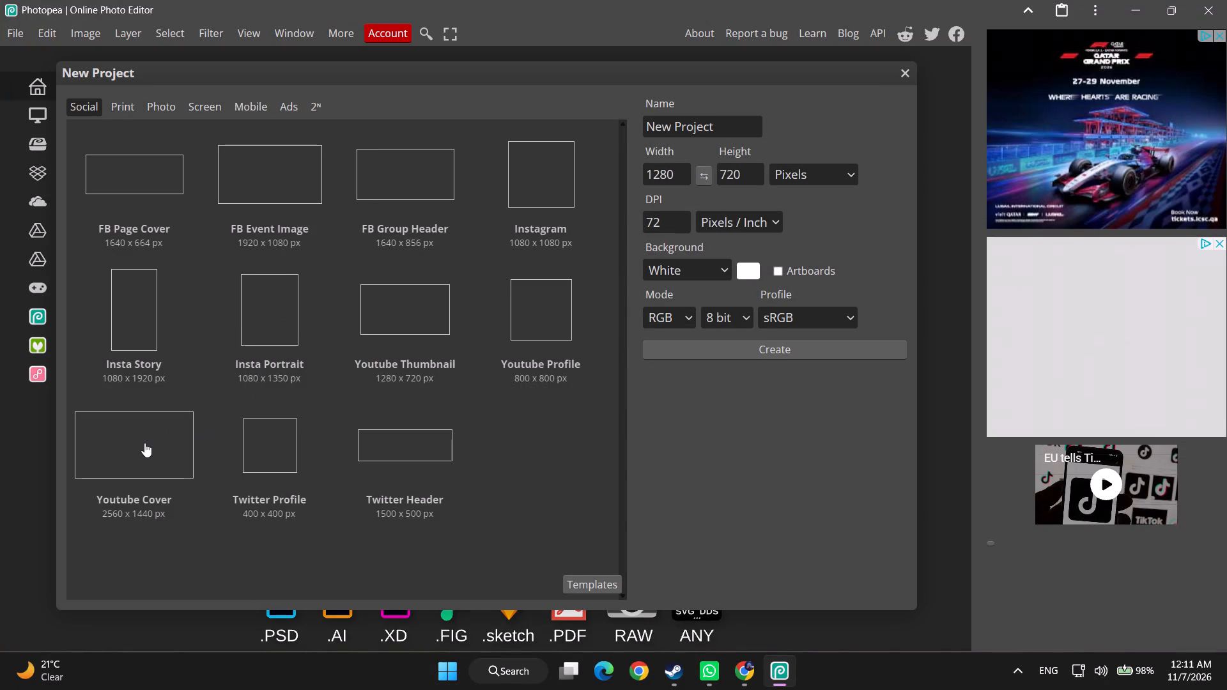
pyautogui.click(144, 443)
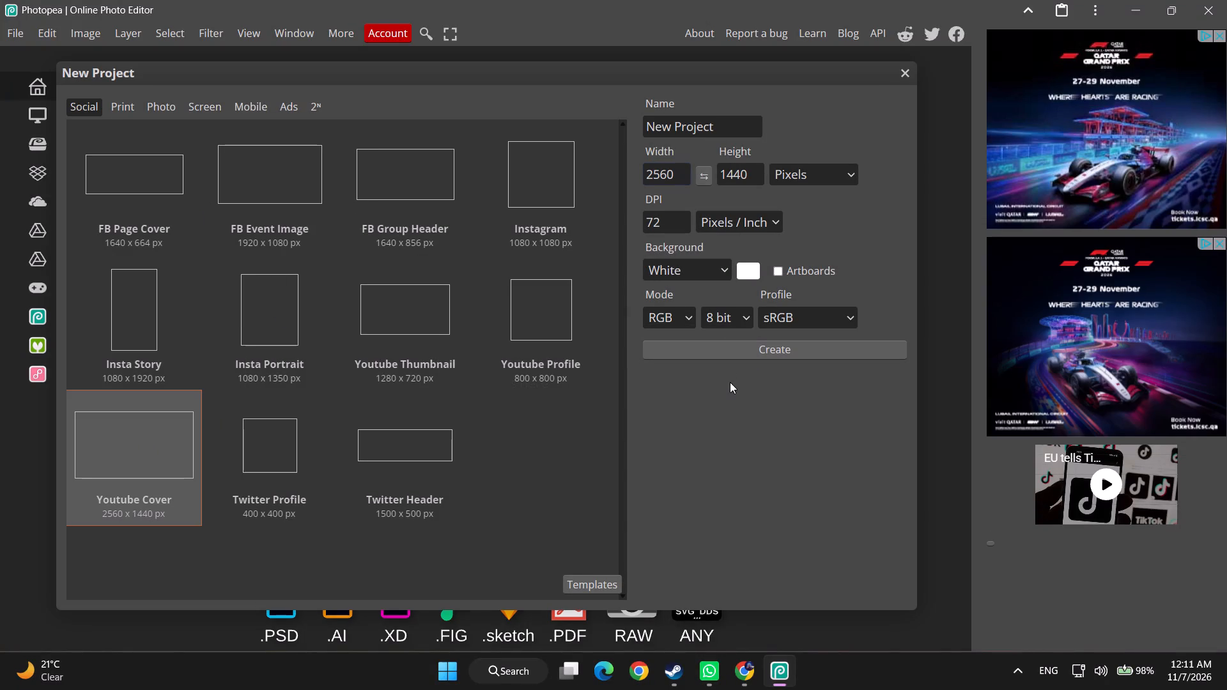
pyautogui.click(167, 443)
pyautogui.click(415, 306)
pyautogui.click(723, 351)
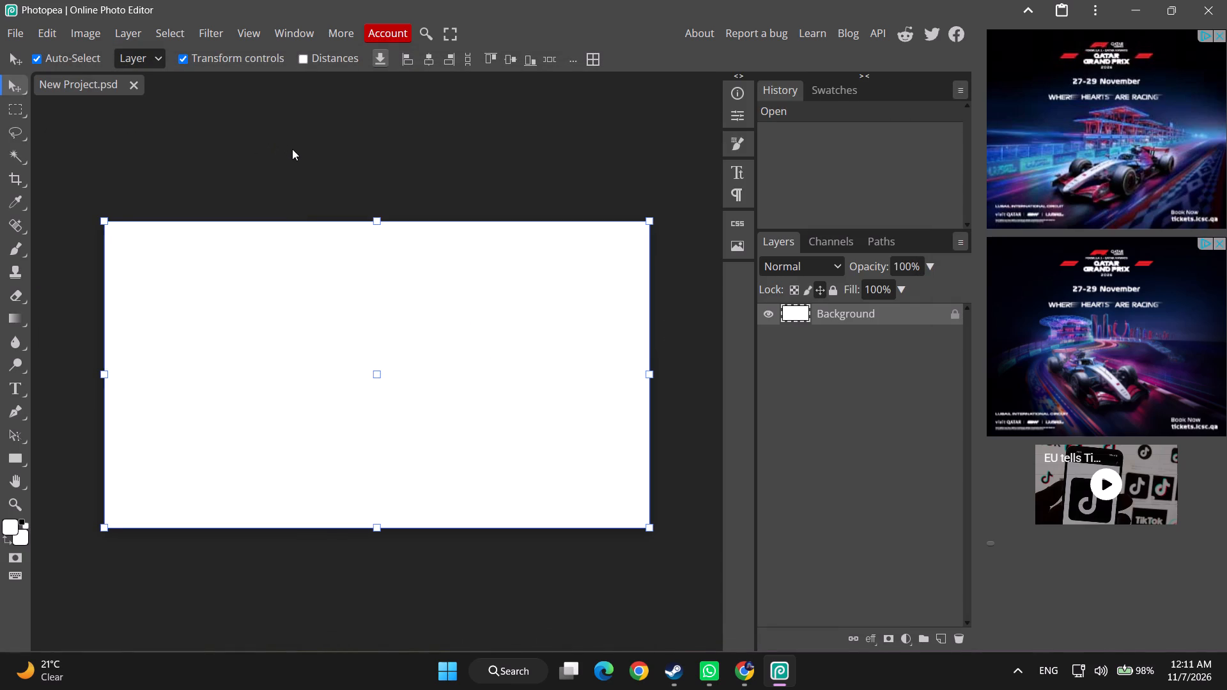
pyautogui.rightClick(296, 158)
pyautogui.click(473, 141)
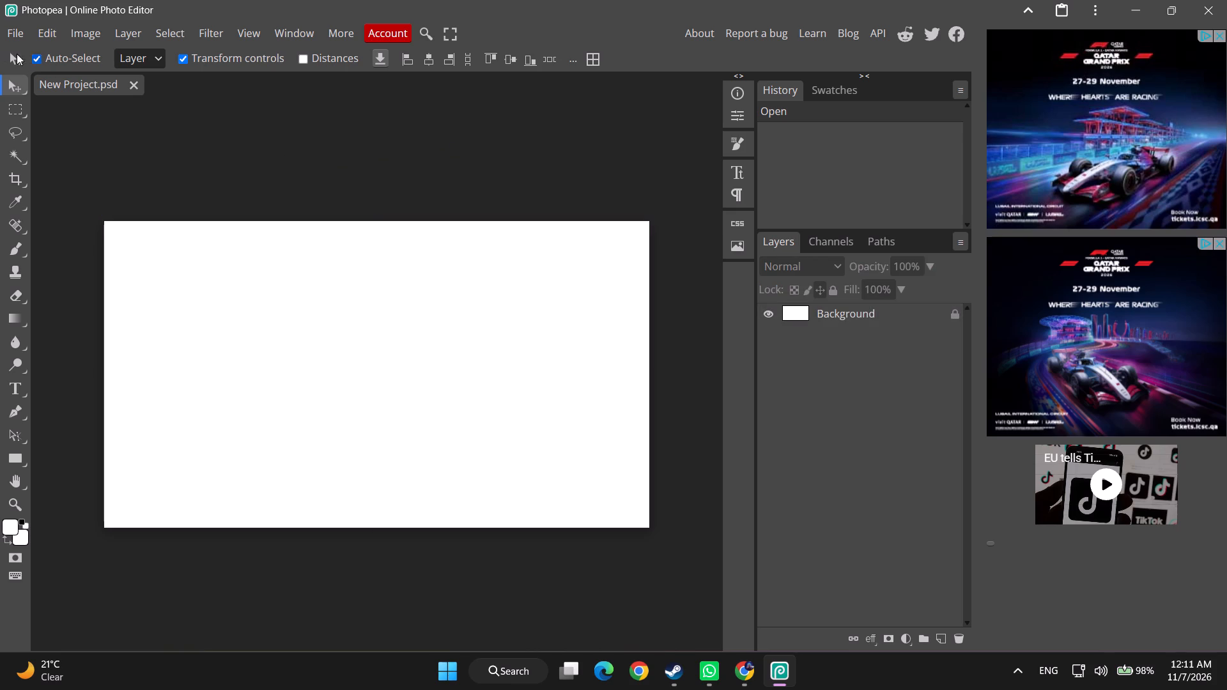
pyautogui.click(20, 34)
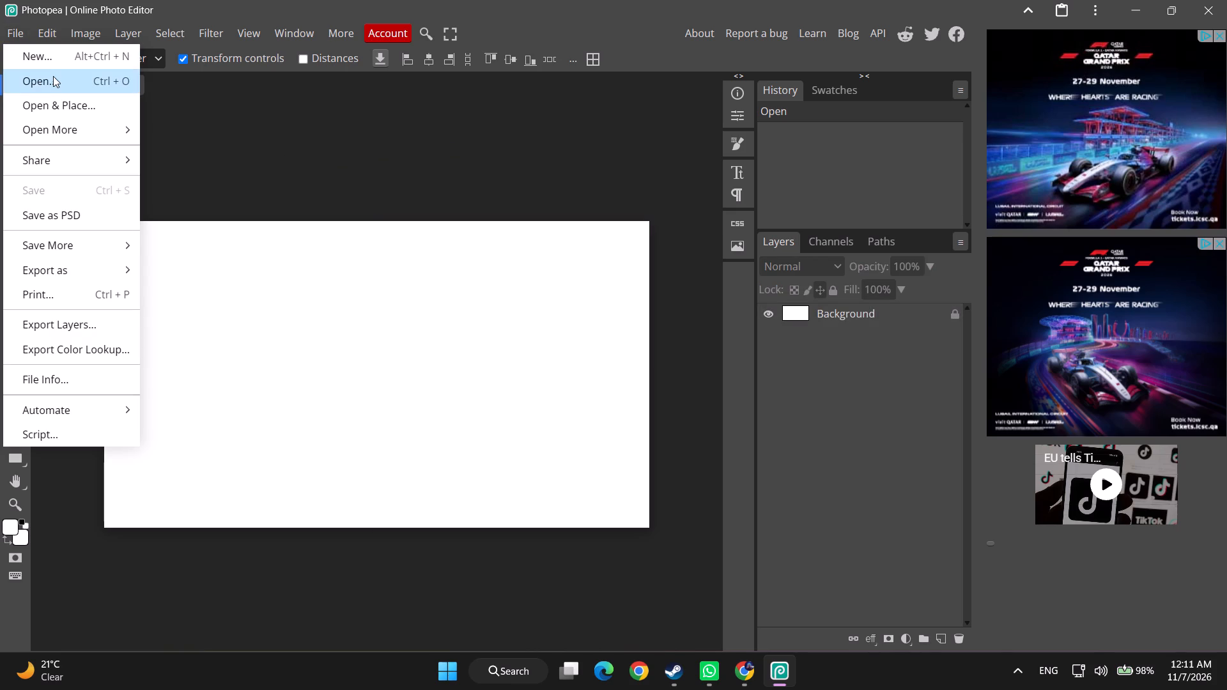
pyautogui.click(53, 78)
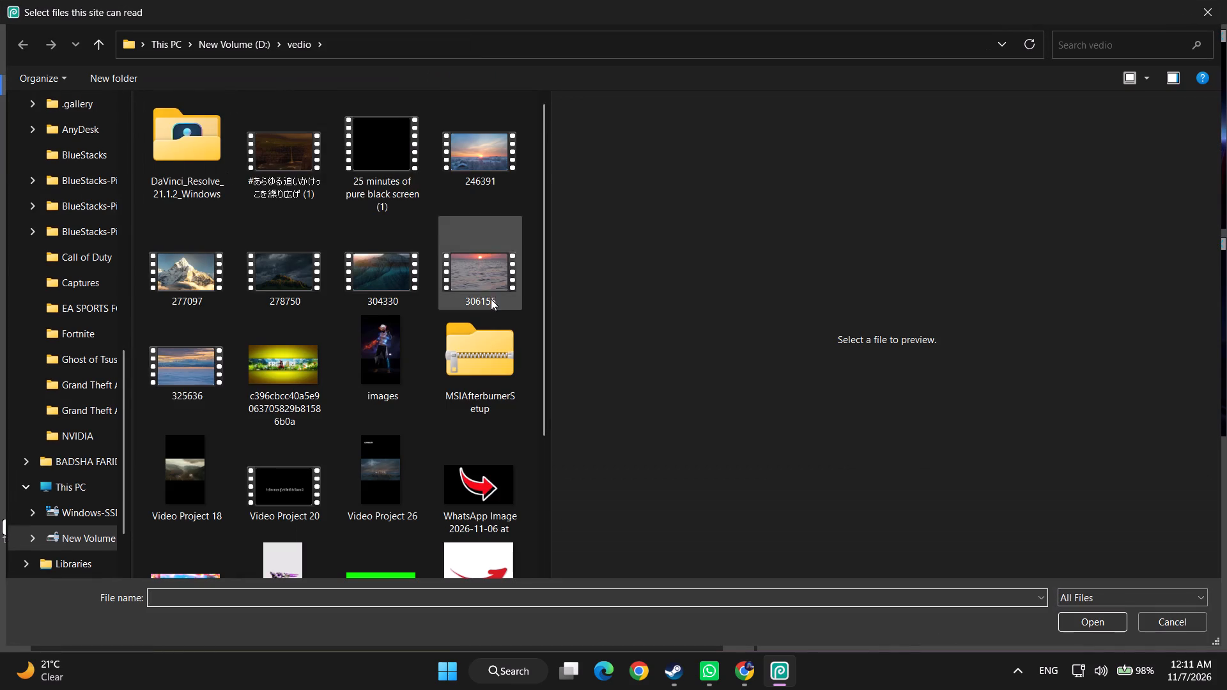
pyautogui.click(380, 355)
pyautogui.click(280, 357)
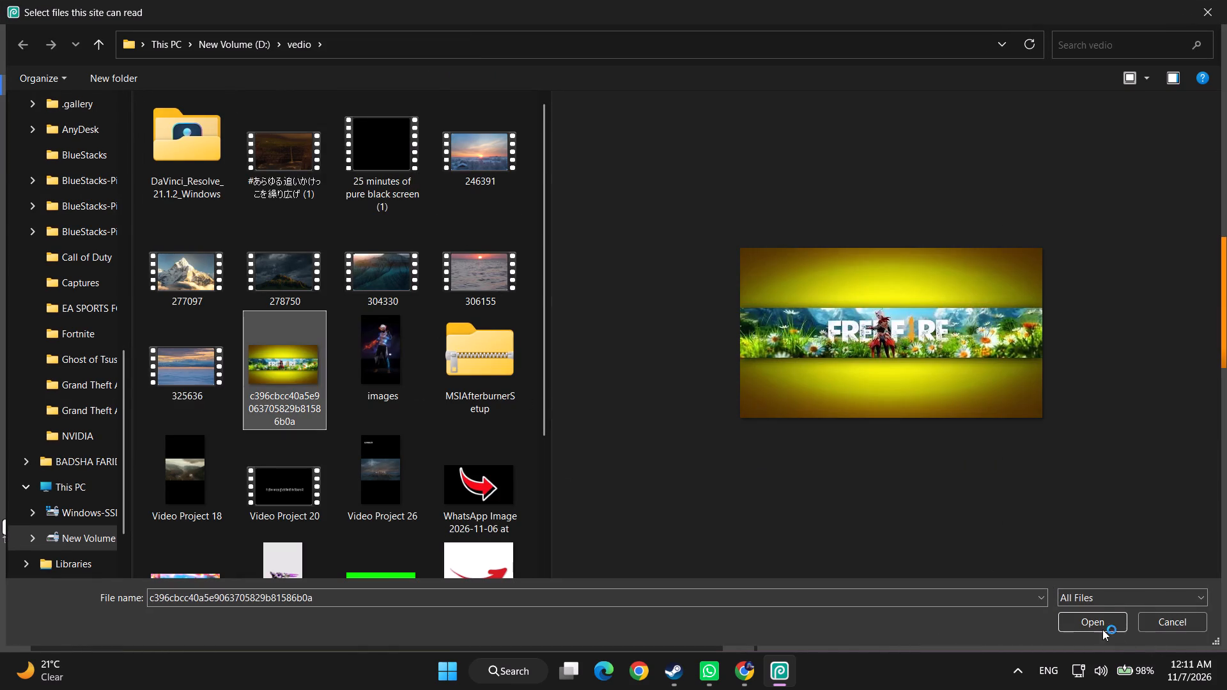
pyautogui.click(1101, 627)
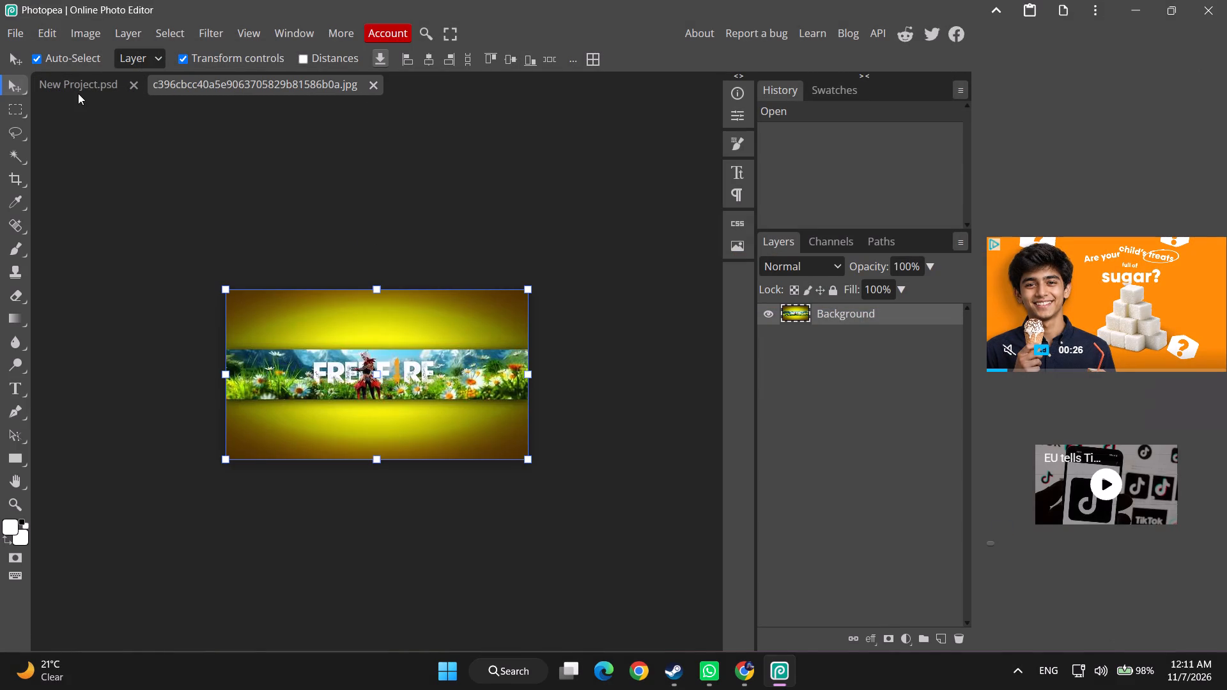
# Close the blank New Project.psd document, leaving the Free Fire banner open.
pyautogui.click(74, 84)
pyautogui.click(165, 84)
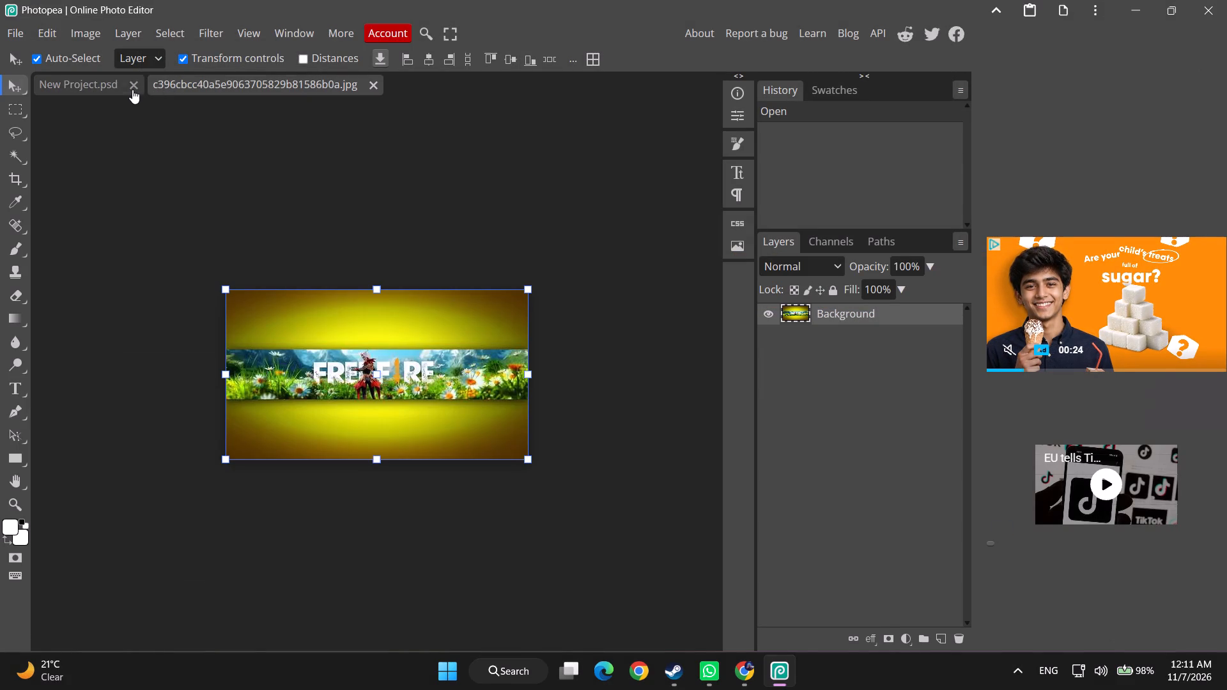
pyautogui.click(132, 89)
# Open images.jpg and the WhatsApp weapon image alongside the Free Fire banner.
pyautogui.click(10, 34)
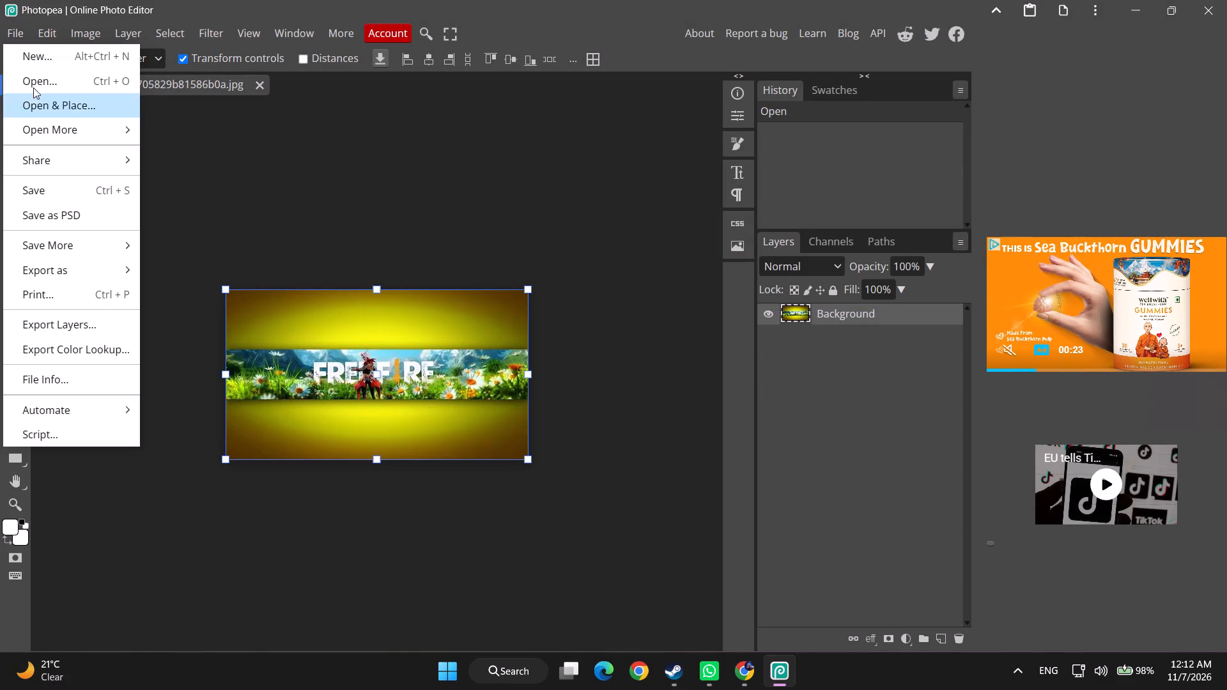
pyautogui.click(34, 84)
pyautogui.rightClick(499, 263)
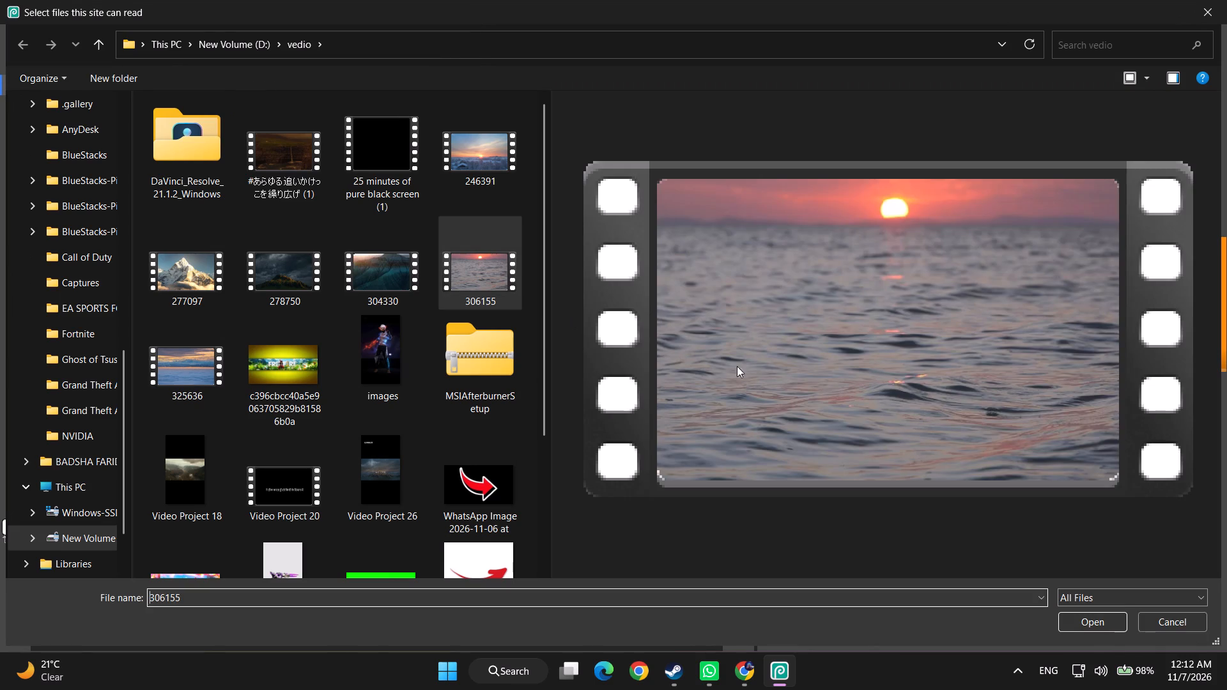
# Open the character picture images.jpg from the vedio folder as its own document.
pyautogui.click(414, 341)
pyautogui.click(1104, 624)
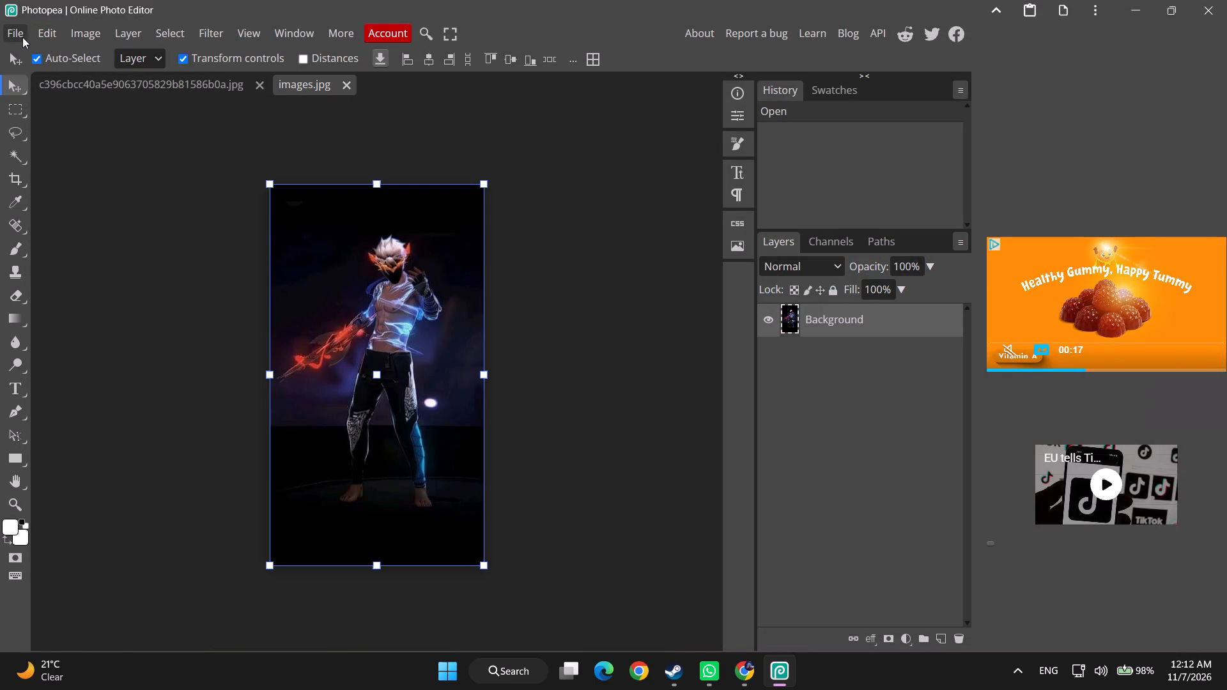
# Open the purple weapon picture, WhatsApp Image 2026-11-06 at 6.06.30 PMs, from the vedio folder.
pyautogui.click(22, 37)
pyautogui.click(42, 73)
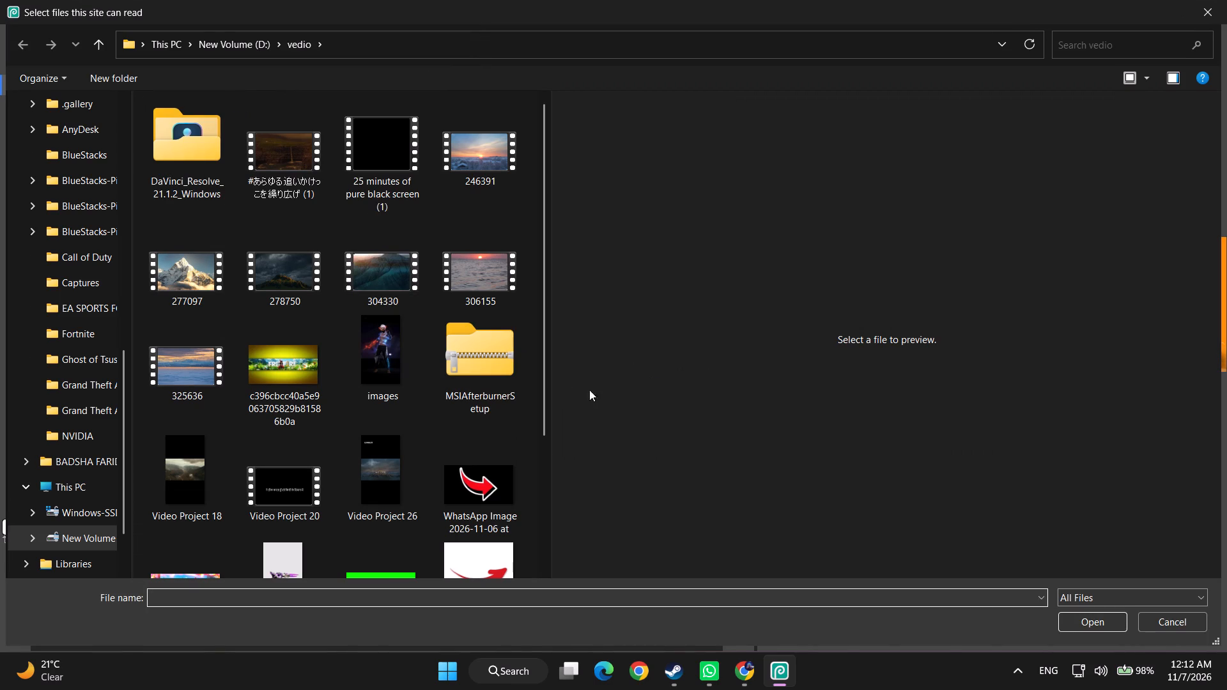
pyautogui.moveTo(544, 376); pyautogui.dragTo(543, 405)
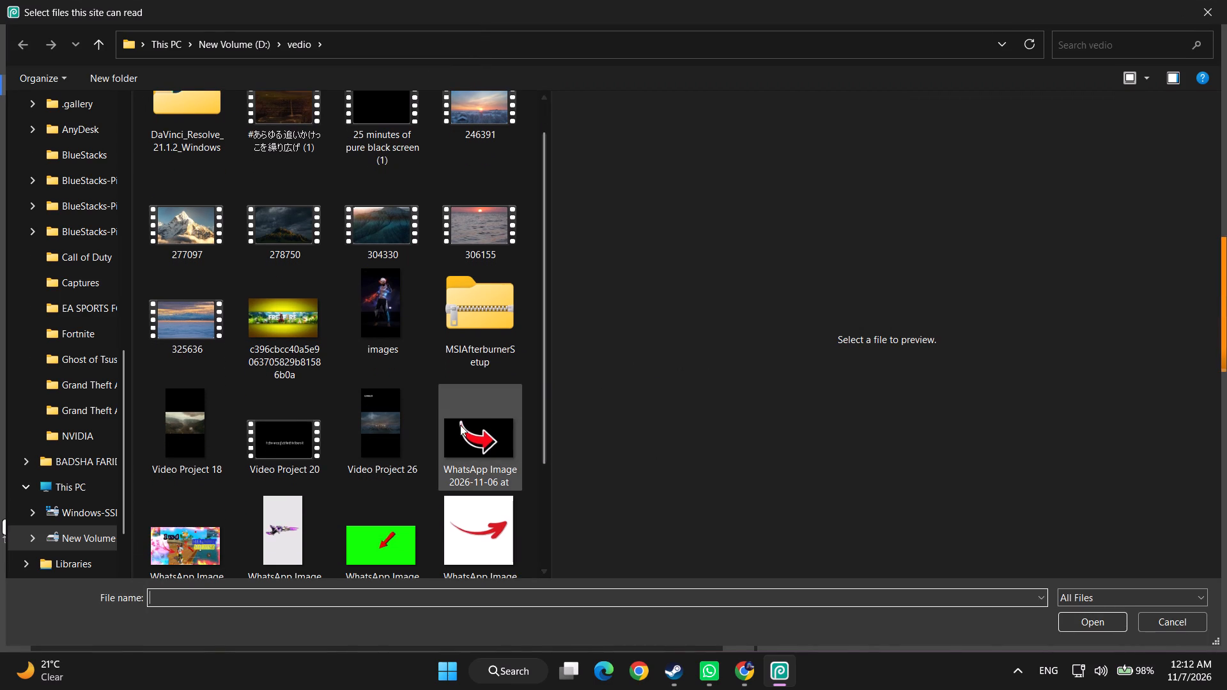
pyautogui.click(460, 425)
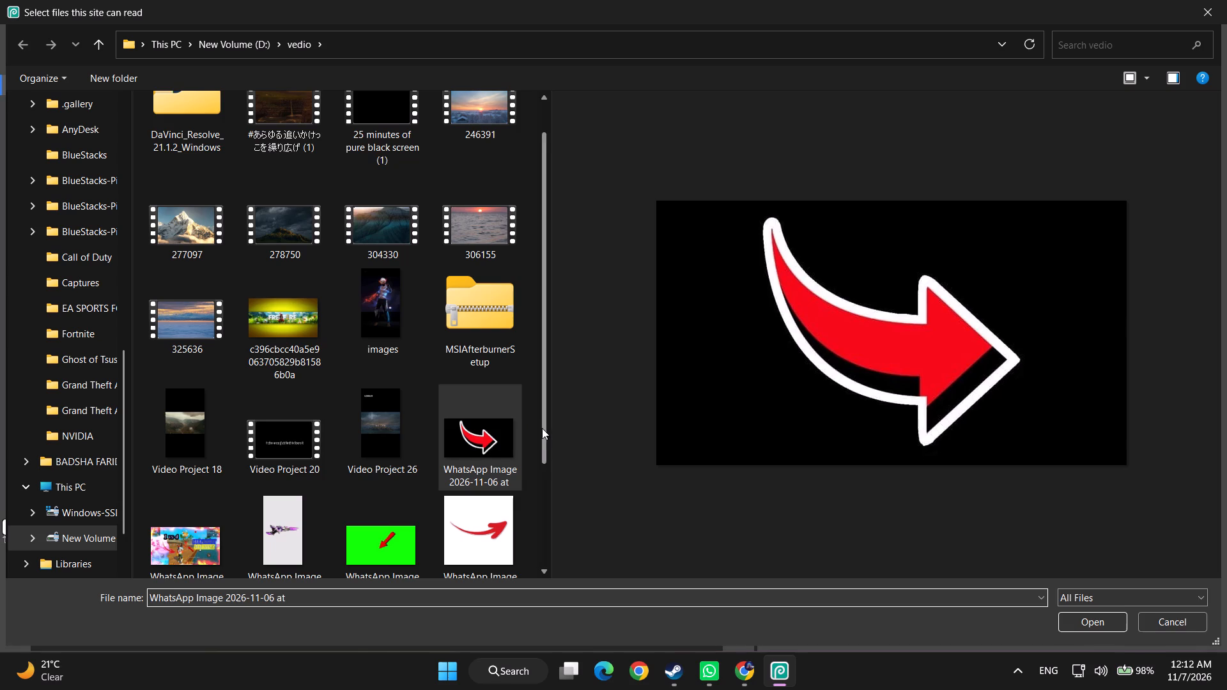
pyautogui.moveTo(542, 428); pyautogui.dragTo(548, 533)
pyautogui.click(316, 424)
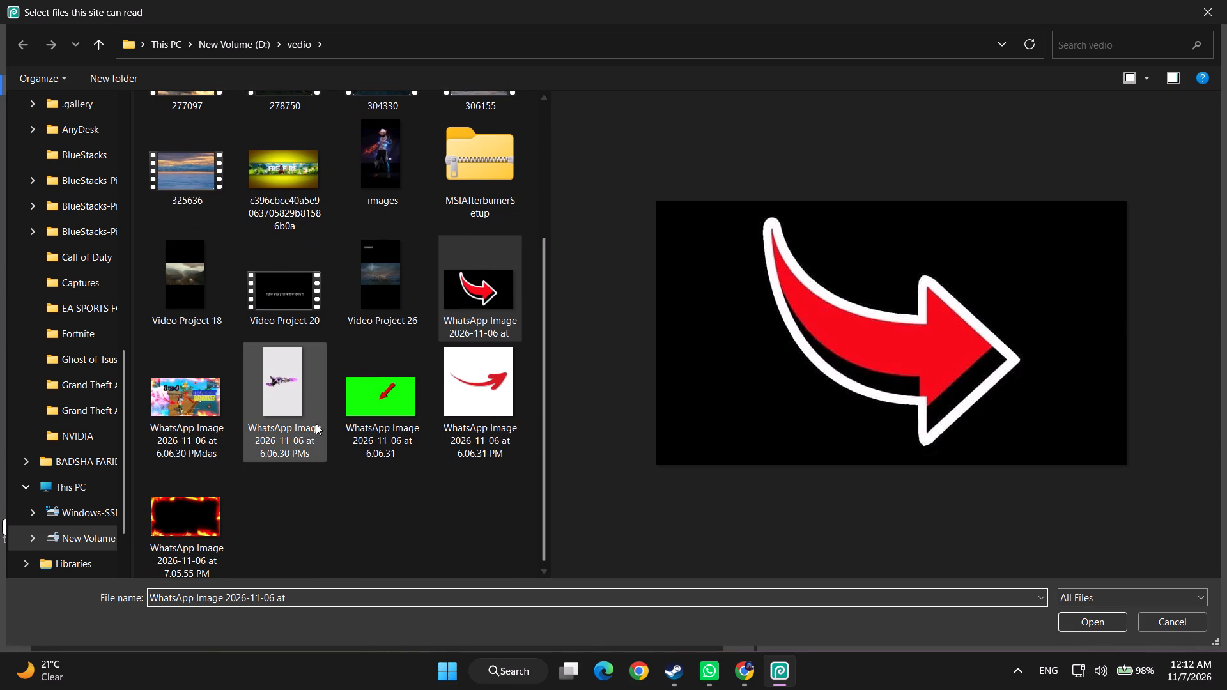
pyautogui.click(1088, 622)
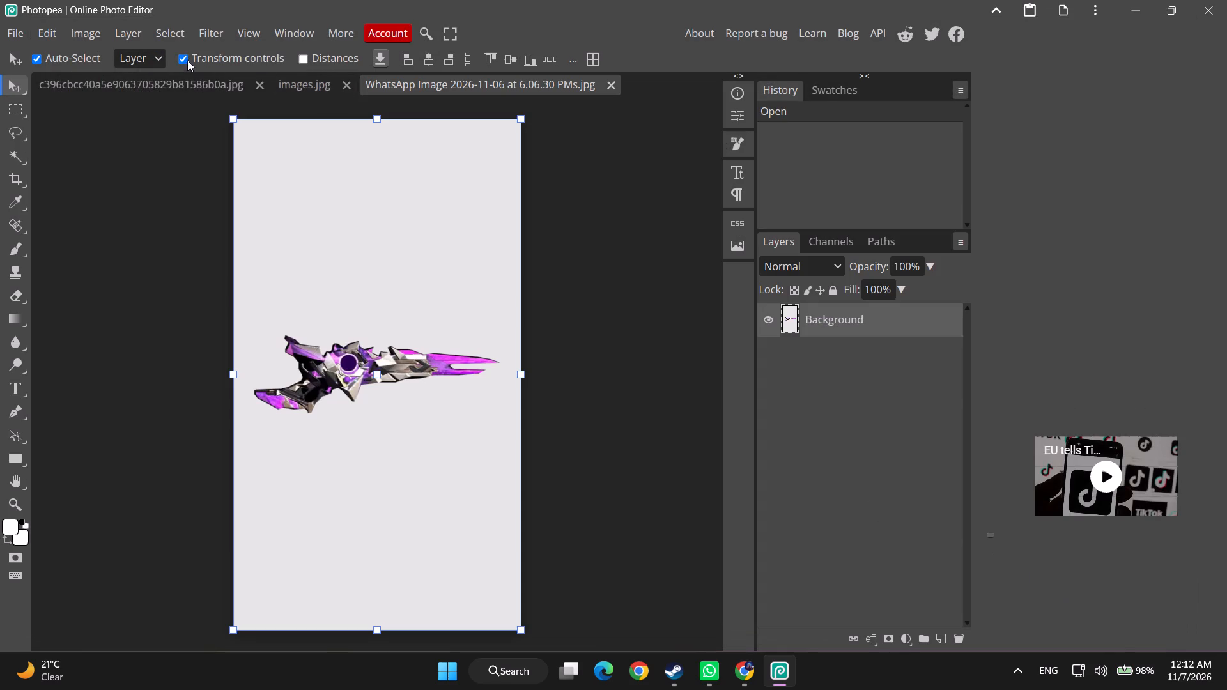
# Copy the character picture from images.jpg and paste it as a new layer in the Free Fire banner document.
pyautogui.click(180, 84)
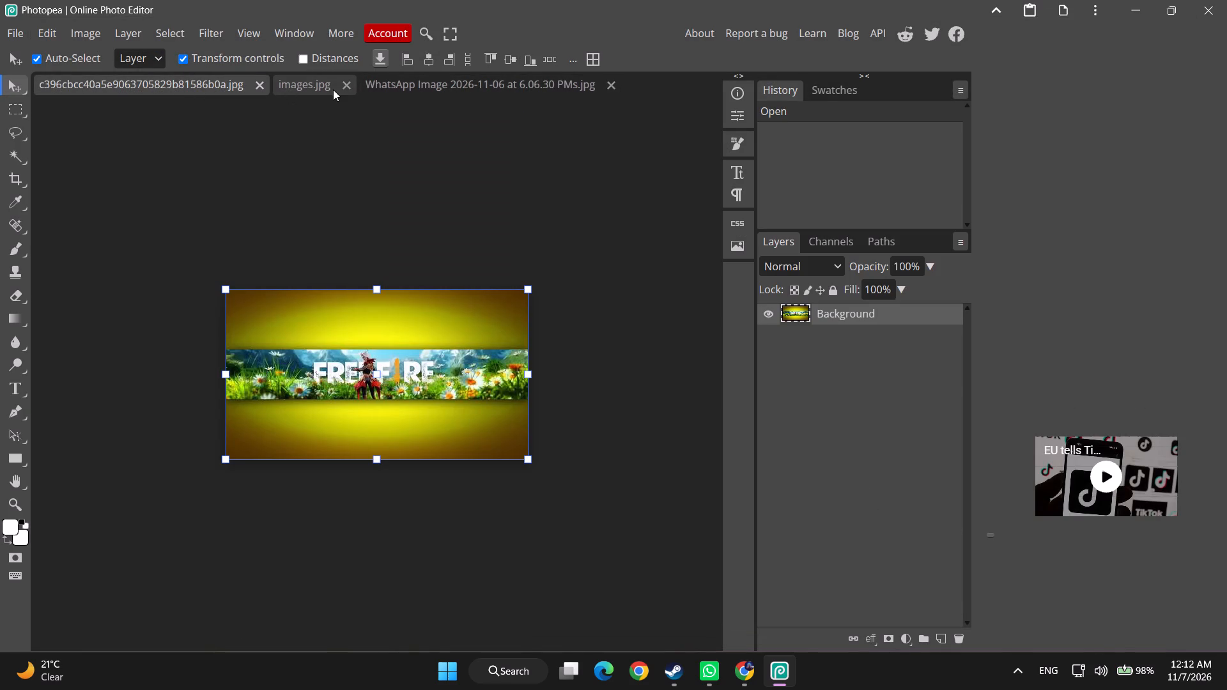
pyautogui.click(328, 88)
pyautogui.click(385, 366)
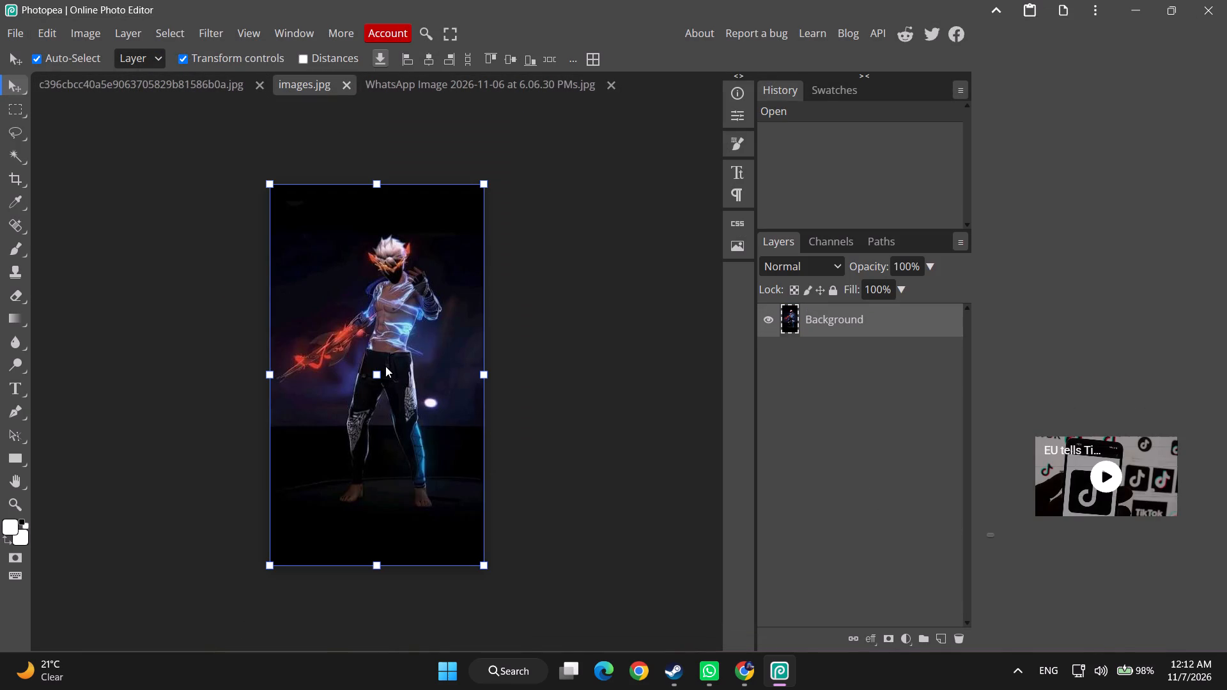
pyautogui.hotkey('ctrl', 'c')
pyautogui.click(177, 86)
pyautogui.click(966, 414)
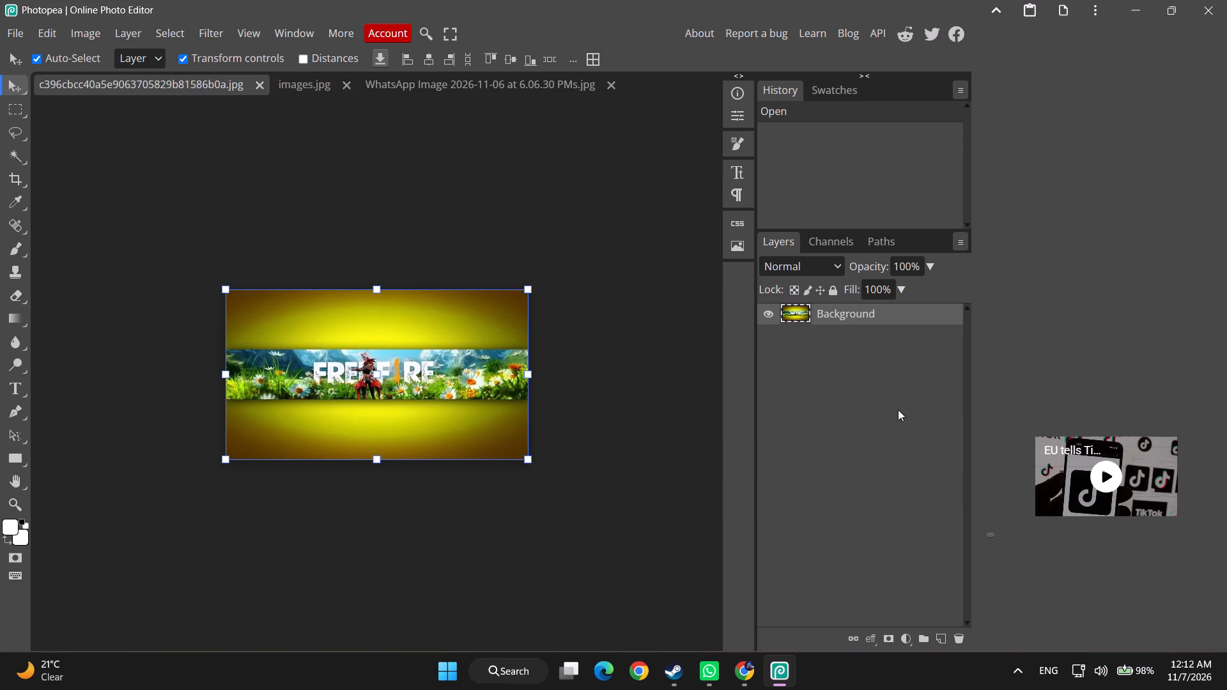
pyautogui.click(893, 409)
pyautogui.hotkey('ctrl', 'v')
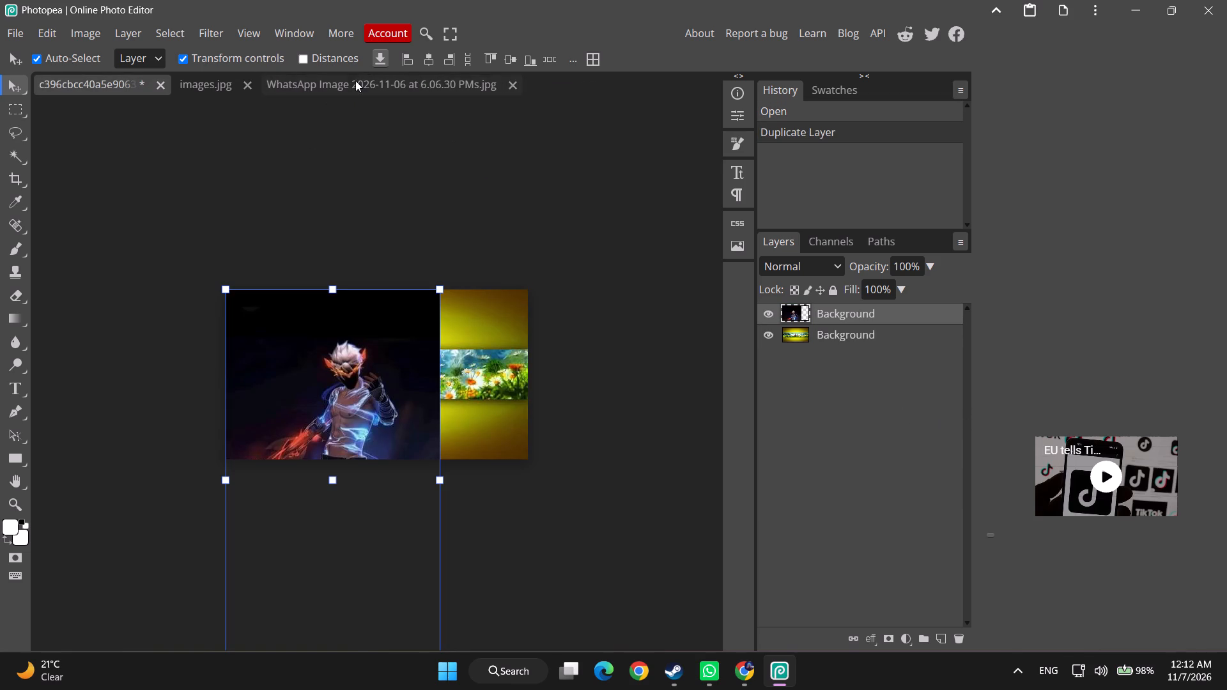
# Copy the weapon picture from its WhatsApp image document and paste it as the top layer of the Free Fire banner document.
pyautogui.click(355, 80)
pyautogui.click(364, 257)
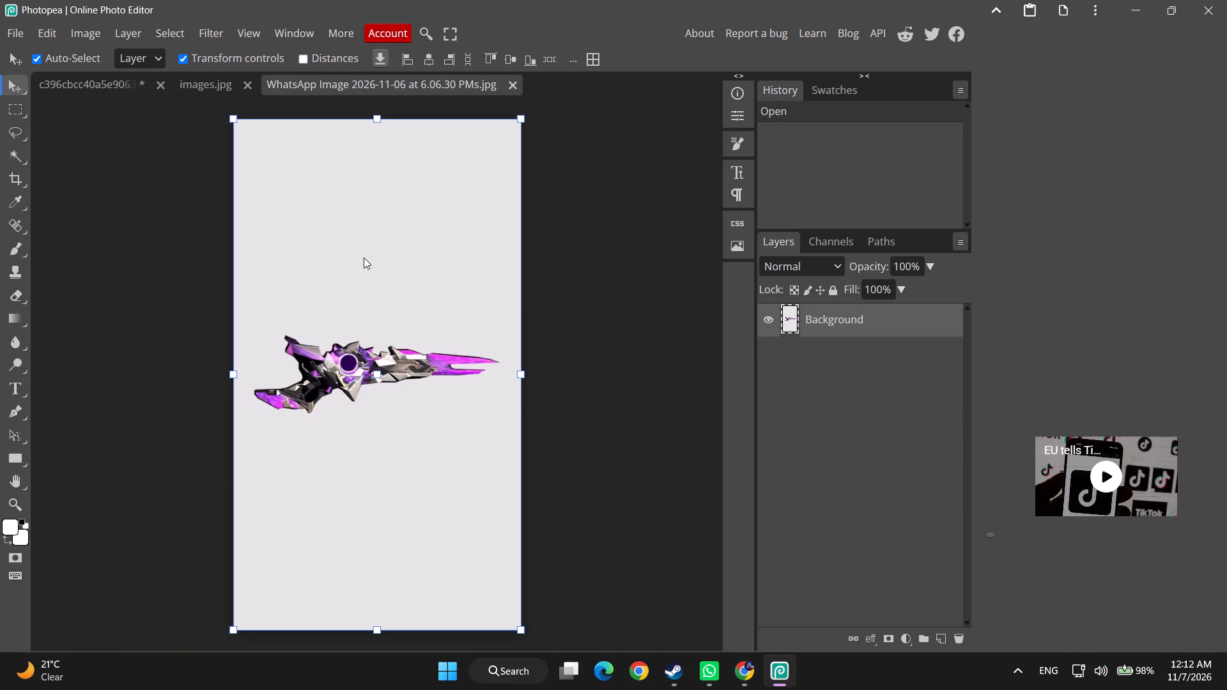
pyautogui.hotkey('ctrl', 'c')
pyautogui.click(96, 86)
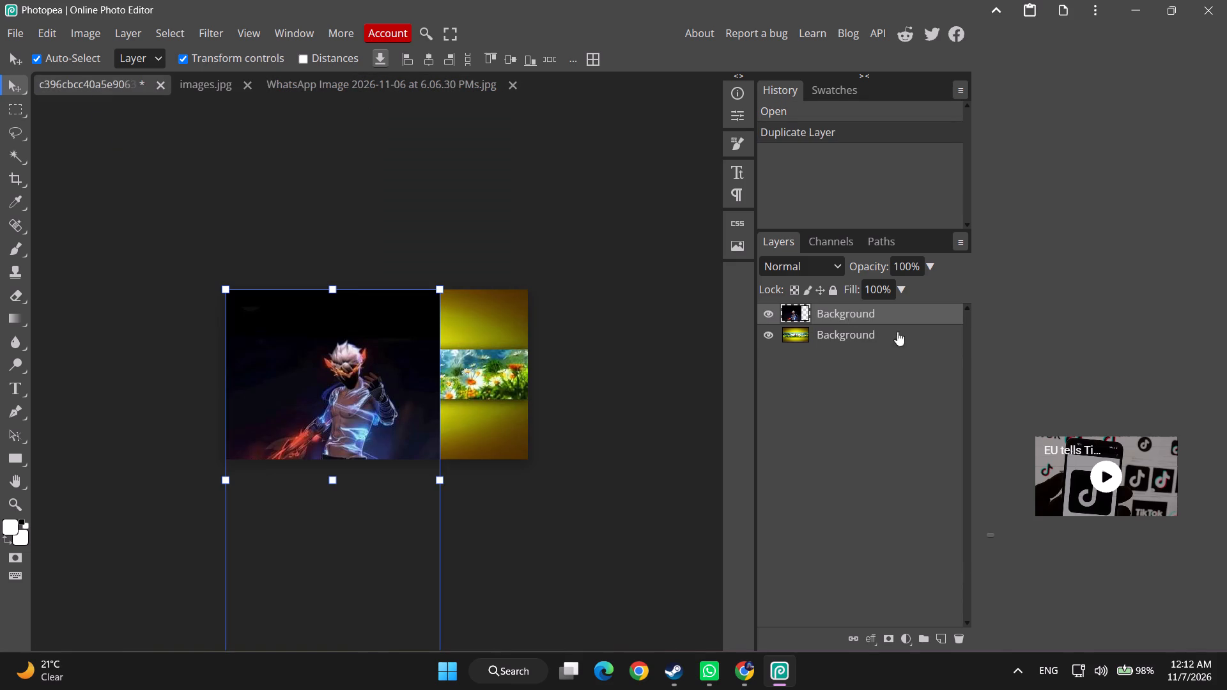
pyautogui.click(884, 383)
pyautogui.hotkey('ctrl', 'v')
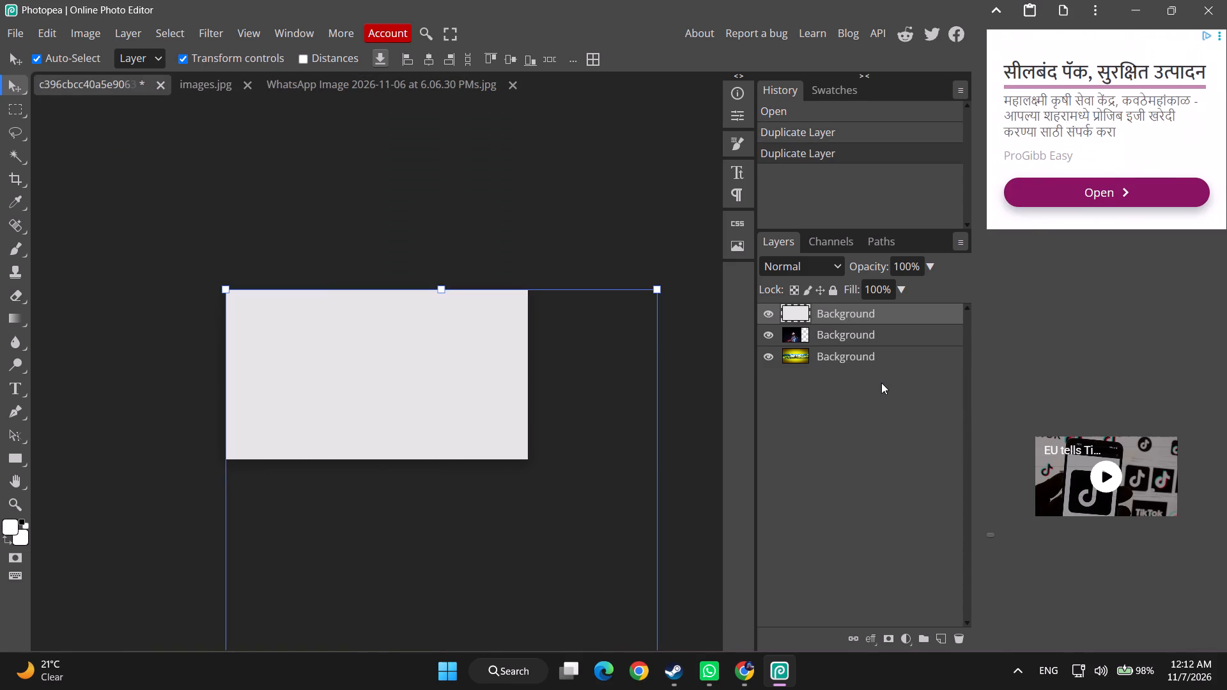
# Reposition the pasted weapon layer on the banner canvas.
pyautogui.moveTo(433, 365); pyautogui.dragTo(433, 345)
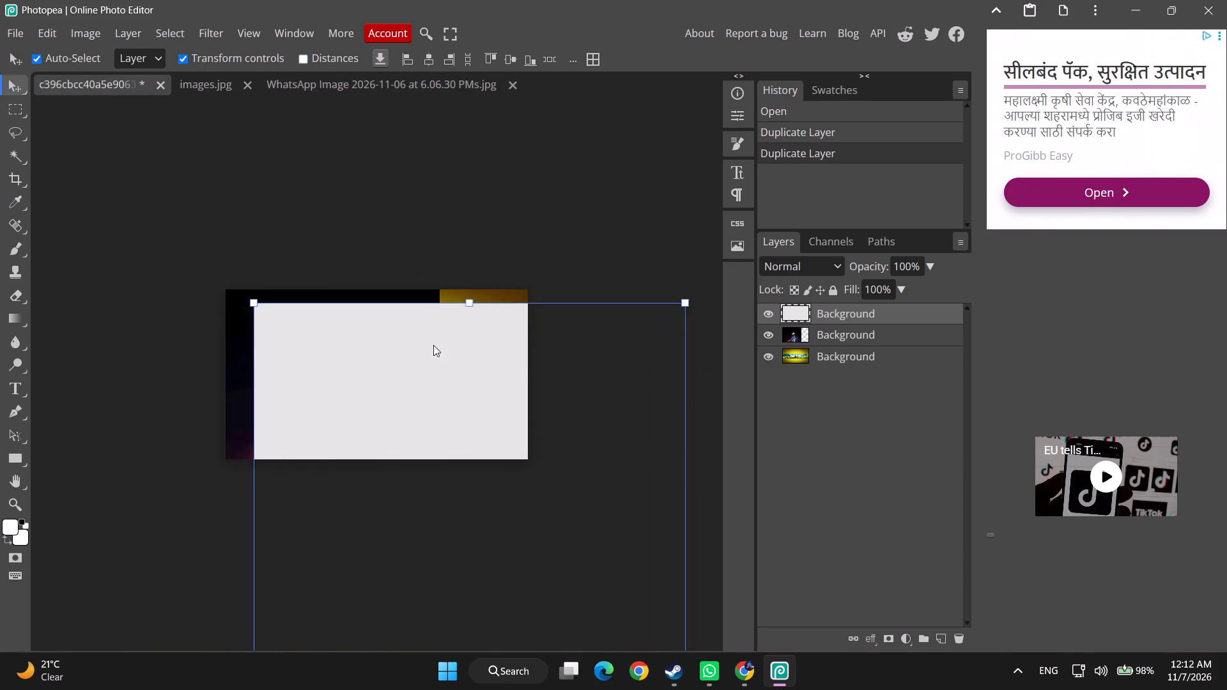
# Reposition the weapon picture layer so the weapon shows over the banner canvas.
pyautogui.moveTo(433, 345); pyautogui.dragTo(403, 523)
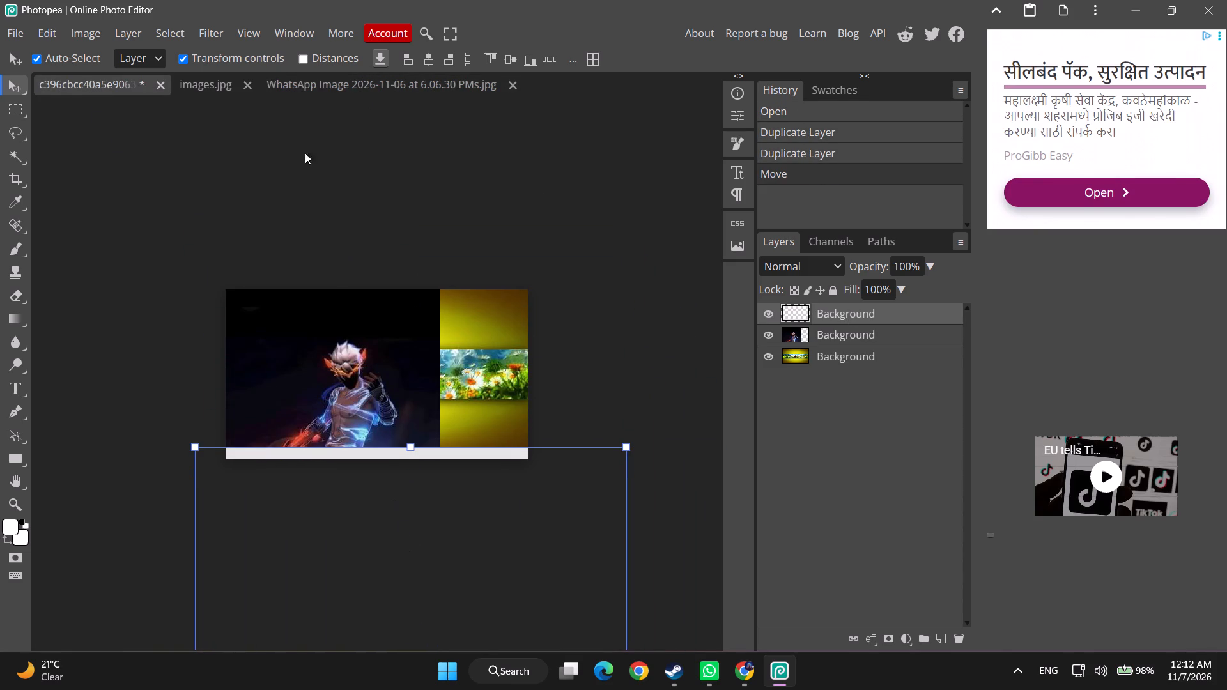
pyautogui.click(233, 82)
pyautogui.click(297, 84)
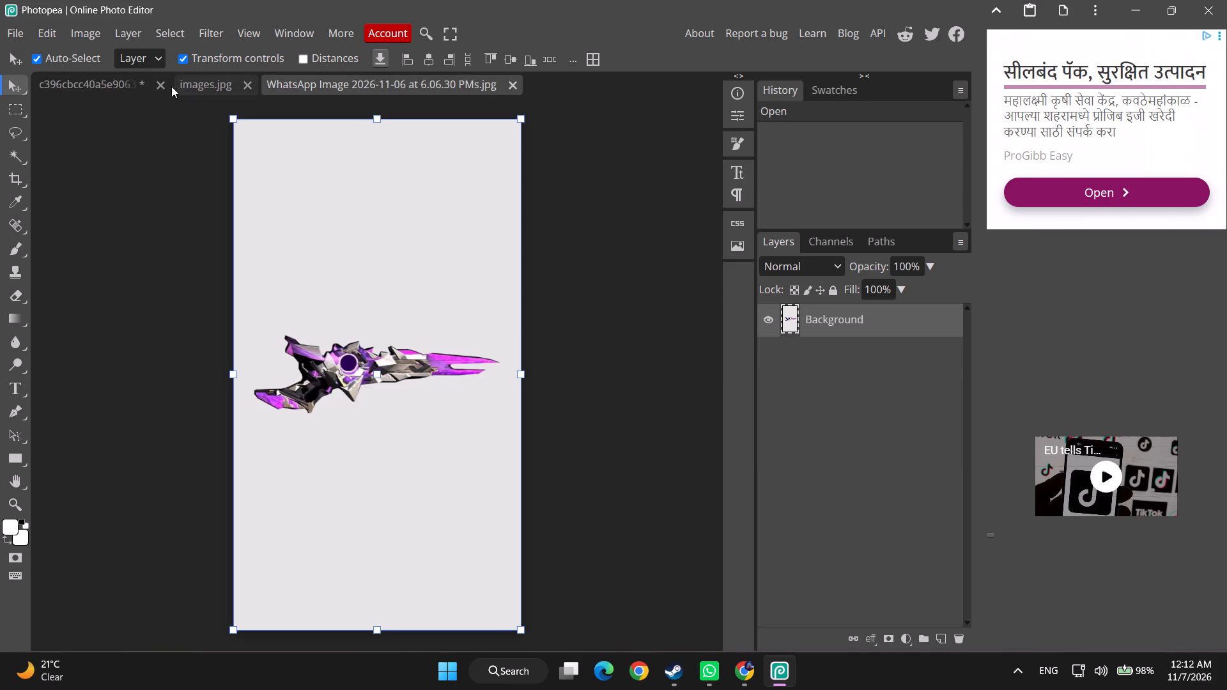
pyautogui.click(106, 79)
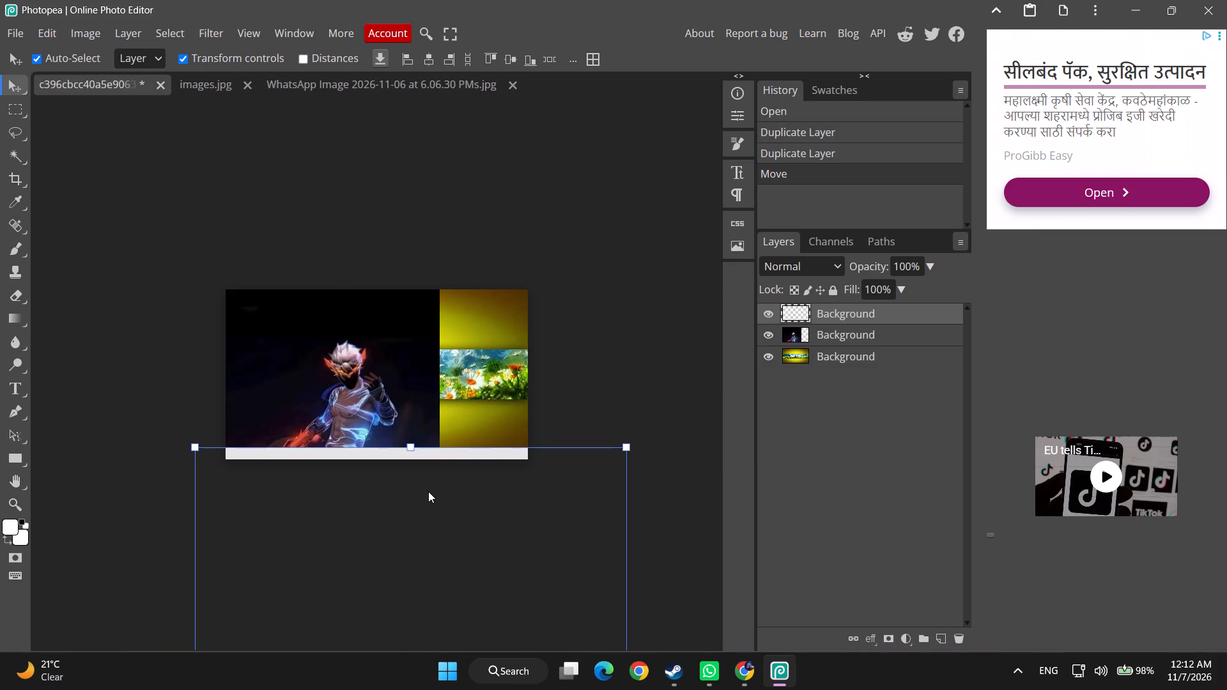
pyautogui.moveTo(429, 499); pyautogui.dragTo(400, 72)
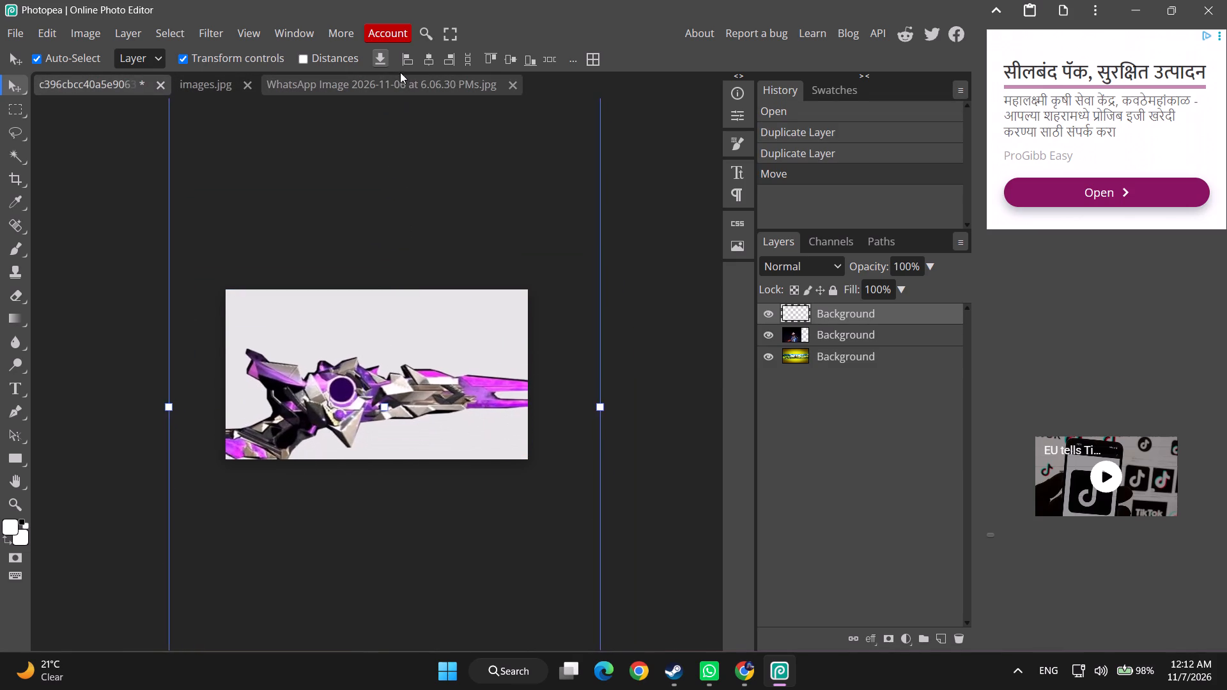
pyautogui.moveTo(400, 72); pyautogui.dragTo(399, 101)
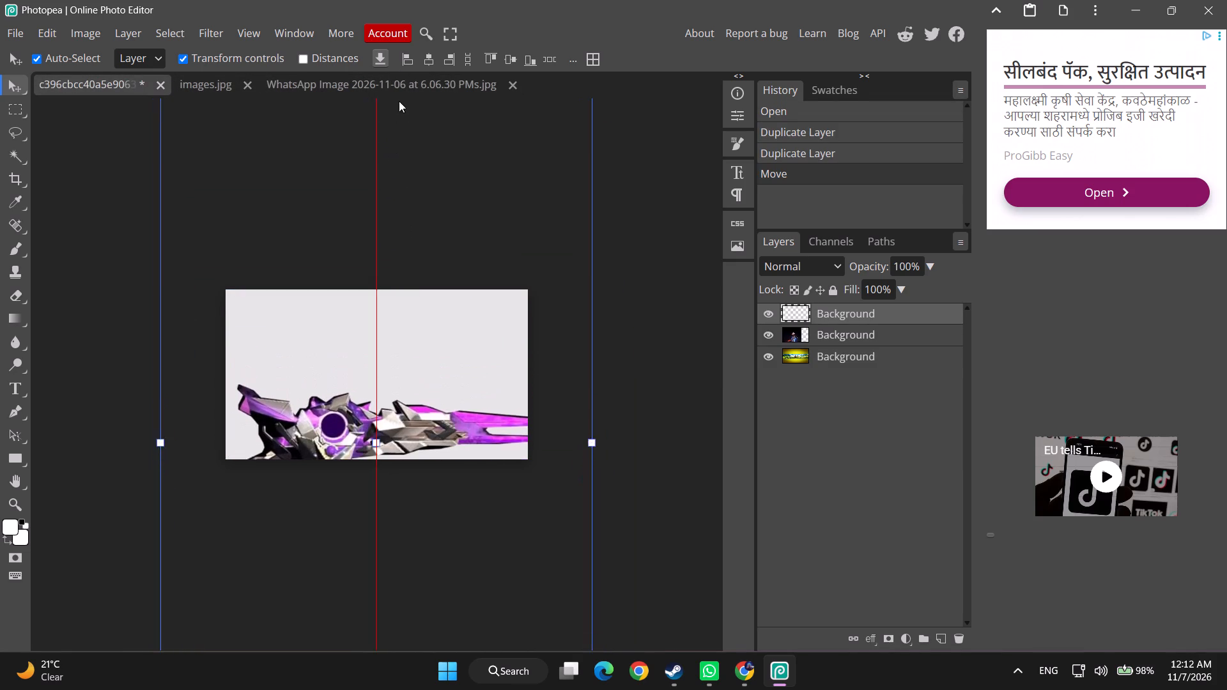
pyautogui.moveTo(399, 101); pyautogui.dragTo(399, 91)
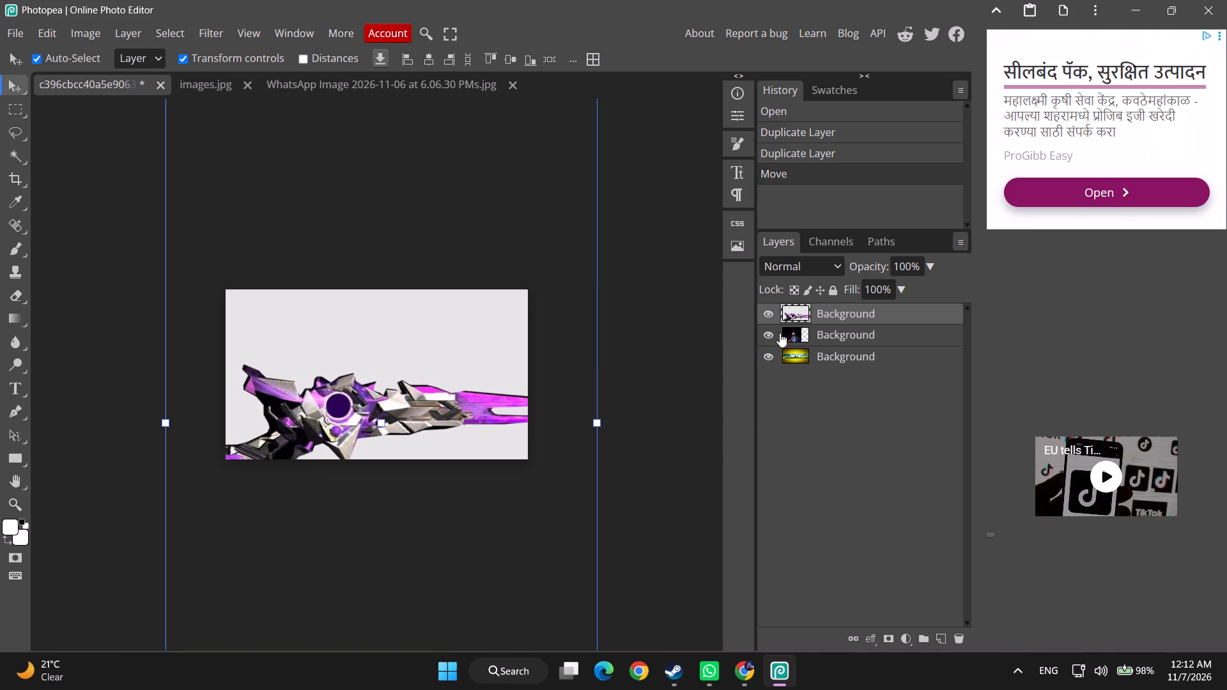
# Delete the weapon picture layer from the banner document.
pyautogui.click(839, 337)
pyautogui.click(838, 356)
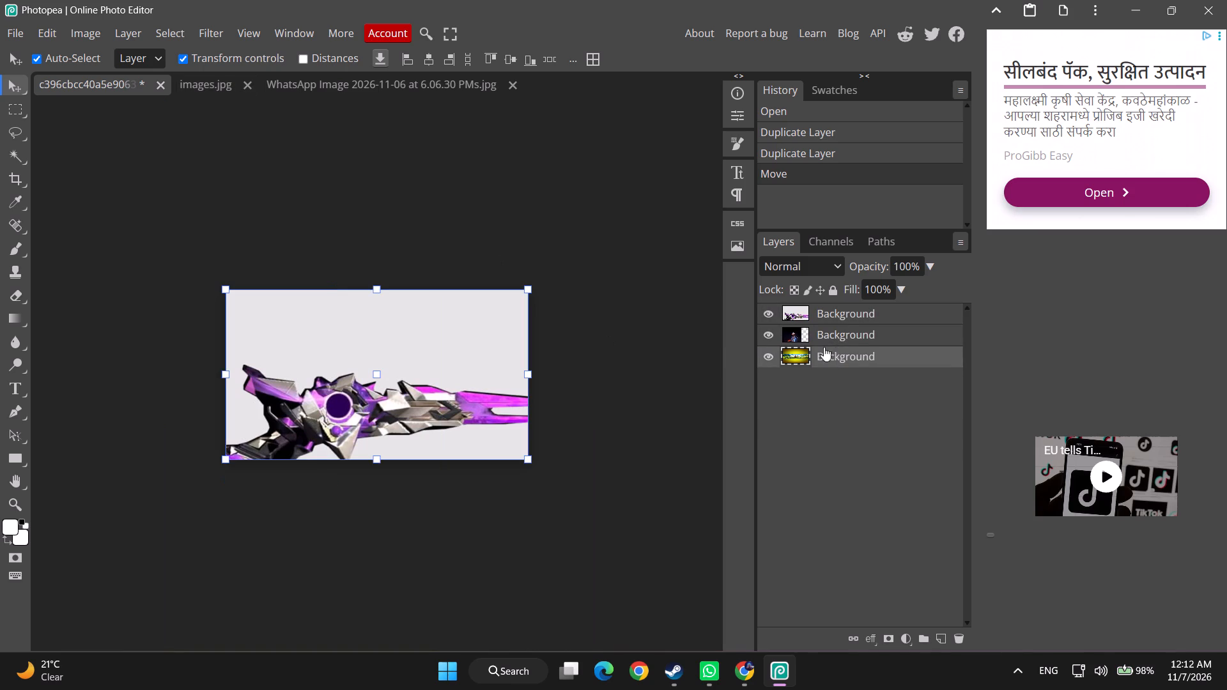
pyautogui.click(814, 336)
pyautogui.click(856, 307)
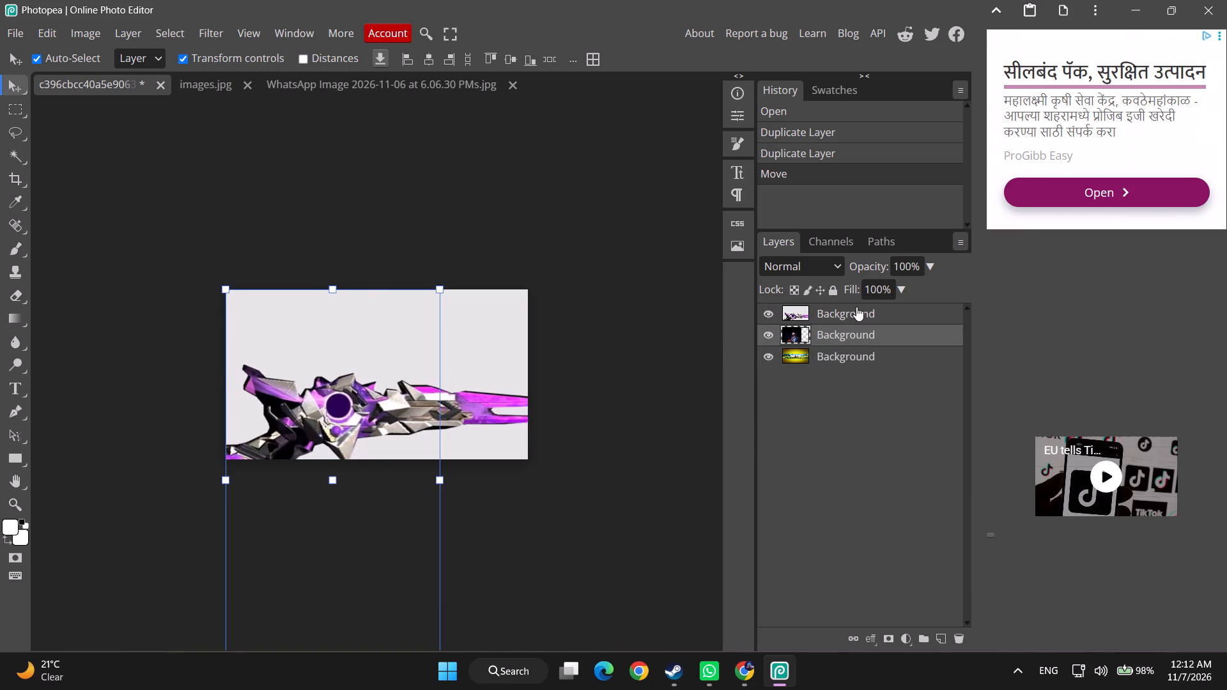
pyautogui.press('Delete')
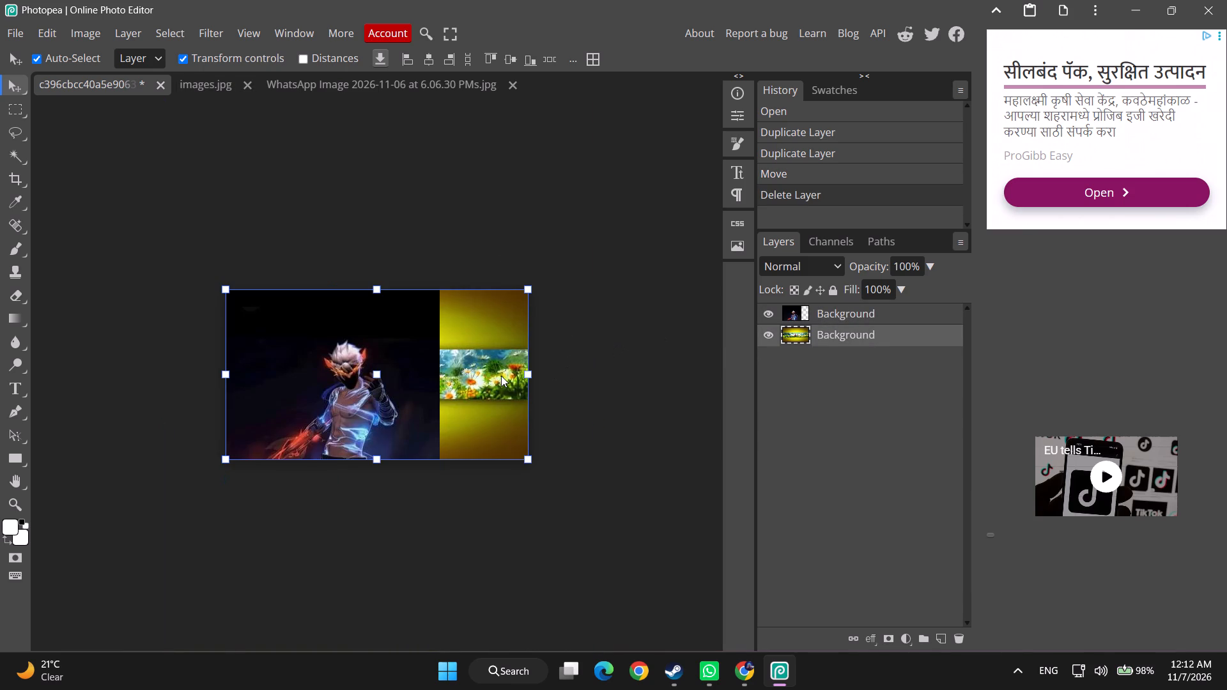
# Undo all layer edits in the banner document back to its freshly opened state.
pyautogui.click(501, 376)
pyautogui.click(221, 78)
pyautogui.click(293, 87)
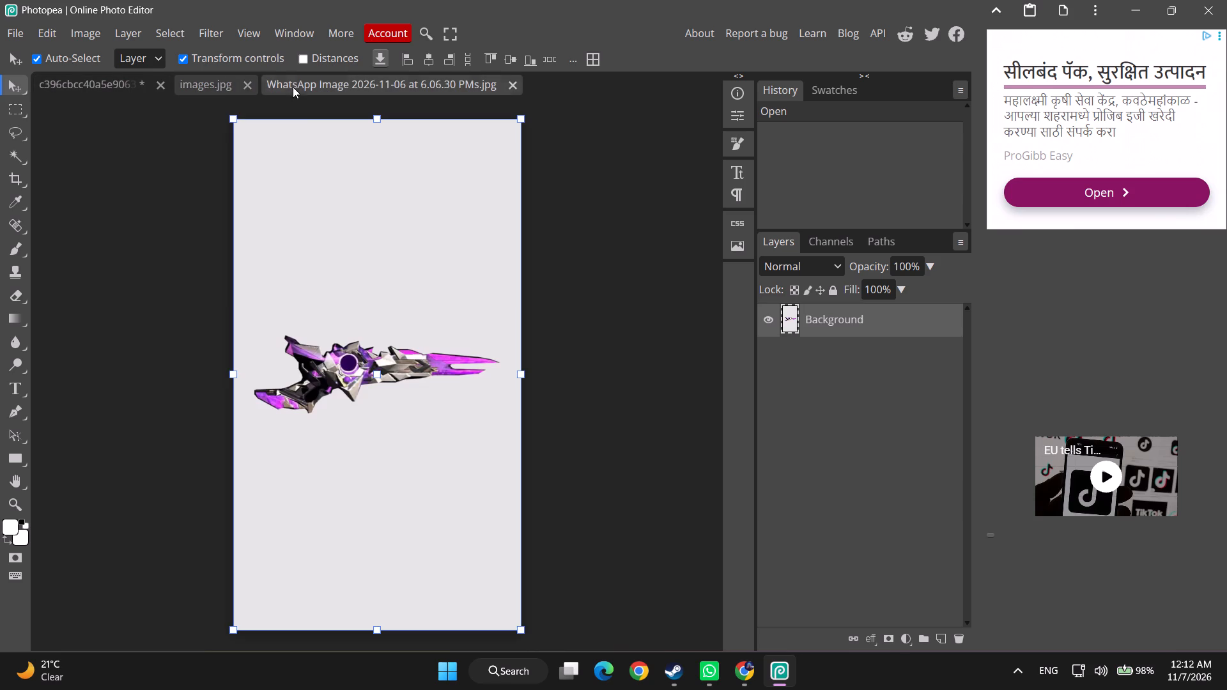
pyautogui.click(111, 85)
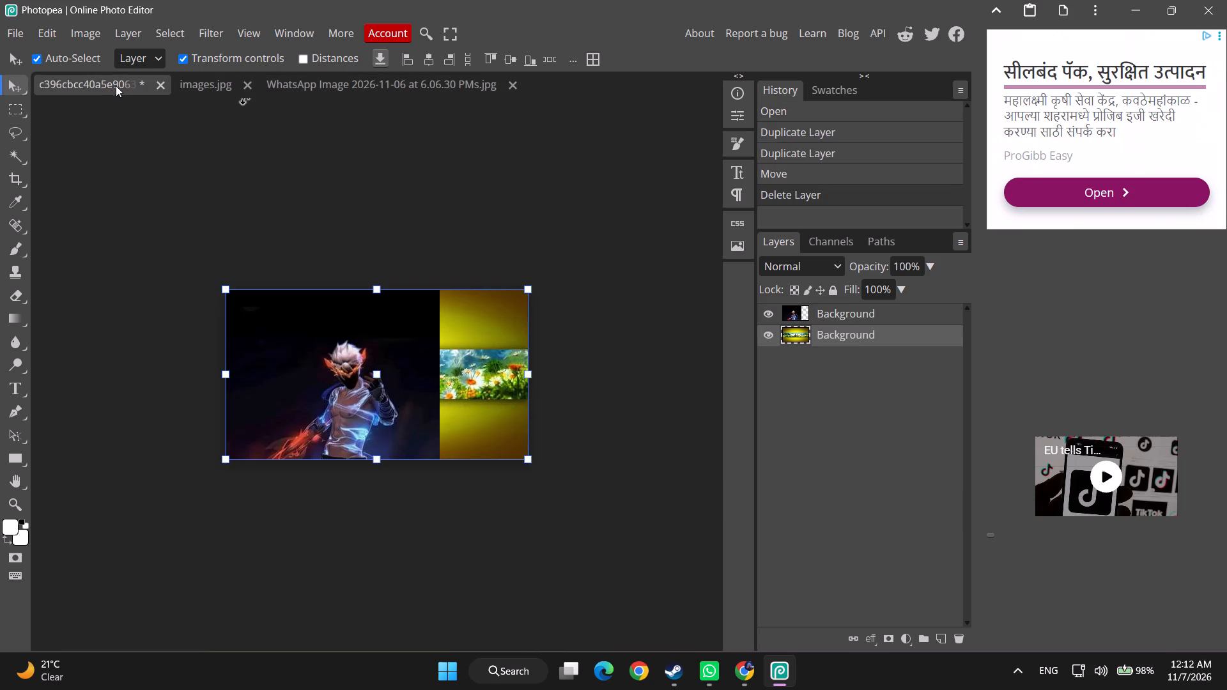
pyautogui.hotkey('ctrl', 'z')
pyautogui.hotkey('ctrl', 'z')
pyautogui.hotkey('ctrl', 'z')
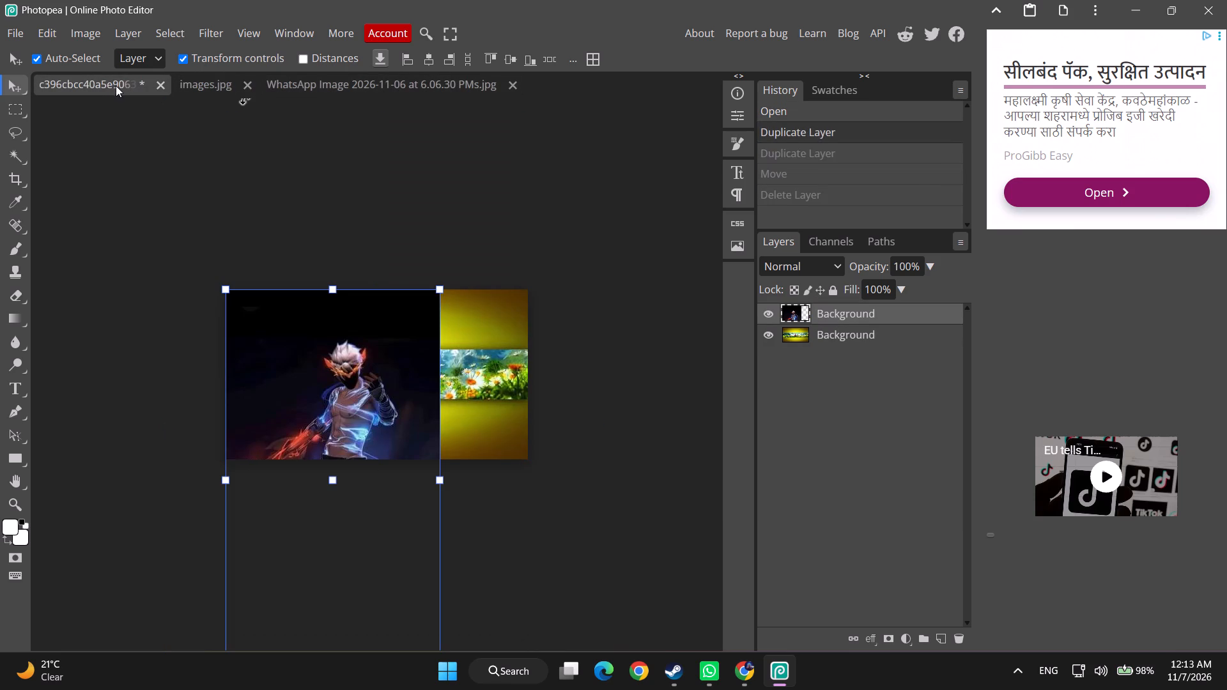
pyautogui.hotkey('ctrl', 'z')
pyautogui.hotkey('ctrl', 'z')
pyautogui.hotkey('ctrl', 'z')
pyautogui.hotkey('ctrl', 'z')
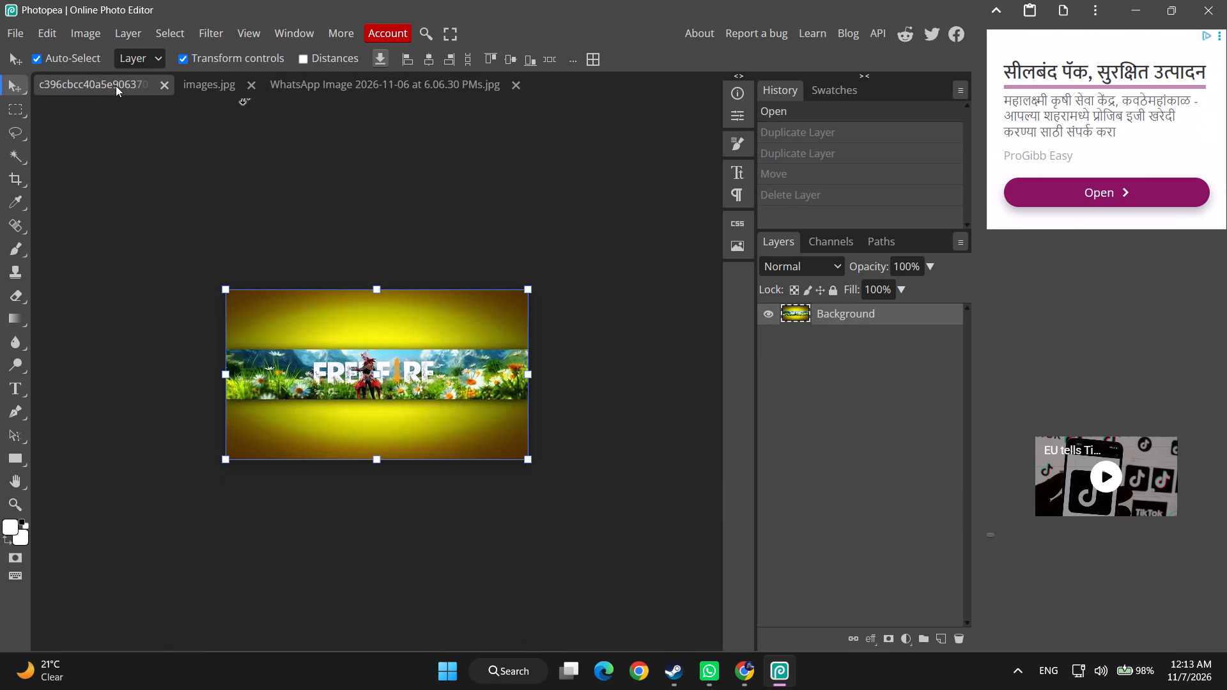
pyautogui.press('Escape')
# Close the Photopea window.
pyautogui.click(1226, 2)
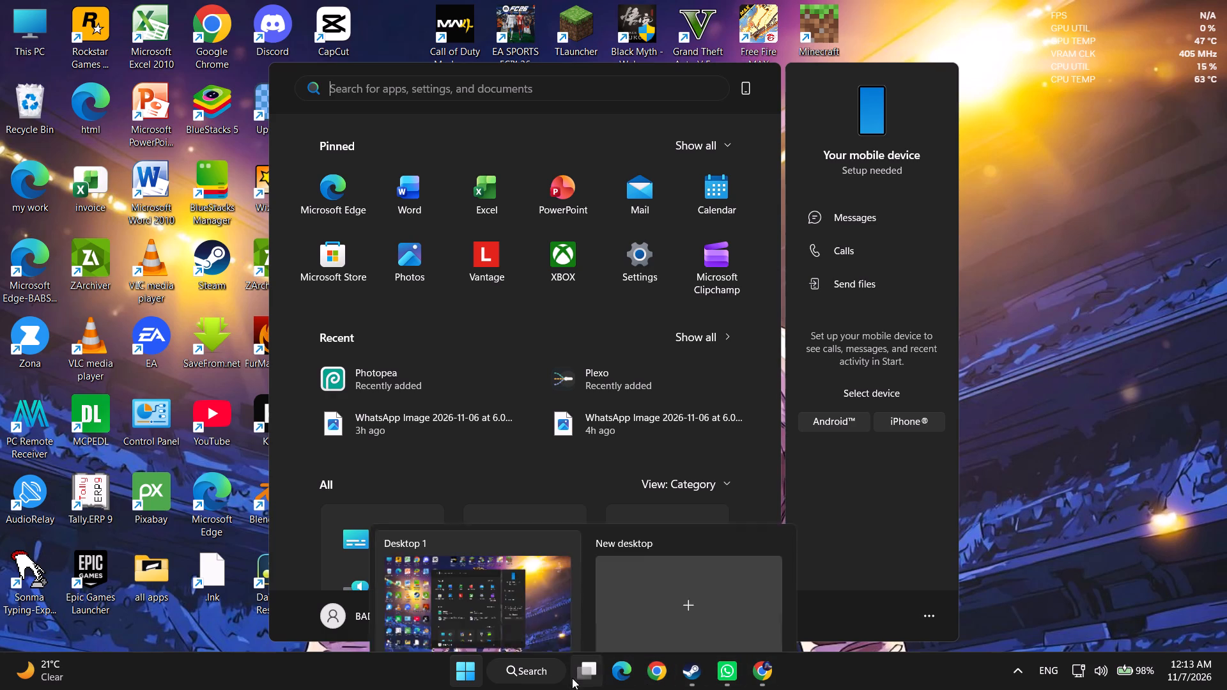
# Search the computer for "ad" and launch Adobe Photoshop 7.0.
pyautogui.click(527, 676)
pyautogui.write('photo')
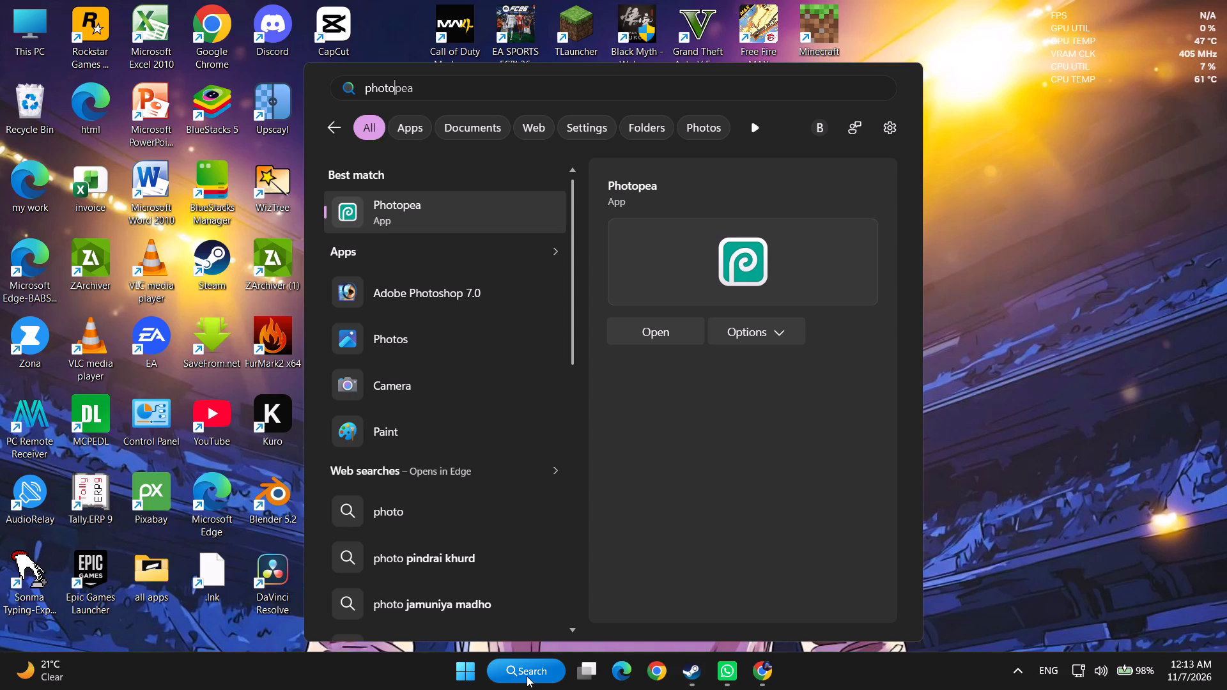
pyautogui.press('BackSpace')
pyautogui.press('BackSpace')
pyautogui.press('BackSpace')
pyautogui.press('BackSpace')
pyautogui.press('BackSpace')
pyautogui.press('BackSpace')
pyautogui.press('BackSpace')
pyautogui.press('BackSpace')
pyautogui.press('BackSpace')
pyautogui.press('BackSpace')
pyautogui.press('BackSpace')
pyautogui.press('BackSpace')
pyautogui.write('ad')
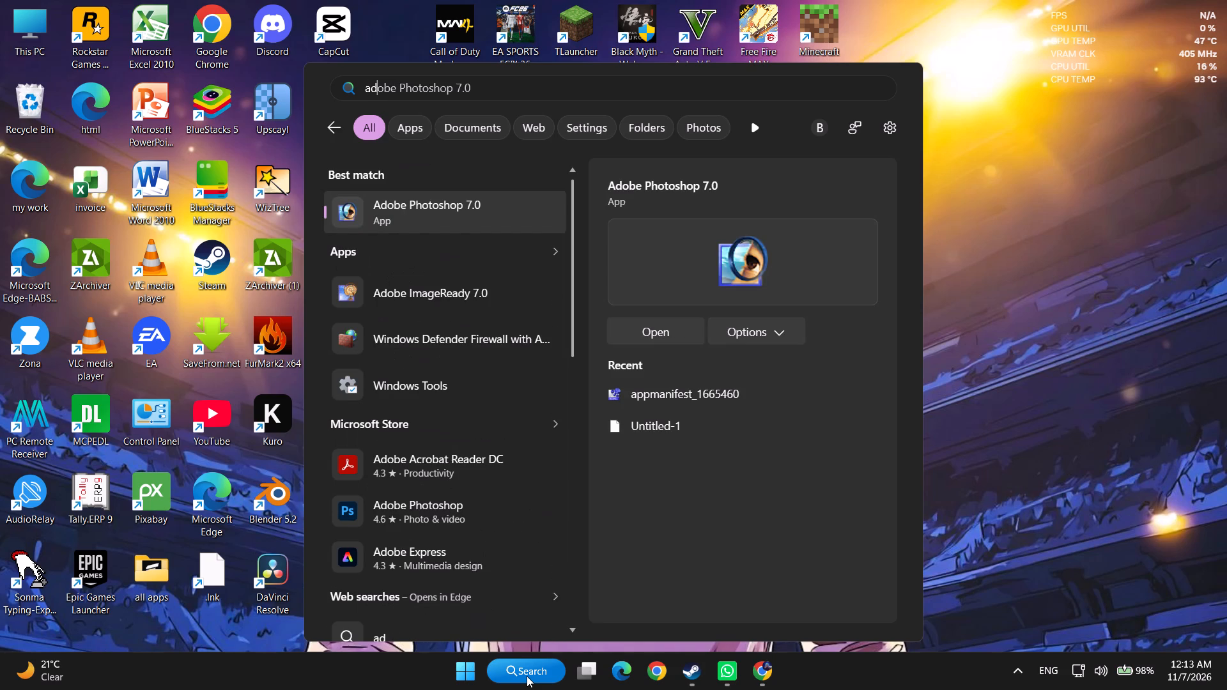
pyautogui.press('Return')
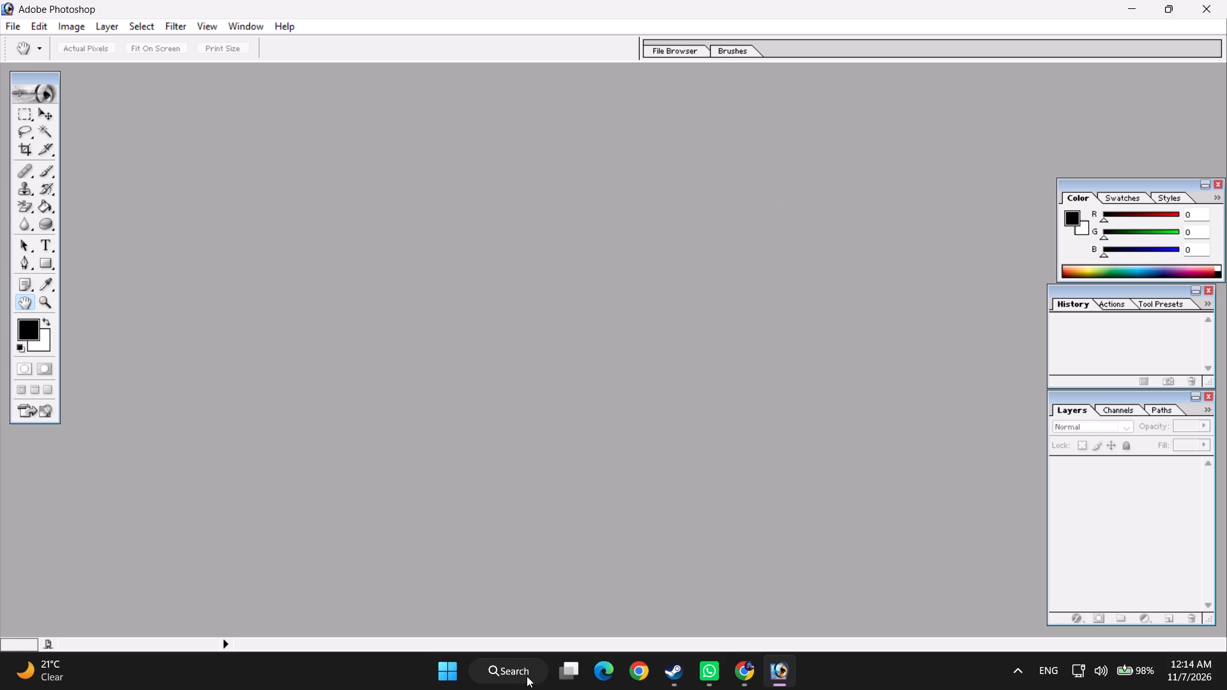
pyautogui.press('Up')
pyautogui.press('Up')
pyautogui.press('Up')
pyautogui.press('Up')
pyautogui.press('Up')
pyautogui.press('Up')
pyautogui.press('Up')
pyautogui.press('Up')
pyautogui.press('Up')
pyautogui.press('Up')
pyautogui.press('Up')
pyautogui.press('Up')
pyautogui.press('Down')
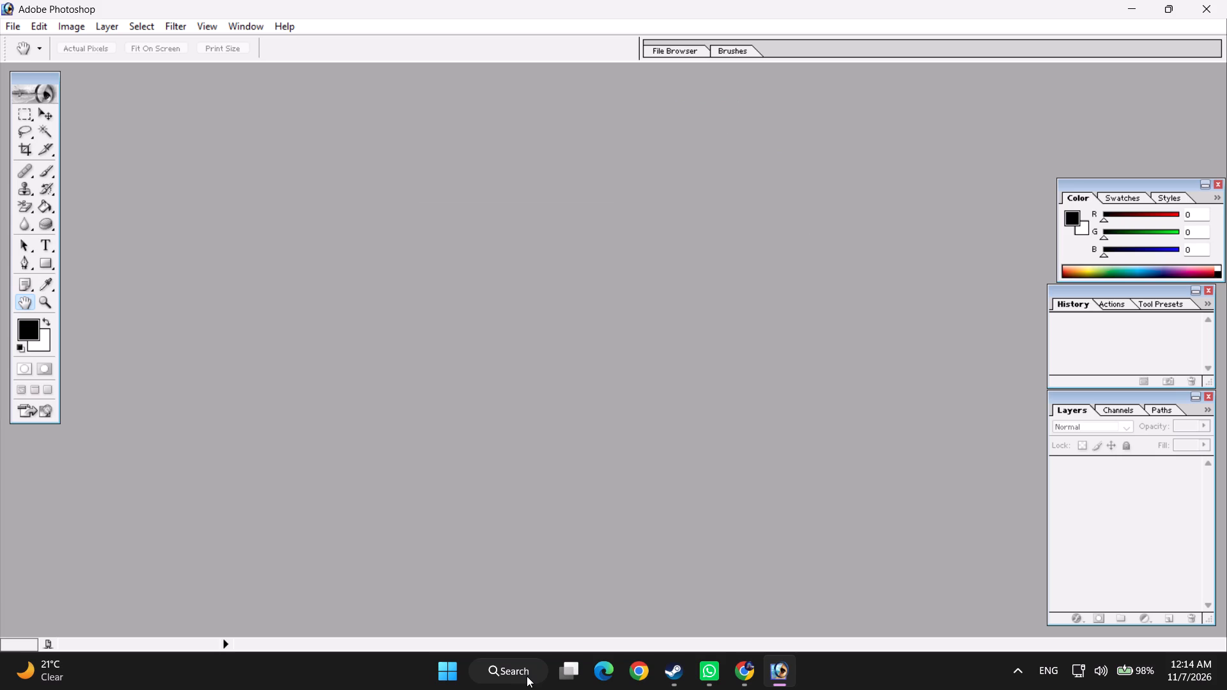
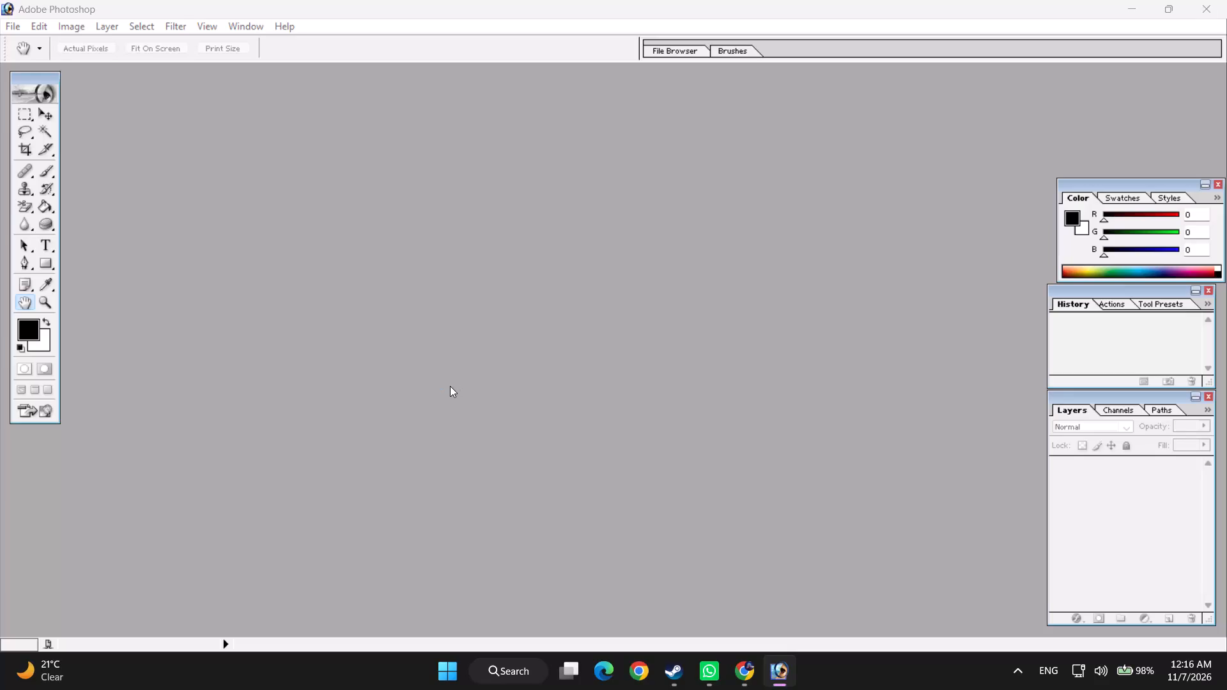
# Look through the image files in the Downloads folder for one to open.
pyautogui.scroll(1, 542, 161)
pyautogui.scroll(-1, 542, 161)
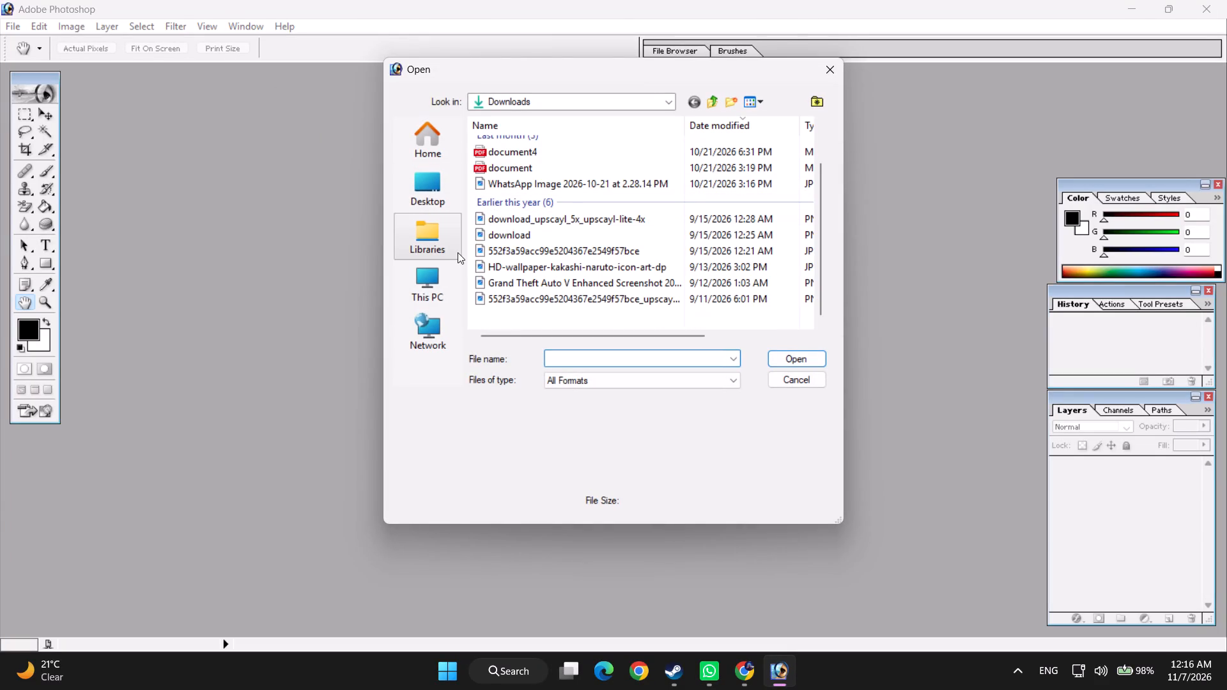
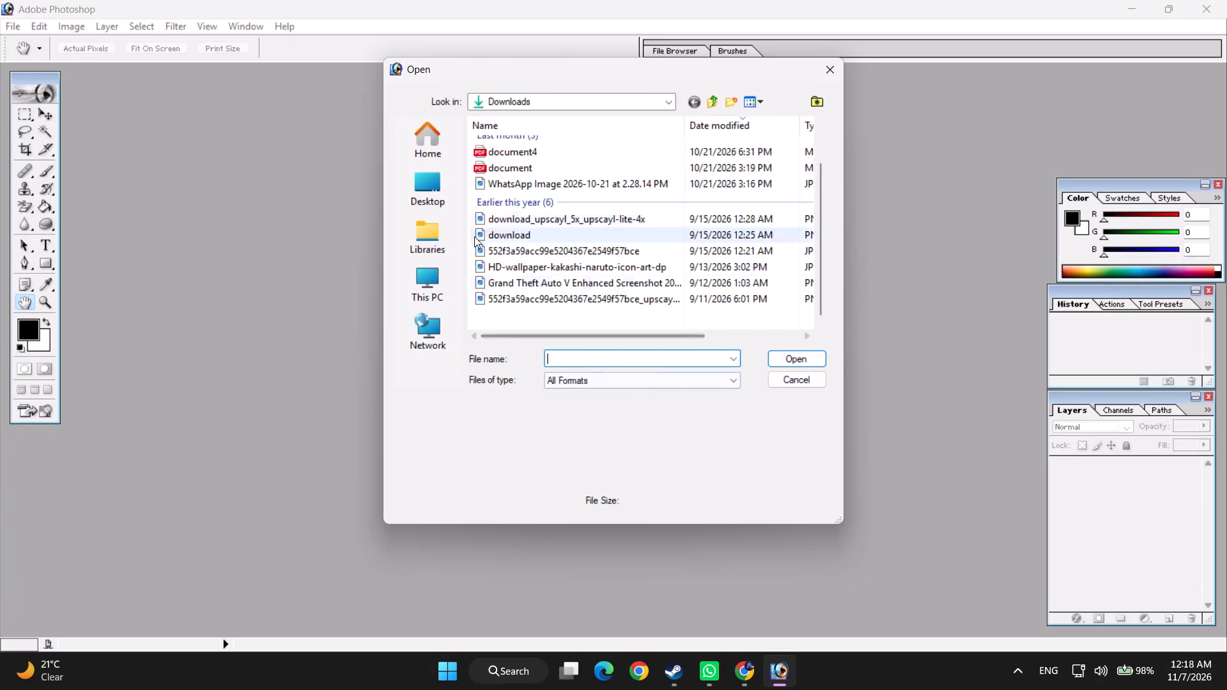
pyautogui.click(663, 103)
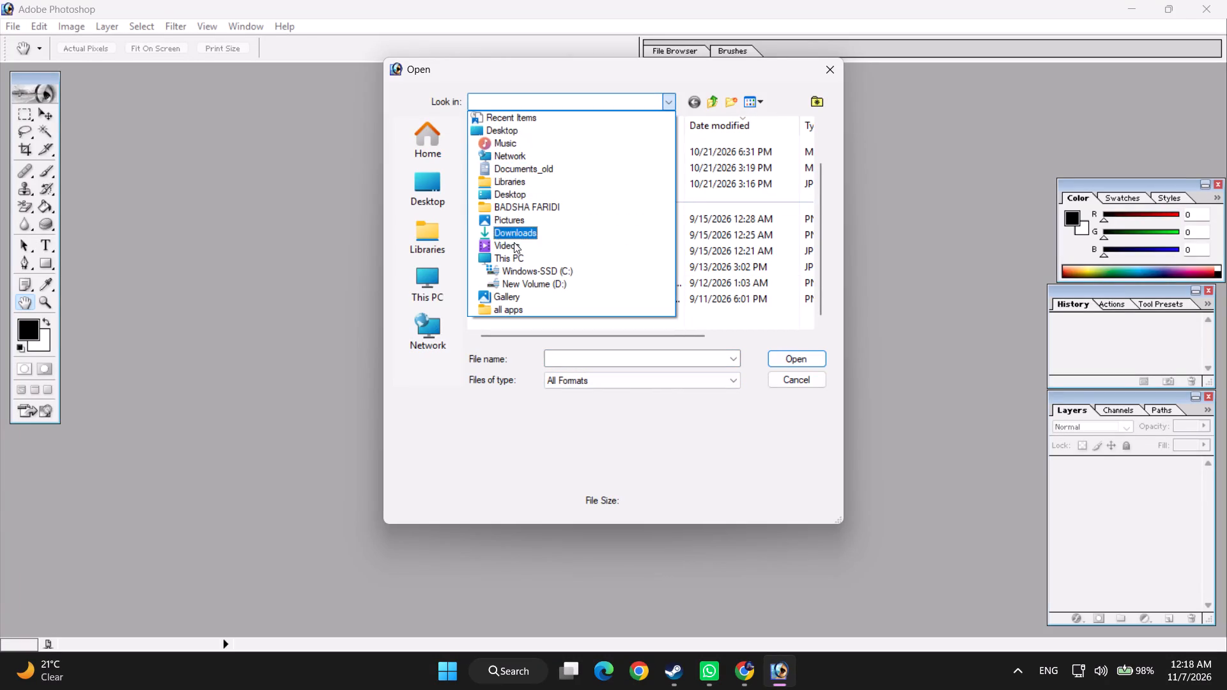
pyautogui.click(514, 281)
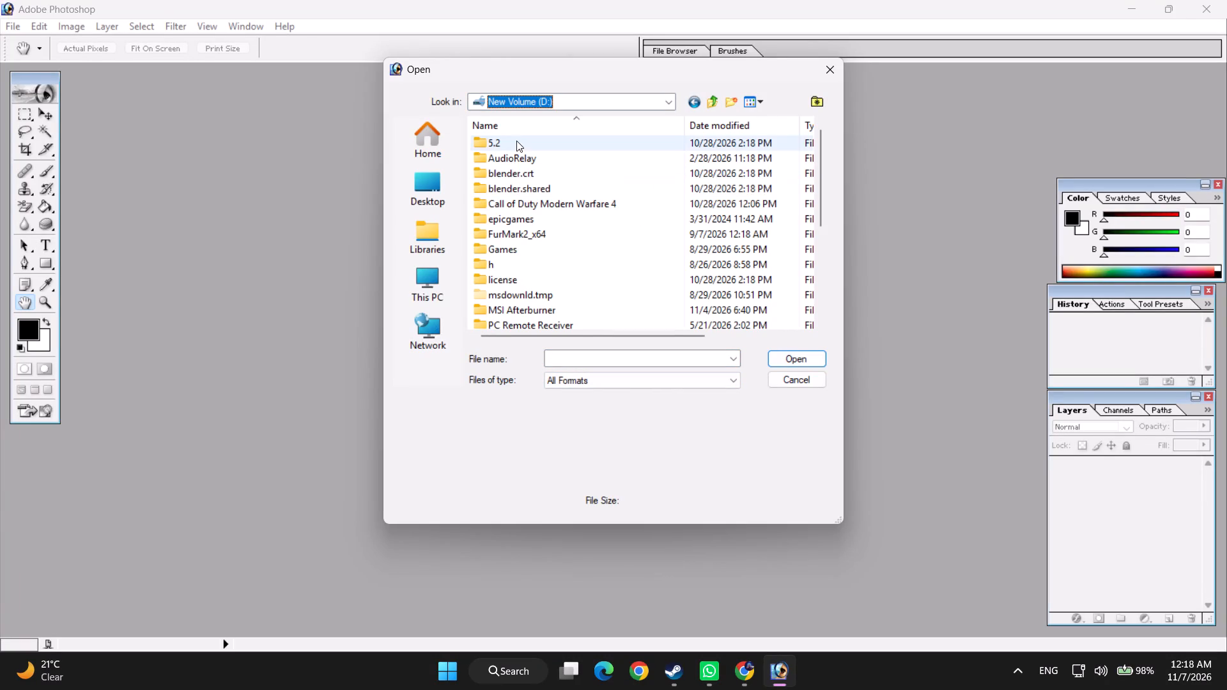
pyautogui.scroll(1, 540, 252)
pyautogui.moveTo(823, 198); pyautogui.dragTo(769, 306)
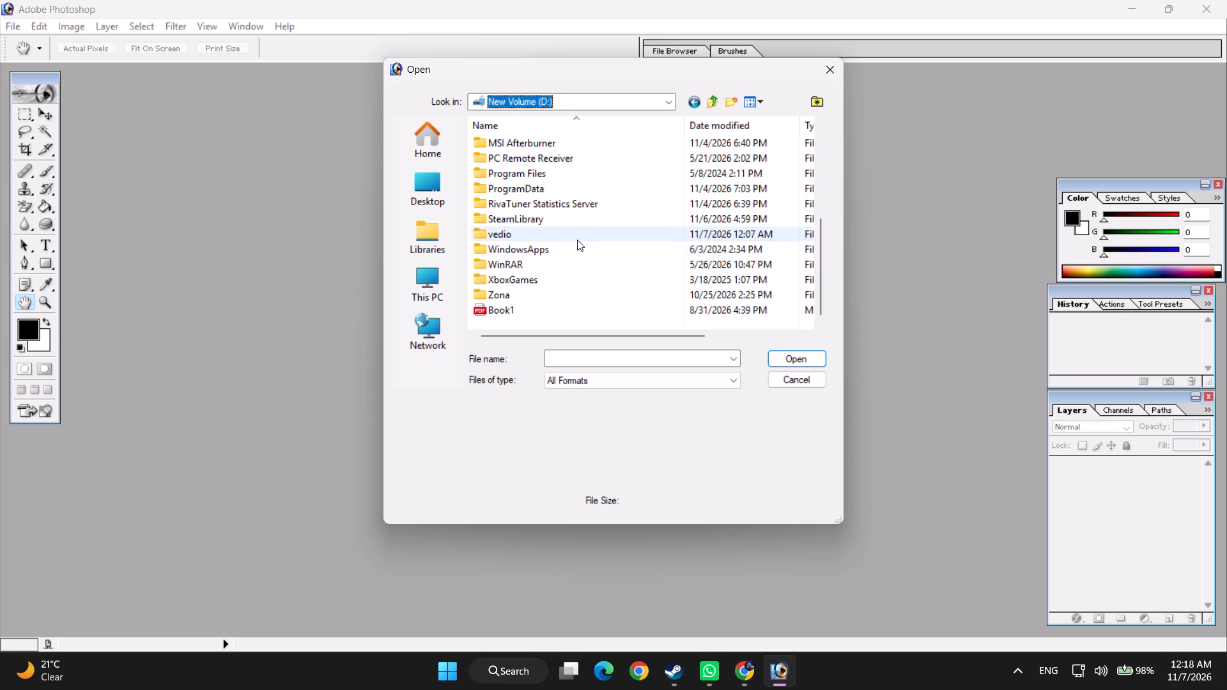
pyautogui.doubleClick(563, 240)
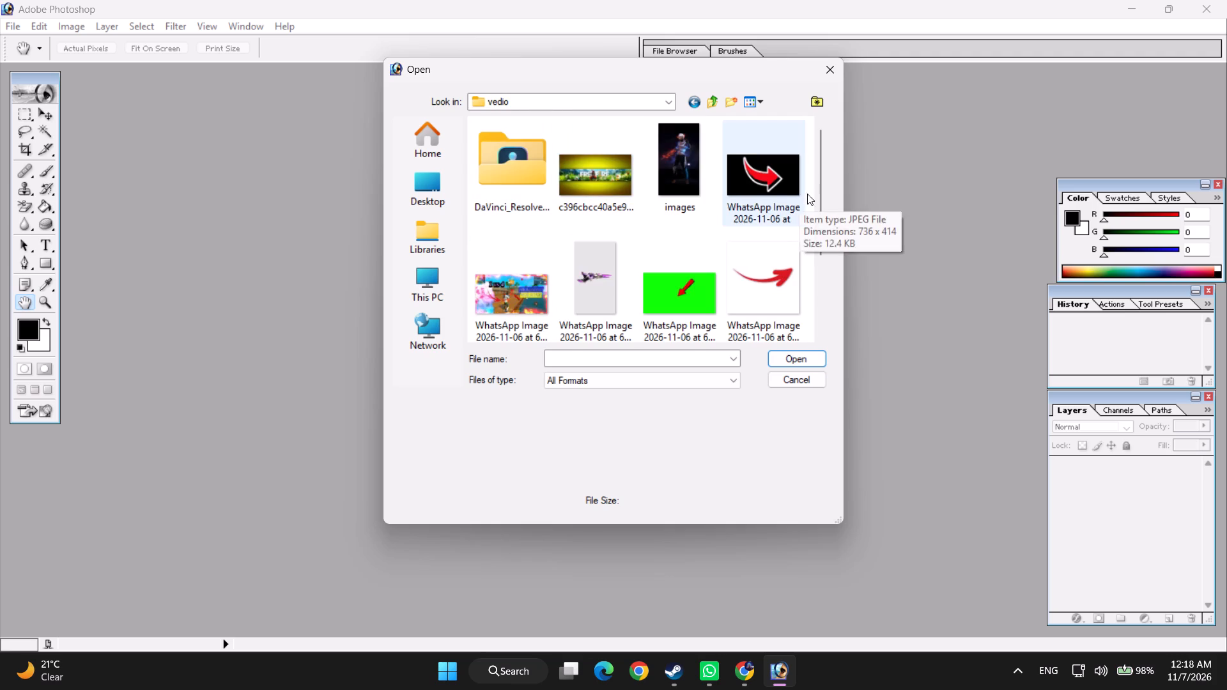
pyautogui.click(622, 194)
pyautogui.click(801, 360)
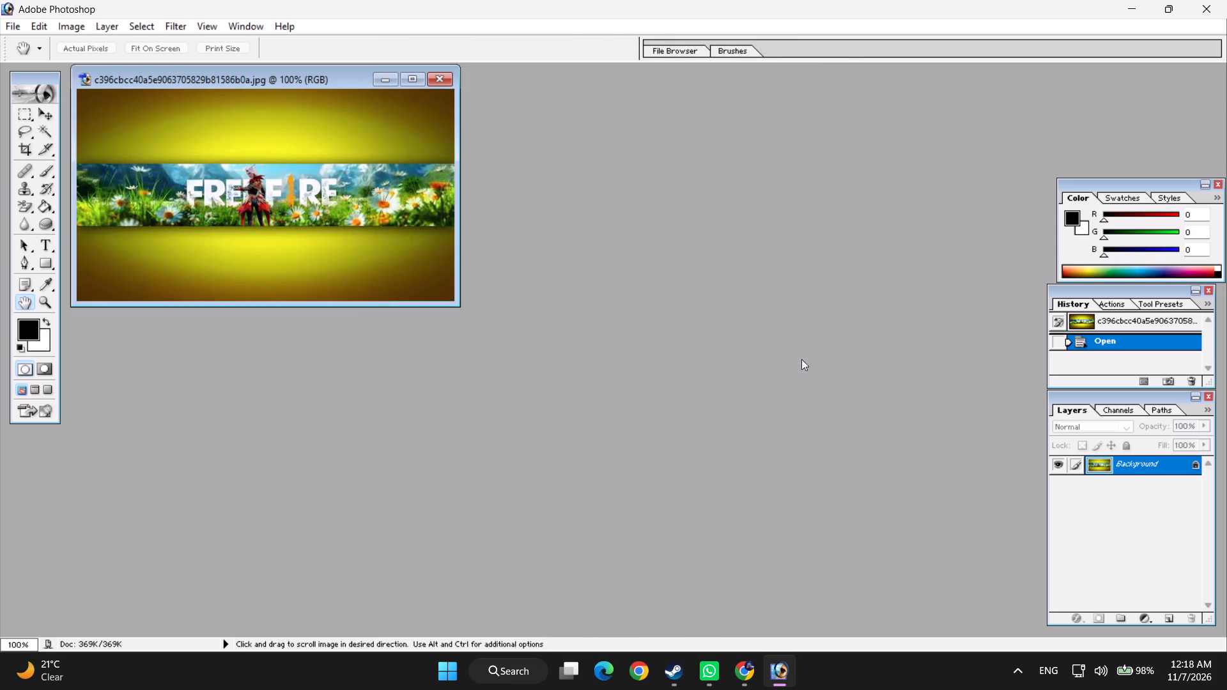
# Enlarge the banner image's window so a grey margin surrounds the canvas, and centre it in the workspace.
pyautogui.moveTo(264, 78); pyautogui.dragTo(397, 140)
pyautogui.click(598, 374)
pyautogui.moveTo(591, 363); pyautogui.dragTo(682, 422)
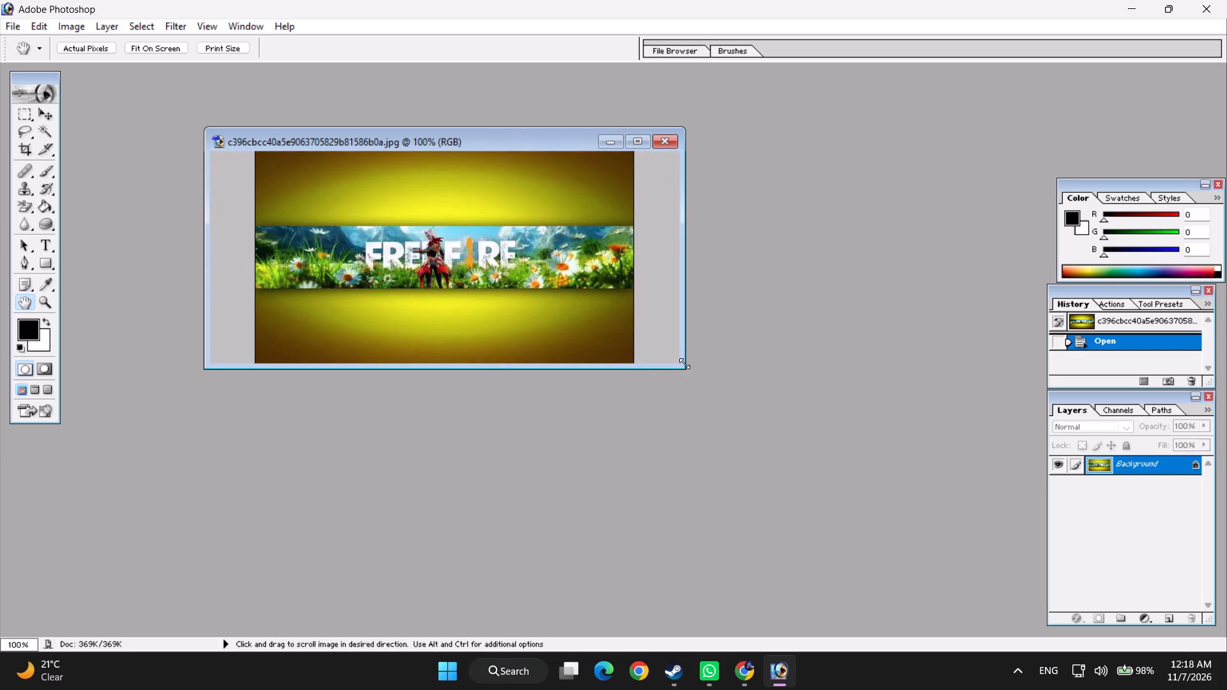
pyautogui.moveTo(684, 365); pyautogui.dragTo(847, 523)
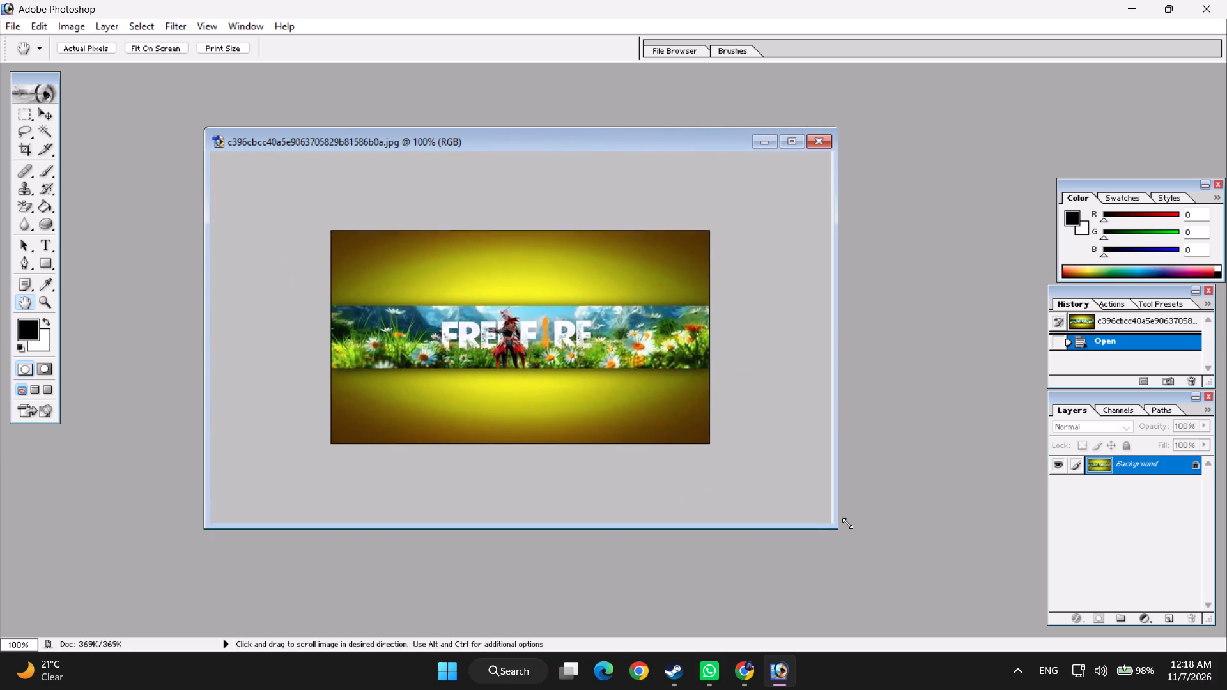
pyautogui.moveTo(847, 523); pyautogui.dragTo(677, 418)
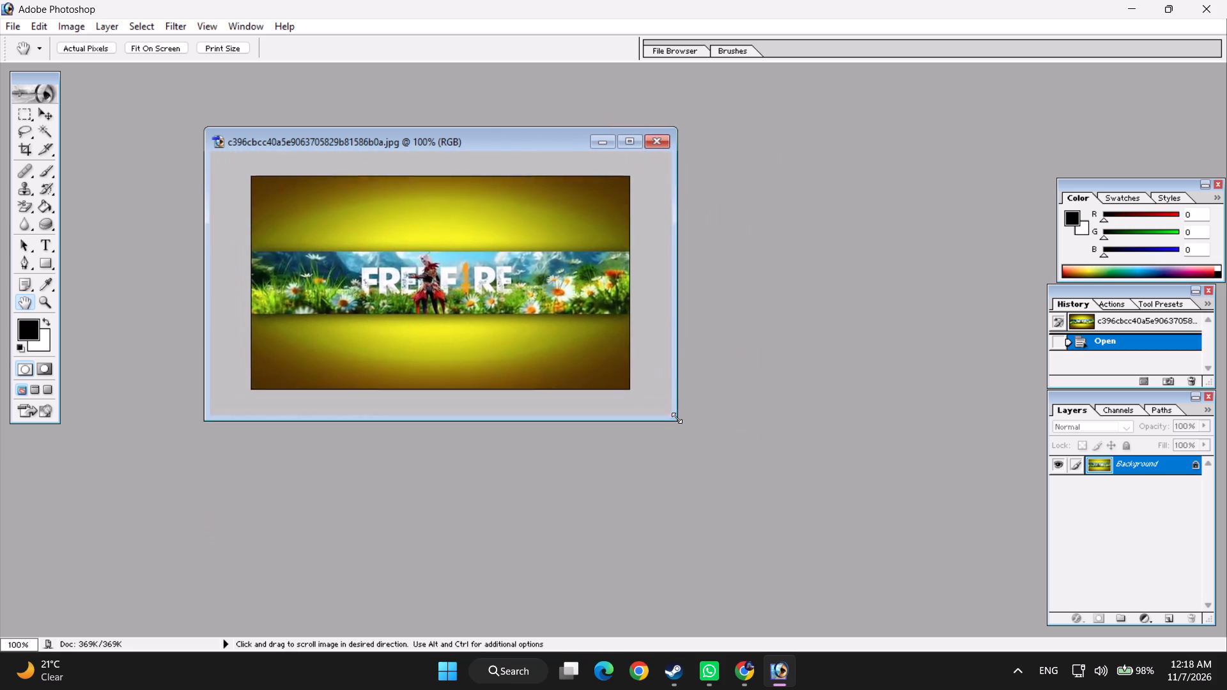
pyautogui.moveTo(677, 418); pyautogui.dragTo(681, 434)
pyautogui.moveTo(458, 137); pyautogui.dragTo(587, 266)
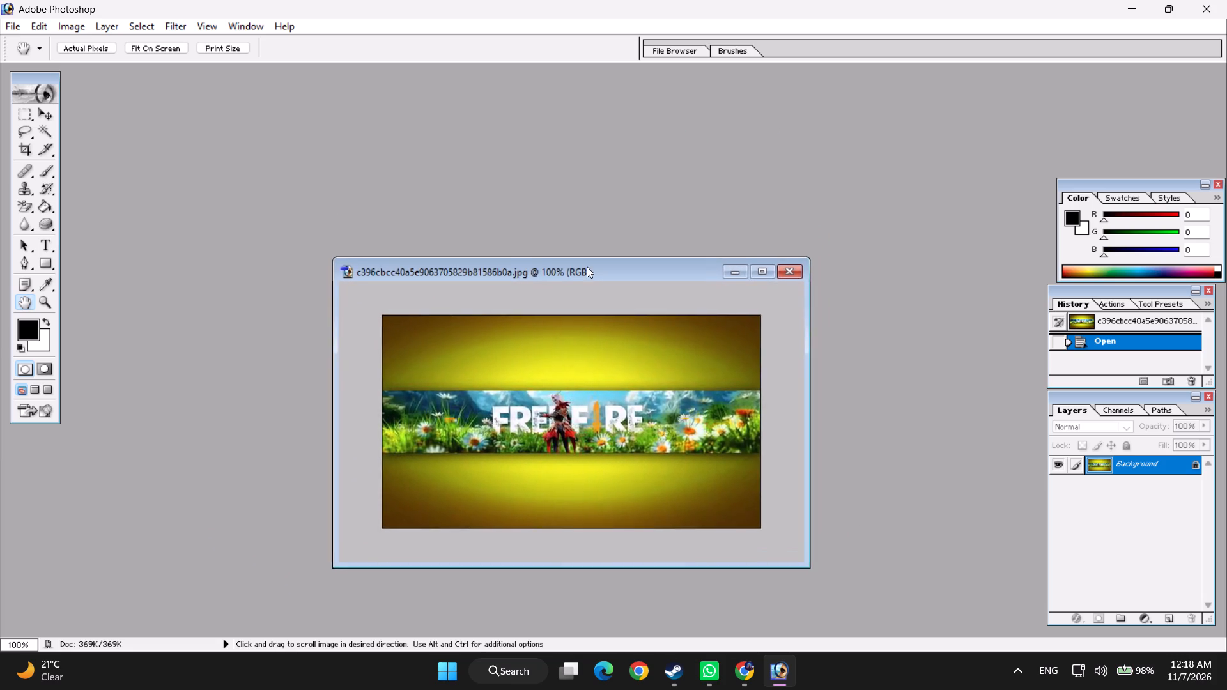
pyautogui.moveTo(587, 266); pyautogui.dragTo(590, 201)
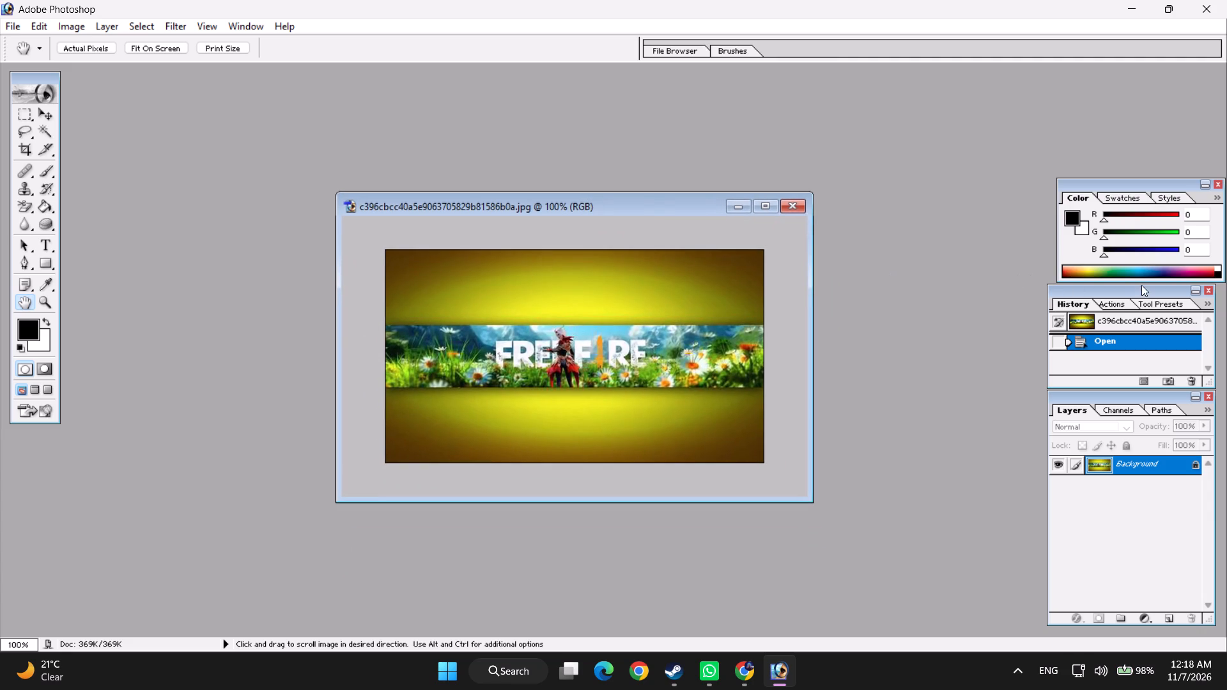
# Move the Color palette up towards the top of the workspace.
pyautogui.moveTo(1150, 183); pyautogui.dragTo(1136, 130)
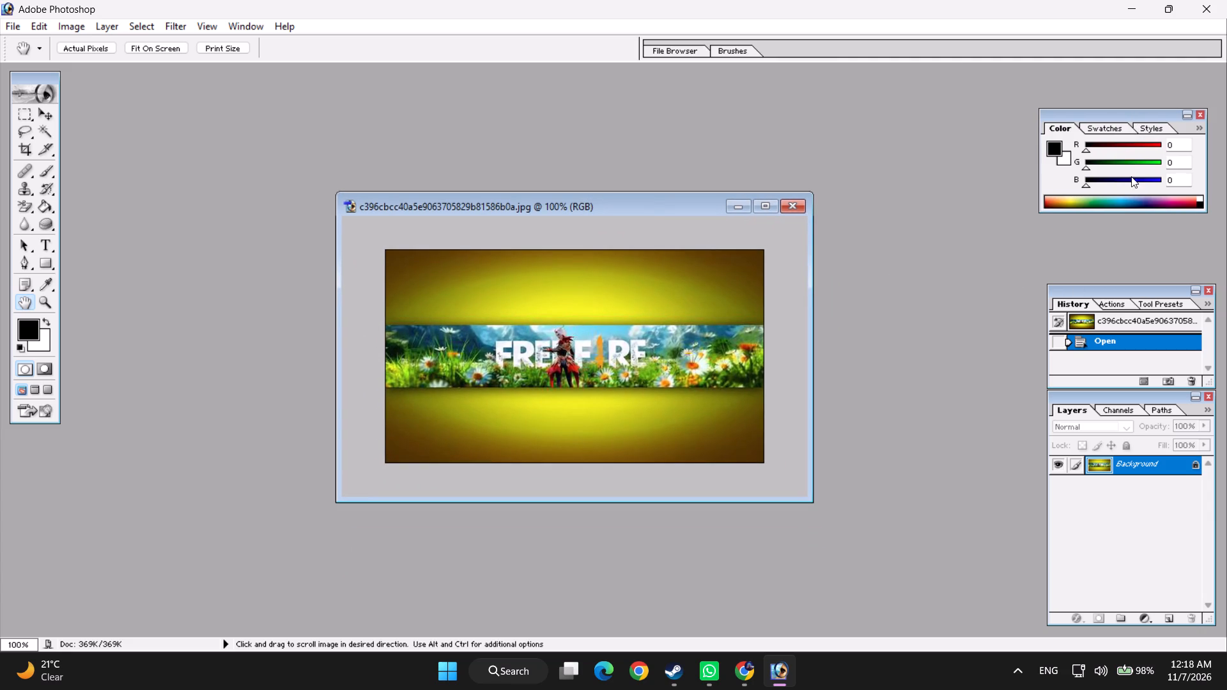
pyautogui.moveTo(1122, 114); pyautogui.dragTo(1125, 96)
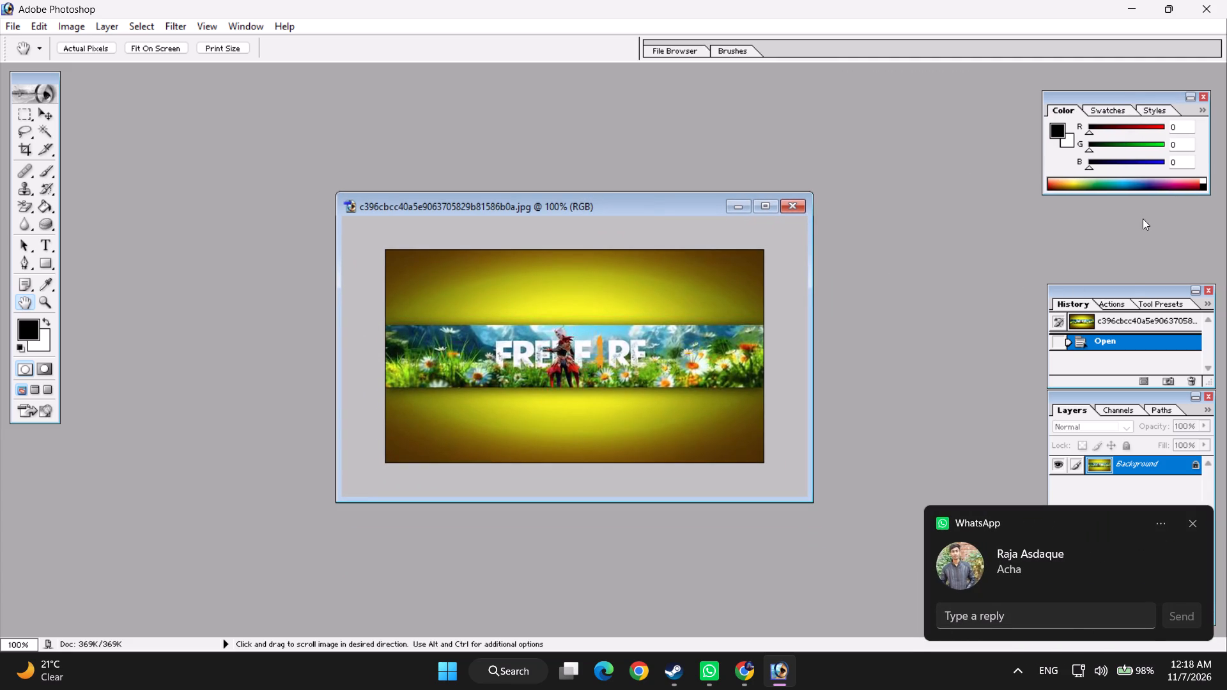
# Move the History palette group up to just below the Color palette, keeping its History page in front.
pyautogui.moveTo(1129, 290); pyautogui.dragTo(1126, 233)
pyautogui.moveTo(1126, 233); pyautogui.dragTo(1124, 236)
pyautogui.moveTo(1124, 236); pyautogui.dragTo(1127, 191)
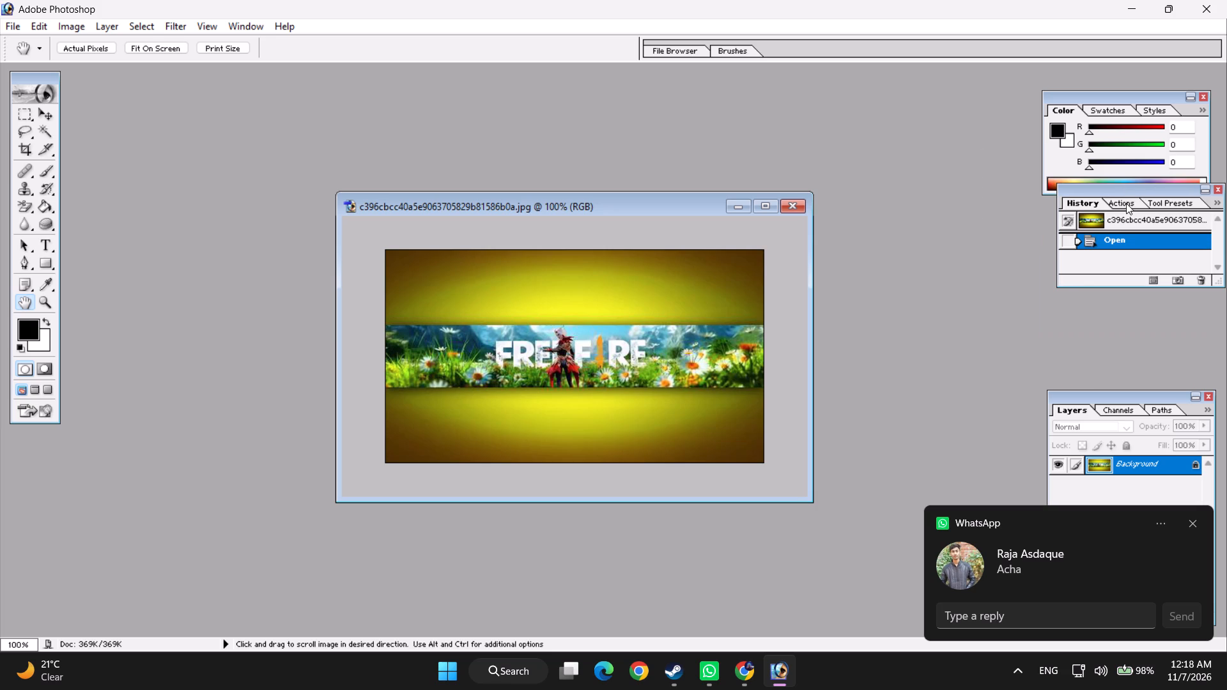
pyautogui.click(1126, 183)
pyautogui.moveTo(1129, 192); pyautogui.dragTo(1122, 217)
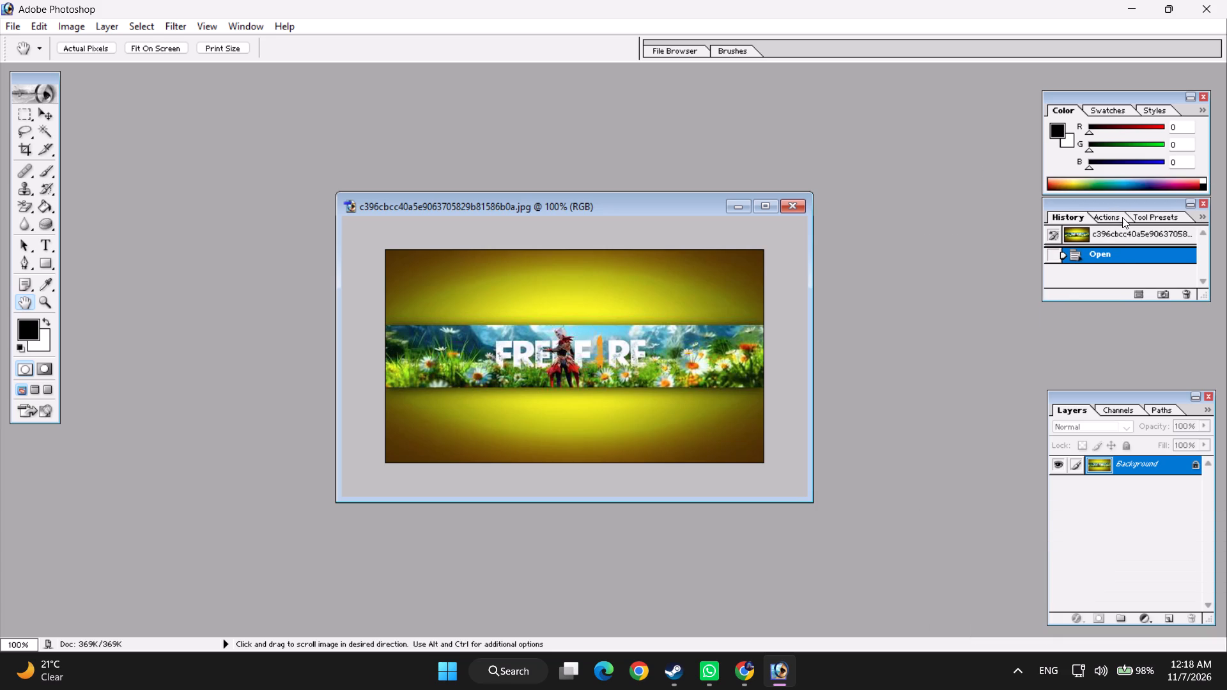
pyautogui.moveTo(1122, 217); pyautogui.dragTo(1123, 235)
pyautogui.moveTo(1117, 195); pyautogui.dragTo(1117, 213)
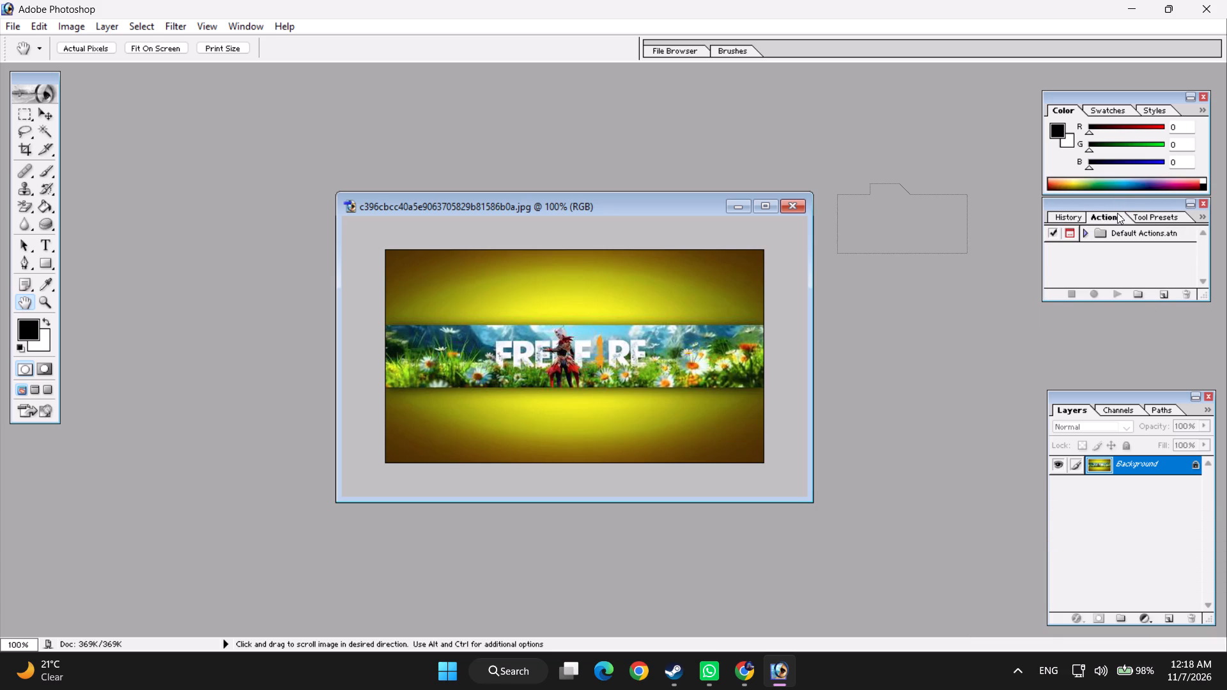
pyautogui.moveTo(1117, 213); pyautogui.dragTo(1117, 213)
pyautogui.moveTo(1117, 199); pyautogui.dragTo(1118, 224)
pyautogui.click(1079, 241)
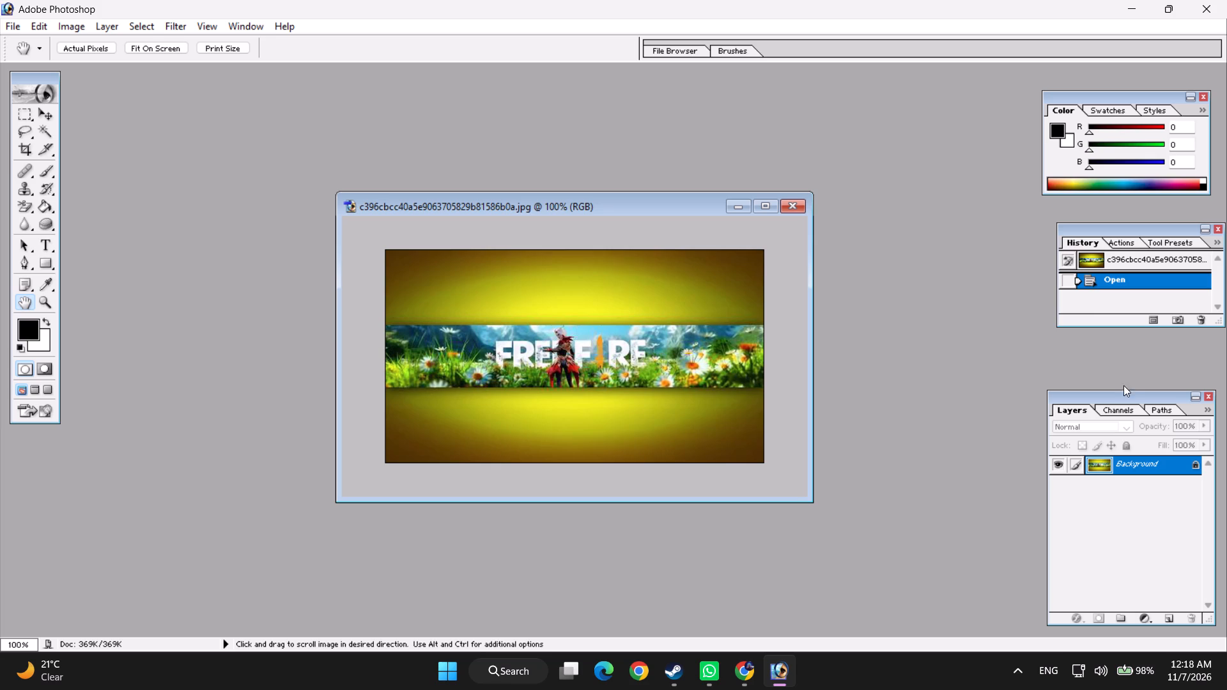
# Move the Layers palette up to just below the History palette.
pyautogui.moveTo(1125, 400); pyautogui.dragTo(1132, 348)
pyautogui.moveTo(1132, 333); pyautogui.dragTo(1129, 361)
pyautogui.moveTo(1129, 361); pyautogui.dragTo(1125, 355)
pyautogui.moveTo(1125, 355); pyautogui.dragTo(1131, 348)
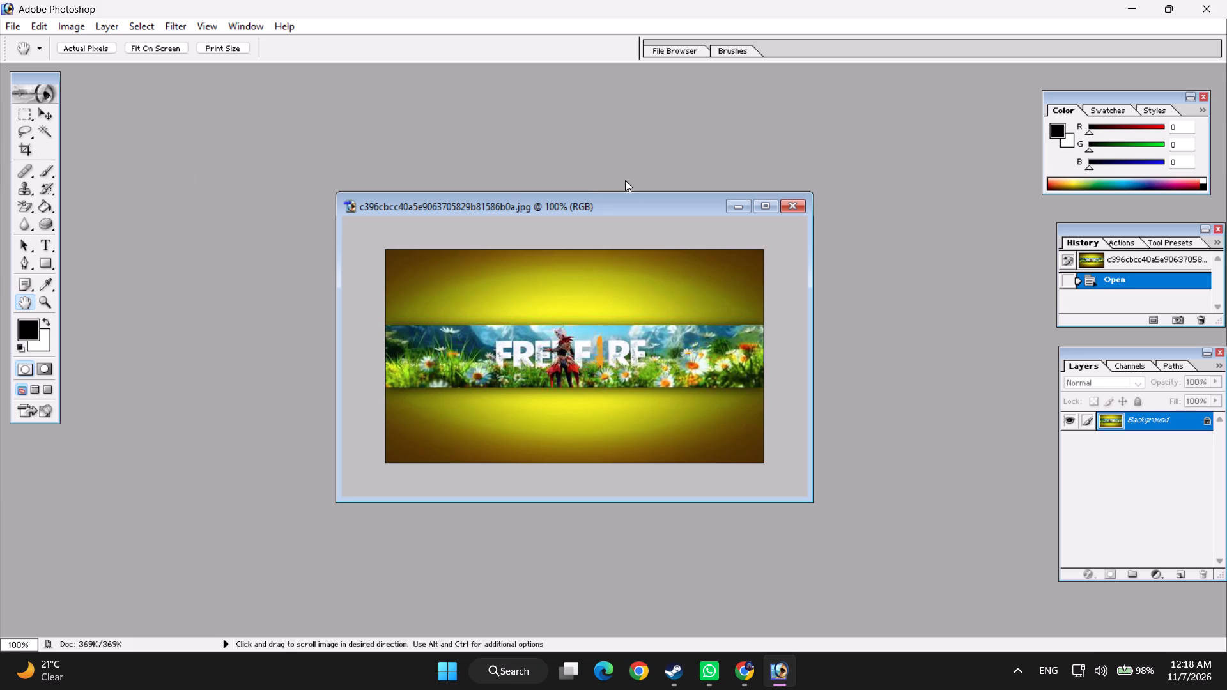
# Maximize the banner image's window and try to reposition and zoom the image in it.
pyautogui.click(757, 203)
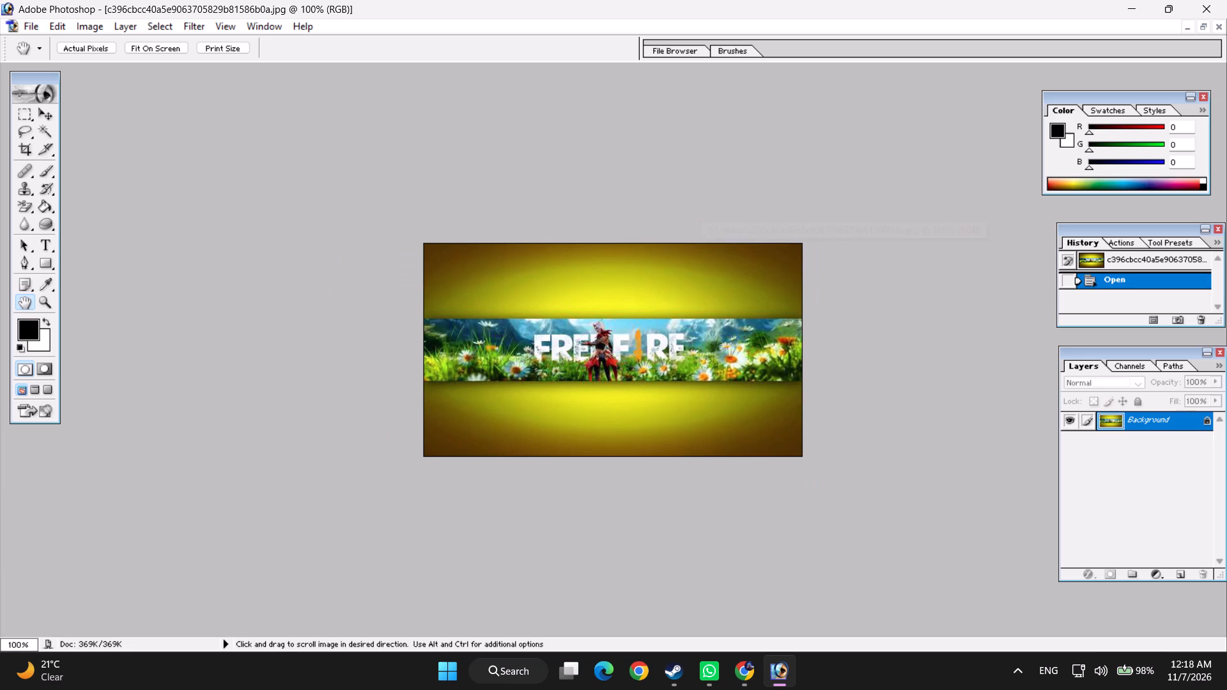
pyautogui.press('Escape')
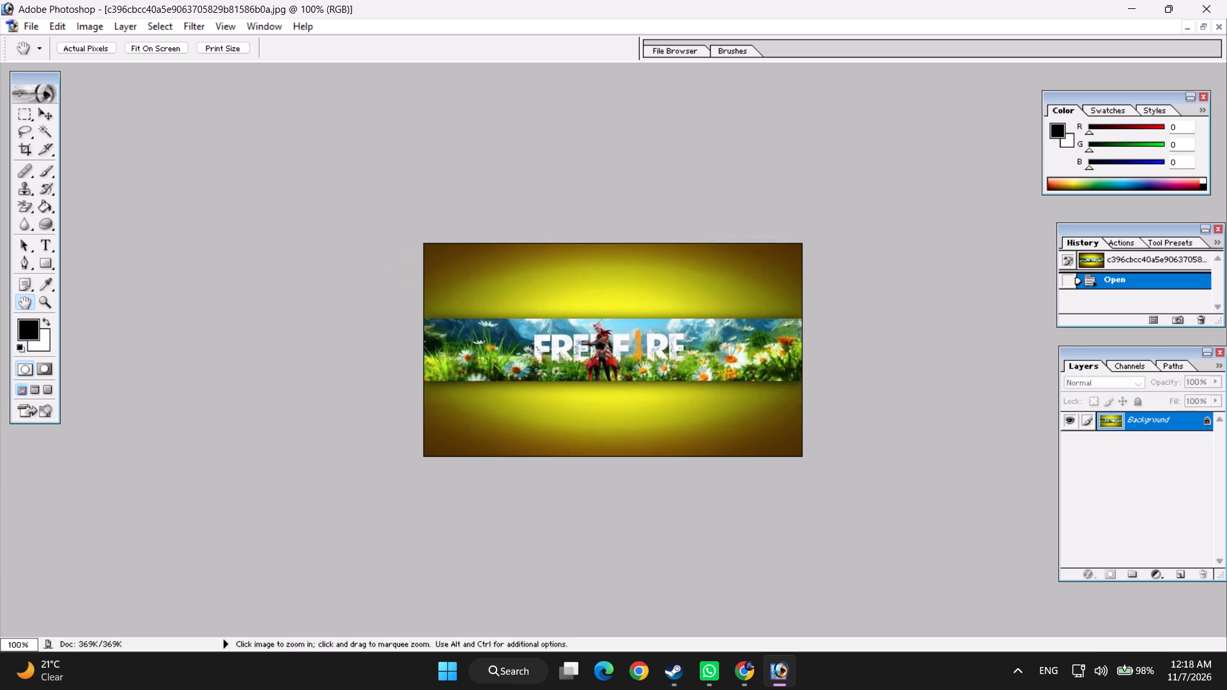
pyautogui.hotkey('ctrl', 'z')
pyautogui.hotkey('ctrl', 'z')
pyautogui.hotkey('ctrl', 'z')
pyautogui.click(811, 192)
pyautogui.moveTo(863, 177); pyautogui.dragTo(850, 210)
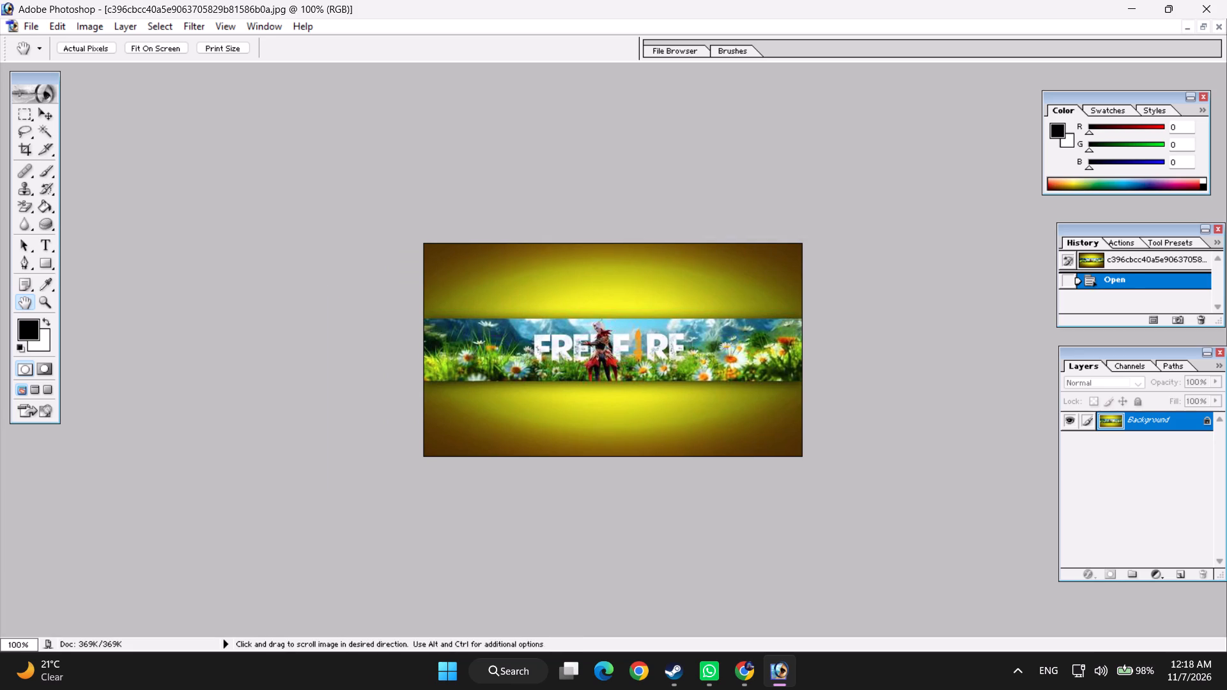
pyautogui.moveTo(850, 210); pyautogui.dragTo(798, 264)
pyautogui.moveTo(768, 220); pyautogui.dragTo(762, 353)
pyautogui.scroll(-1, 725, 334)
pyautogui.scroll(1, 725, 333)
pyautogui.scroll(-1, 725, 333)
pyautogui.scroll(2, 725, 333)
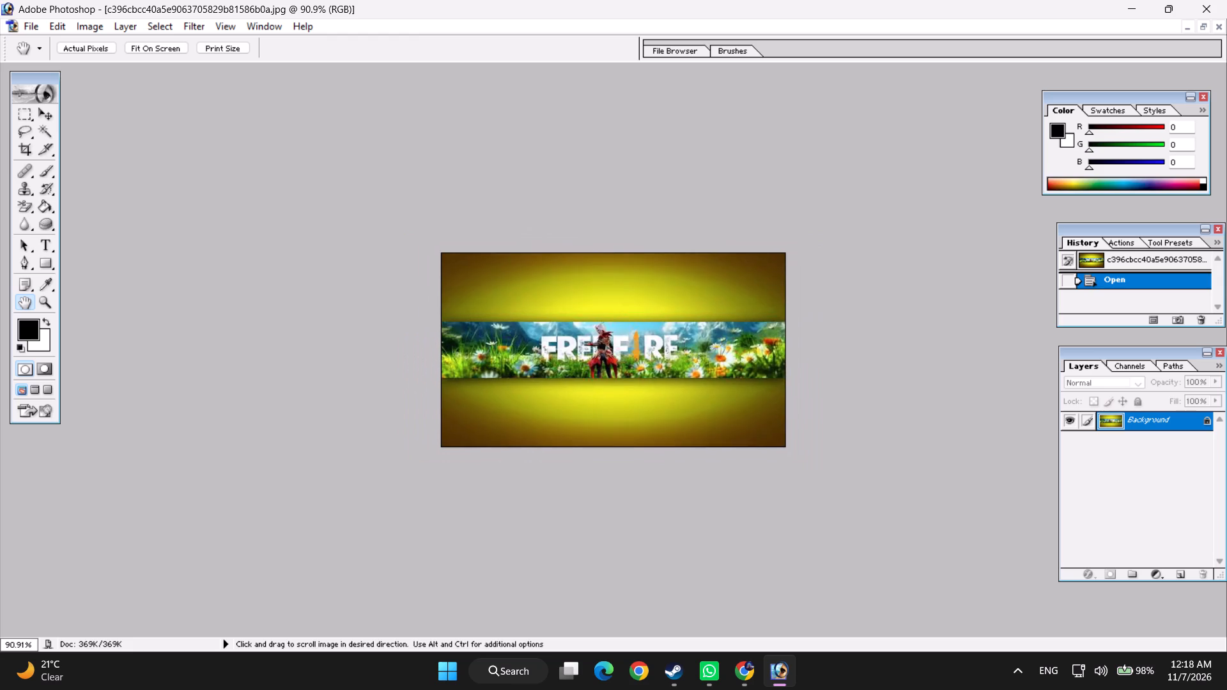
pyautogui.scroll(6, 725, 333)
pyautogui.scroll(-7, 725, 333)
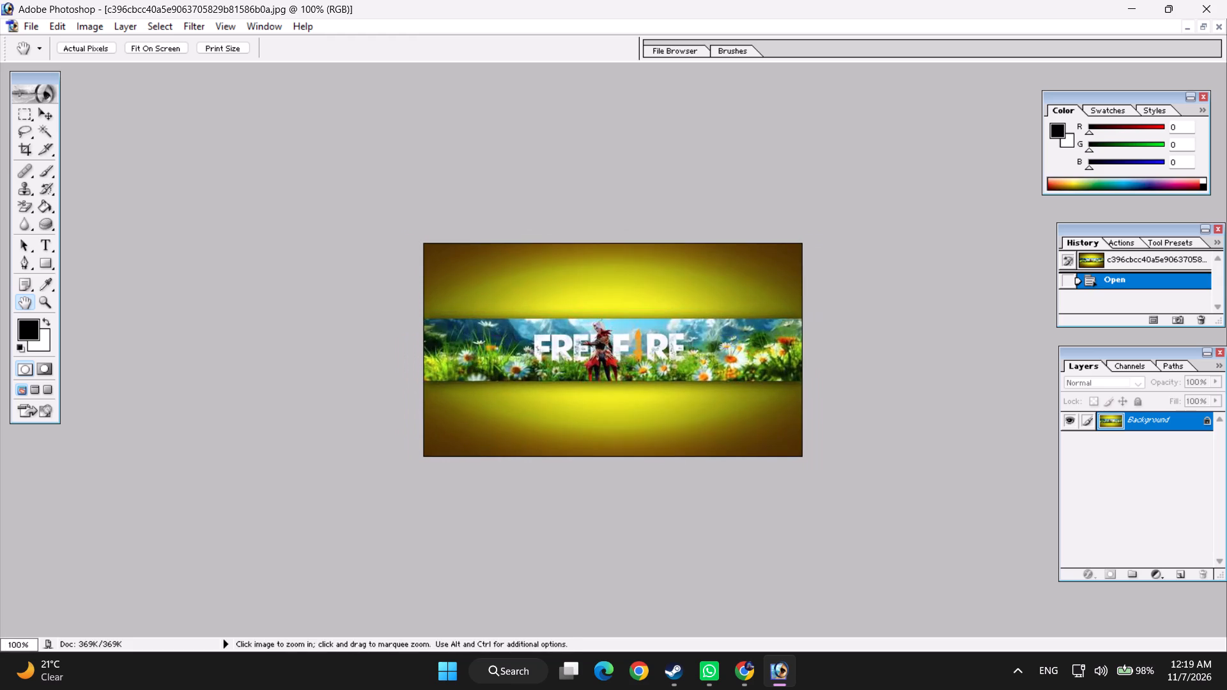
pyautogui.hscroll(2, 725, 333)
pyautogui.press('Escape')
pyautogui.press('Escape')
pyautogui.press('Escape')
# Close Photoshop and start Adobe Photoshop 7.0 again.
pyautogui.click(1226, 0)
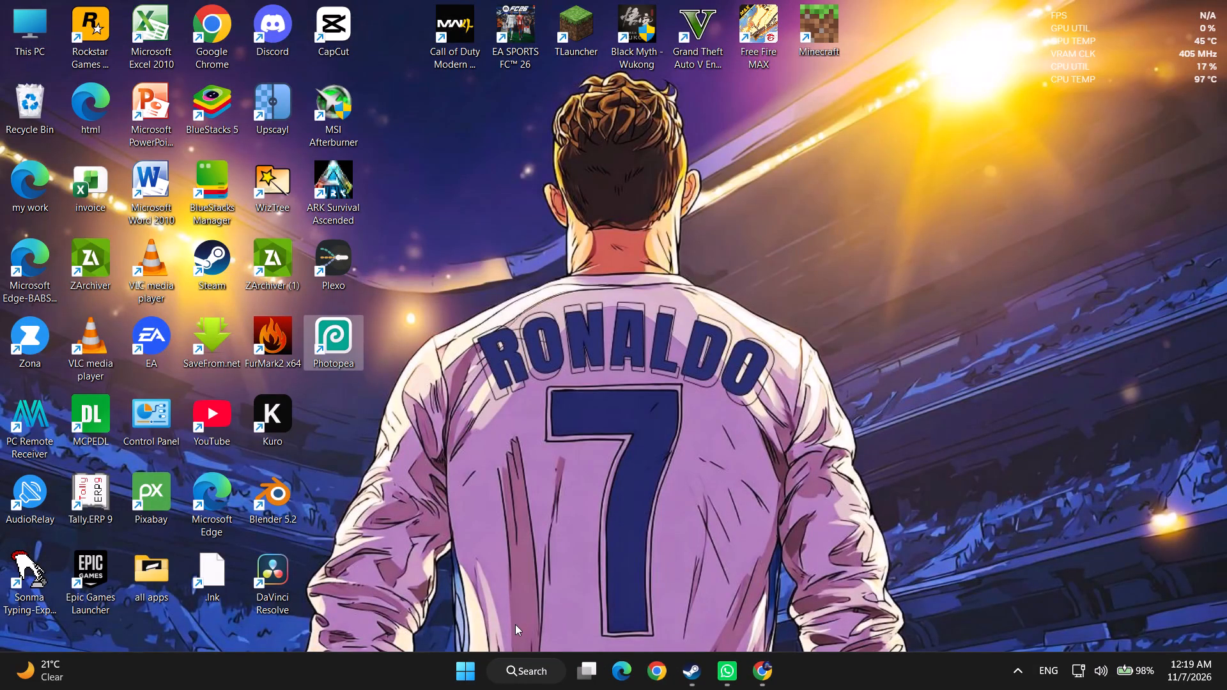
pyautogui.write('adobe')
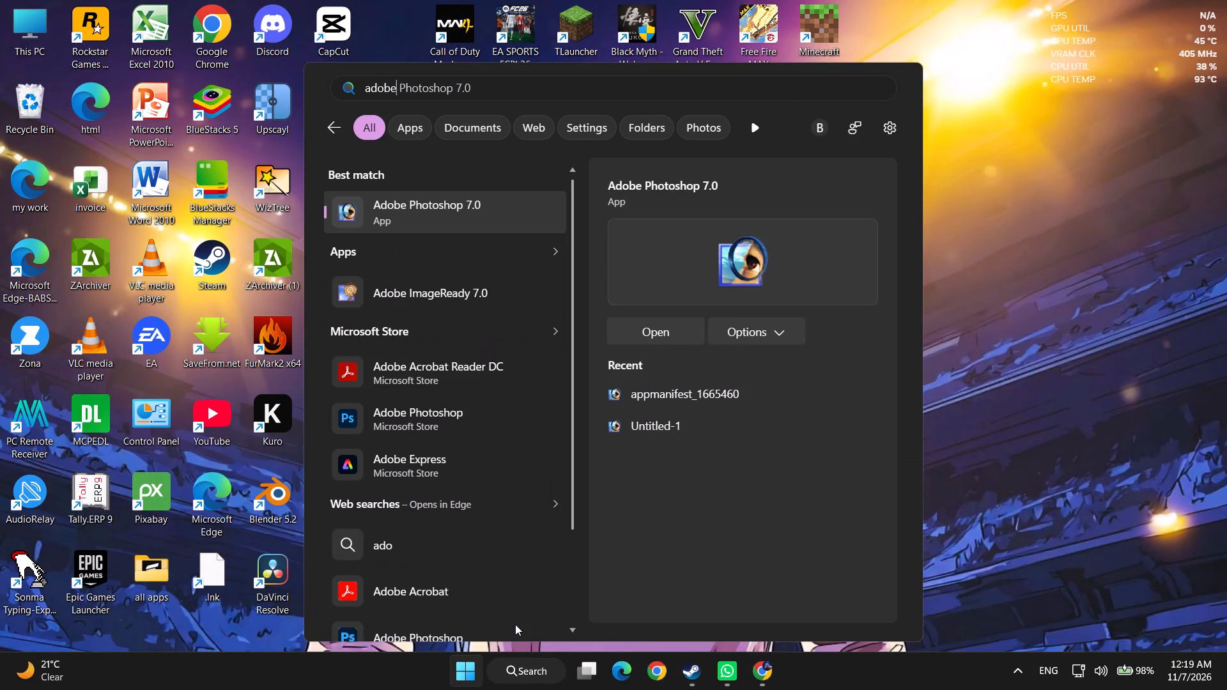
pyautogui.press('Return')
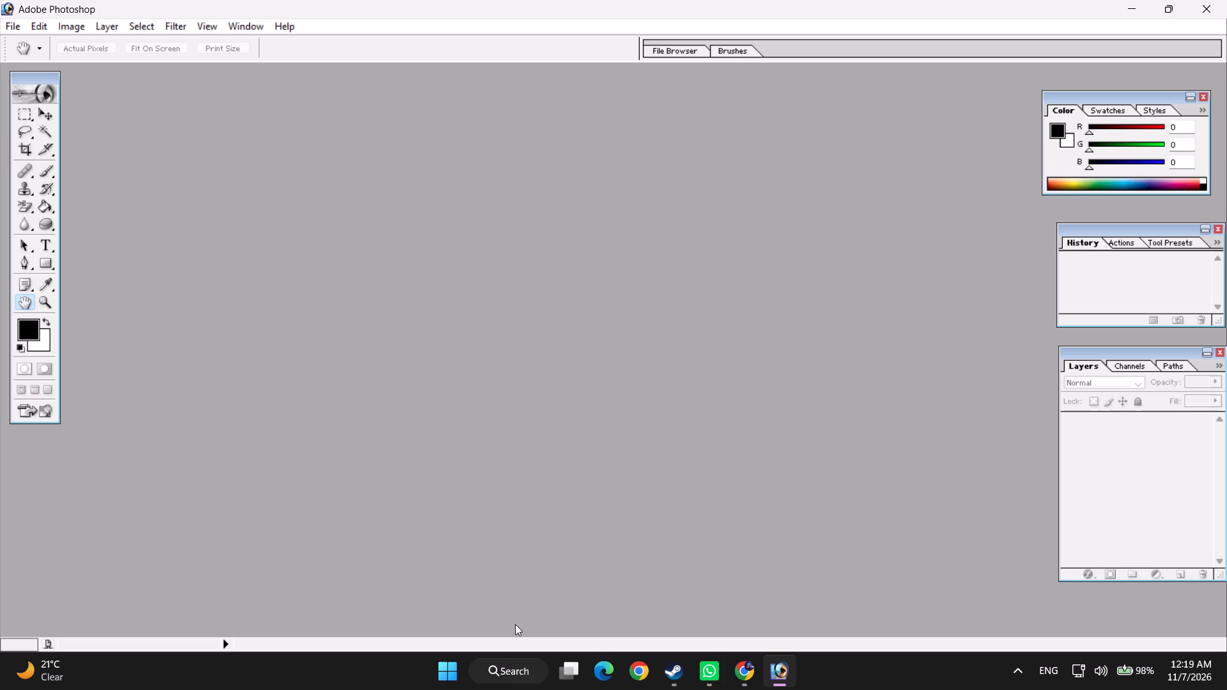
pyautogui.doubleClick(576, 323)
pyautogui.click(577, 188)
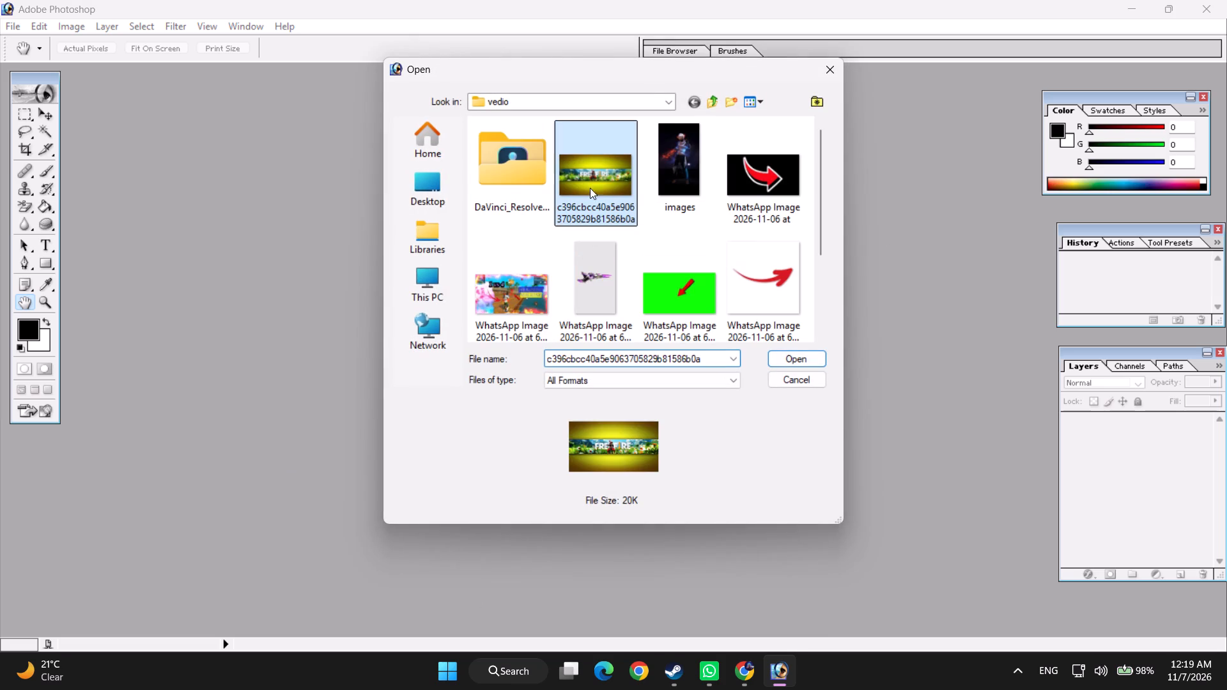
pyautogui.click(789, 363)
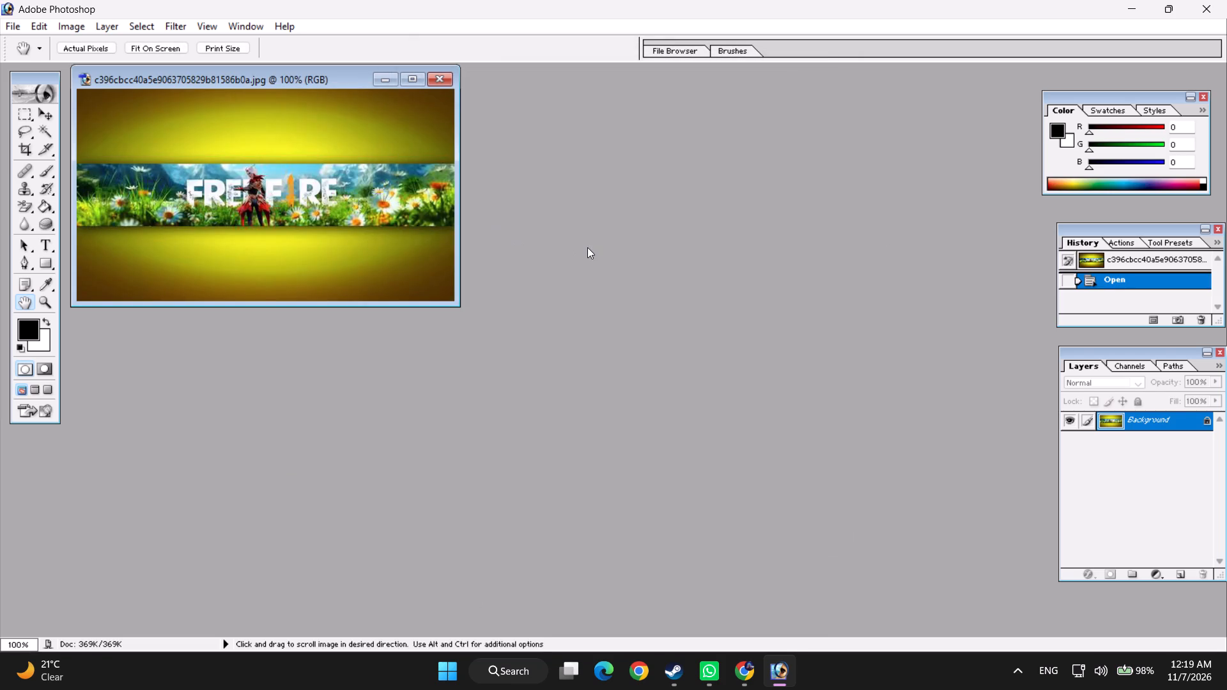
# Open the character image named images from the vedio folder.
pyautogui.click(587, 247)
pyautogui.doubleClick(587, 247)
pyautogui.click(665, 182)
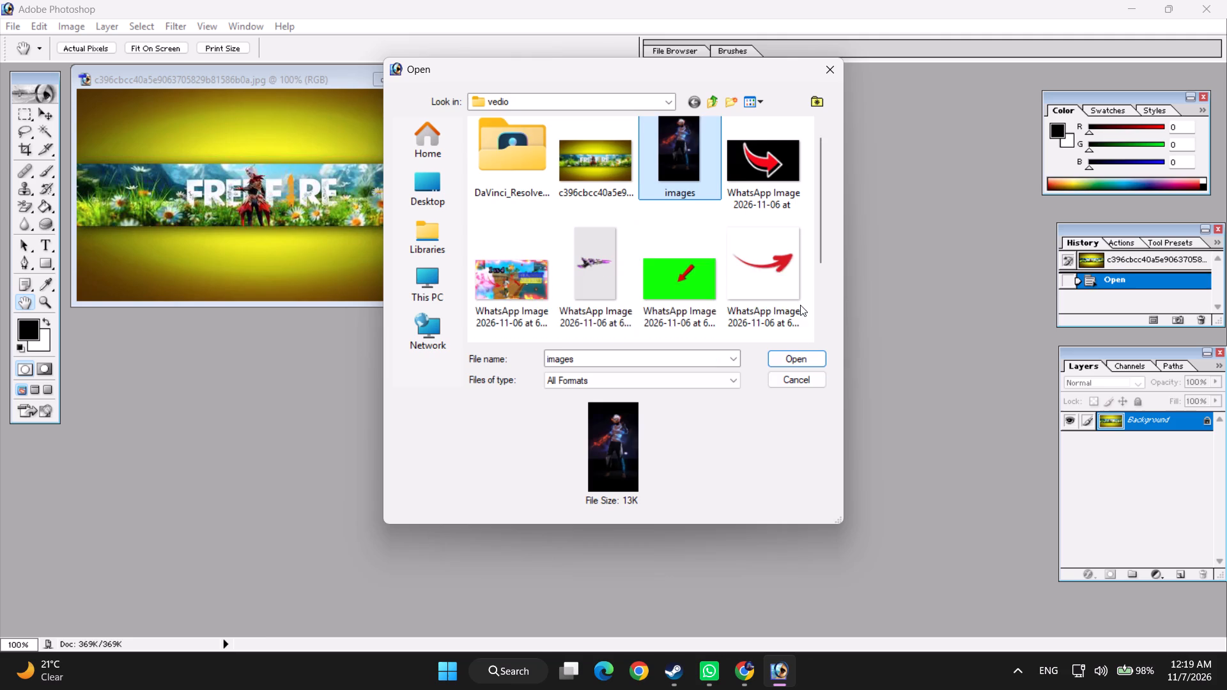
pyautogui.click(803, 356)
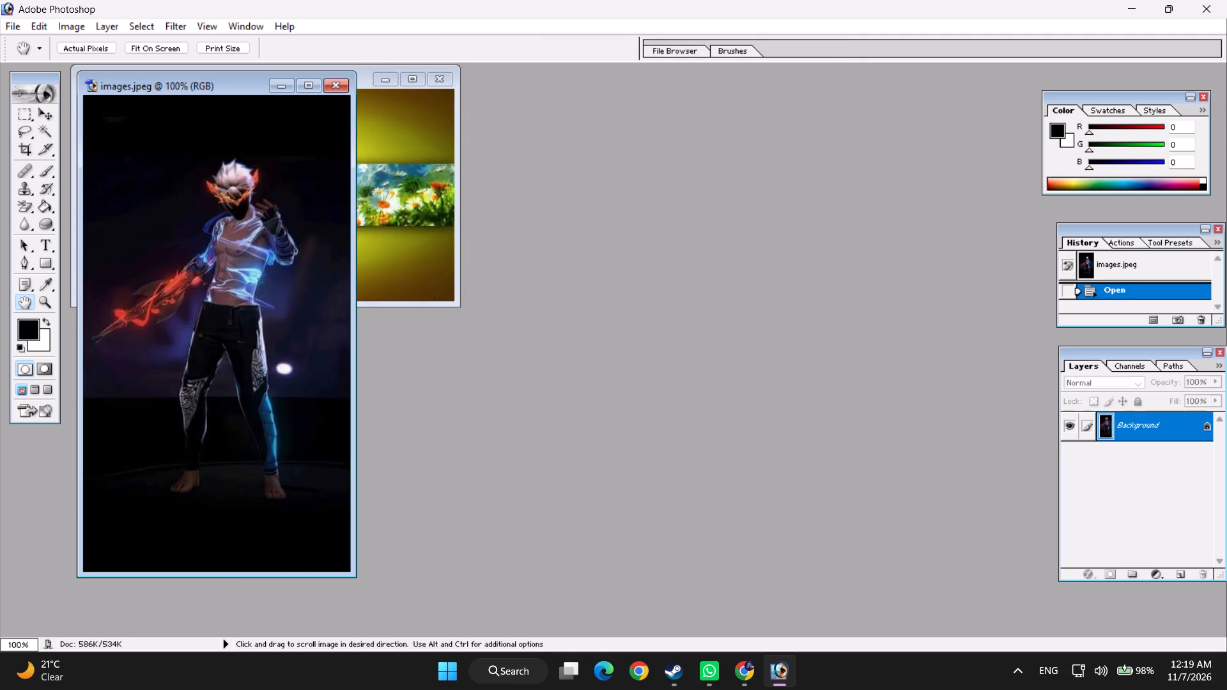
# Move the character image's window clear of the banner image, leaving the middle of the workspace free.
pyautogui.moveTo(153, 90); pyautogui.dragTo(828, 532)
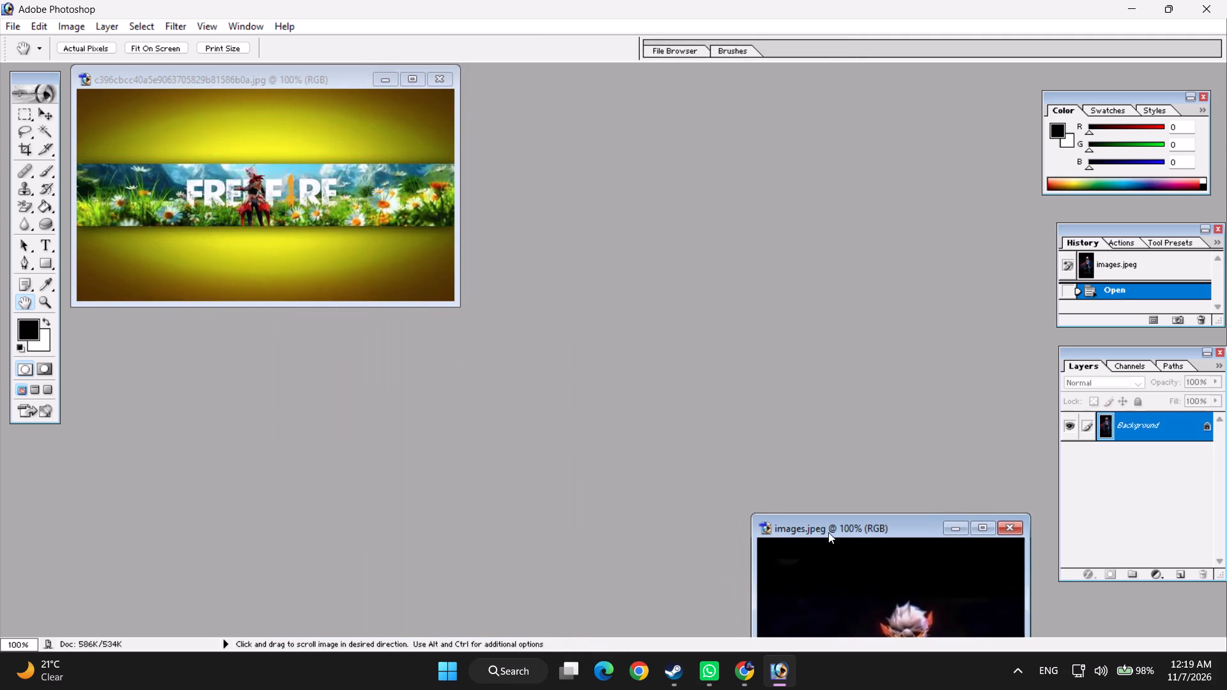
pyautogui.moveTo(828, 532); pyautogui.dragTo(829, 532)
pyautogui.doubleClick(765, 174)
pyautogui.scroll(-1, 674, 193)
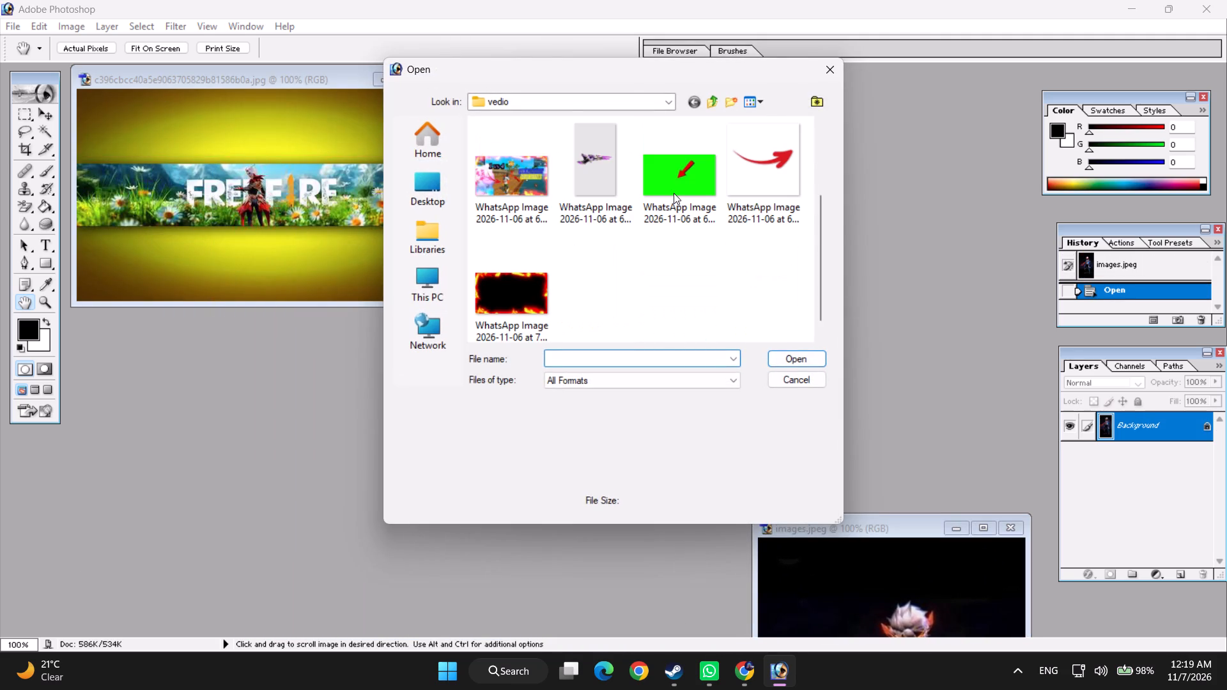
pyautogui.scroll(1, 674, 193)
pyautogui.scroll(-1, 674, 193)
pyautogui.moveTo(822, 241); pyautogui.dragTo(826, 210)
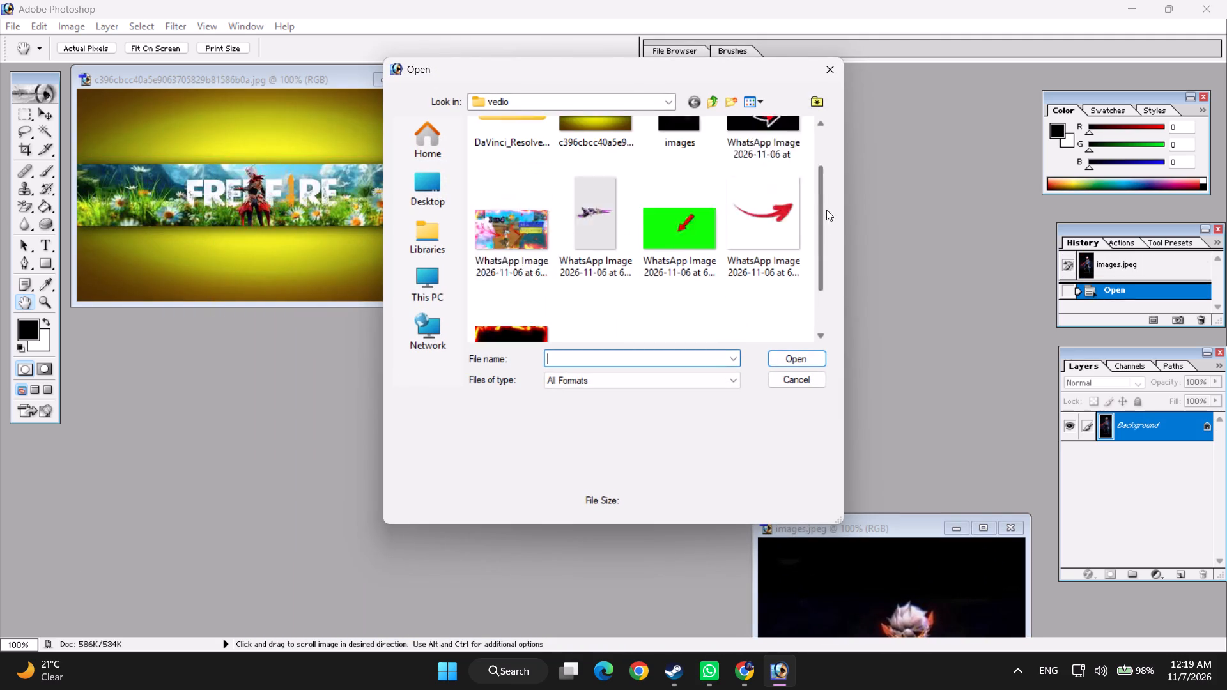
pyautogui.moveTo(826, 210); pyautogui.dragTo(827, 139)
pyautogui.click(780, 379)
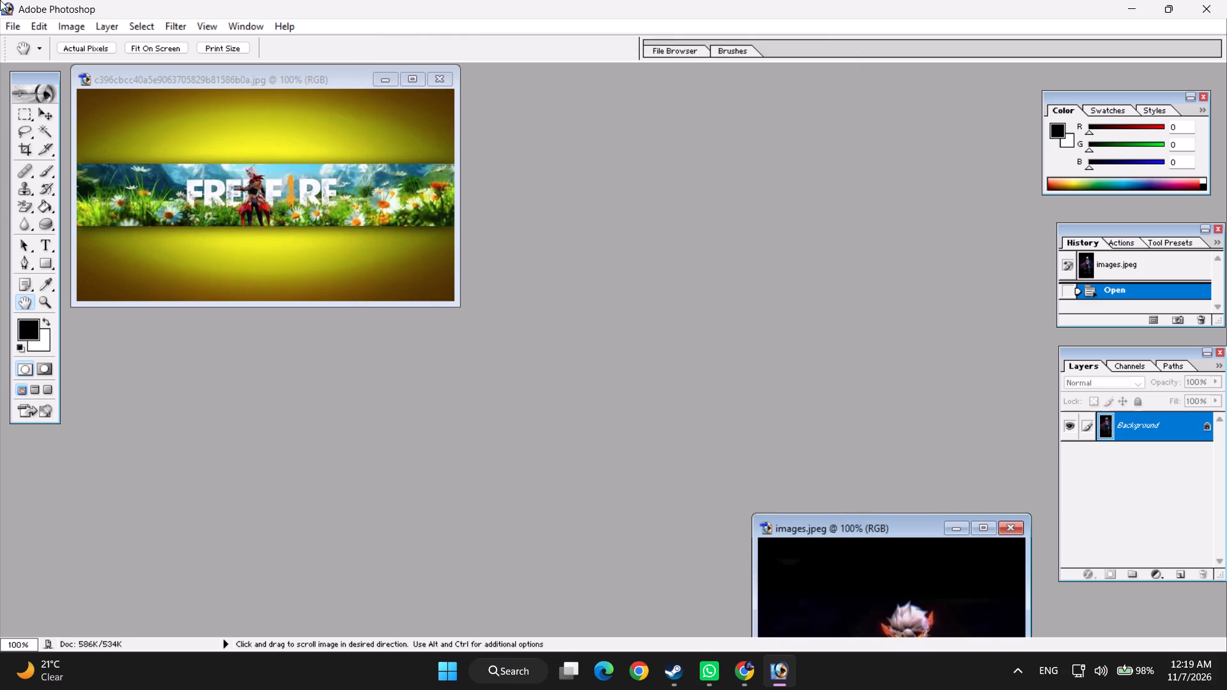
# Move the banner image's window to the middle of the workspace and enlarge it so empty space surrounds the canvas.
pyautogui.moveTo(228, 77); pyautogui.dragTo(363, 164)
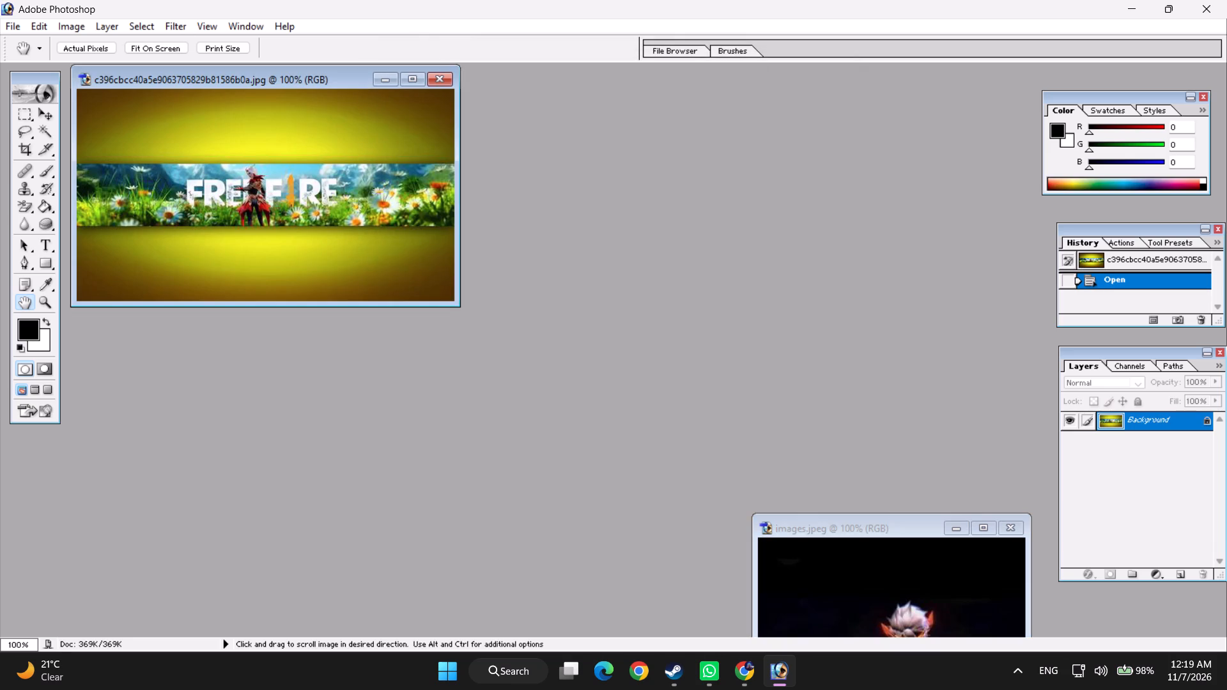
pyautogui.moveTo(222, 79); pyautogui.dragTo(473, 175)
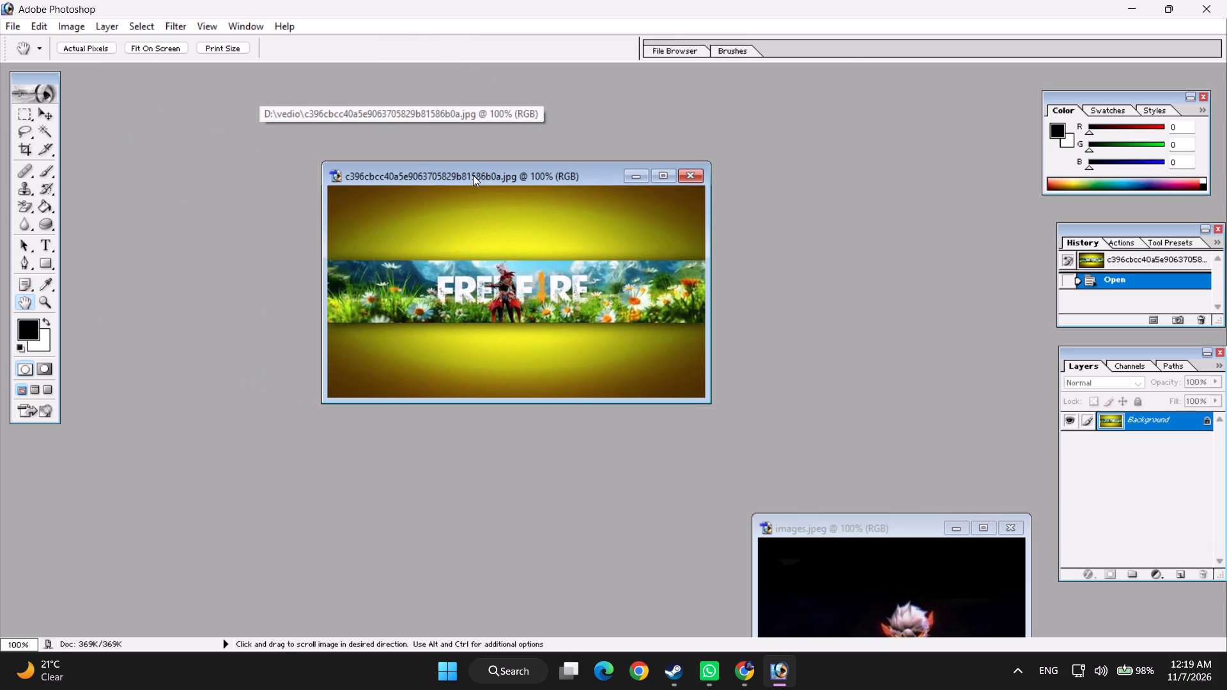
pyautogui.click(473, 175)
pyautogui.moveTo(525, 174); pyautogui.dragTo(546, 189)
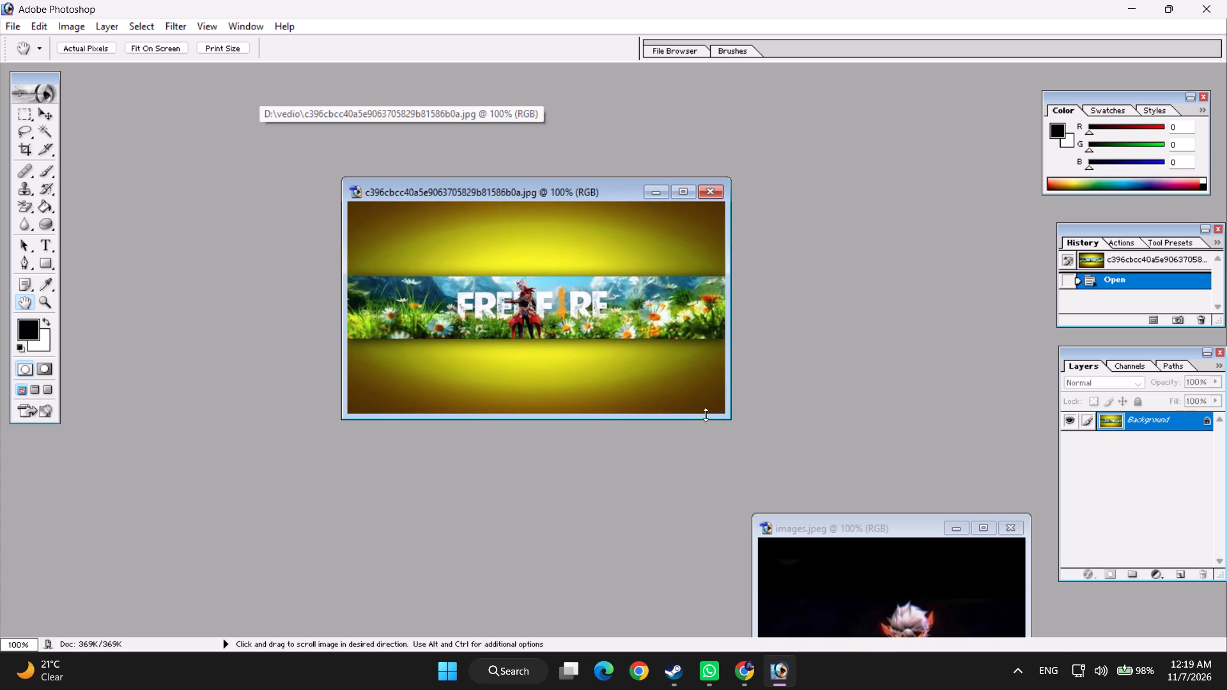
pyautogui.moveTo(727, 413); pyautogui.dragTo(753, 436)
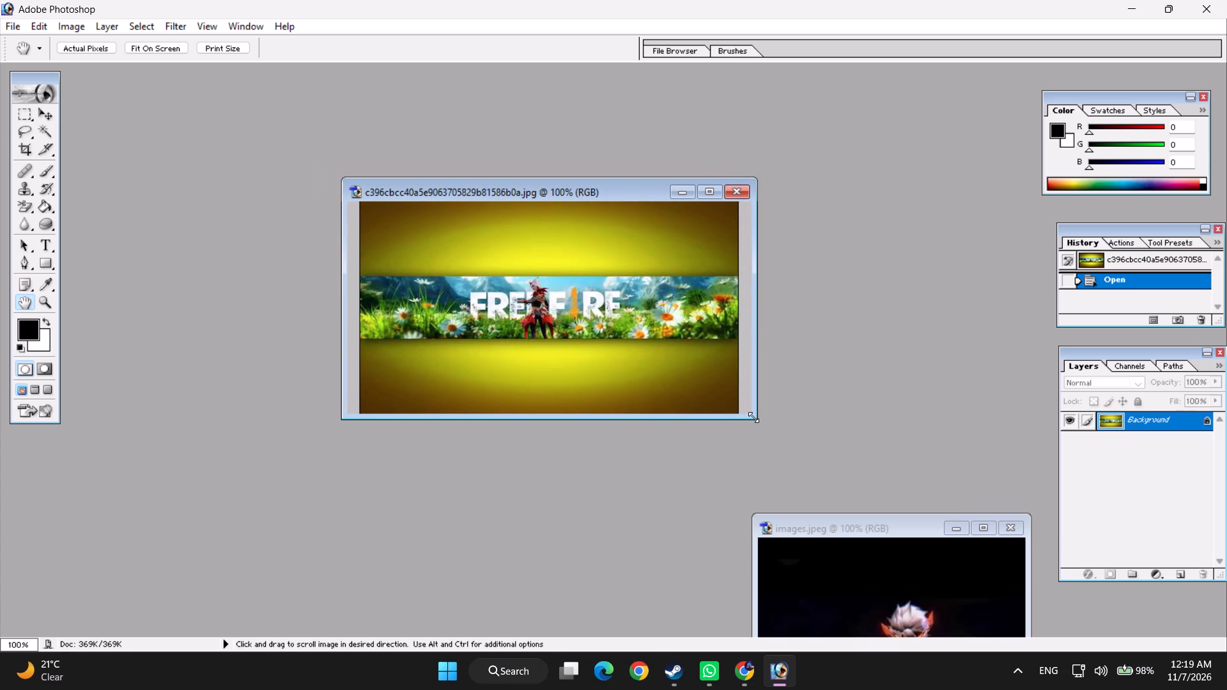
pyautogui.moveTo(753, 417); pyautogui.dragTo(795, 471)
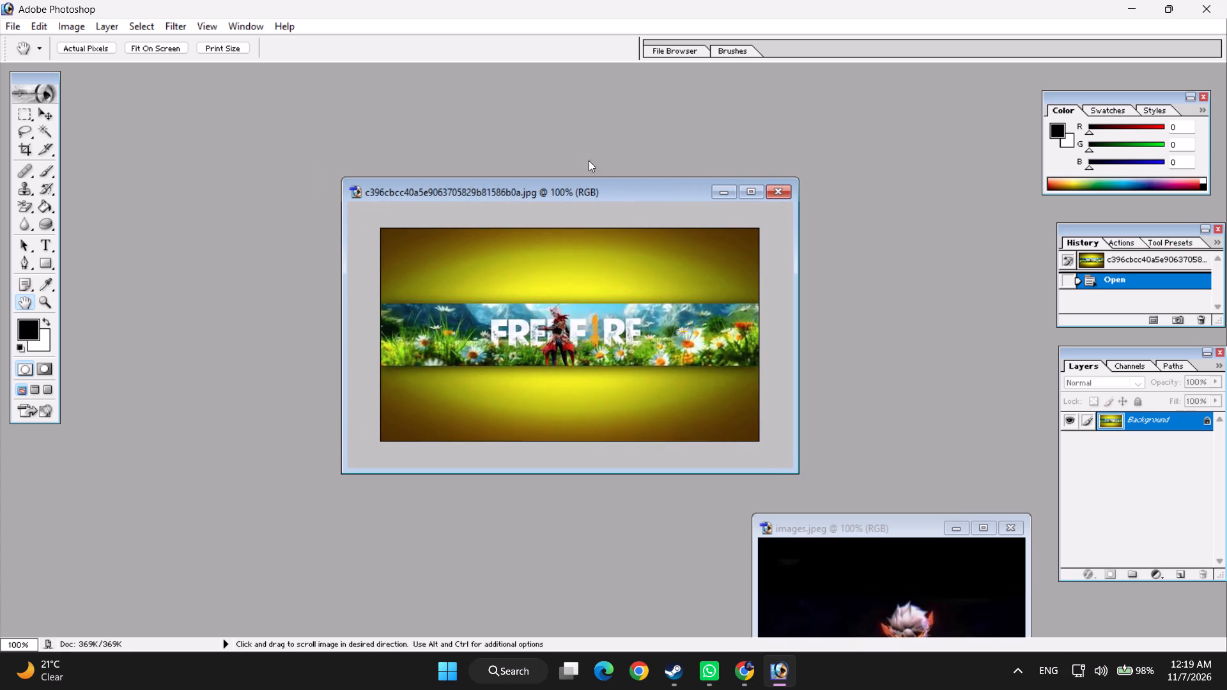
pyautogui.moveTo(608, 190); pyautogui.dragTo(610, 173)
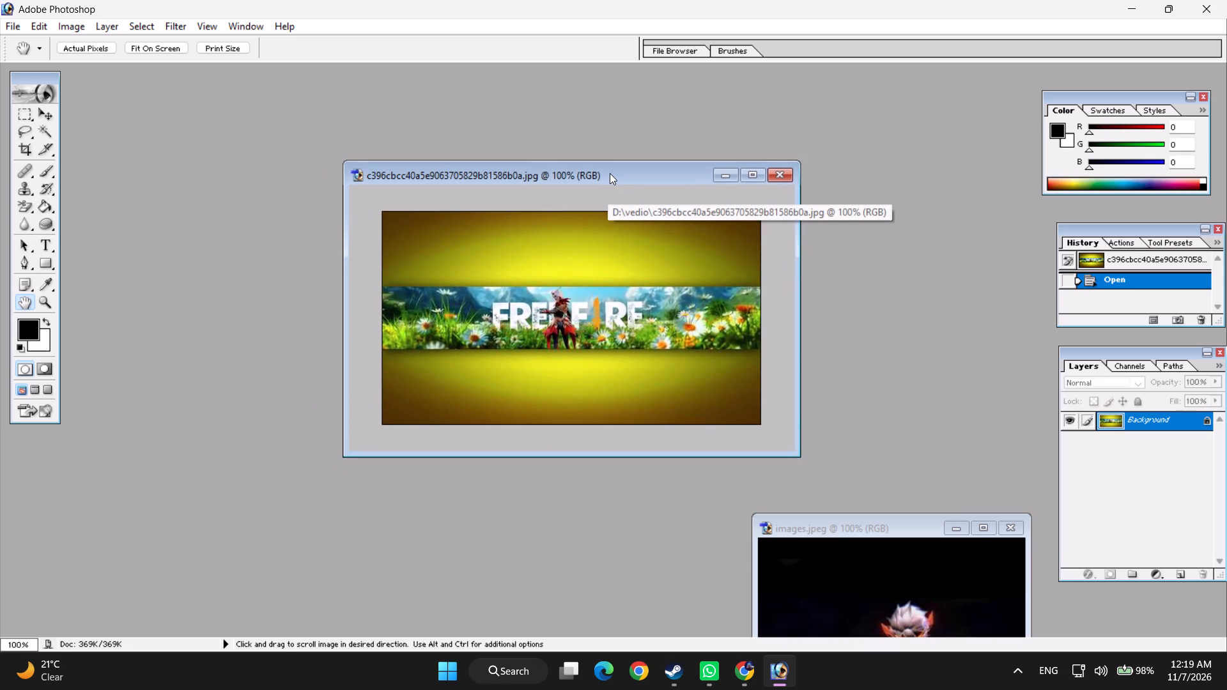
# Arrange the banner and character image windows side by side so that both are fully exposed.
pyautogui.moveTo(862, 532); pyautogui.dragTo(891, 345)
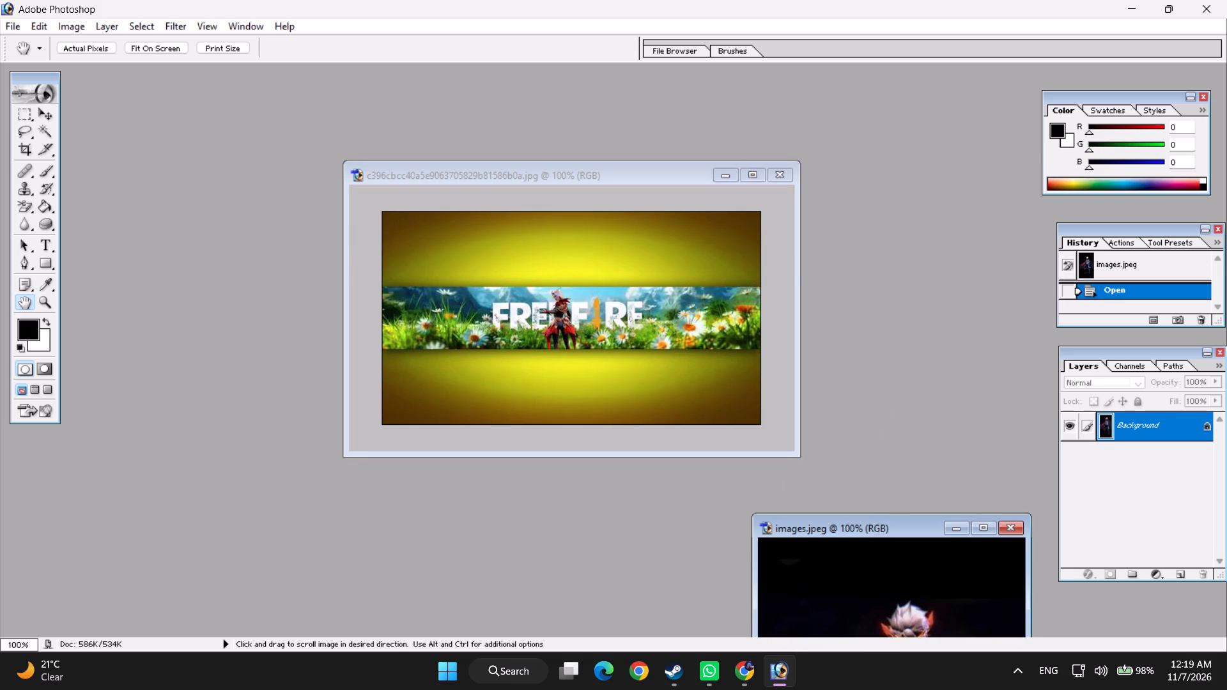
pyautogui.moveTo(870, 534); pyautogui.dragTo(884, 166)
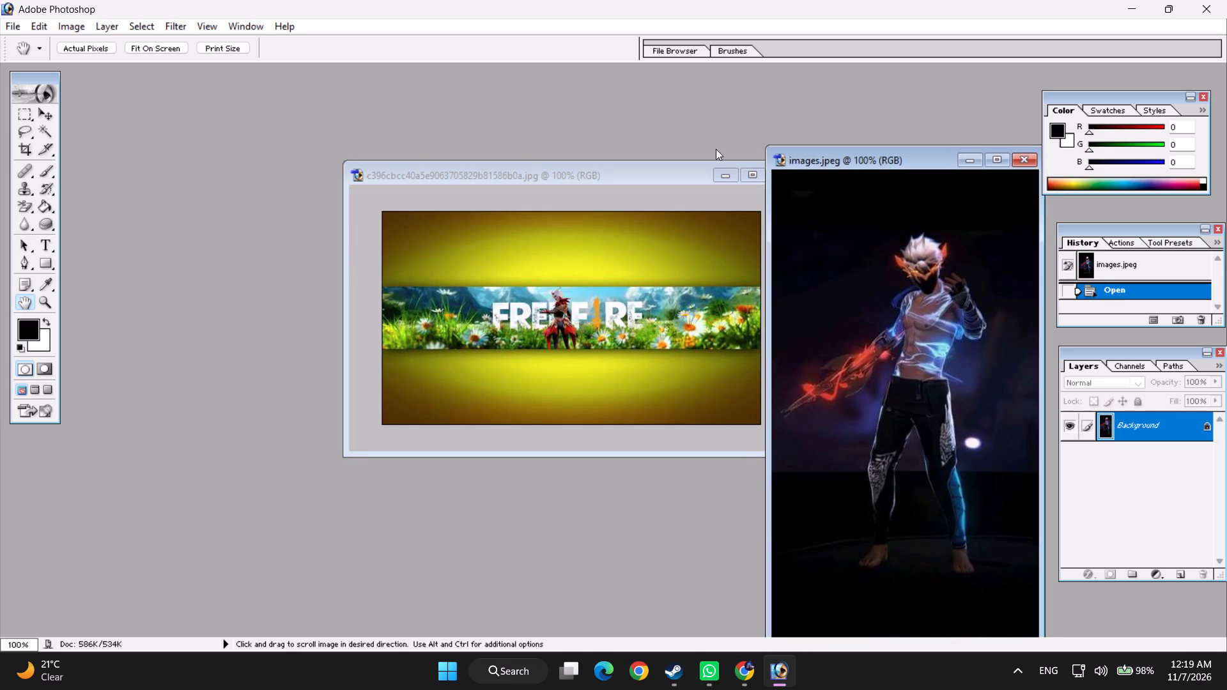
pyautogui.moveTo(552, 174); pyautogui.dragTo(385, 189)
pyautogui.moveTo(478, 184); pyautogui.dragTo(332, 186)
pyautogui.moveTo(813, 154); pyautogui.dragTo(751, 172)
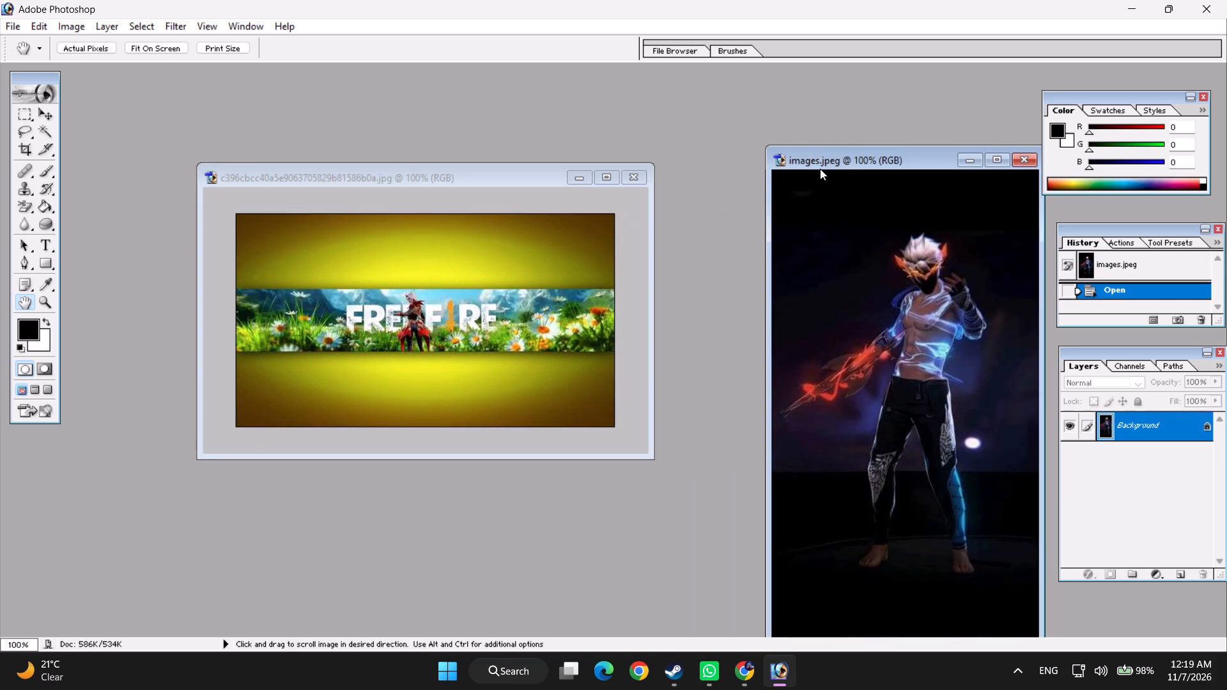
pyautogui.moveTo(820, 169); pyautogui.dragTo(720, 156)
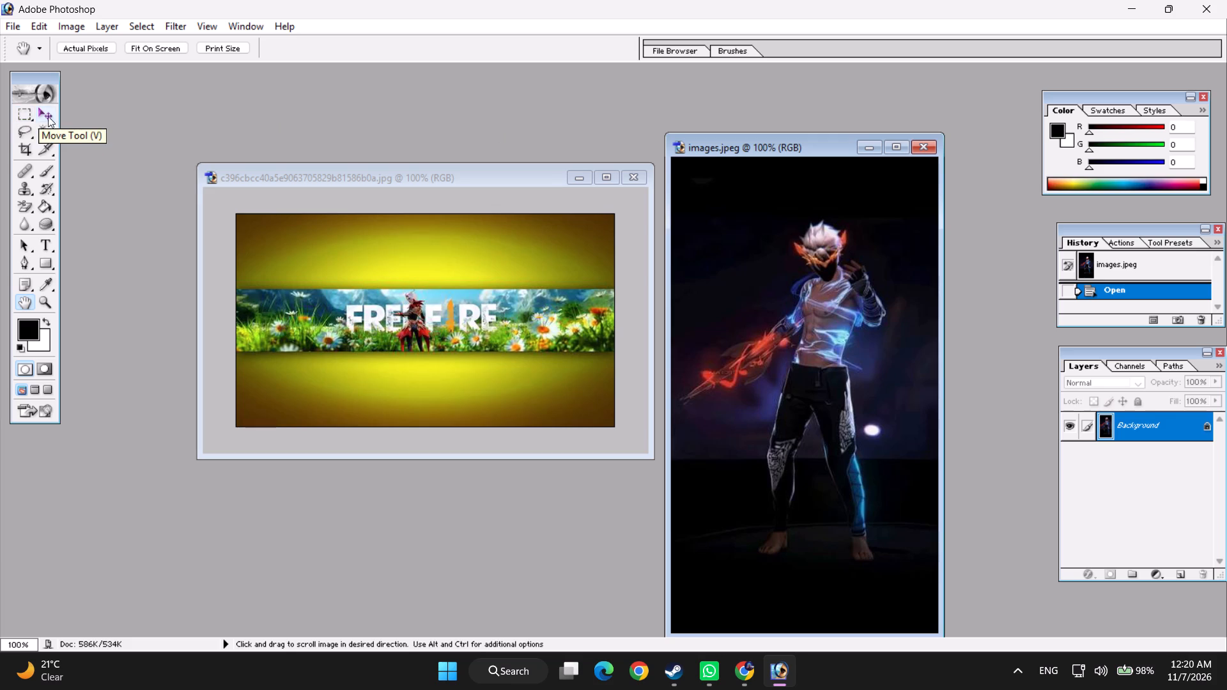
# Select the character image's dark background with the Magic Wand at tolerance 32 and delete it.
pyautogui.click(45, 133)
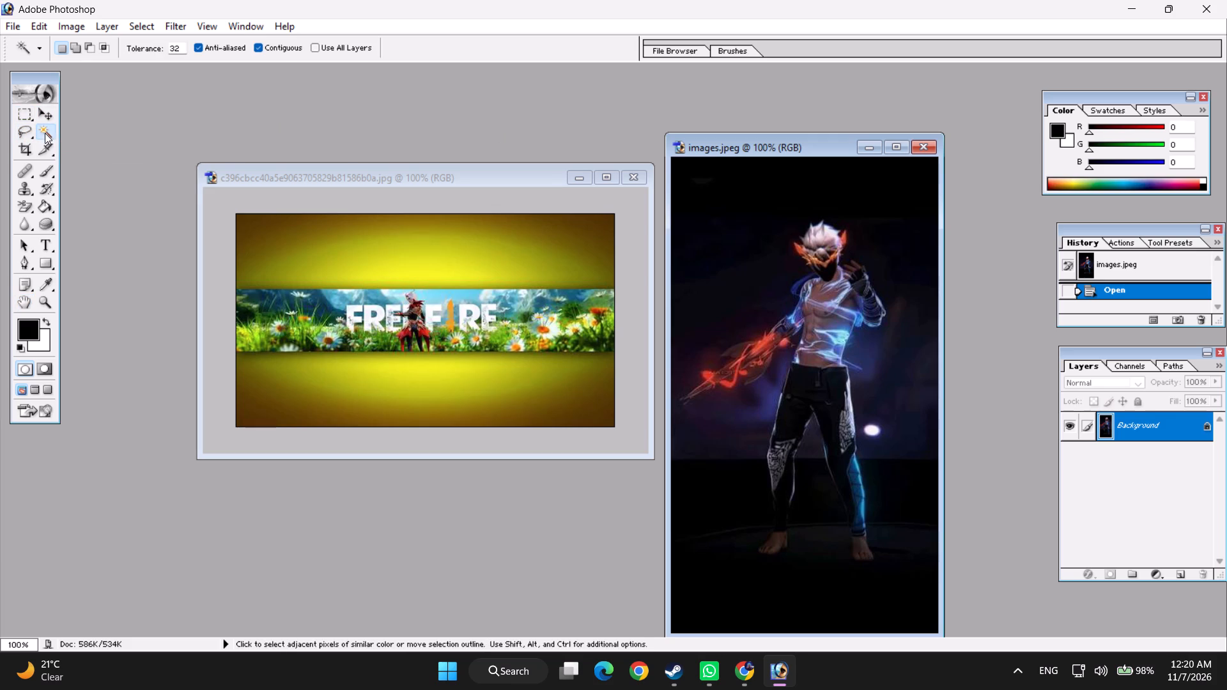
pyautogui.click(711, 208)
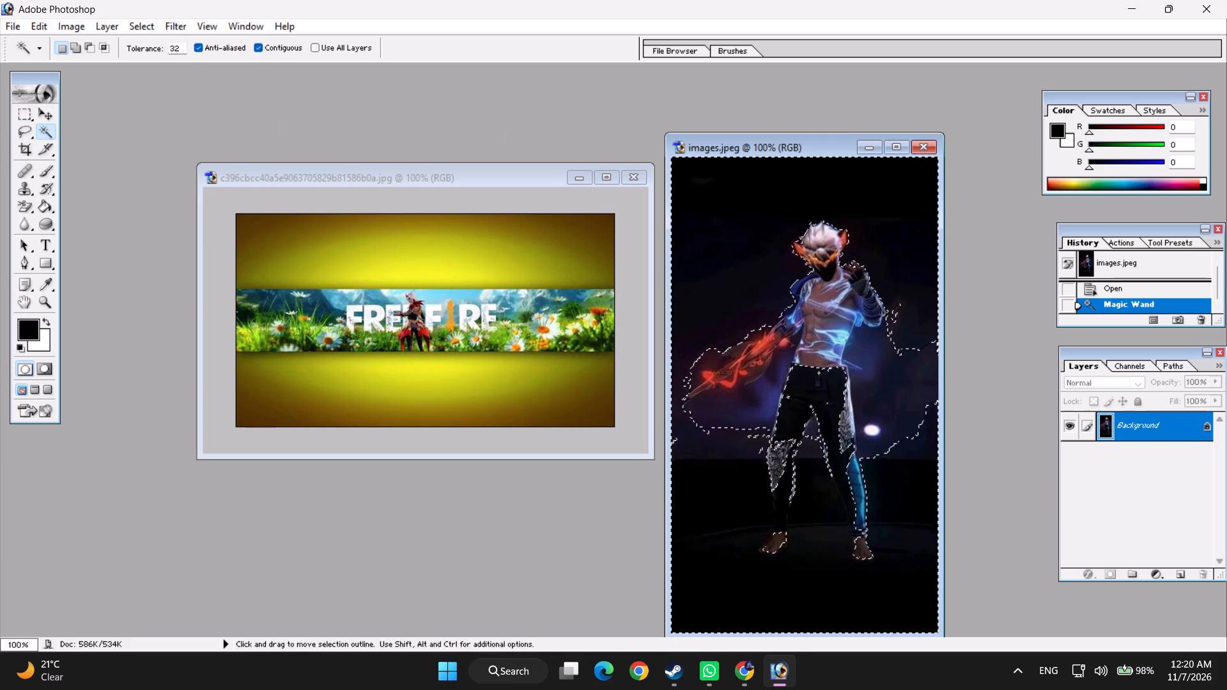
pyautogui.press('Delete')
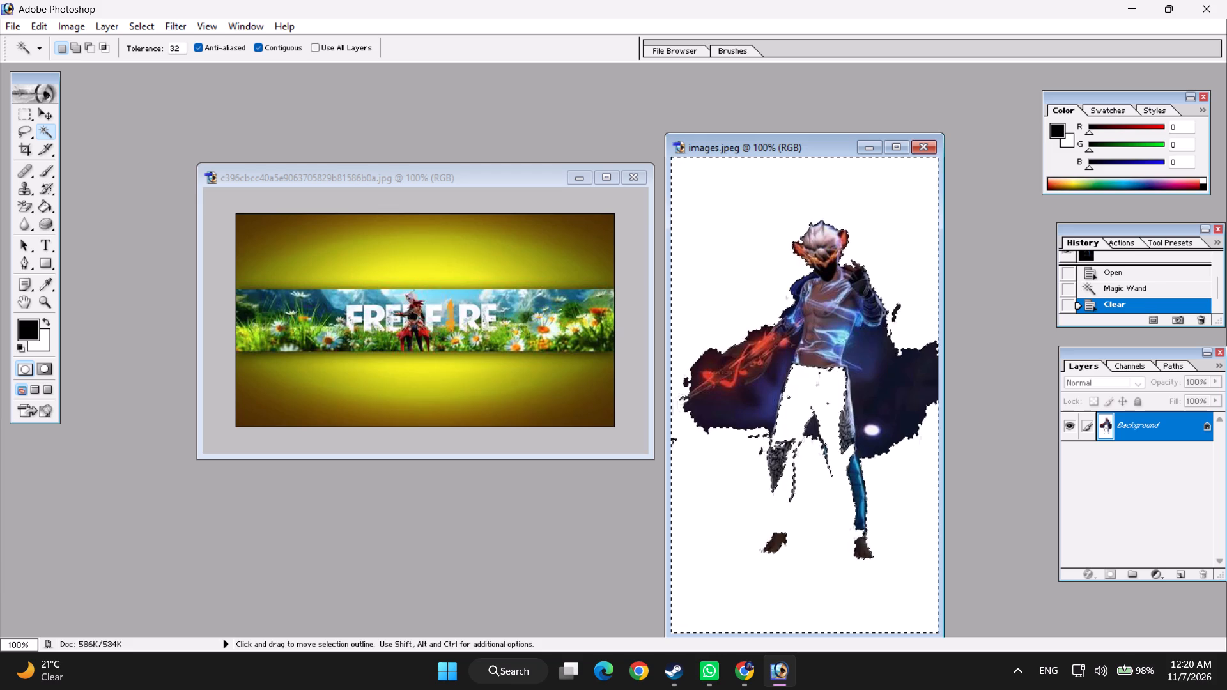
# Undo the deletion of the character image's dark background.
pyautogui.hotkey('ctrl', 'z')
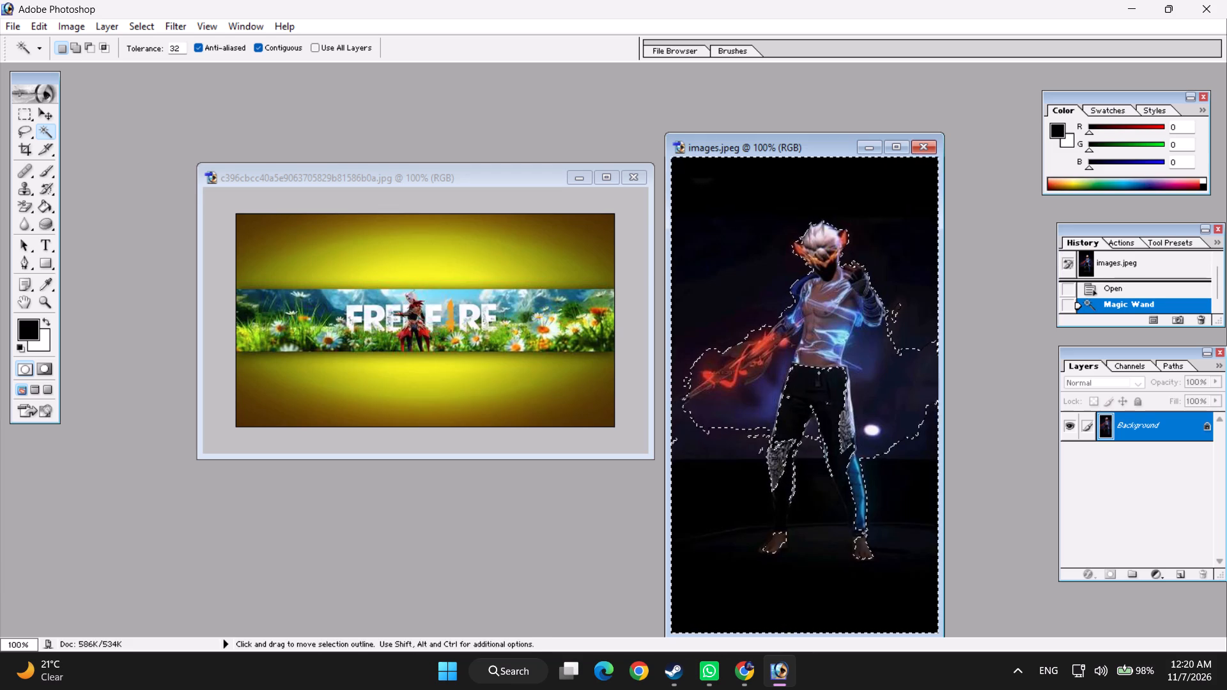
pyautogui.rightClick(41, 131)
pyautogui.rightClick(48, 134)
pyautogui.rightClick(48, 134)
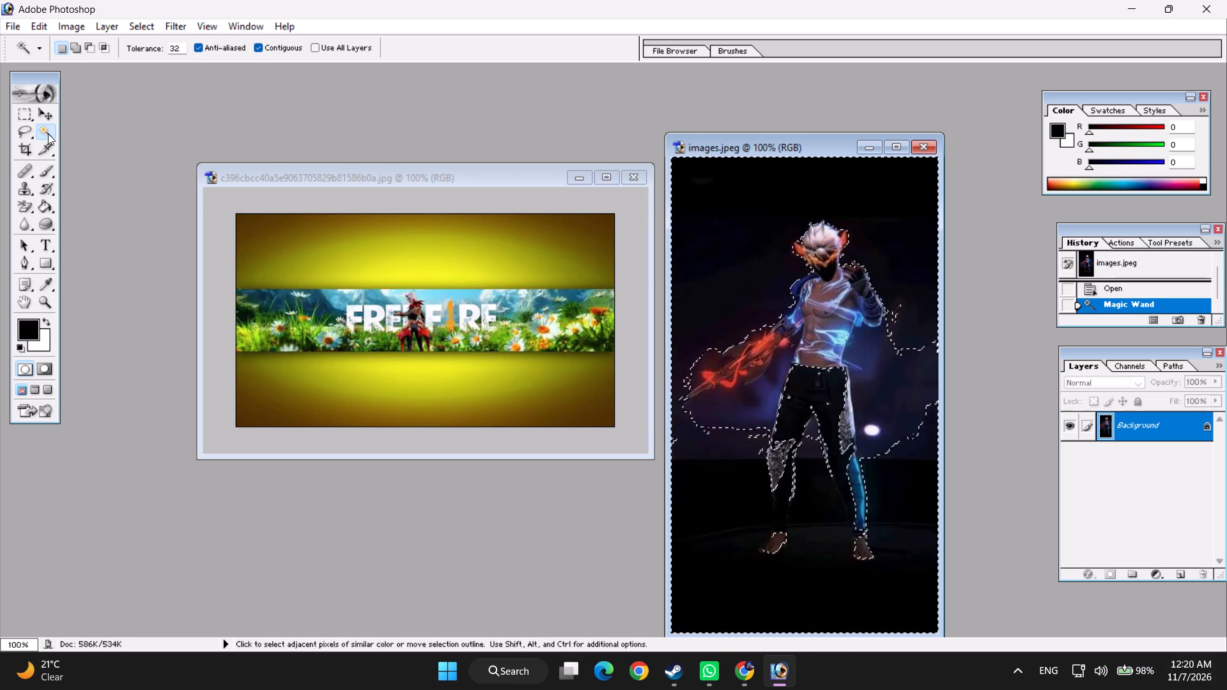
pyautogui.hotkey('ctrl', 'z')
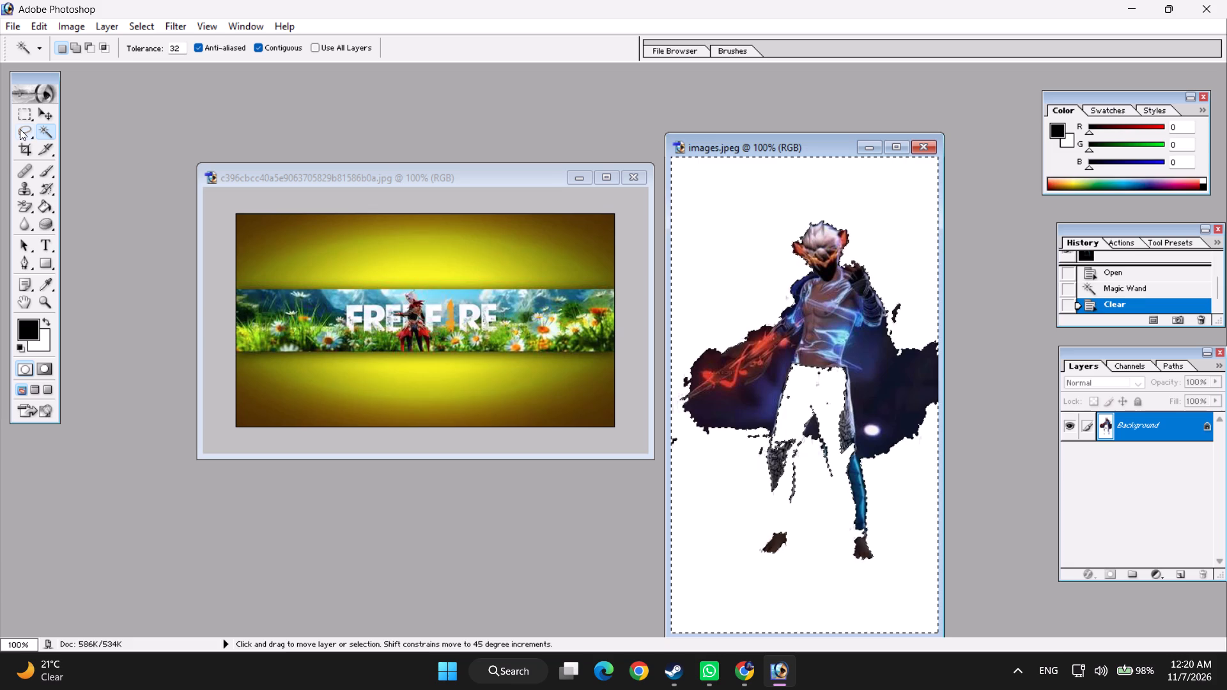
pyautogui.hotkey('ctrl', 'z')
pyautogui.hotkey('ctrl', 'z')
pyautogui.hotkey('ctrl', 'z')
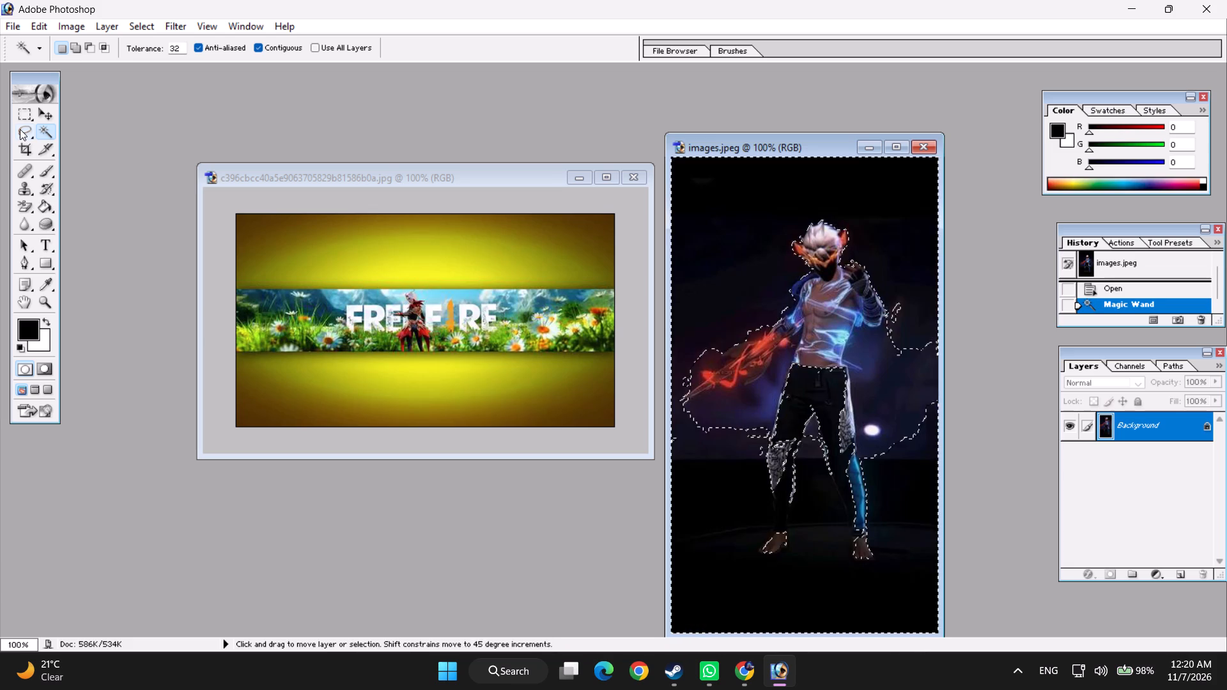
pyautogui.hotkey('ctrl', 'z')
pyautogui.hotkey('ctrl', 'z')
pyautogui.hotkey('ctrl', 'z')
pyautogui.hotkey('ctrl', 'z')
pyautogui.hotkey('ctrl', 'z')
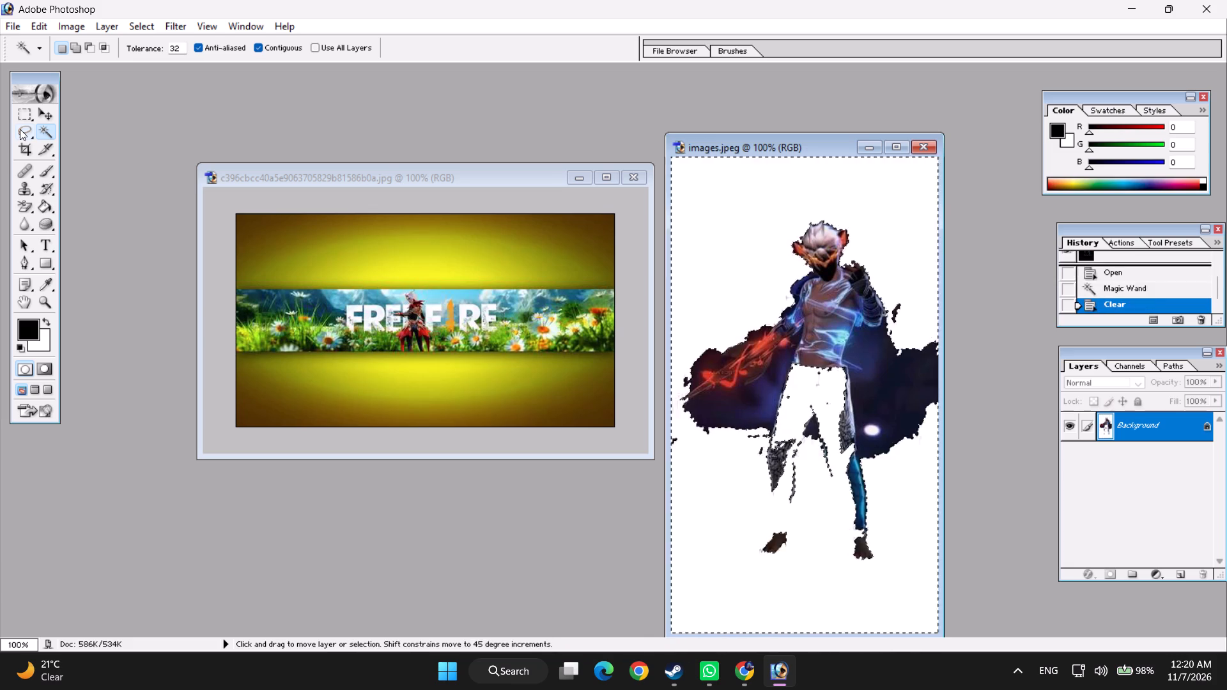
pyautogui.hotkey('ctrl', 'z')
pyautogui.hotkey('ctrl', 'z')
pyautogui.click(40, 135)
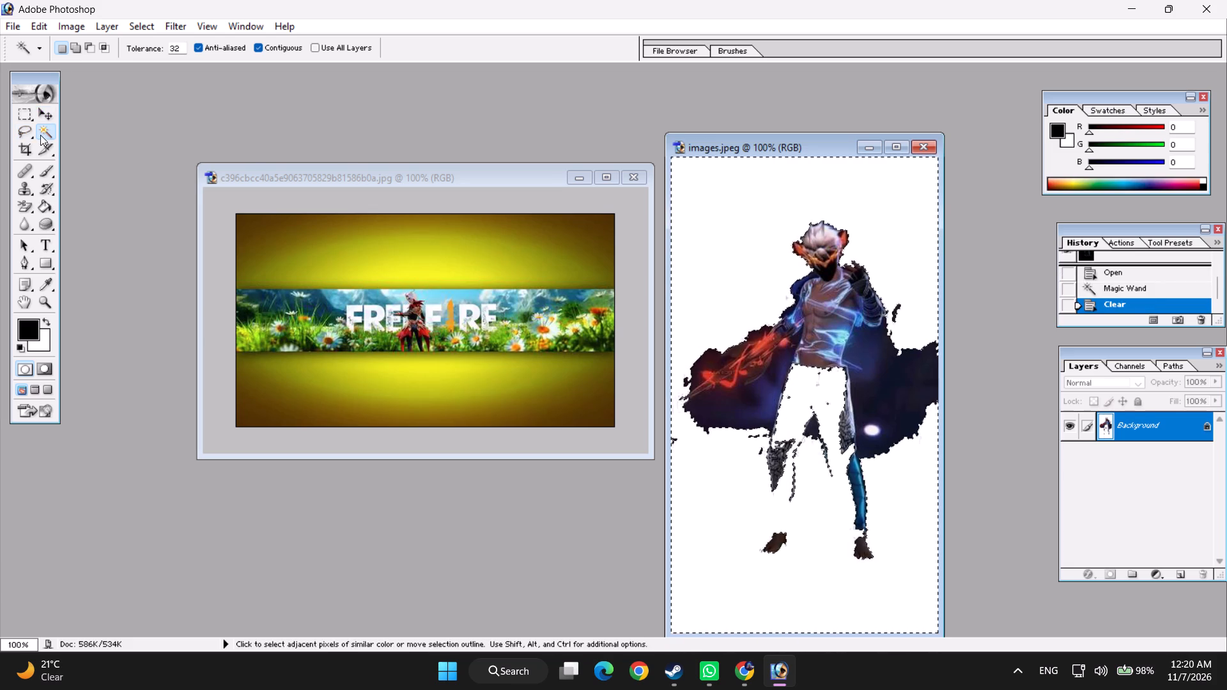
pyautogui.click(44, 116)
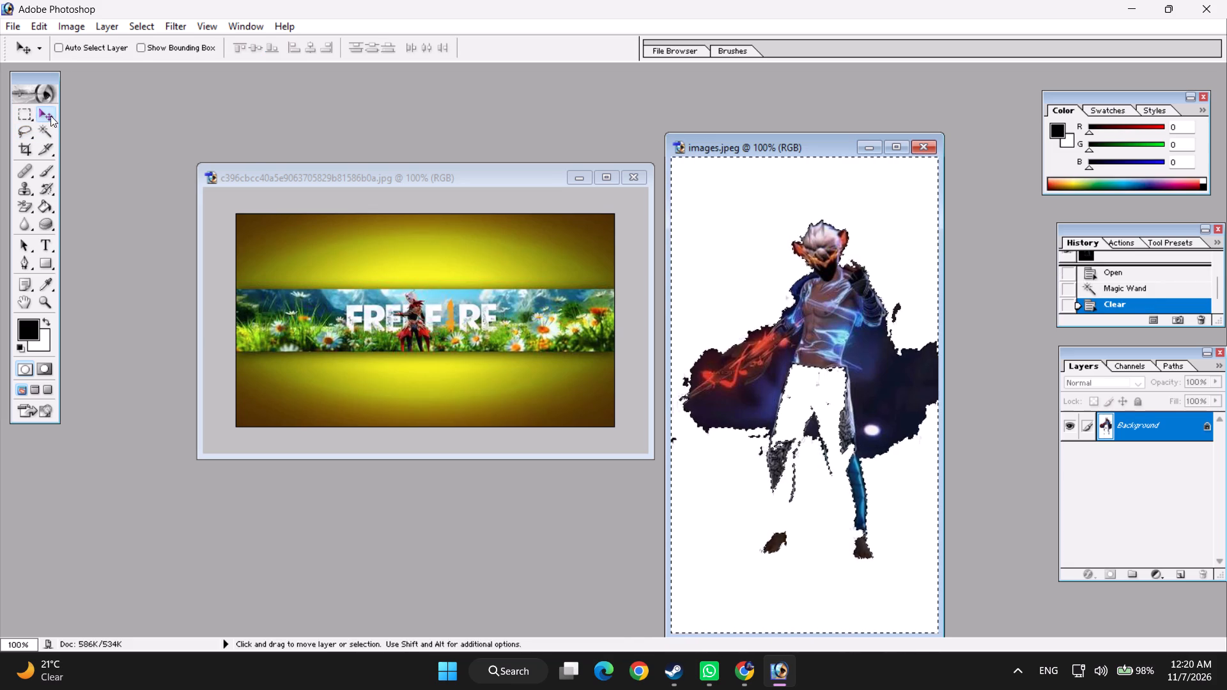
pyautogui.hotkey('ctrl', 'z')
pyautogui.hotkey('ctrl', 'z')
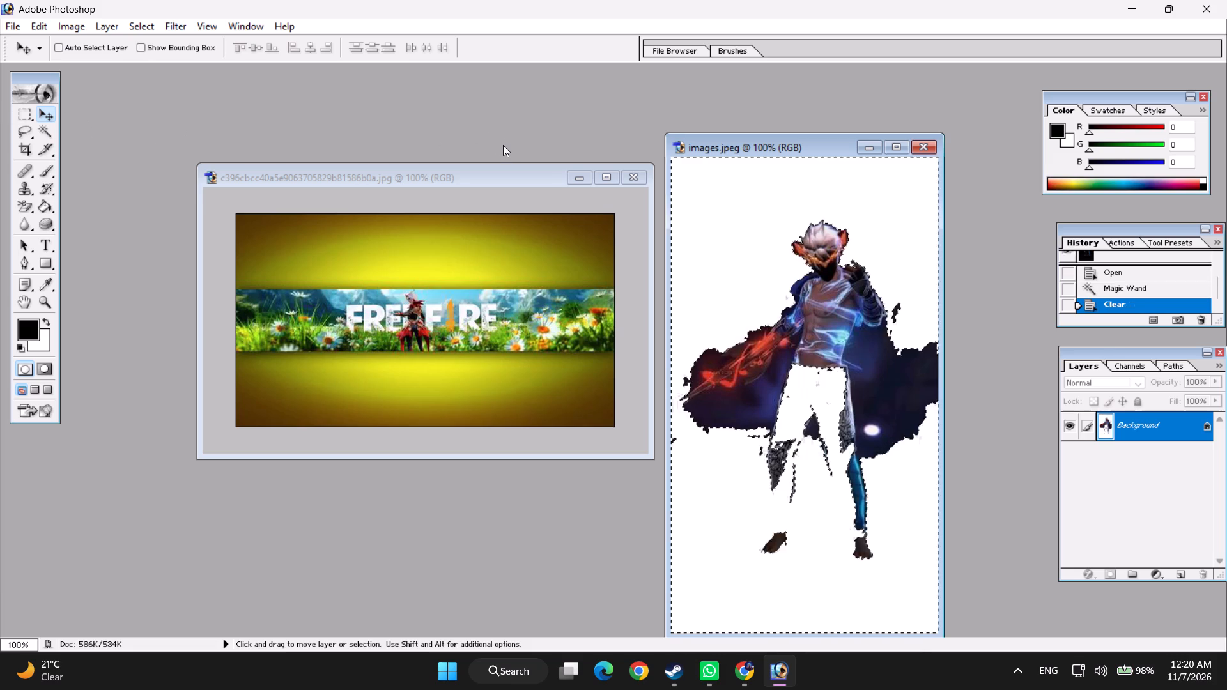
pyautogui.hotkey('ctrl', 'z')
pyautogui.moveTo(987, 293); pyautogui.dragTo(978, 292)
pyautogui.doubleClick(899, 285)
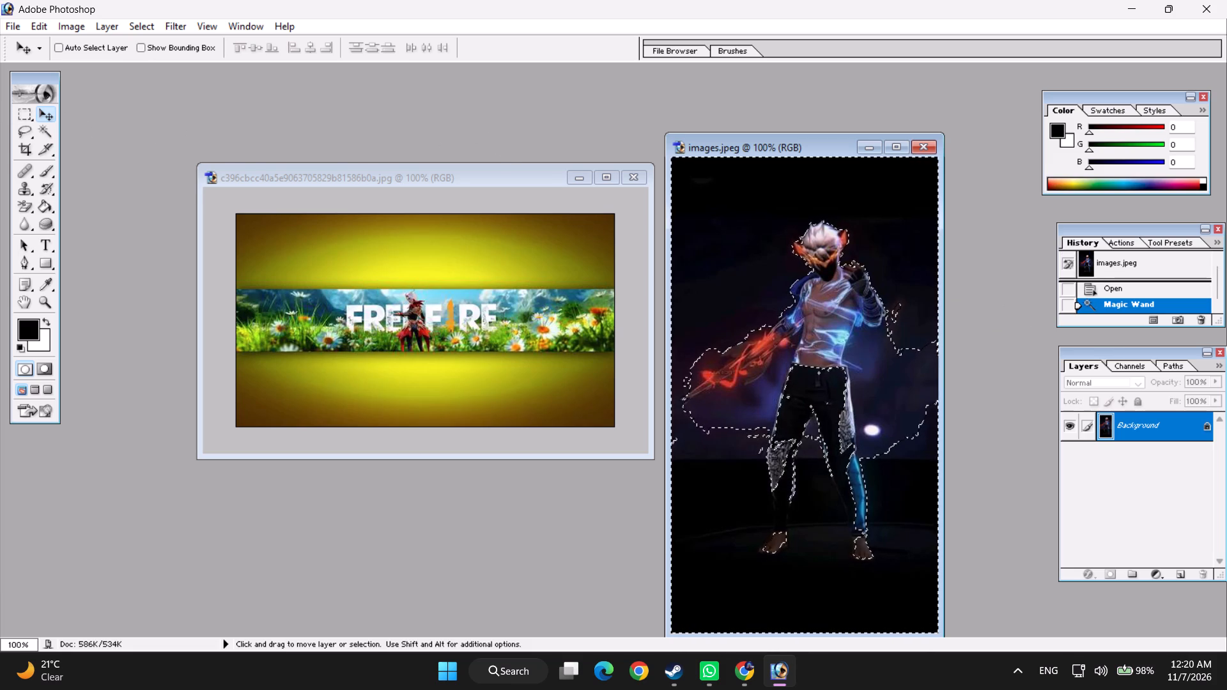
# Close the character image without saving its changes.
pyautogui.click(922, 146)
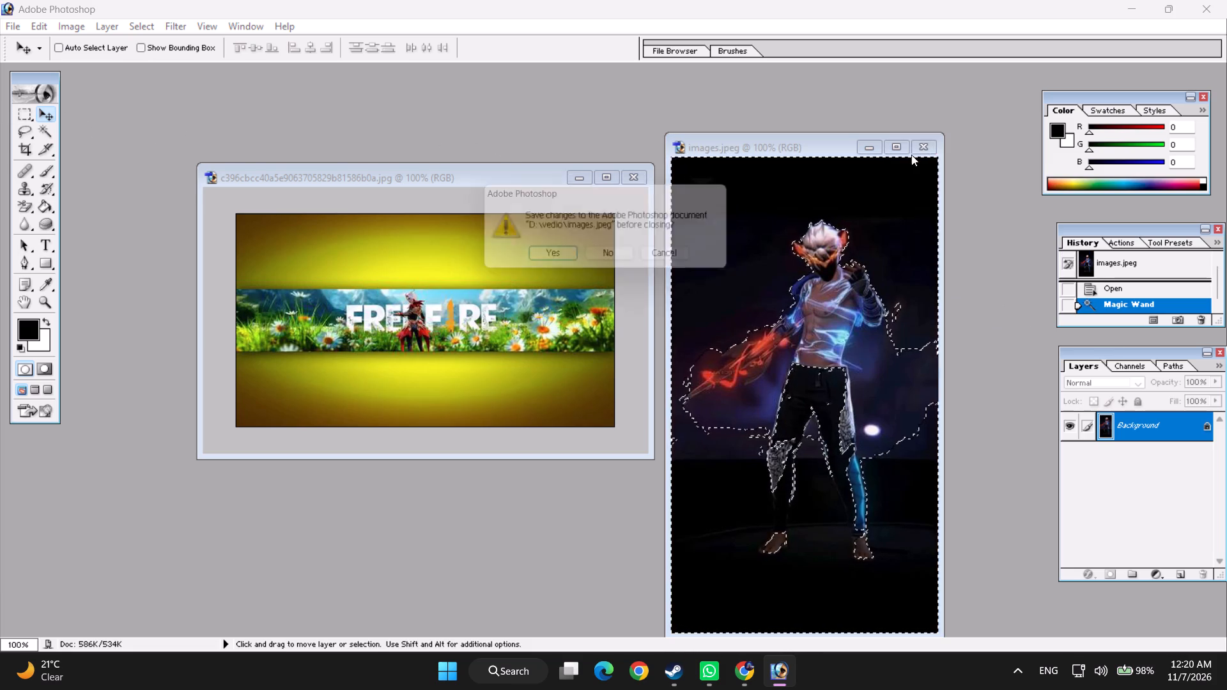
pyautogui.click(846, 227)
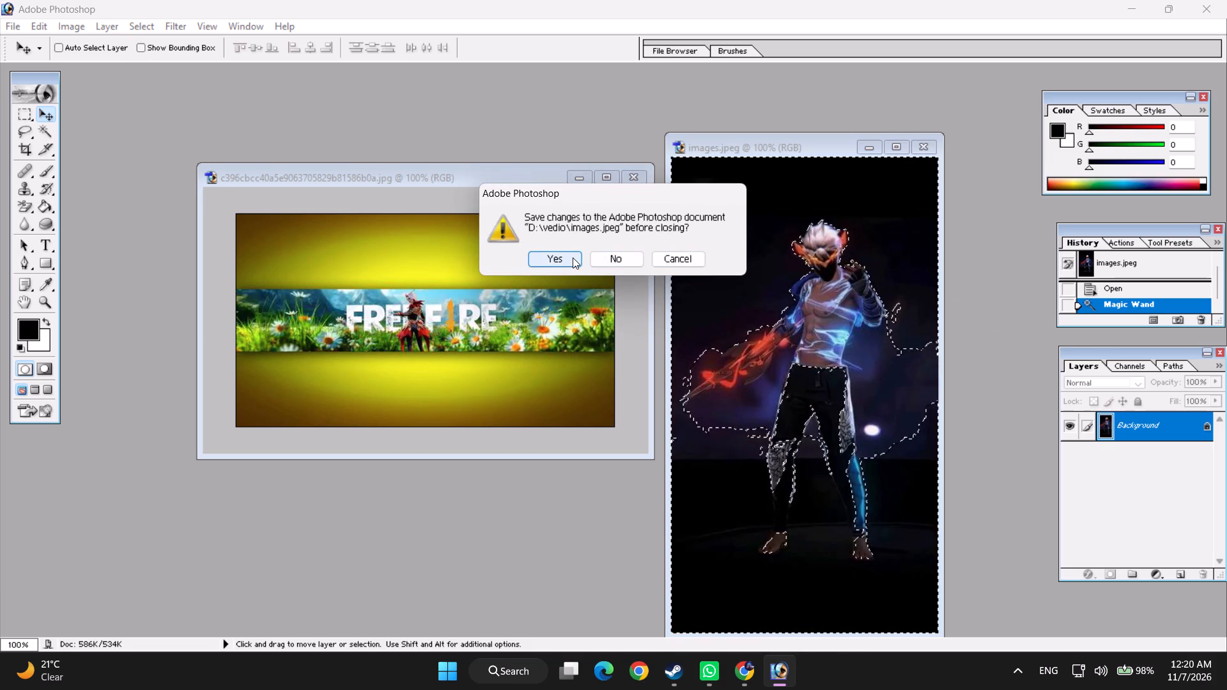
pyautogui.click(629, 252)
# Reopen the character image named images from the vedio folder and place its window beside the banner image.
pyautogui.doubleClick(738, 232)
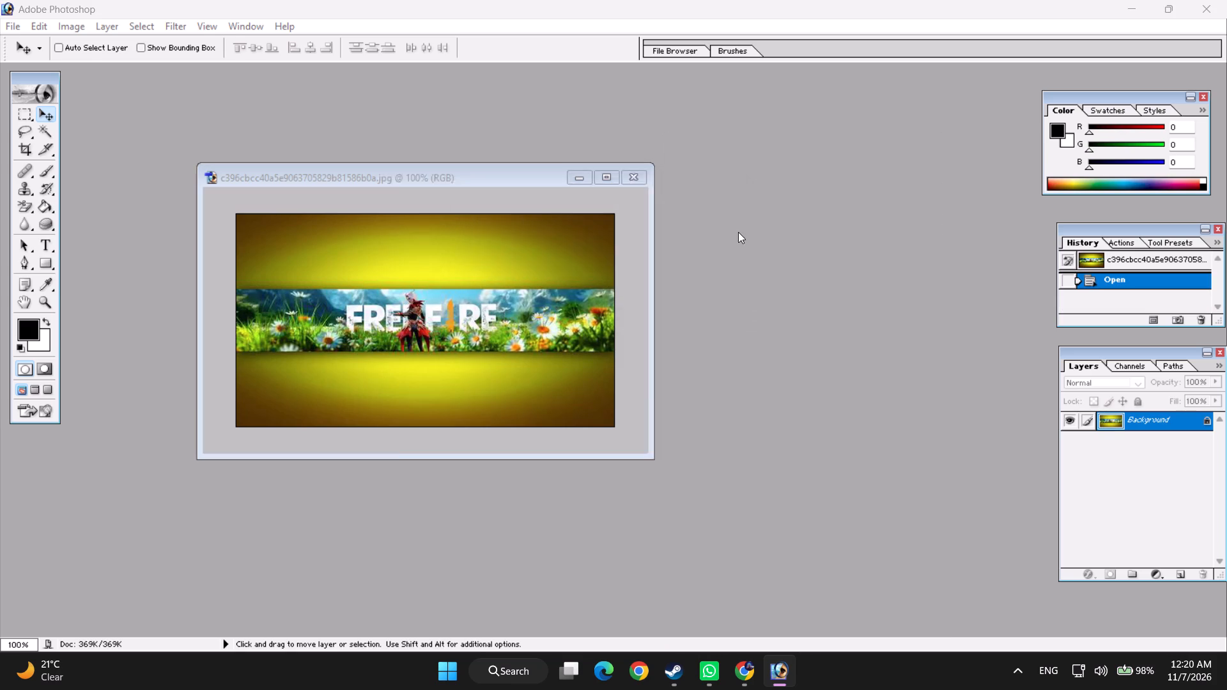
pyautogui.click(663, 184)
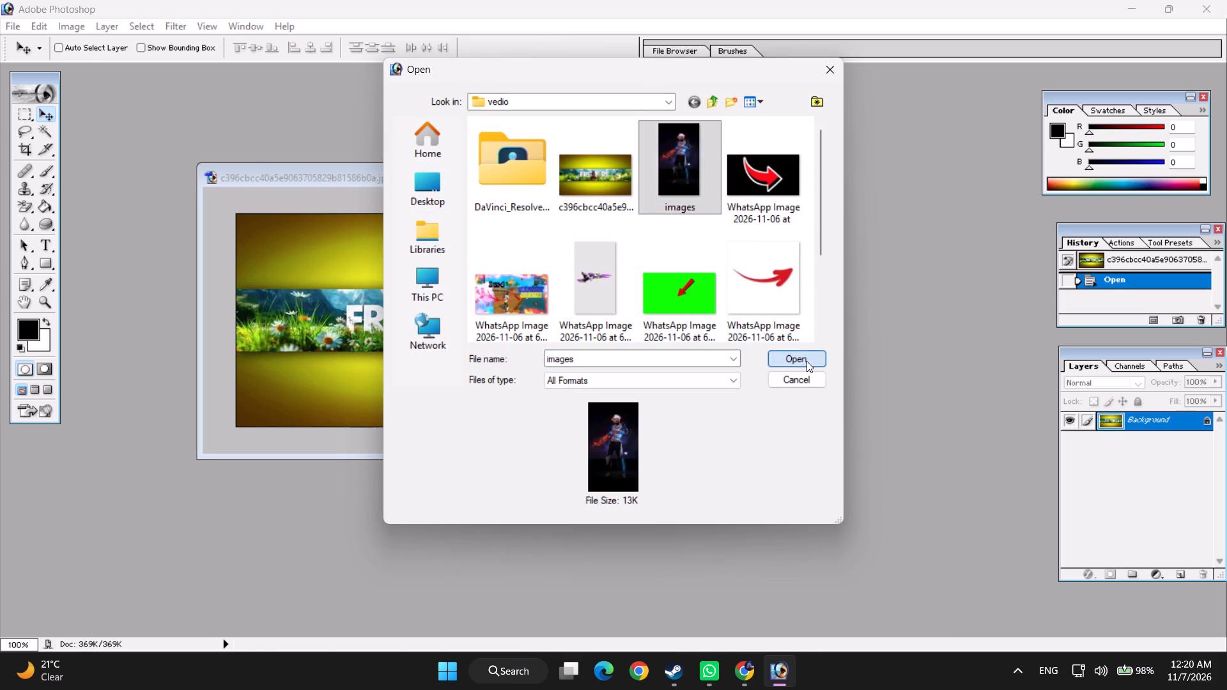
pyautogui.click(806, 361)
pyautogui.moveTo(235, 106); pyautogui.dragTo(625, 176)
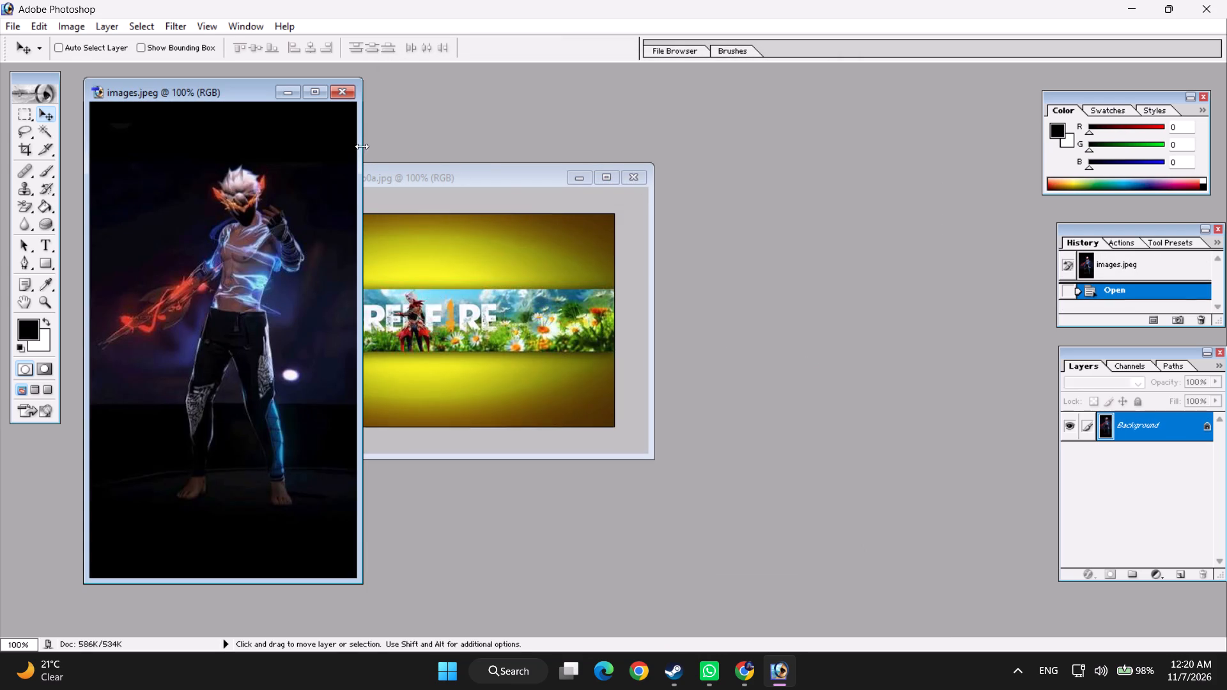
pyautogui.moveTo(247, 92); pyautogui.dragTo(855, 95)
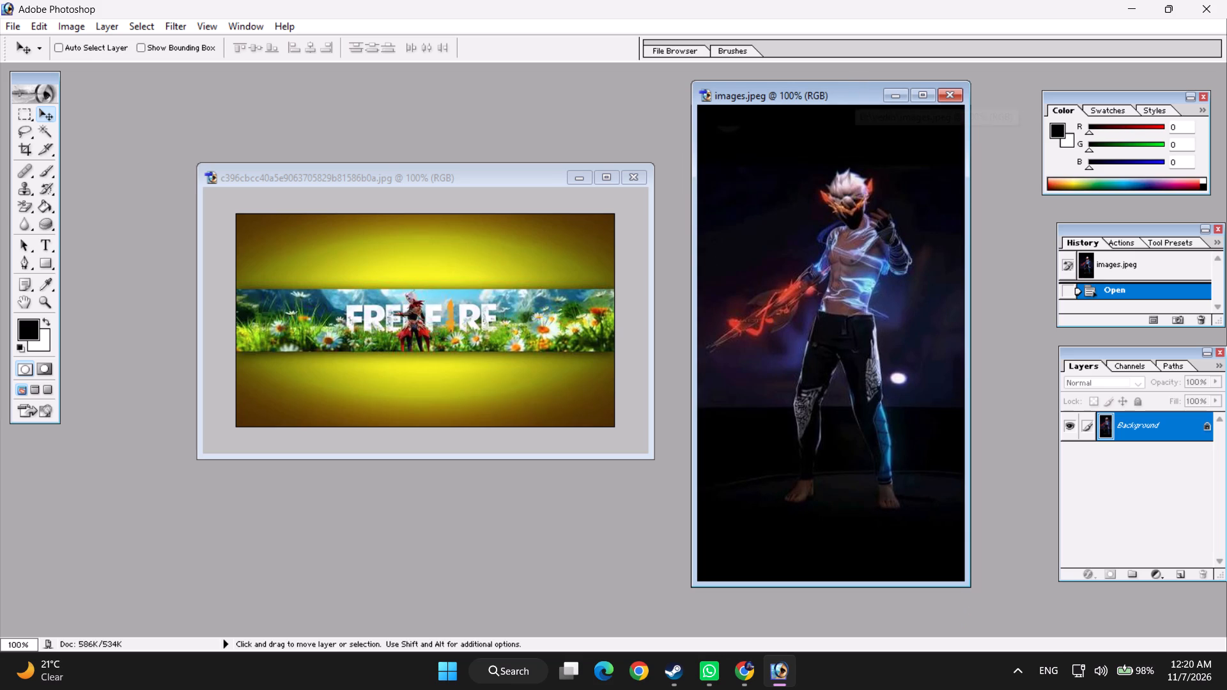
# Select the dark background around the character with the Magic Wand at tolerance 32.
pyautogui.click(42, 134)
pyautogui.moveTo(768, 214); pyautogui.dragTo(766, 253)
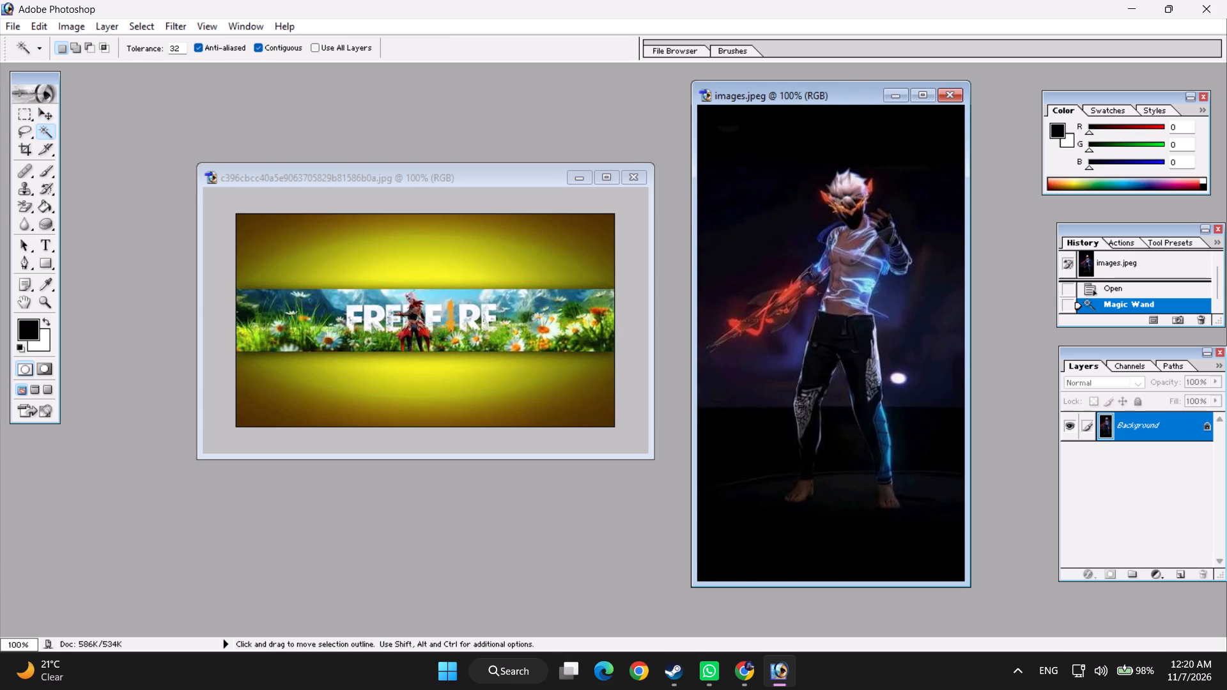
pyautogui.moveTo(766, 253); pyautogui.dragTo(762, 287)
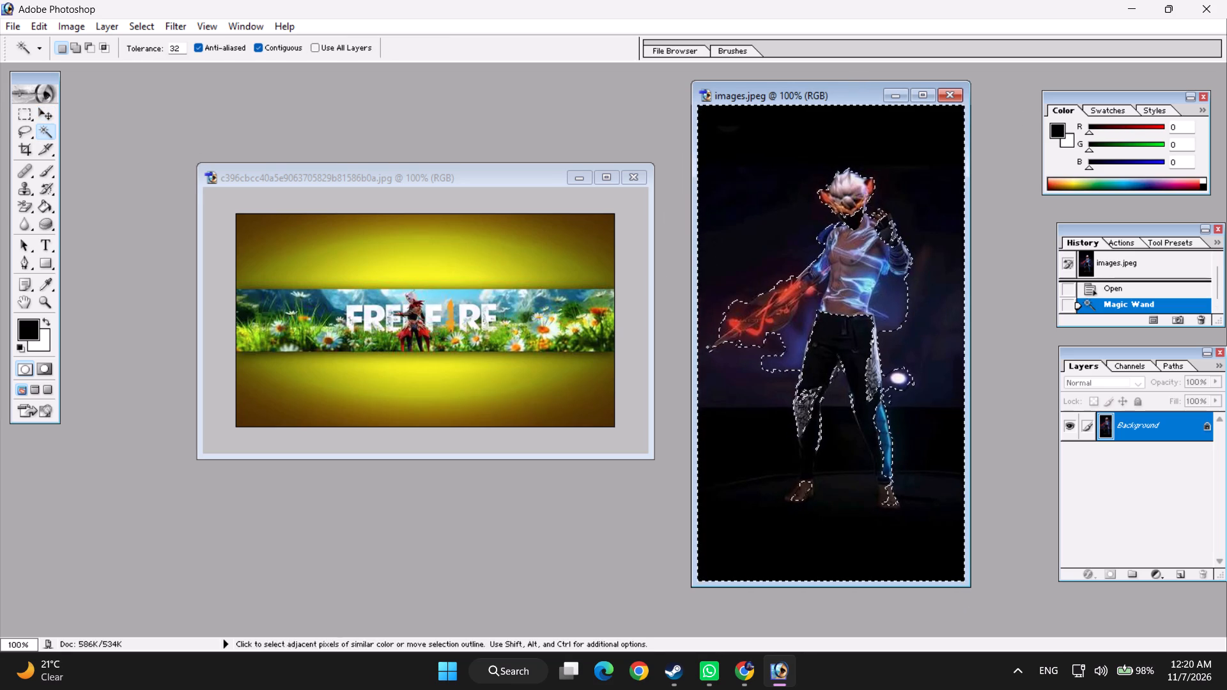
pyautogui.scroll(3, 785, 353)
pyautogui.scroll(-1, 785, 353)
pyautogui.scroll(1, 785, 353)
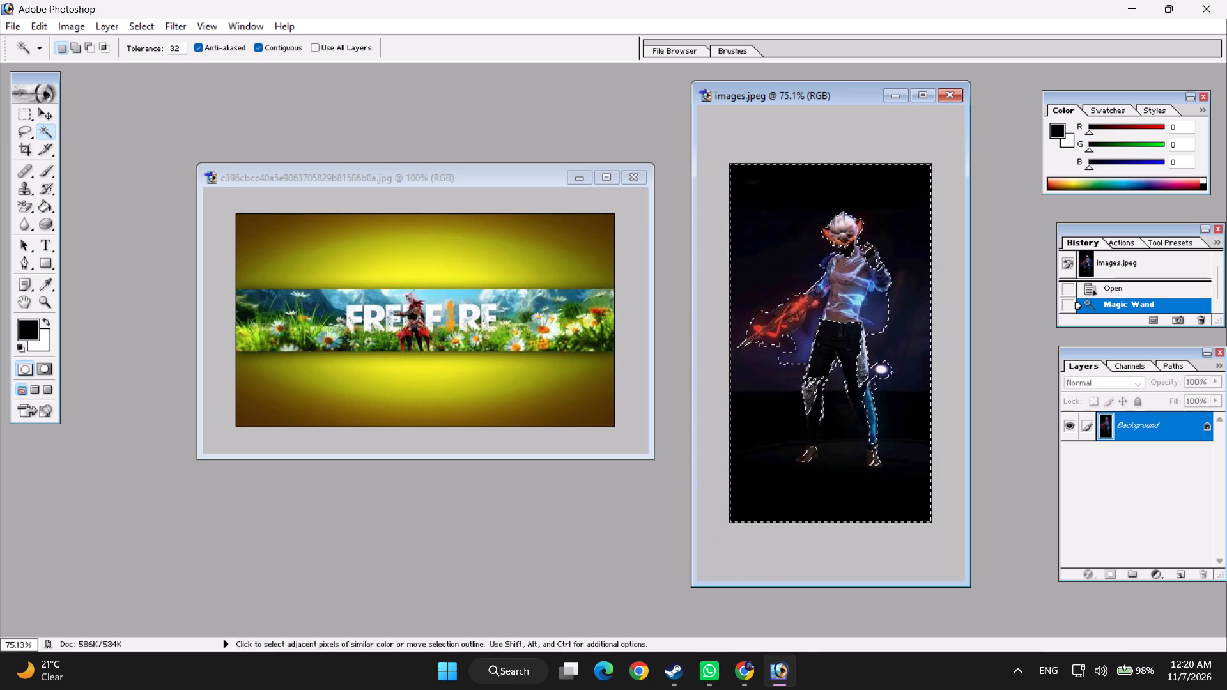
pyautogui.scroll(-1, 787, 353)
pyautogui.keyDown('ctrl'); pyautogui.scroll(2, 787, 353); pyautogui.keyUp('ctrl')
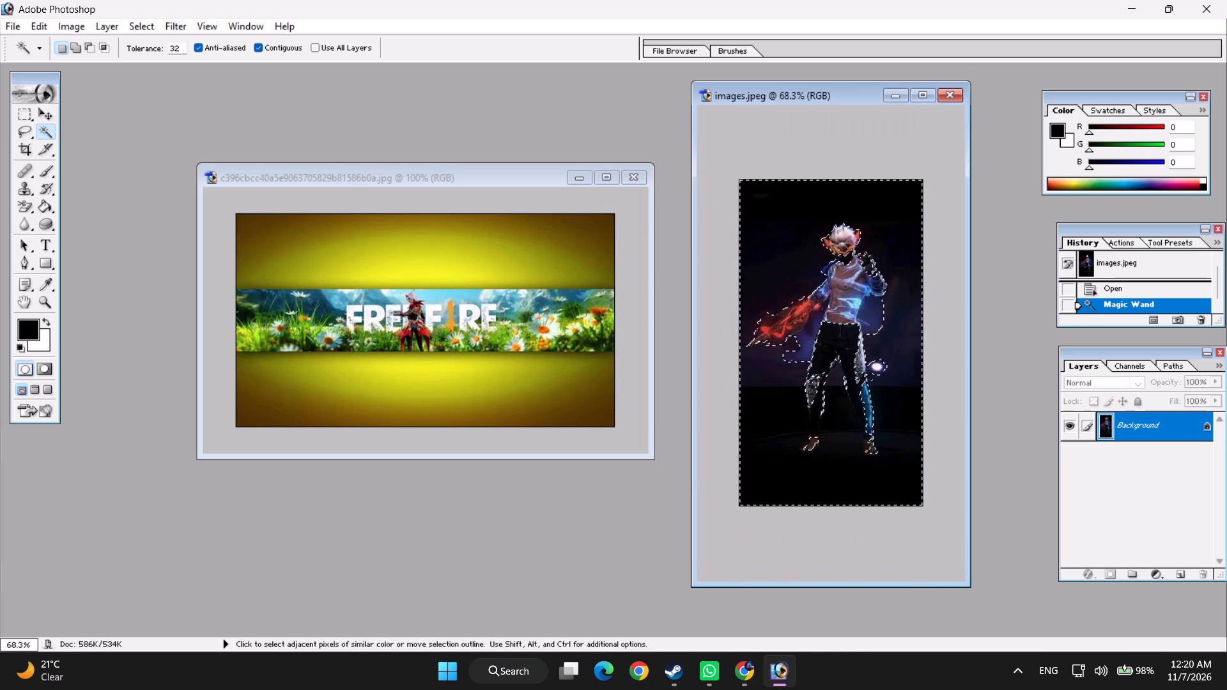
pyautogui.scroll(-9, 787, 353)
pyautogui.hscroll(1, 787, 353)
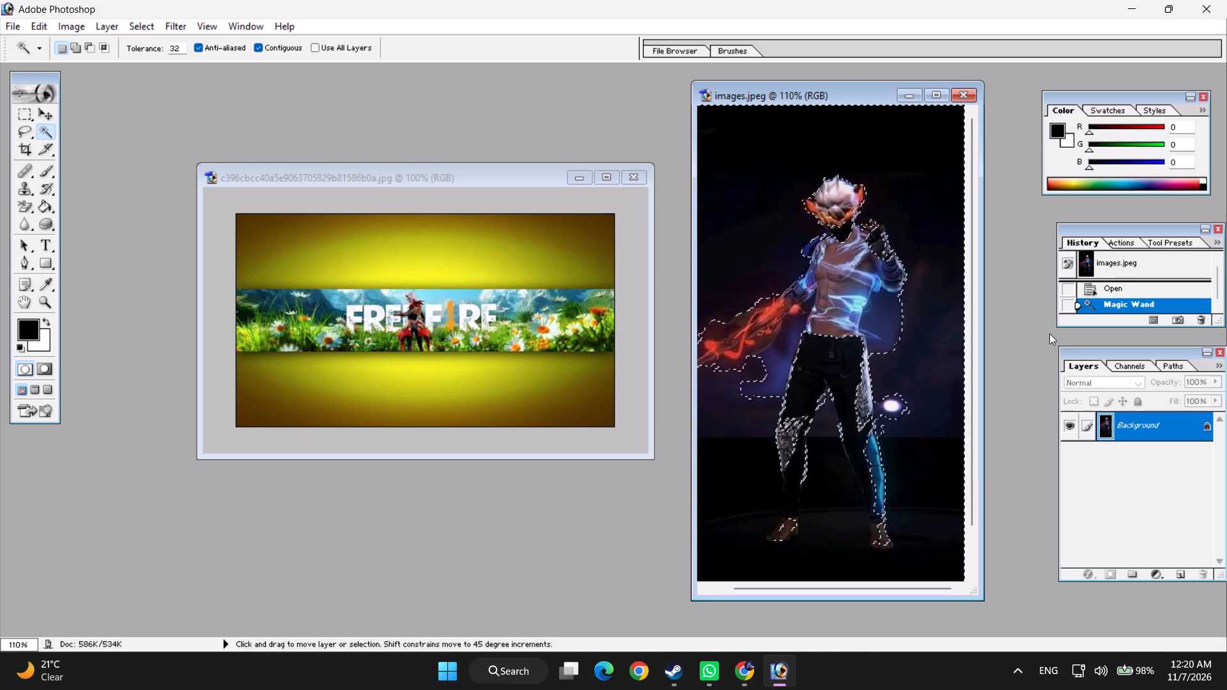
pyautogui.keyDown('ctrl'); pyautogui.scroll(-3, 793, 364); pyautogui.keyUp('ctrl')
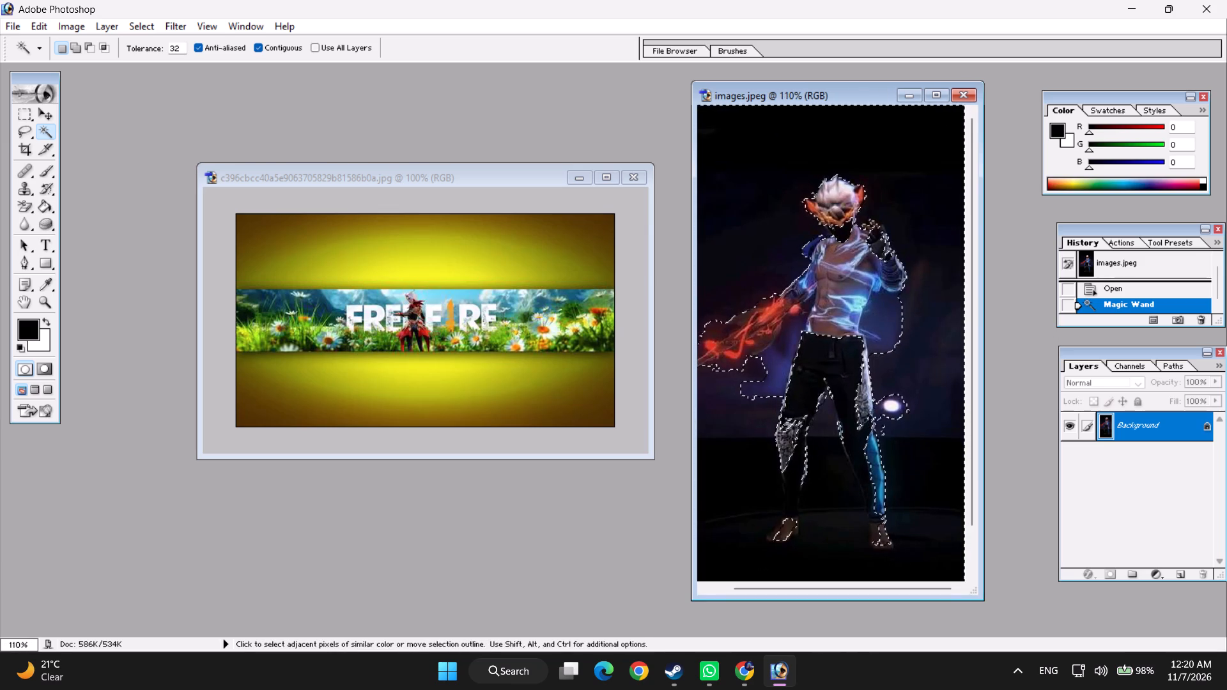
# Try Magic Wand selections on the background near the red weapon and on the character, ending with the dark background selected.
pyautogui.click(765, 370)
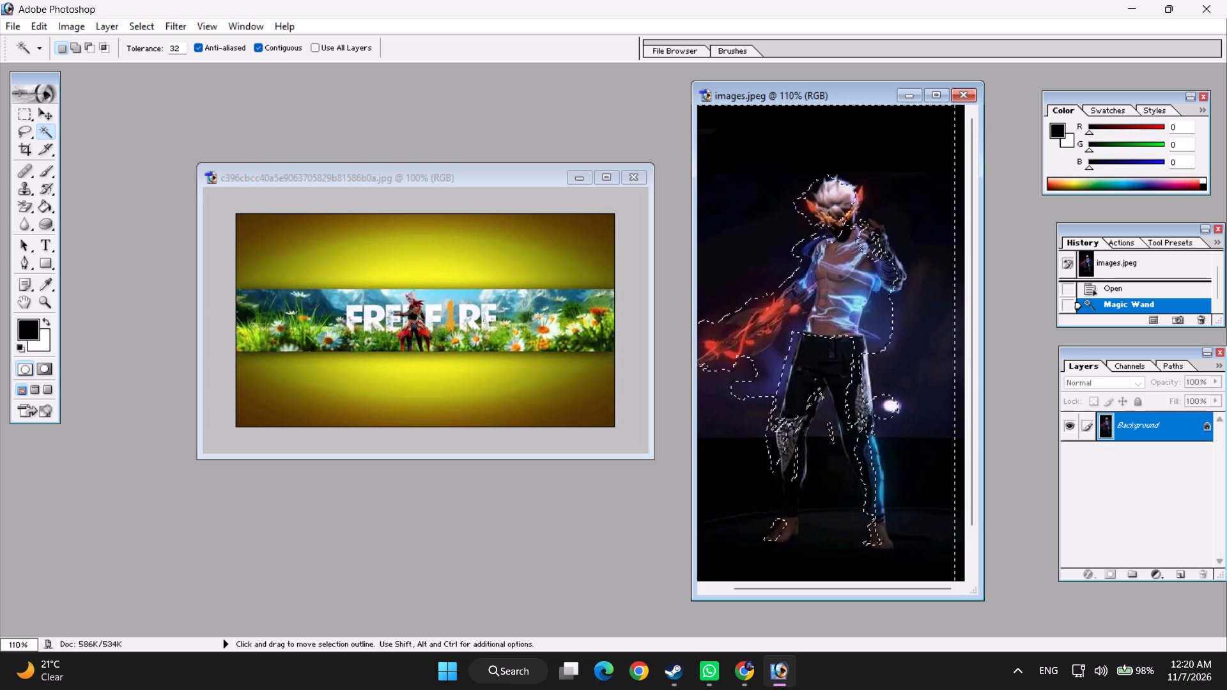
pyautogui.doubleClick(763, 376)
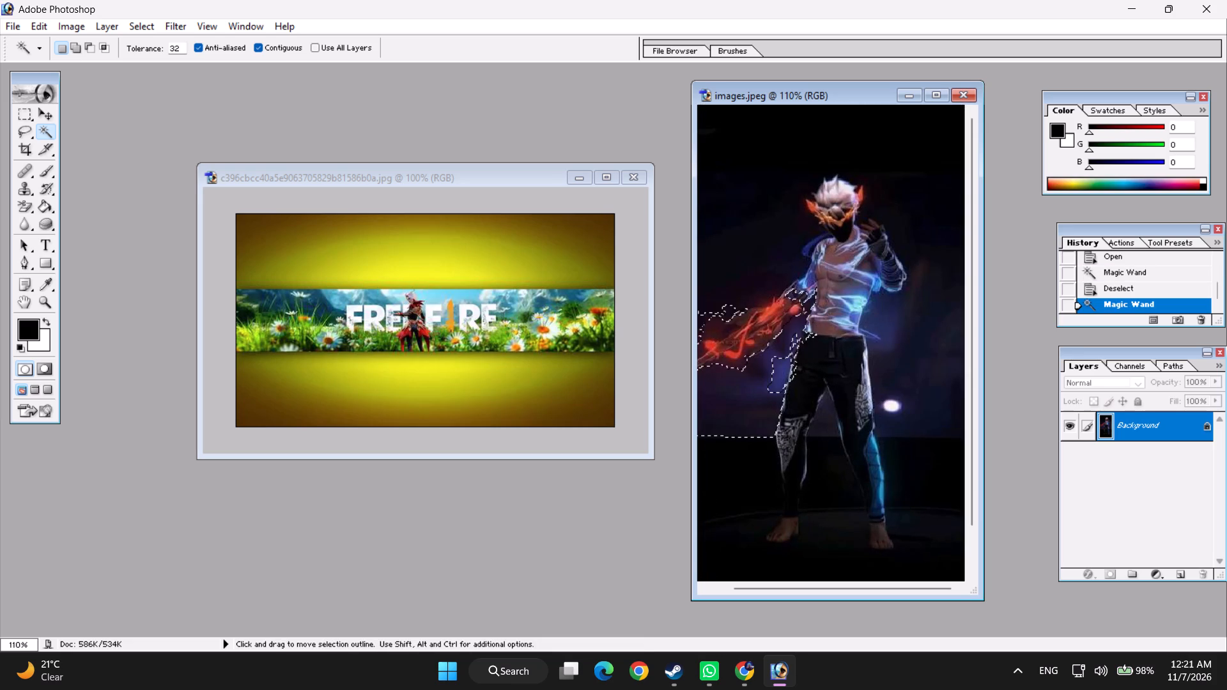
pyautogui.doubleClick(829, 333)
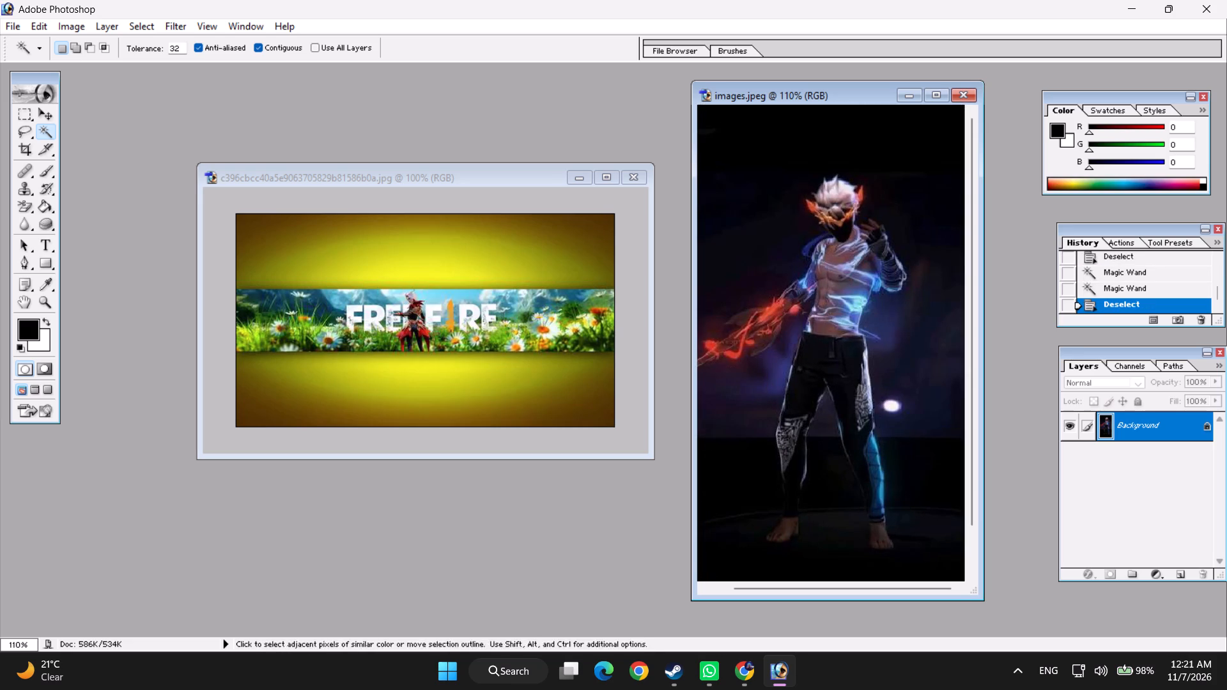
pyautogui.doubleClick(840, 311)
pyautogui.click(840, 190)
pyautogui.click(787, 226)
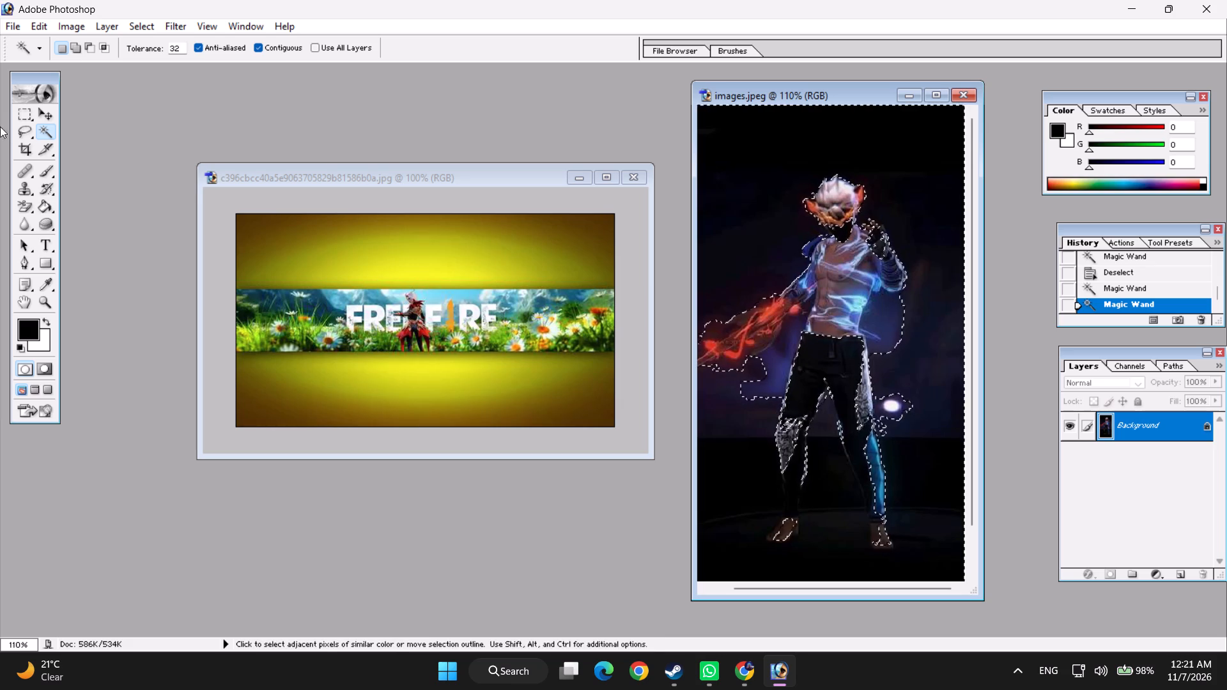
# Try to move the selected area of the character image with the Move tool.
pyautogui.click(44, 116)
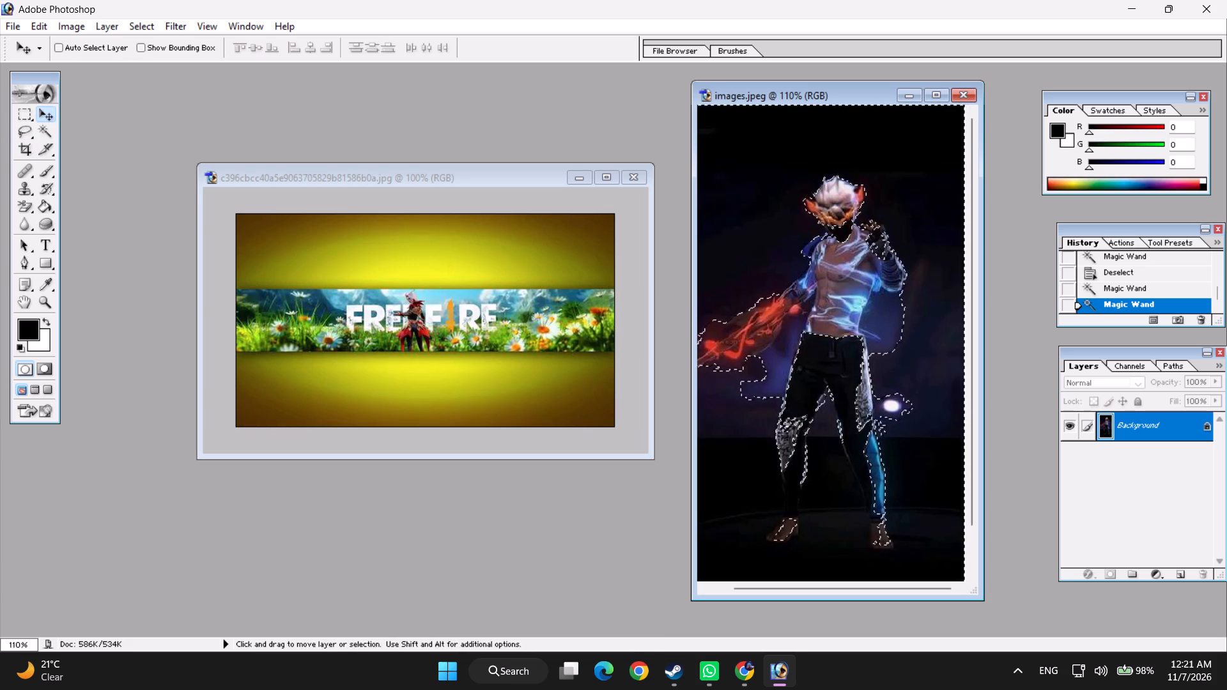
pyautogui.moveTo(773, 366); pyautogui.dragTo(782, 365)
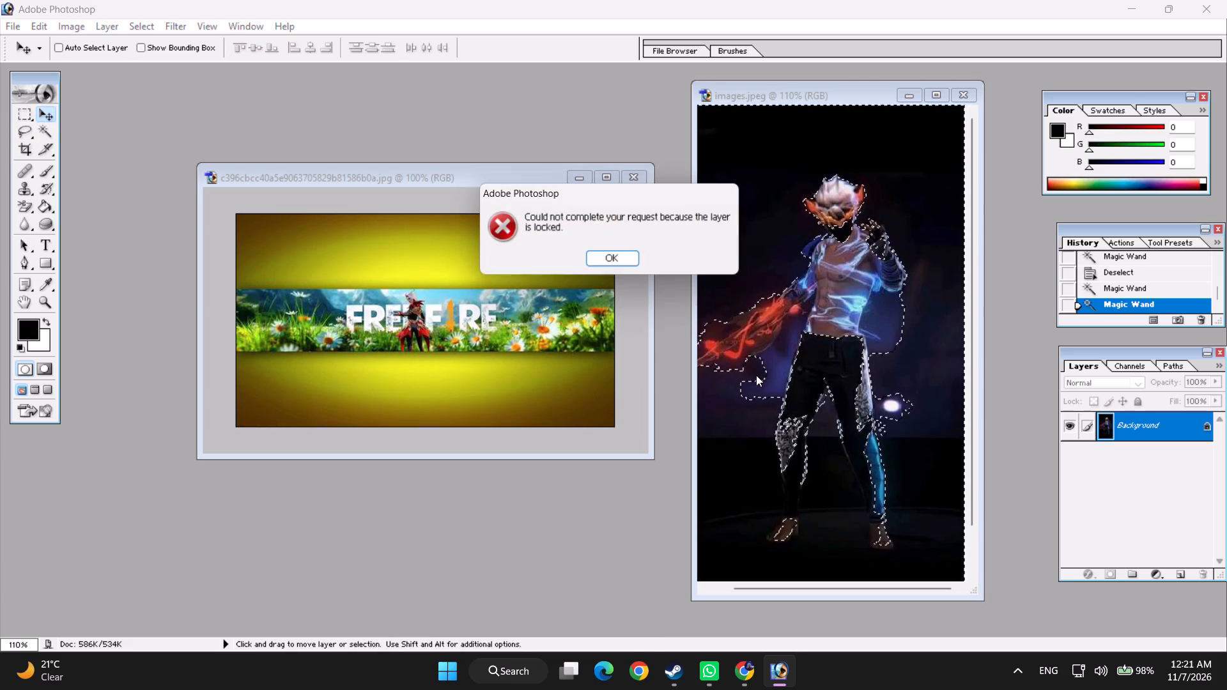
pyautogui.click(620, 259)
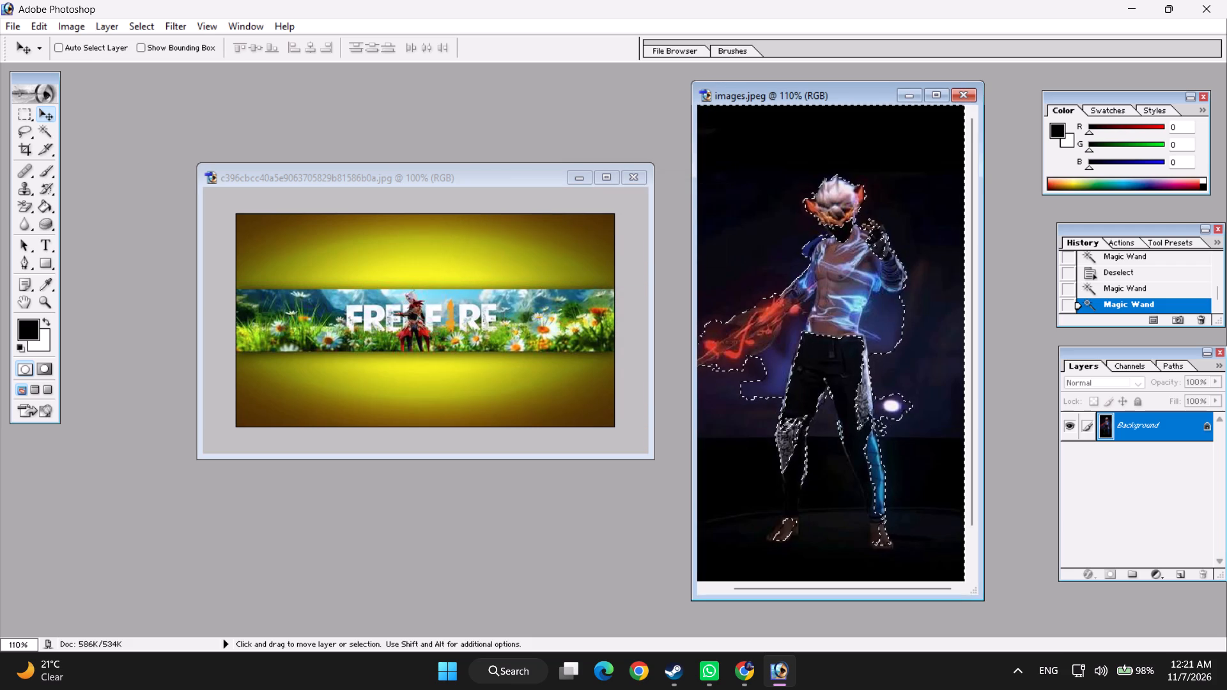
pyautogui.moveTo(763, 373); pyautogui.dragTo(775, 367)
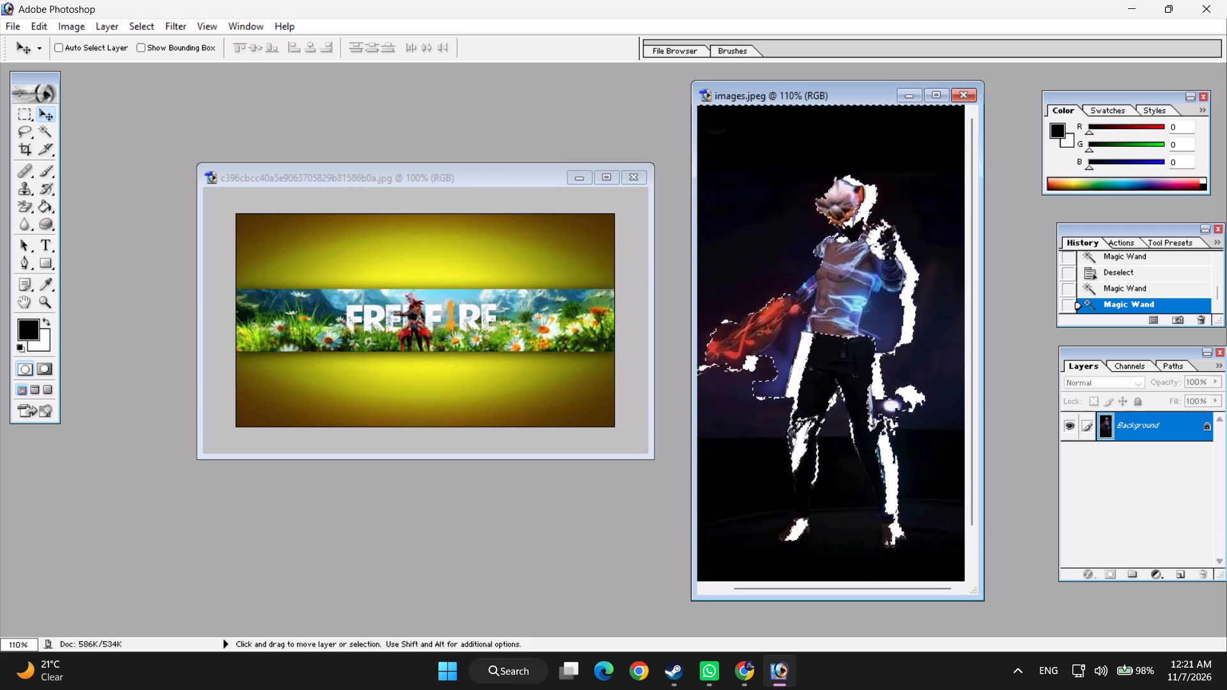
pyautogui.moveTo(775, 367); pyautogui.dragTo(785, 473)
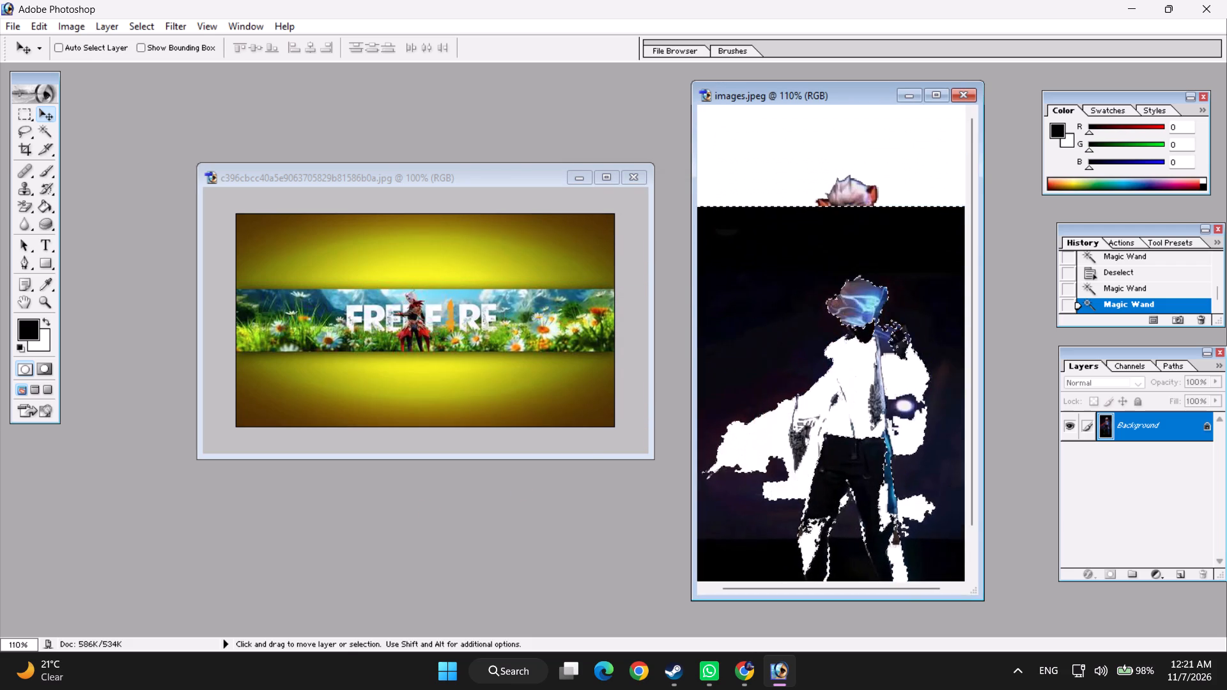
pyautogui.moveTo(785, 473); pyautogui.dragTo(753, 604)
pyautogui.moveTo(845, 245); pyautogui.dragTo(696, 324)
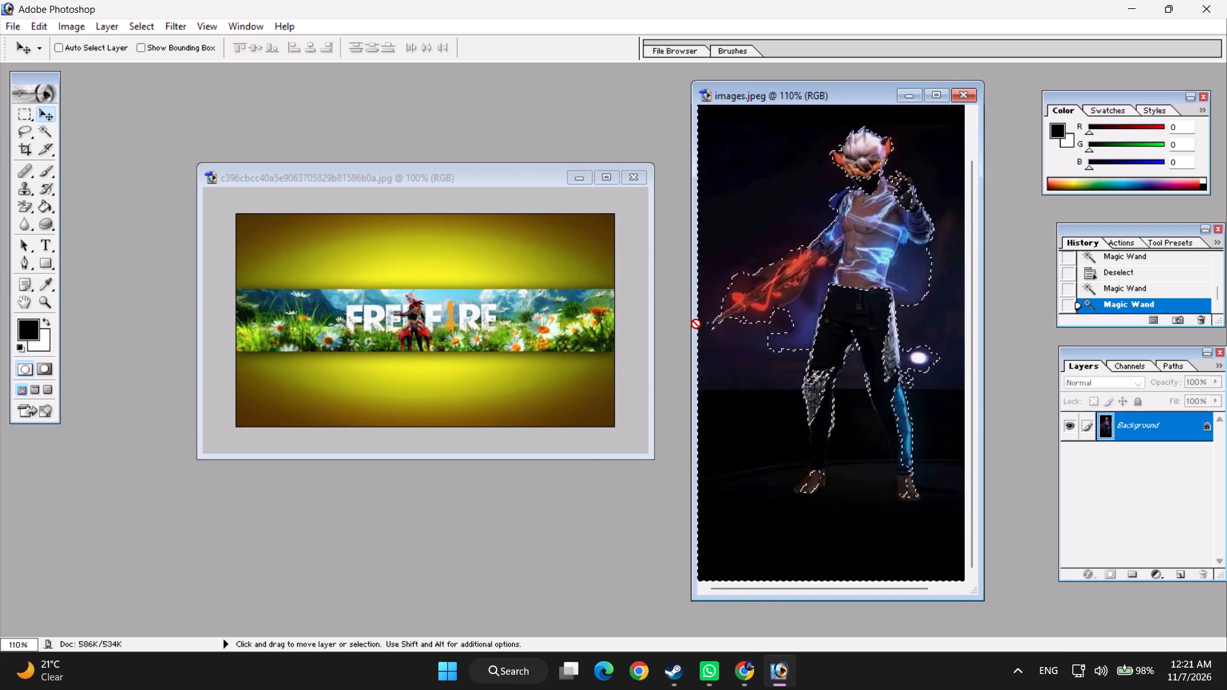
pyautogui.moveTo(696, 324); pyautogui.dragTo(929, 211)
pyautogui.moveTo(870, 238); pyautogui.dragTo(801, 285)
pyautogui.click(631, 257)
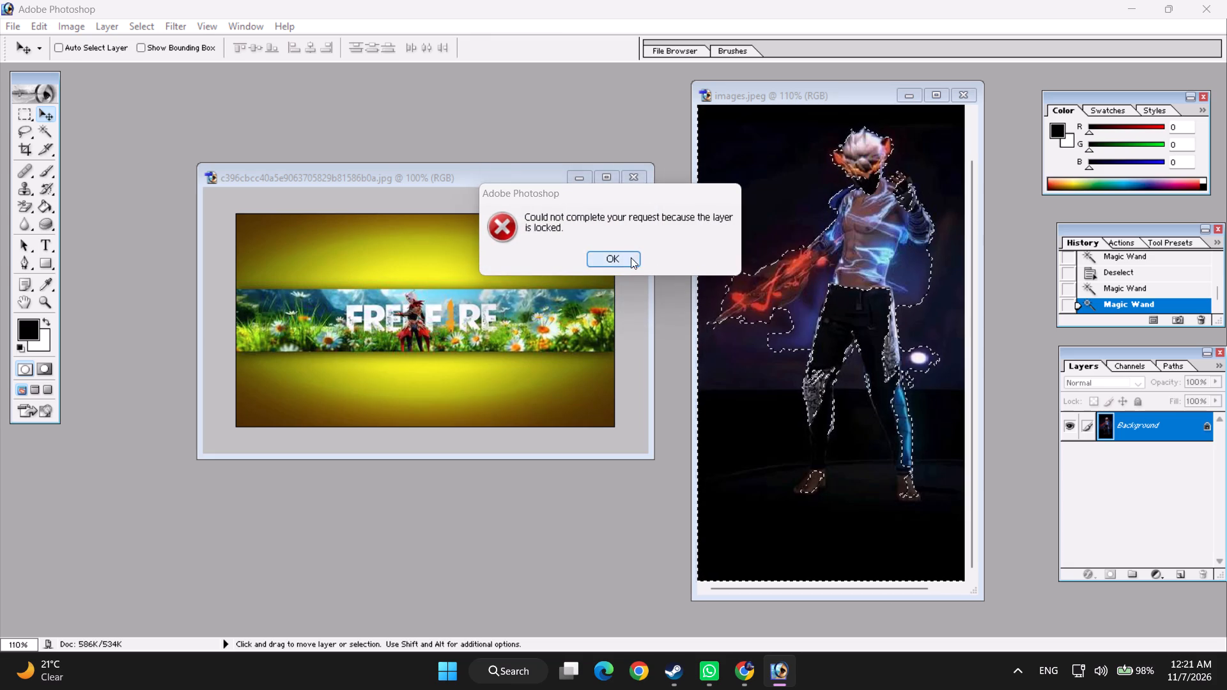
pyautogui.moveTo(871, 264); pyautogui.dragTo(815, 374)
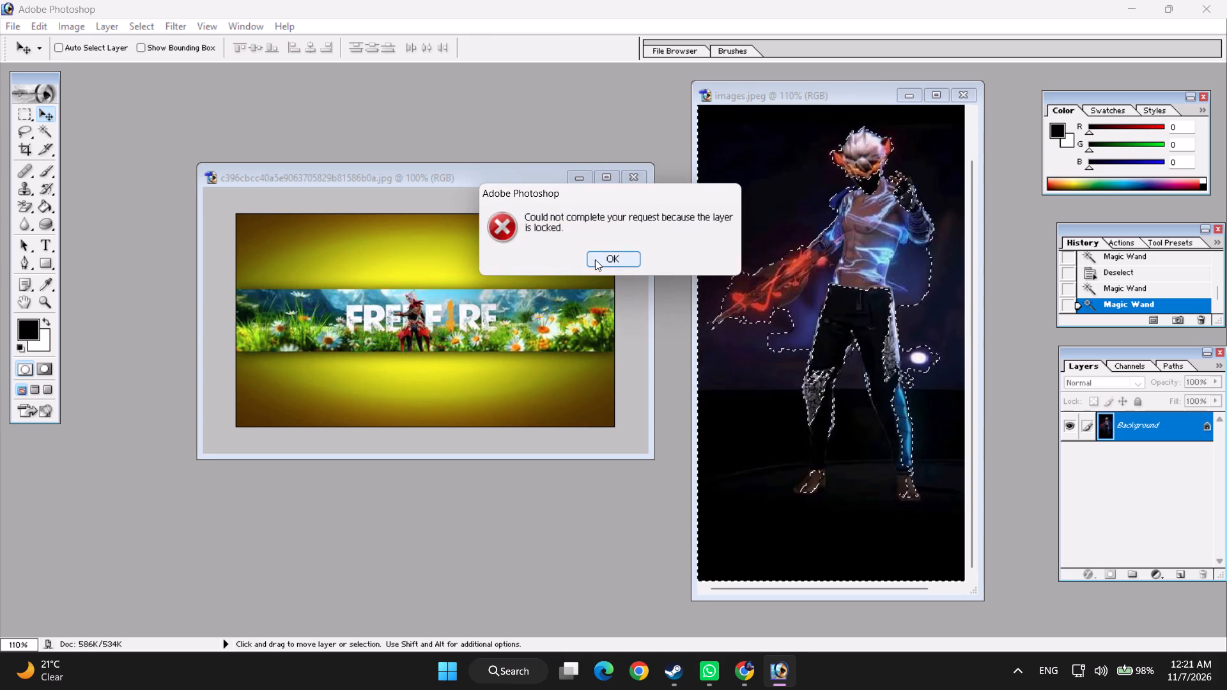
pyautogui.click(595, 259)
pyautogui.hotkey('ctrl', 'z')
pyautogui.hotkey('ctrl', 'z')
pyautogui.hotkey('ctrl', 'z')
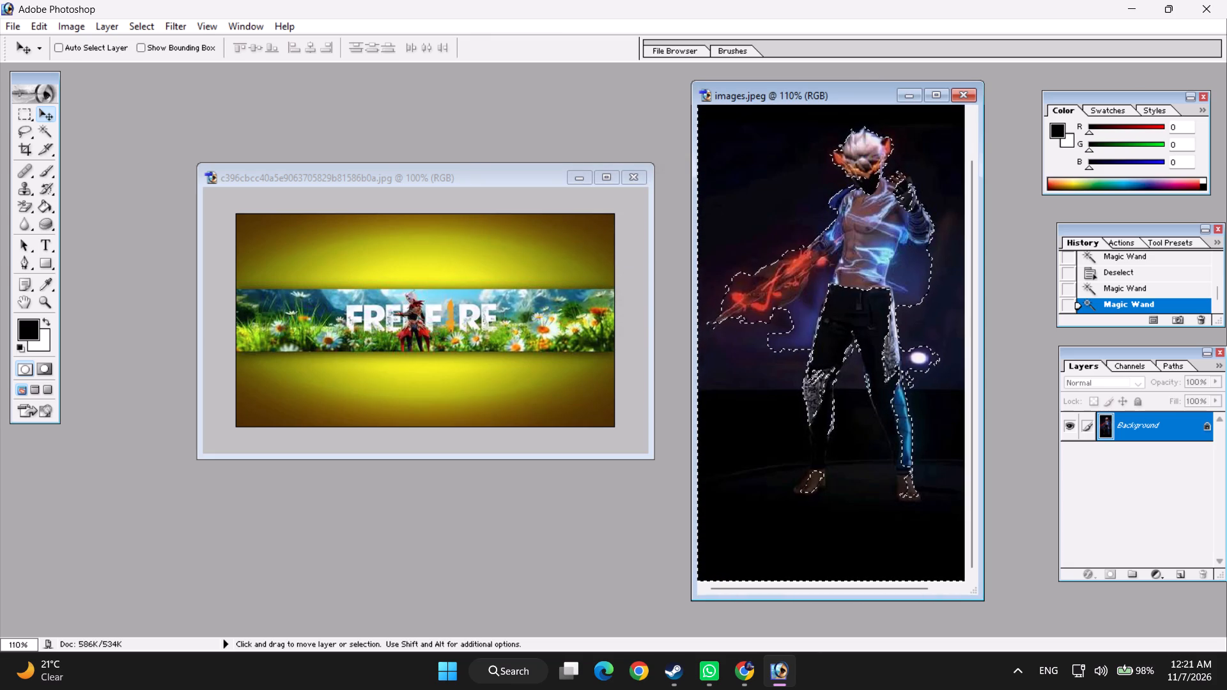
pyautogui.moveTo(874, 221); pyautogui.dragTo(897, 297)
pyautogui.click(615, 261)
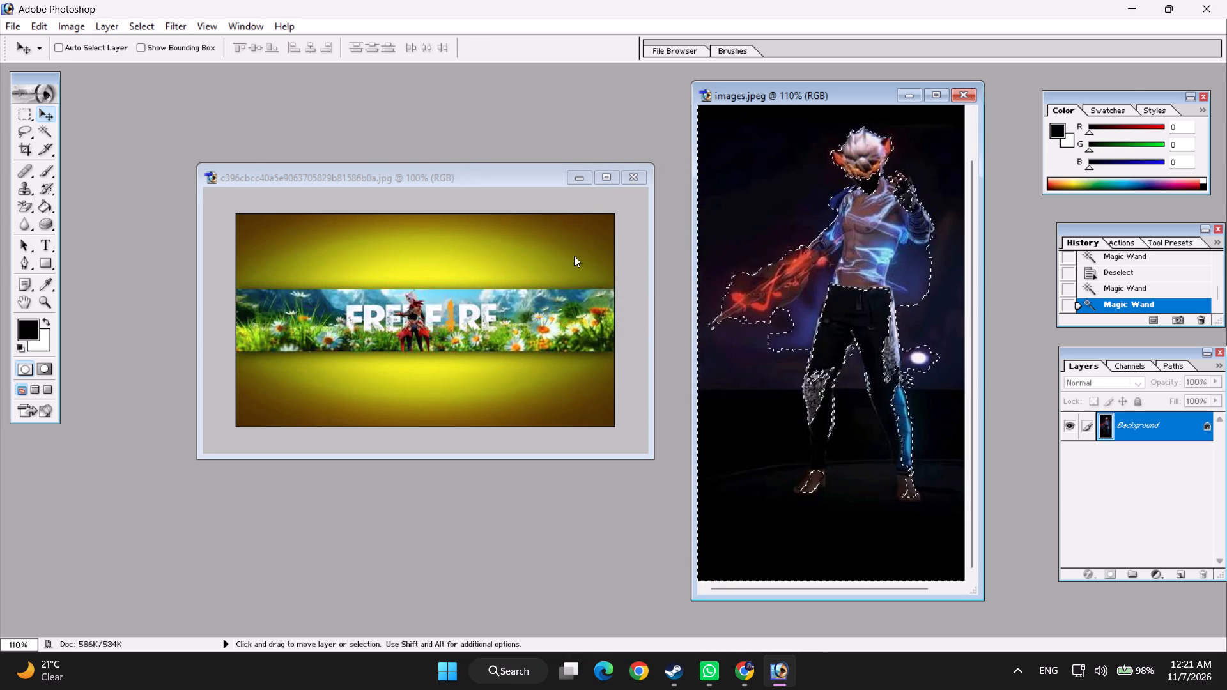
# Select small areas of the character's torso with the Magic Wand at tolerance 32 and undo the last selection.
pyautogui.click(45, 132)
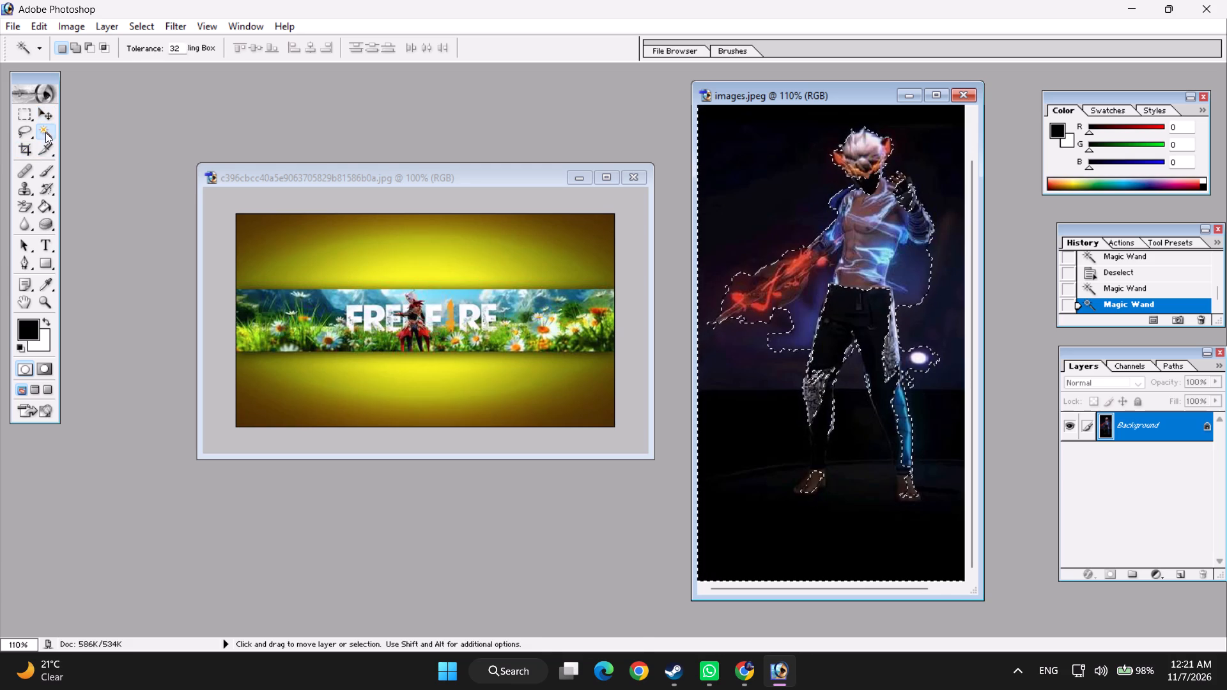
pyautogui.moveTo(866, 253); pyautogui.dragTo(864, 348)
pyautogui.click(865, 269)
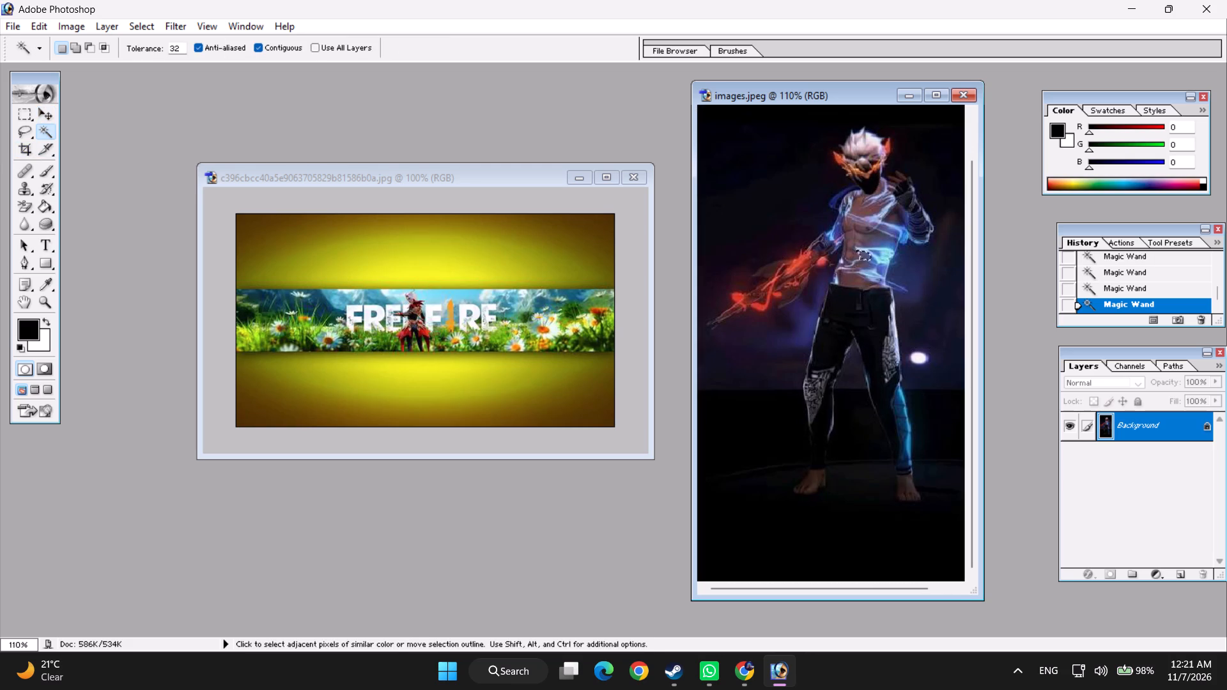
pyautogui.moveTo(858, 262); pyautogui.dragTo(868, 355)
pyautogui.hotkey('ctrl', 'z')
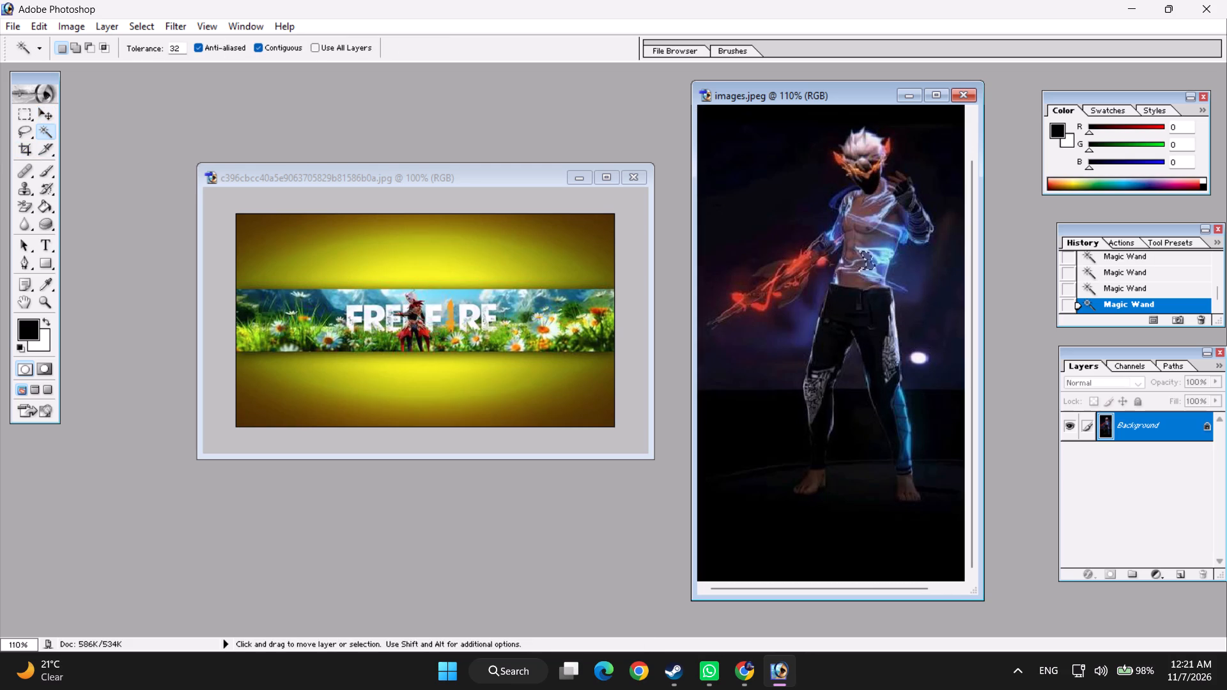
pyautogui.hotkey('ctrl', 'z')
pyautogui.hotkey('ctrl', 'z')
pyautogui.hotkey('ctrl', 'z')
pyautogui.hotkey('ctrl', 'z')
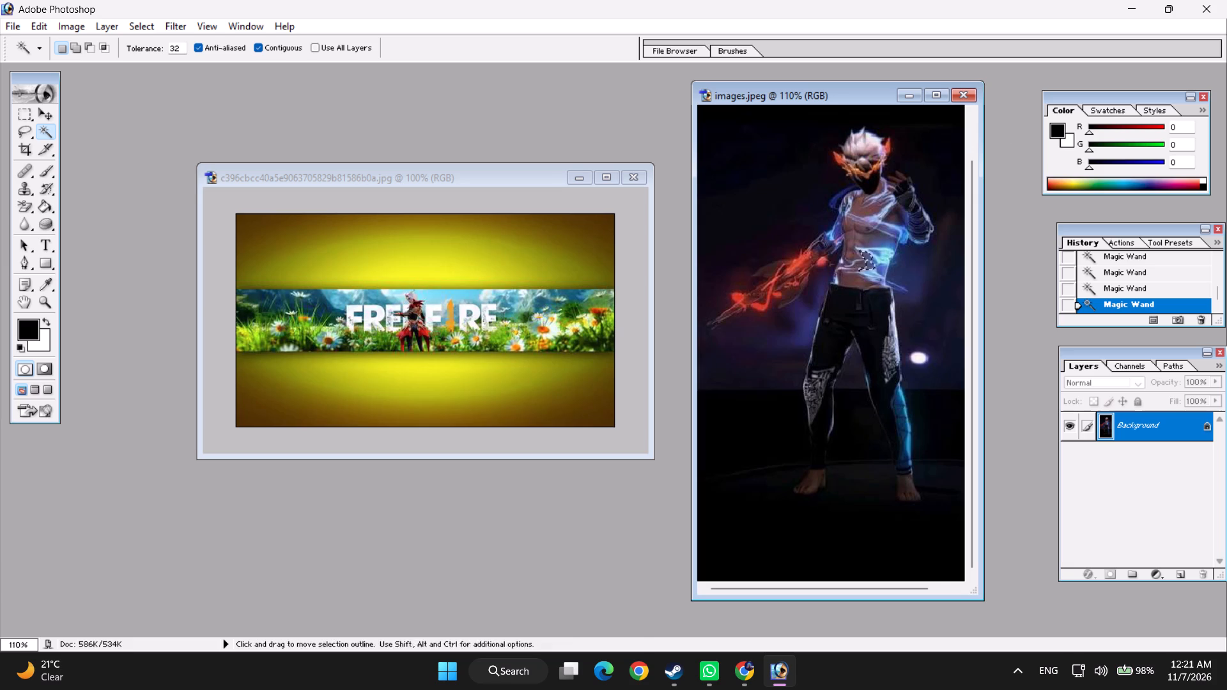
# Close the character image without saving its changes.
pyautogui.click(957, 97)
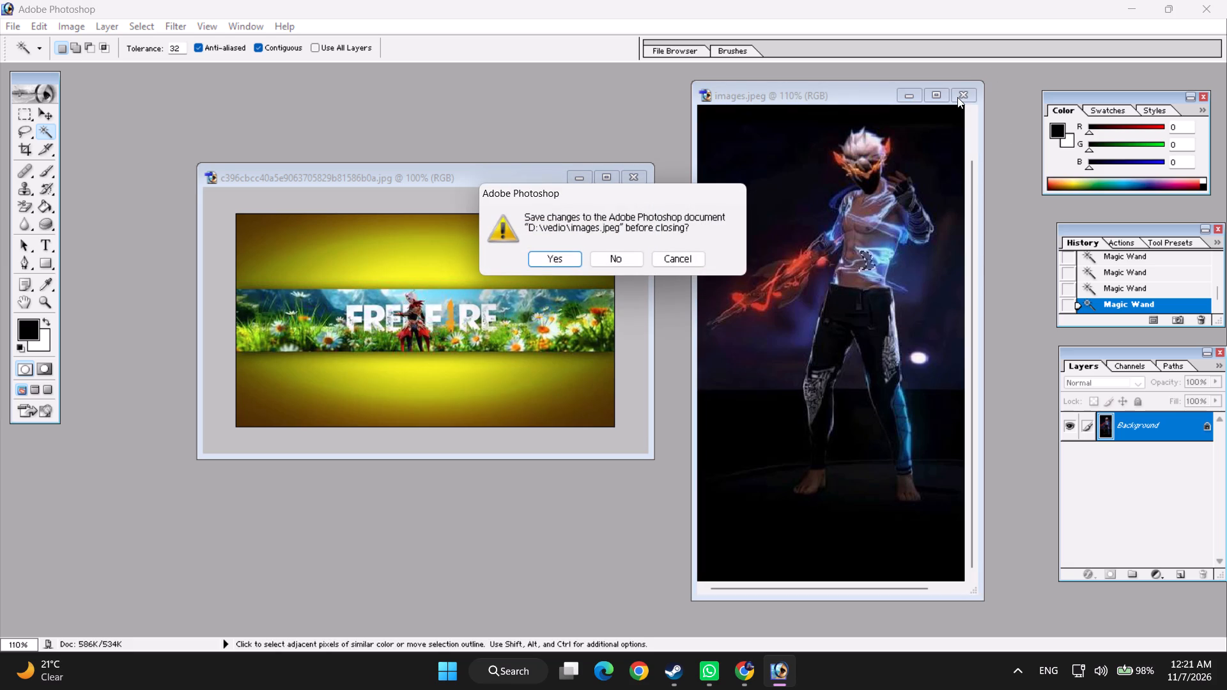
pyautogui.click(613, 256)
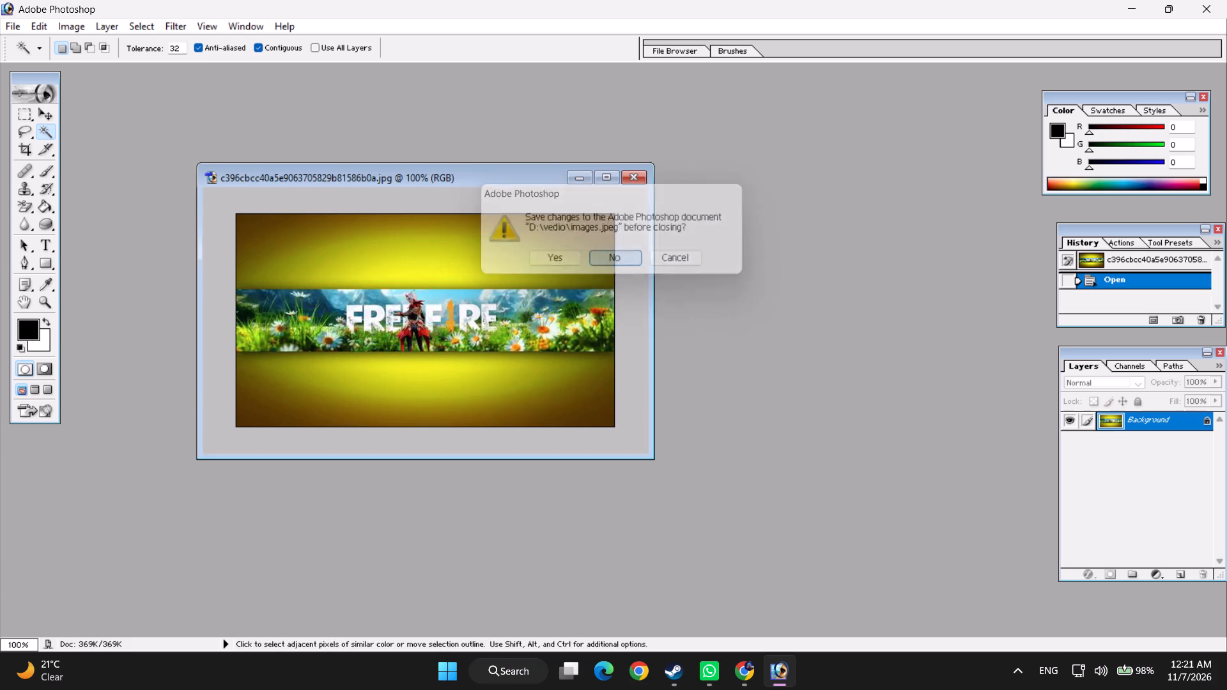
# Reopen the character image named images from the vedio folder and place its window beside the banner image.
pyautogui.doubleClick(759, 254)
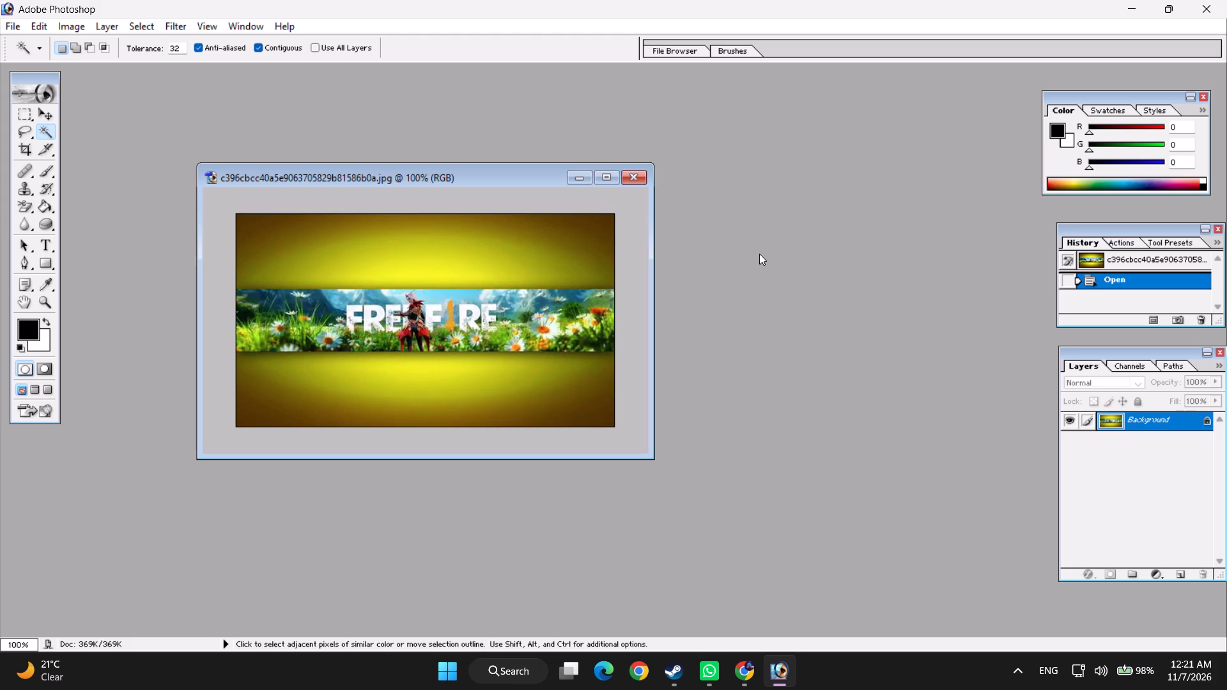
pyautogui.click(688, 160)
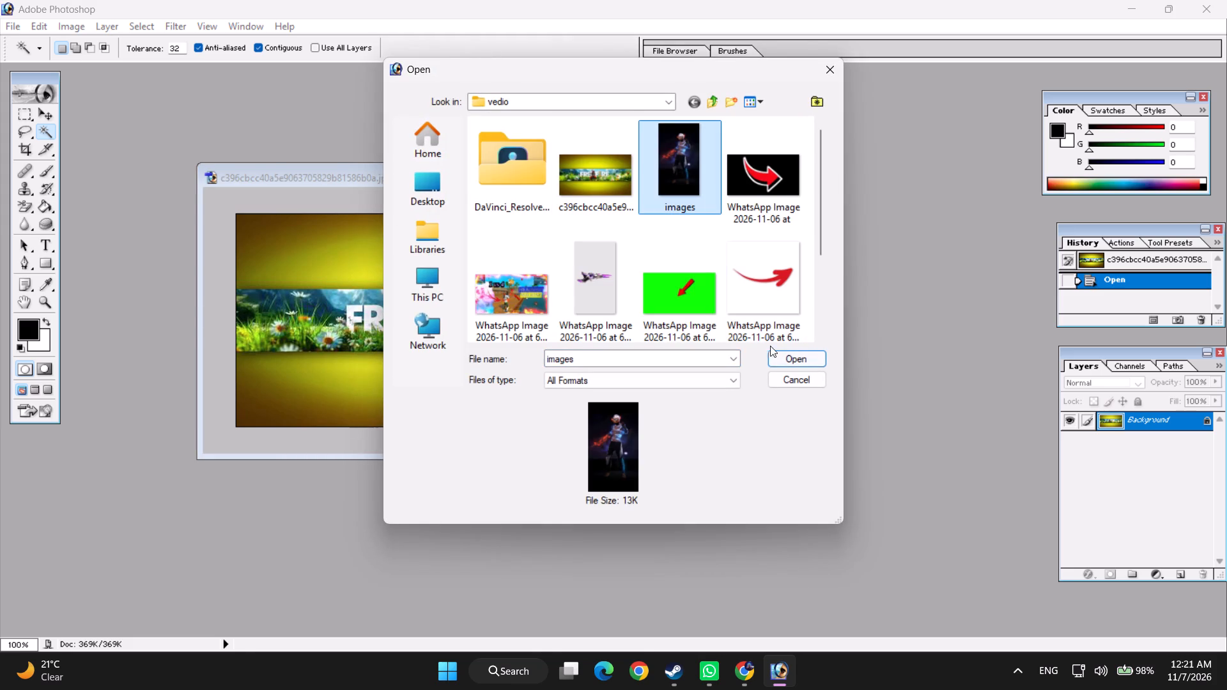
pyautogui.click(775, 360)
pyautogui.moveTo(244, 102); pyautogui.dragTo(482, 114)
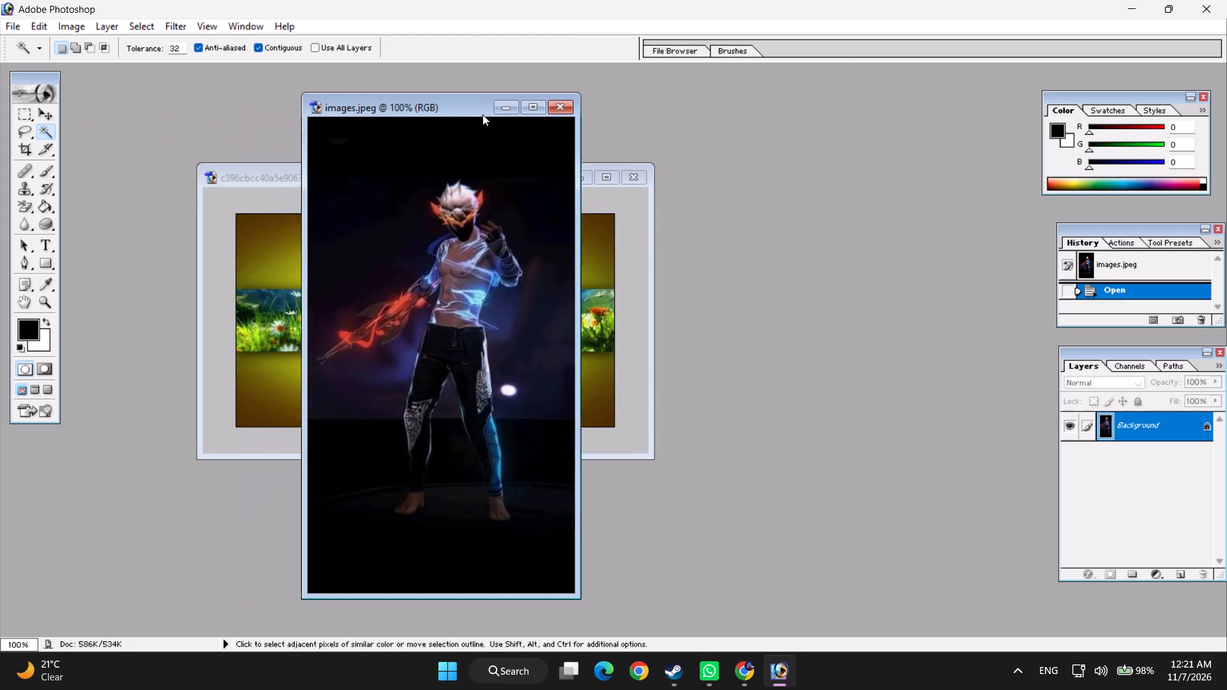
pyautogui.moveTo(482, 114); pyautogui.dragTo(786, 91)
# Select the upper dark background around the character with the Magic Wand at tolerance 32 and delete it.
pyautogui.moveTo(740, 151); pyautogui.dragTo(727, 232)
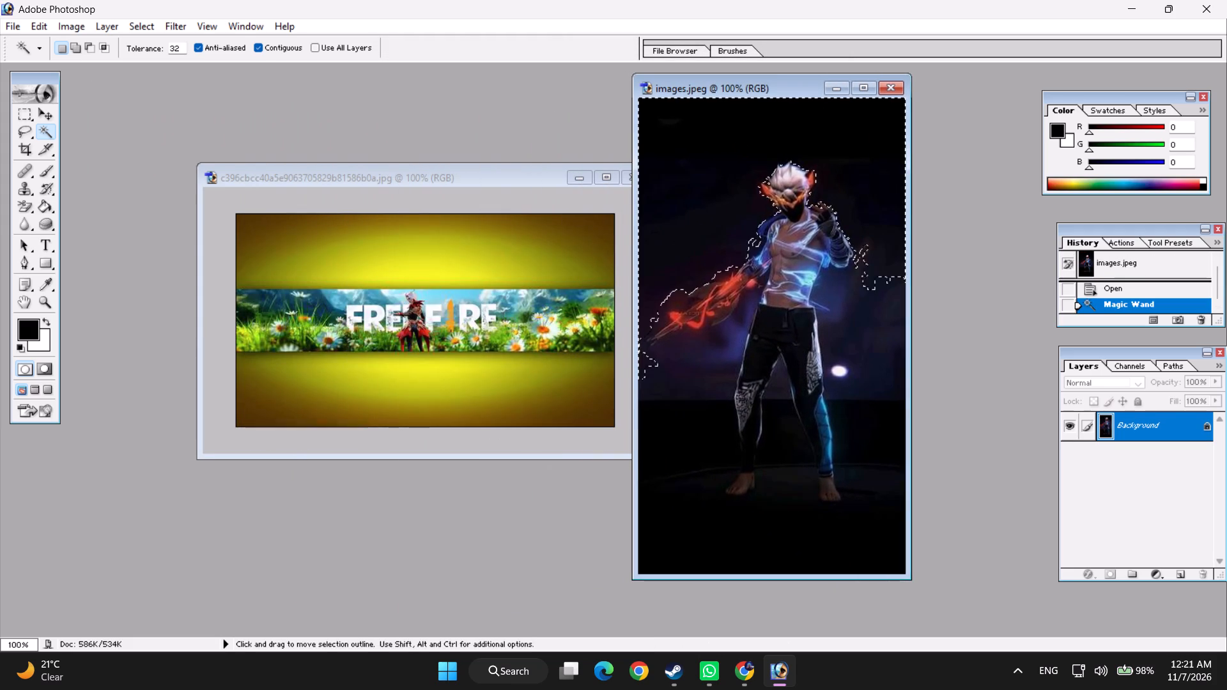
pyautogui.press('Delete')
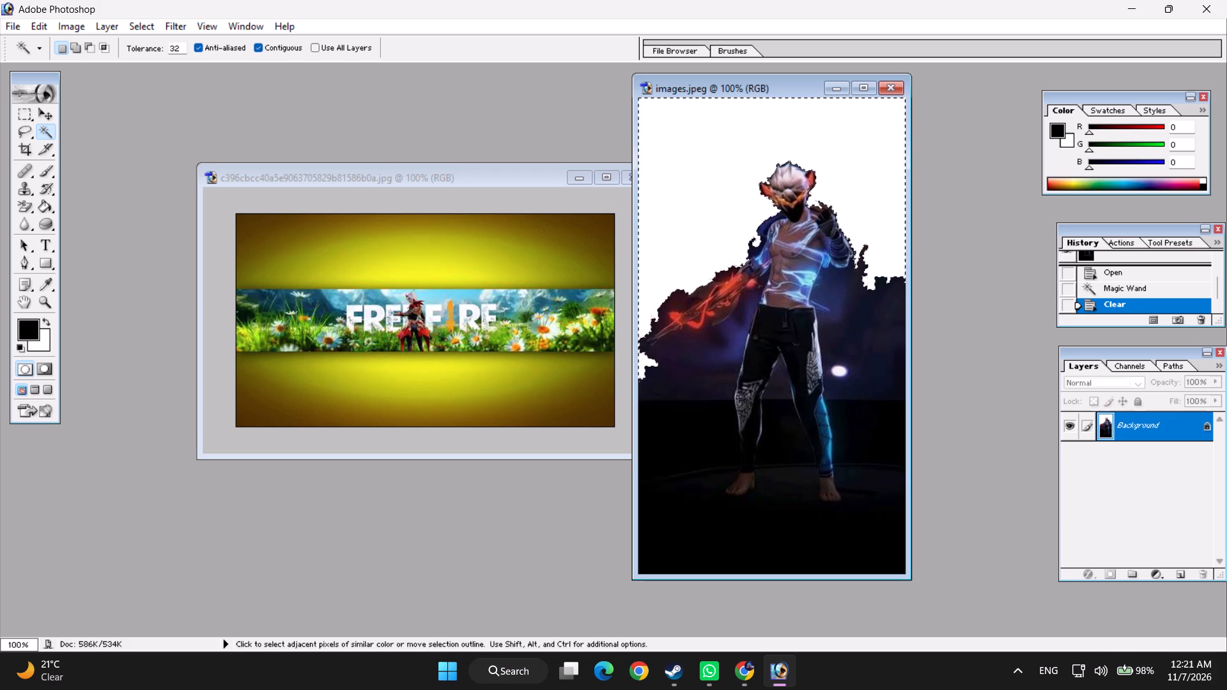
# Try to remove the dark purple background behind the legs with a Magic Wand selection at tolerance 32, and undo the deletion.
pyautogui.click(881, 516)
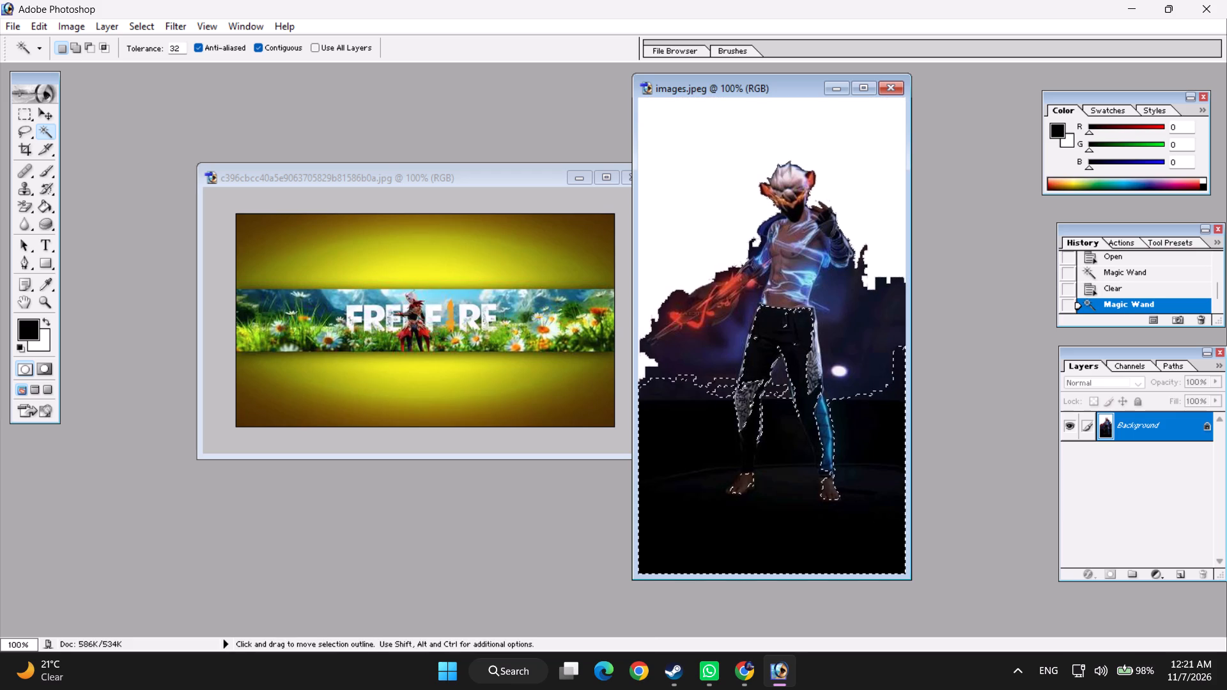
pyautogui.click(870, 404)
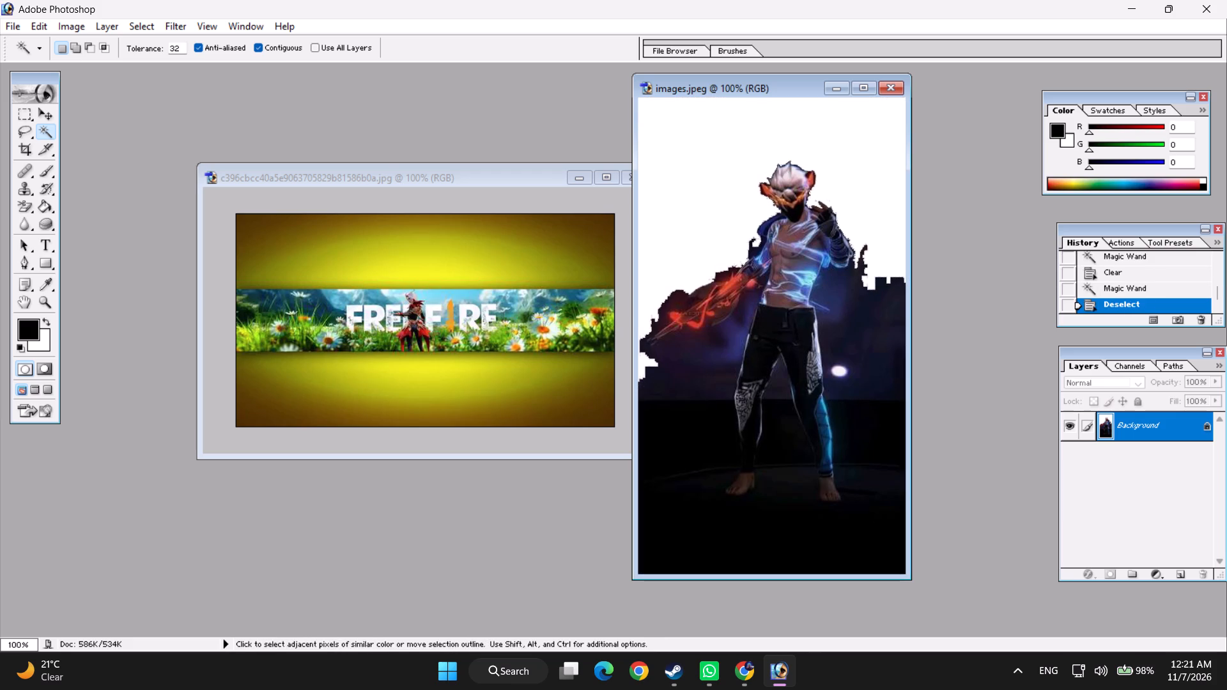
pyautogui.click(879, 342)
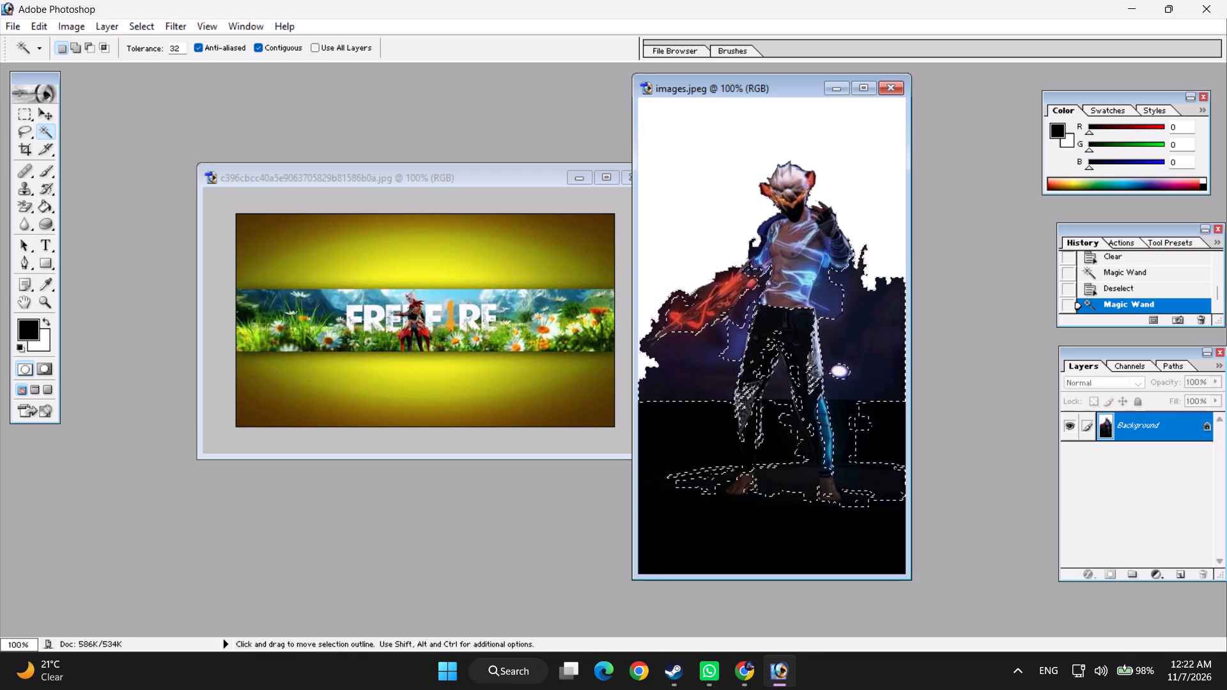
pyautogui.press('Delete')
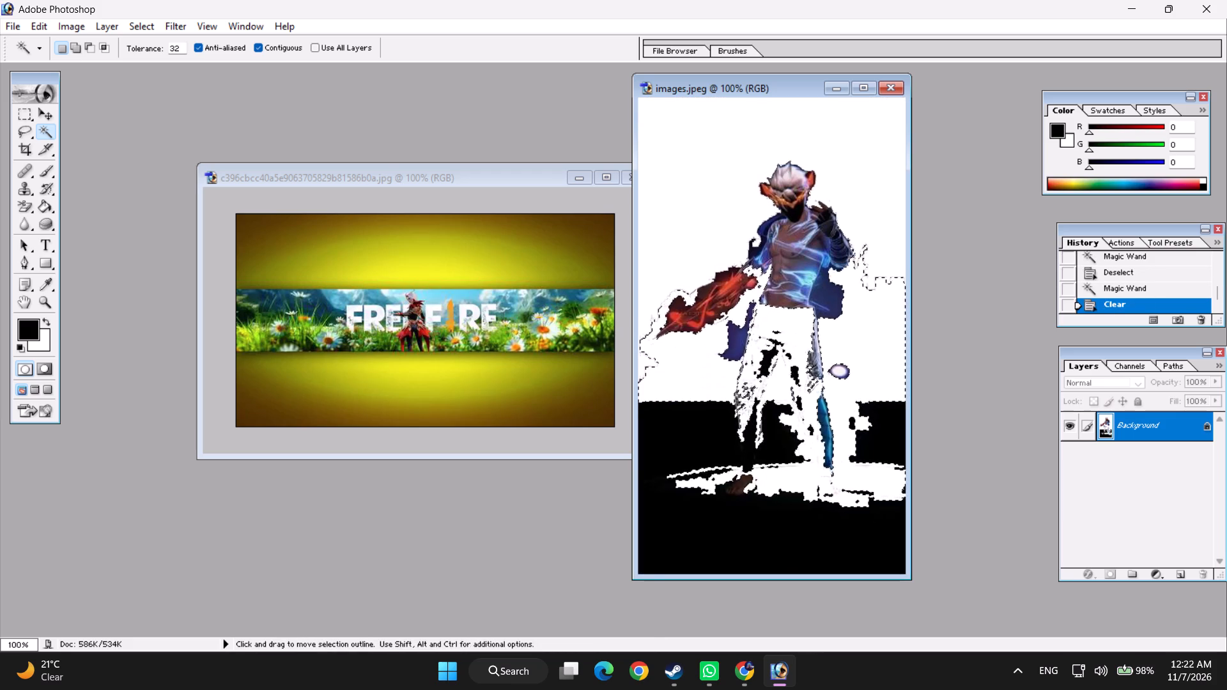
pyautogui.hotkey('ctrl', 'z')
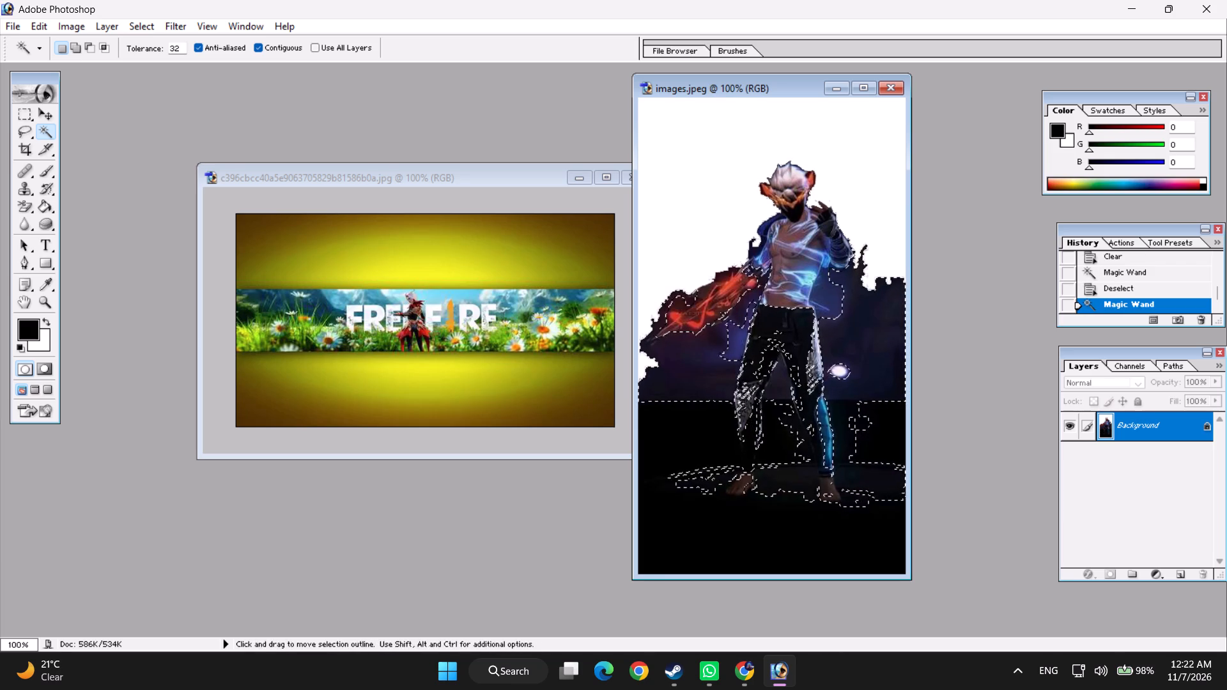
# Select the black lower background around the character's legs with the Magic Wand at tolerance 32 and delete it.
pyautogui.doubleClick(876, 331)
pyautogui.click(873, 448)
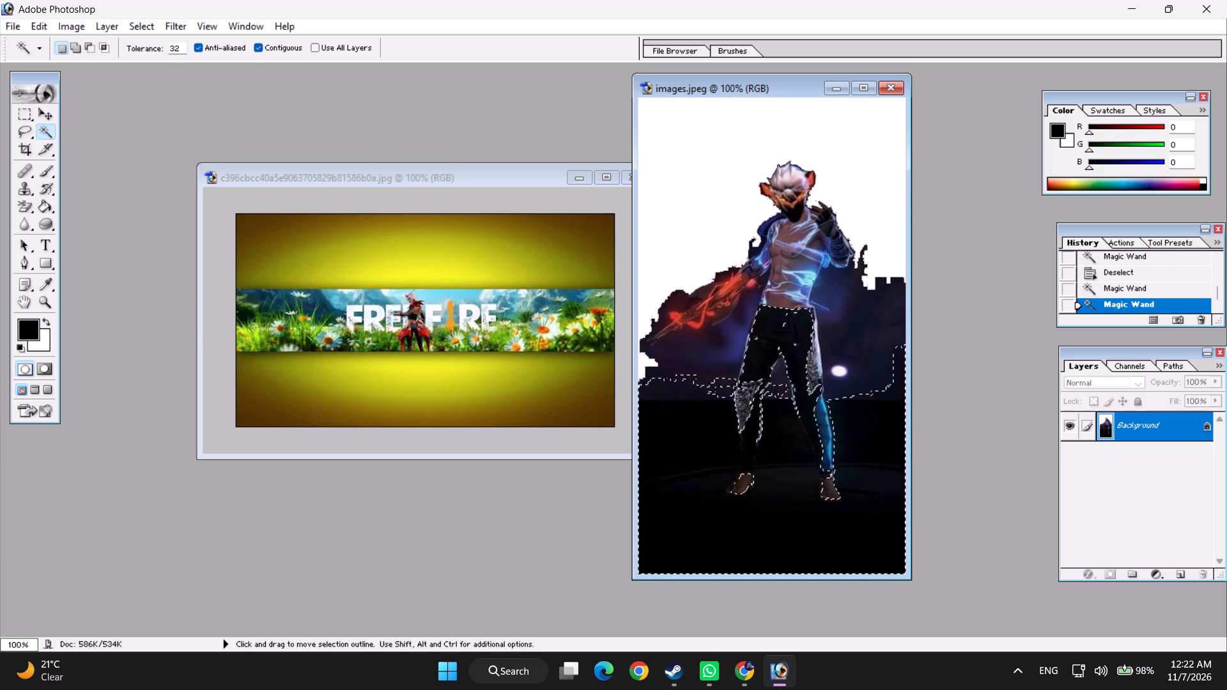
pyautogui.doubleClick(868, 528)
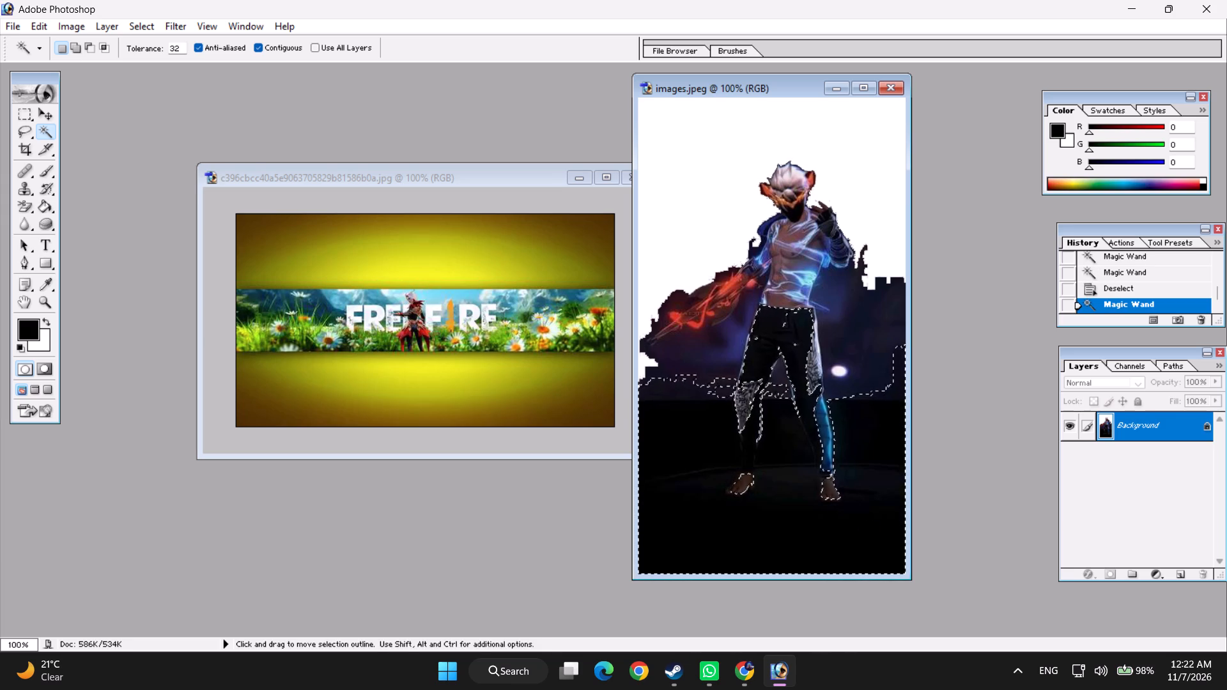
pyautogui.press('Delete')
# Delete the remaining dark purple background on both sides of the character using Magic Wand selections at tolerance 32.
pyautogui.click(866, 360)
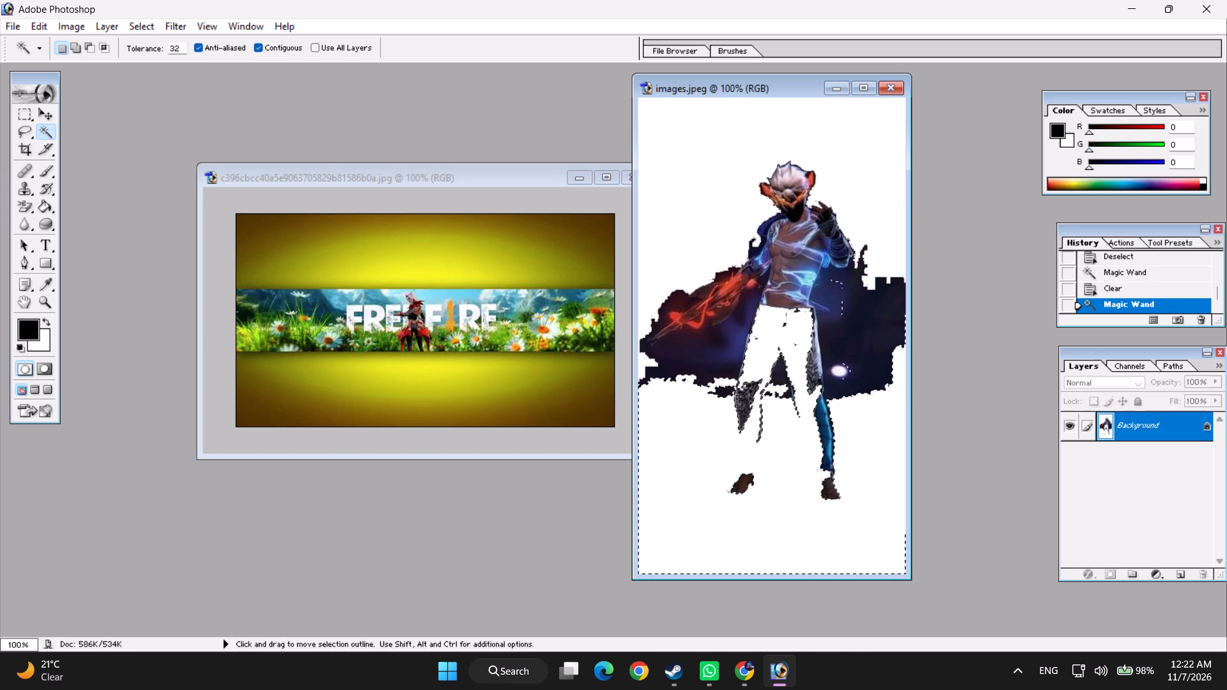
pyautogui.press('Delete')
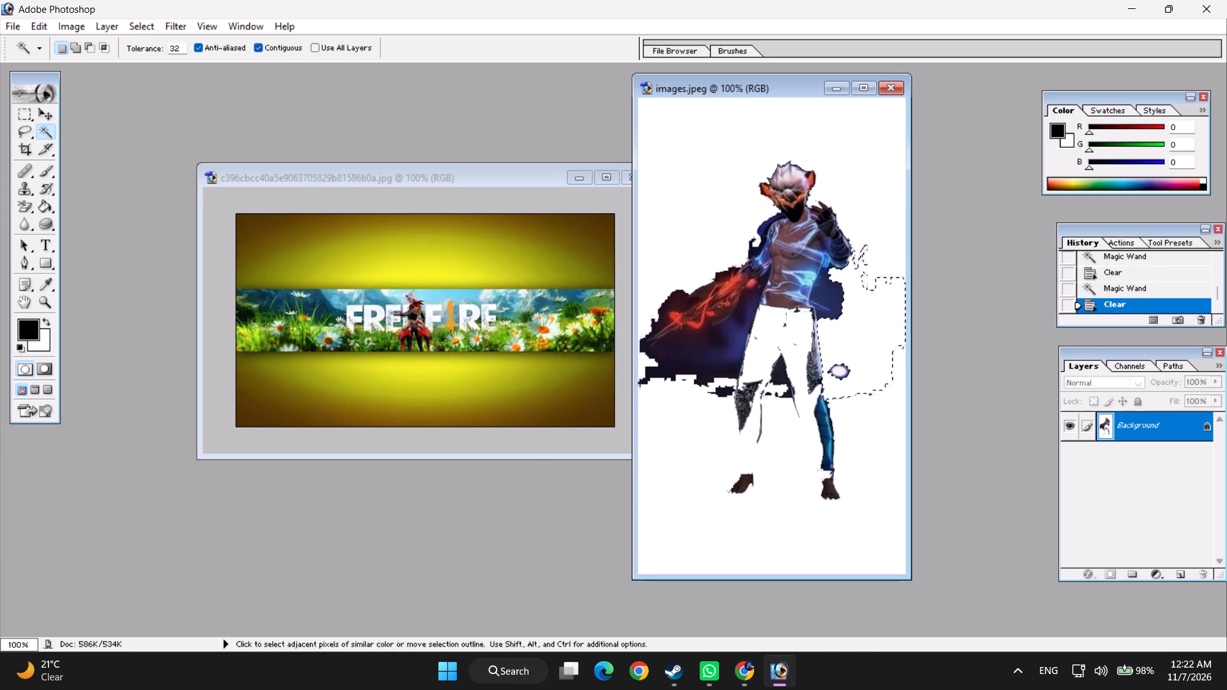
pyautogui.click(688, 352)
pyautogui.doubleClick(674, 361)
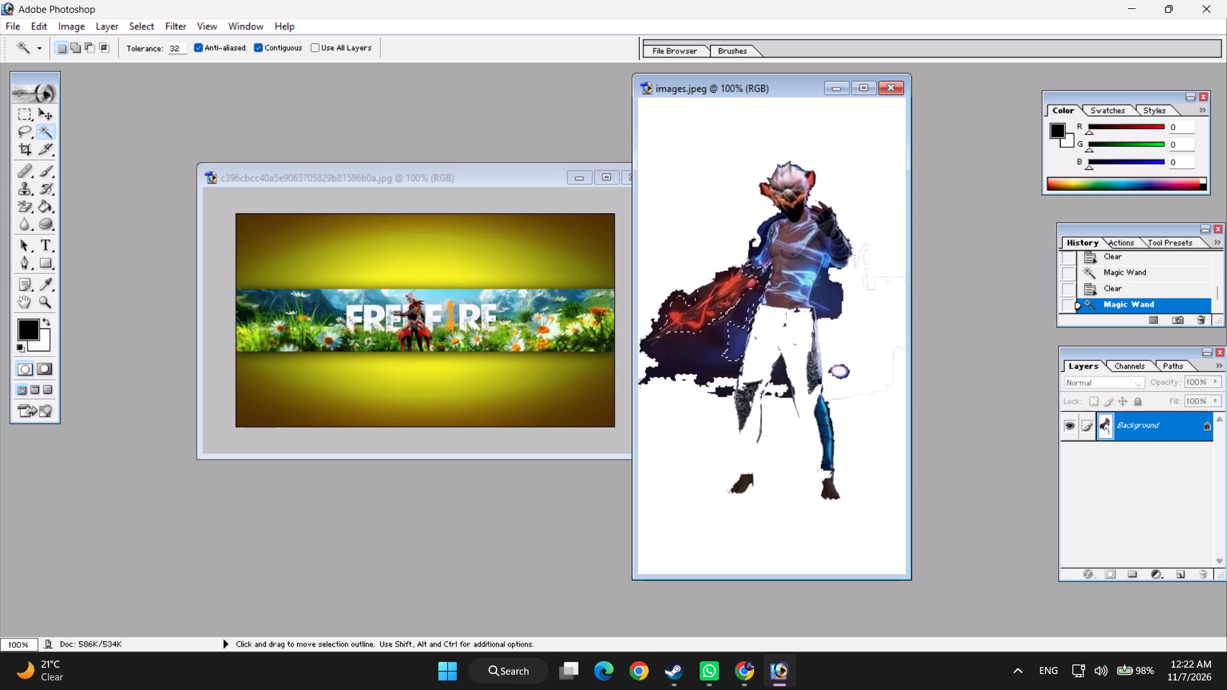
pyautogui.click(668, 369)
pyautogui.click(668, 369)
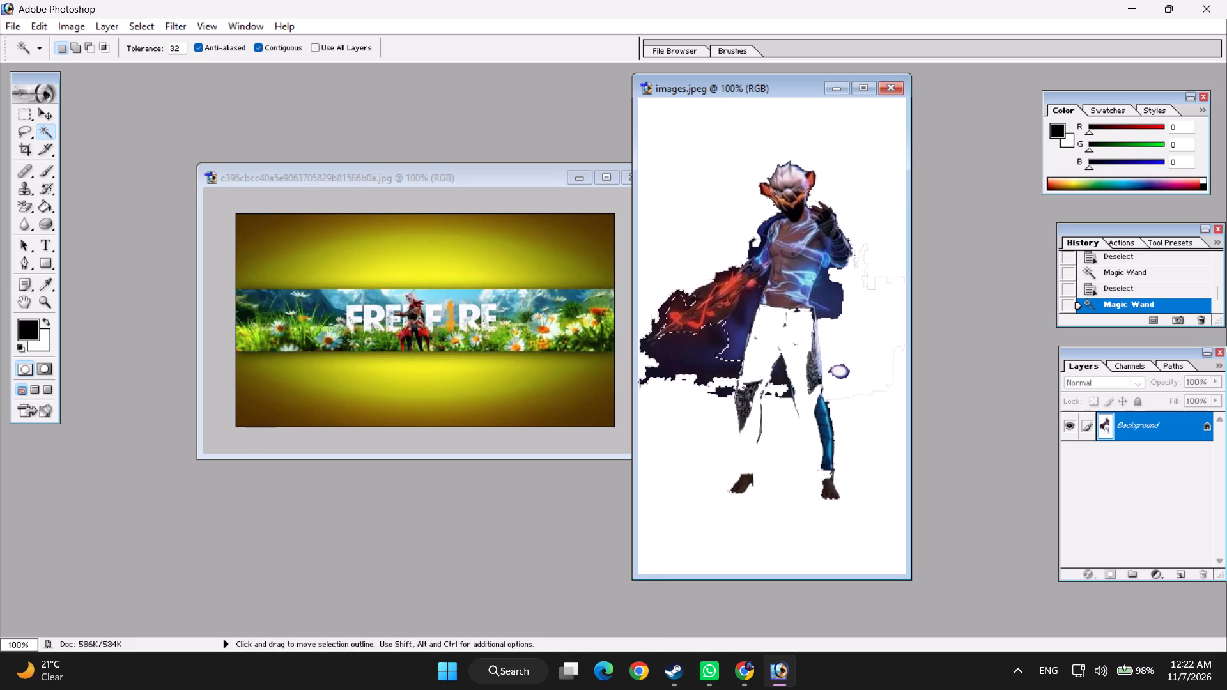
pyautogui.press('Delete')
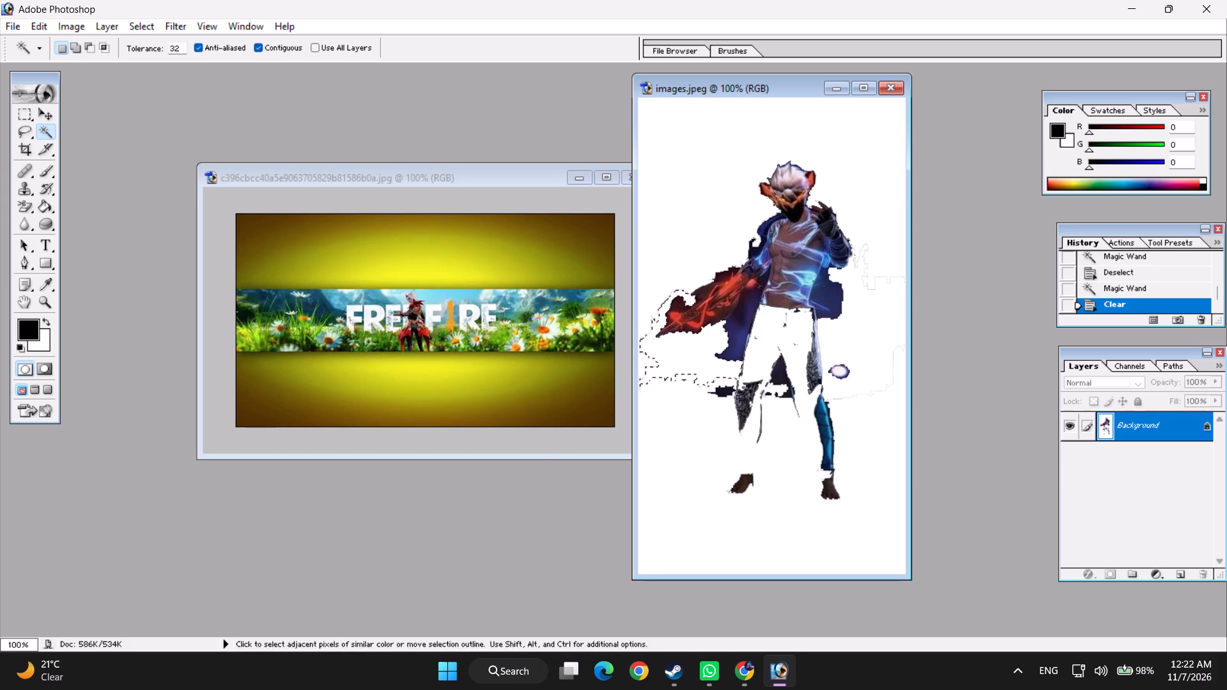
# Delete the leftover dark patches beside the waist, between the legs and beneath the flaming arm using Magic Wand selections.
pyautogui.click(753, 312)
pyautogui.press('Delete')
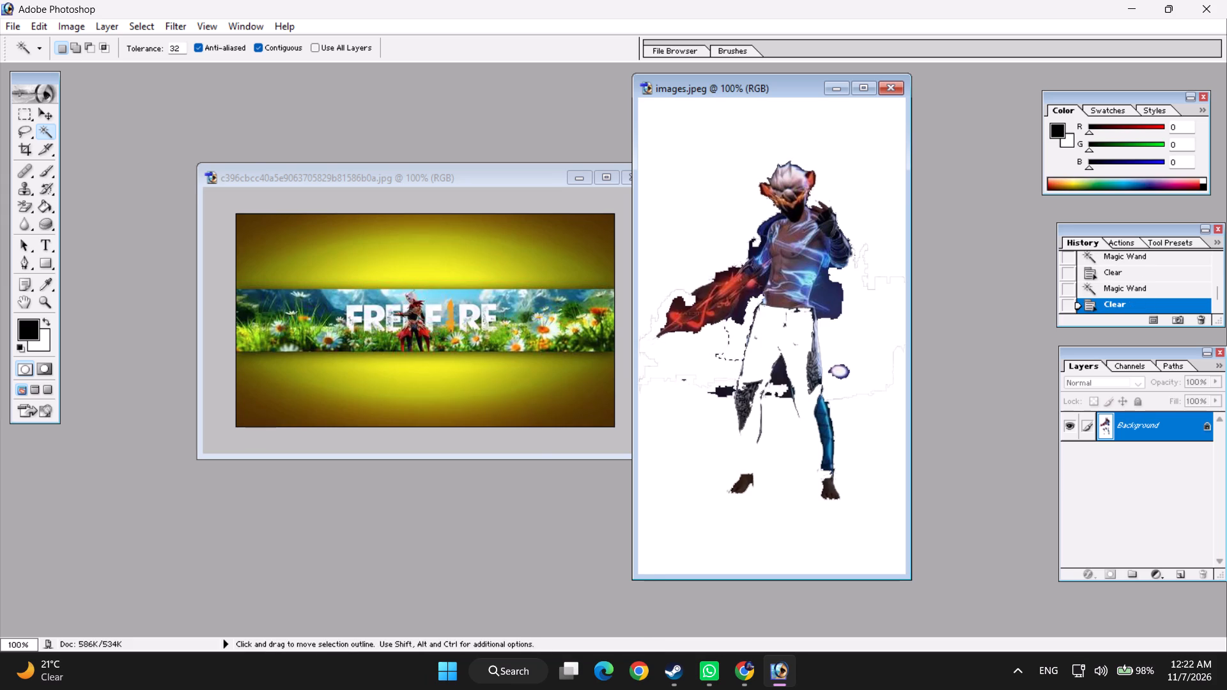
pyautogui.click(828, 300)
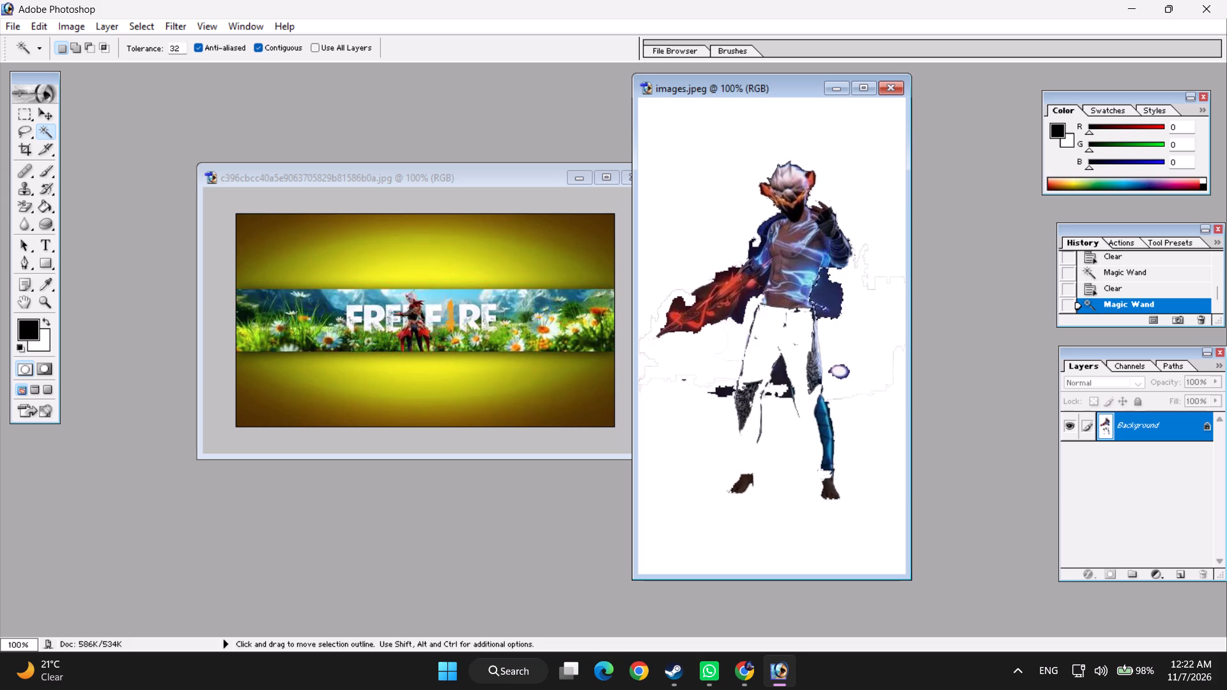
pyautogui.press('Delete')
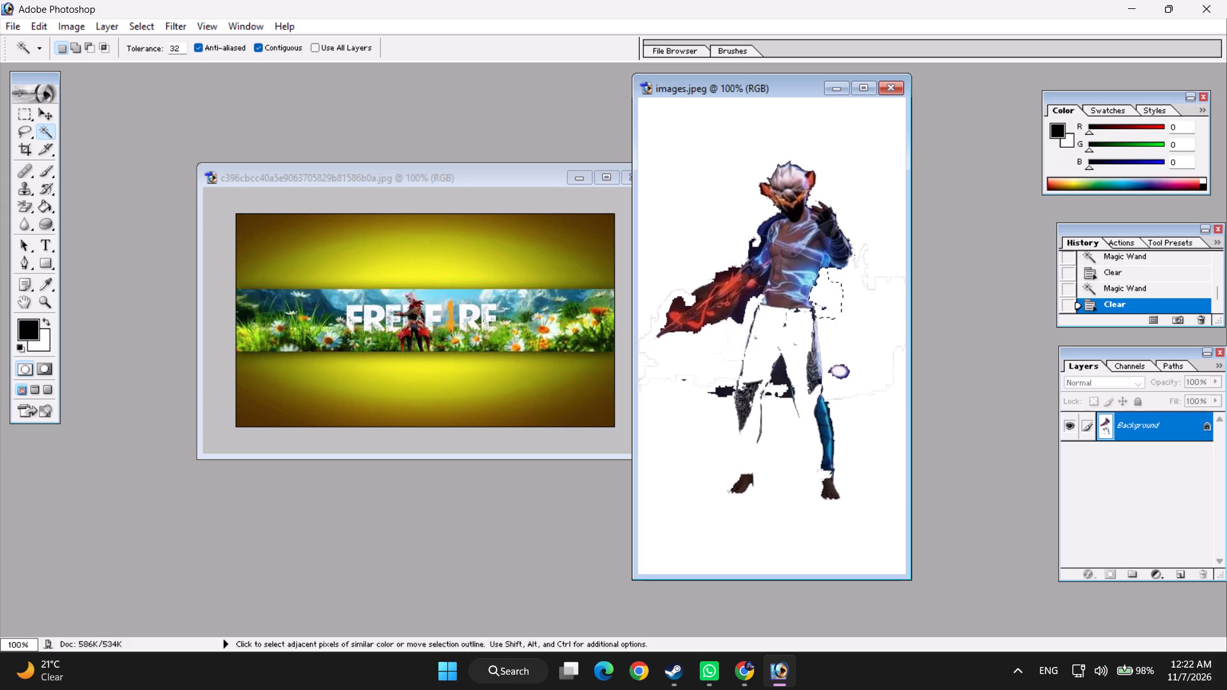
pyautogui.click(781, 374)
pyautogui.press('Delete')
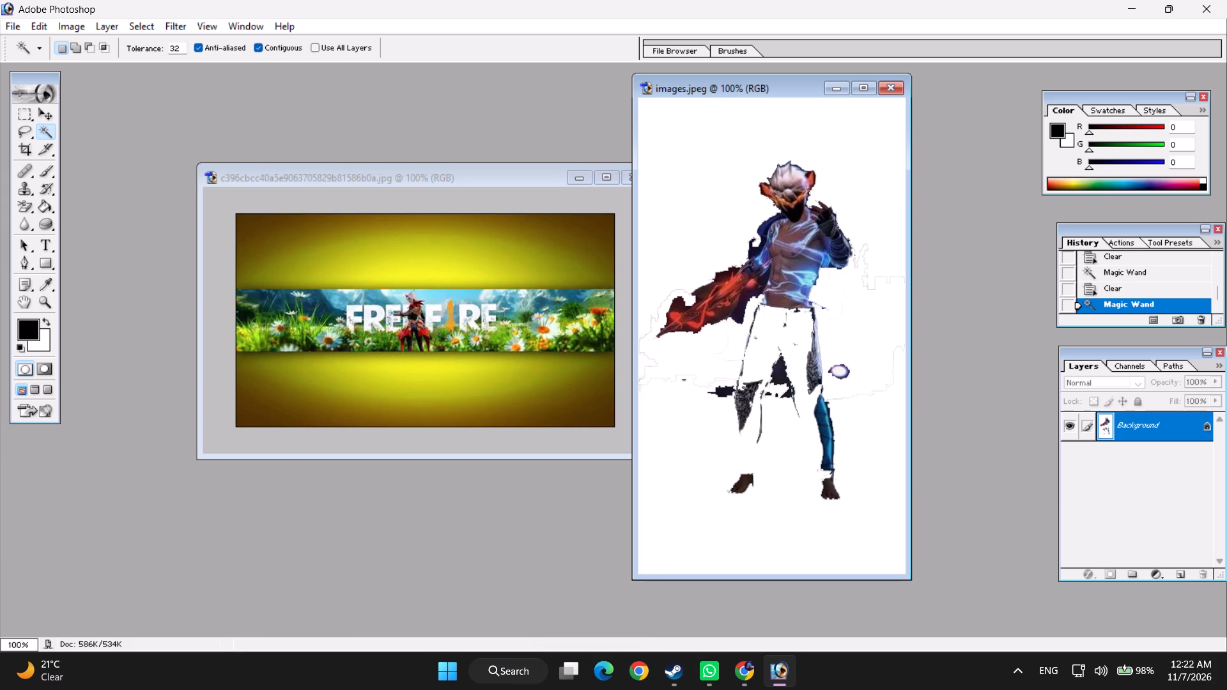
pyautogui.click(736, 319)
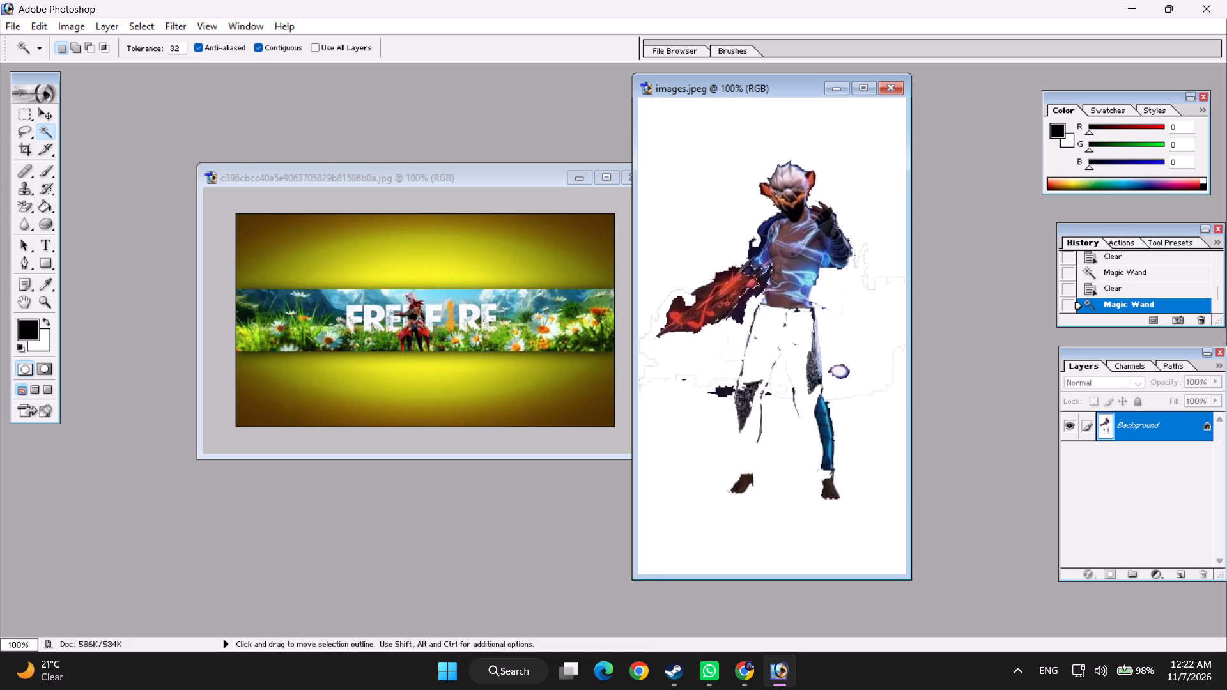
pyautogui.press('Delete')
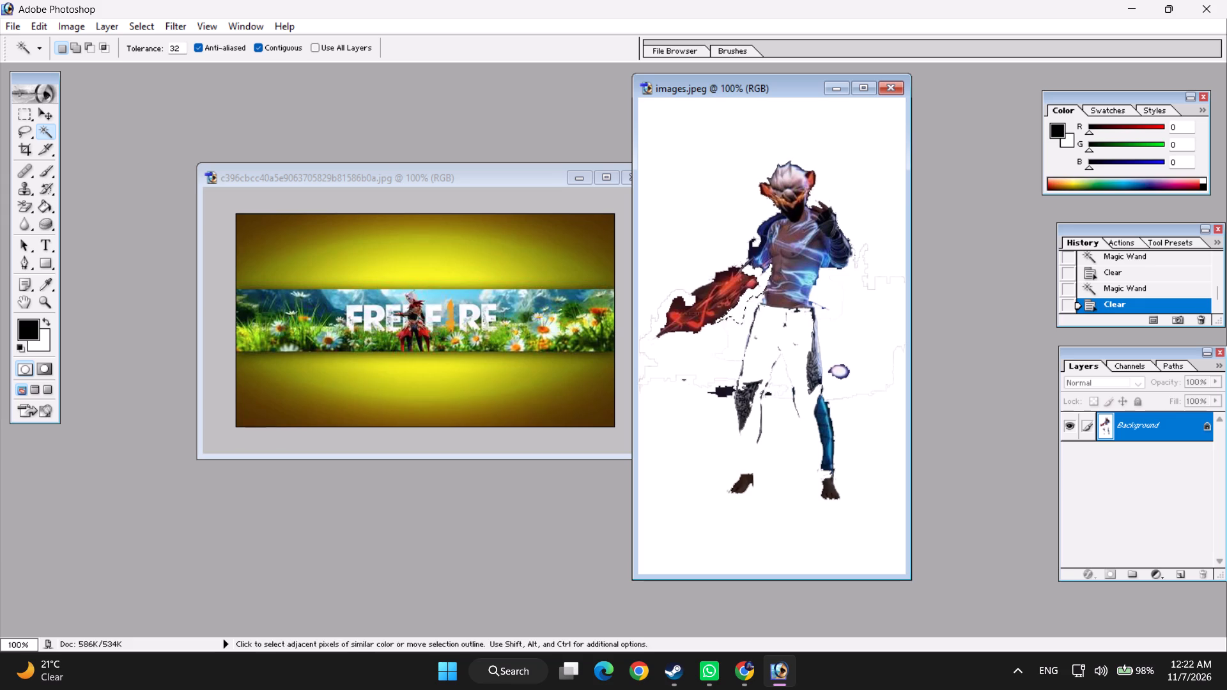
# Select and delete the dark shoulder area and the blue glow at the elbow above the flaming arm with the Magic Wand.
pyautogui.click(765, 228)
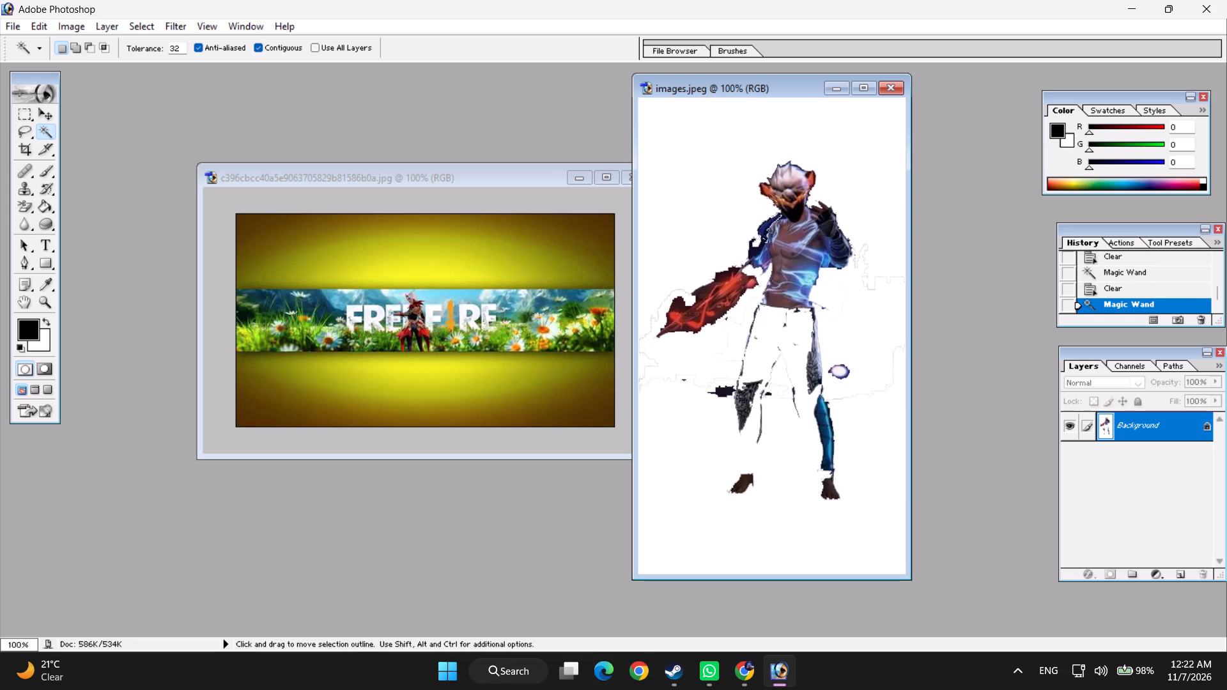
pyautogui.press('Delete')
pyautogui.click(752, 251)
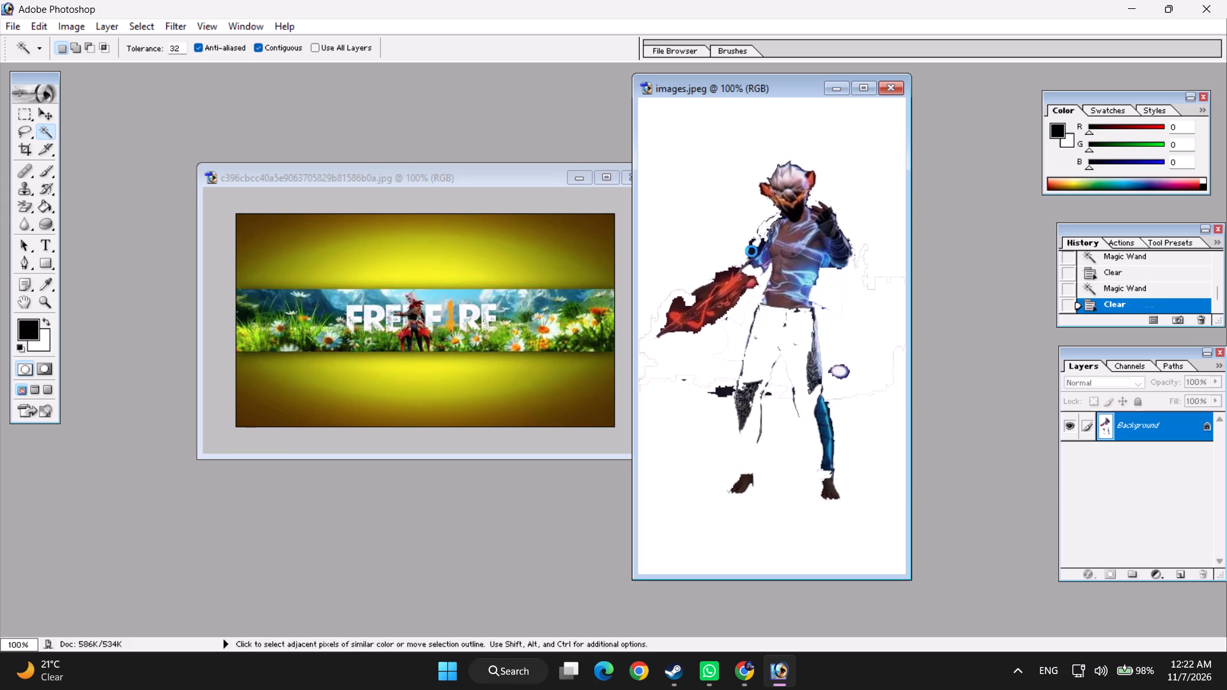
pyautogui.press('Delete')
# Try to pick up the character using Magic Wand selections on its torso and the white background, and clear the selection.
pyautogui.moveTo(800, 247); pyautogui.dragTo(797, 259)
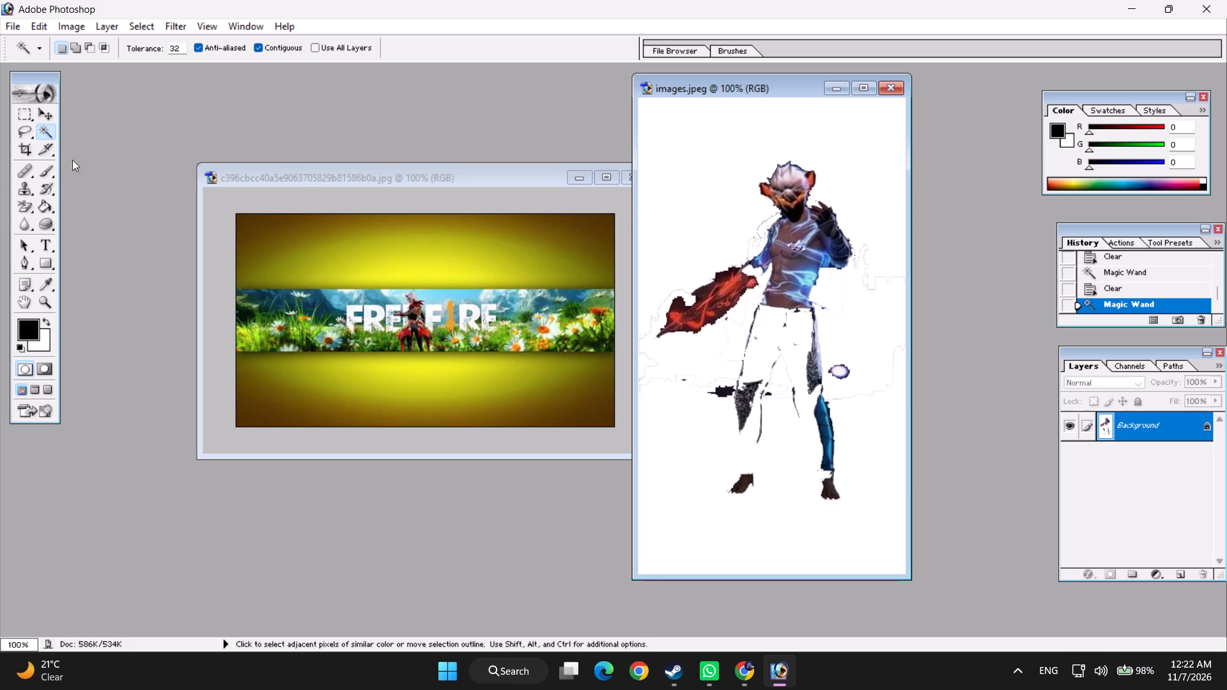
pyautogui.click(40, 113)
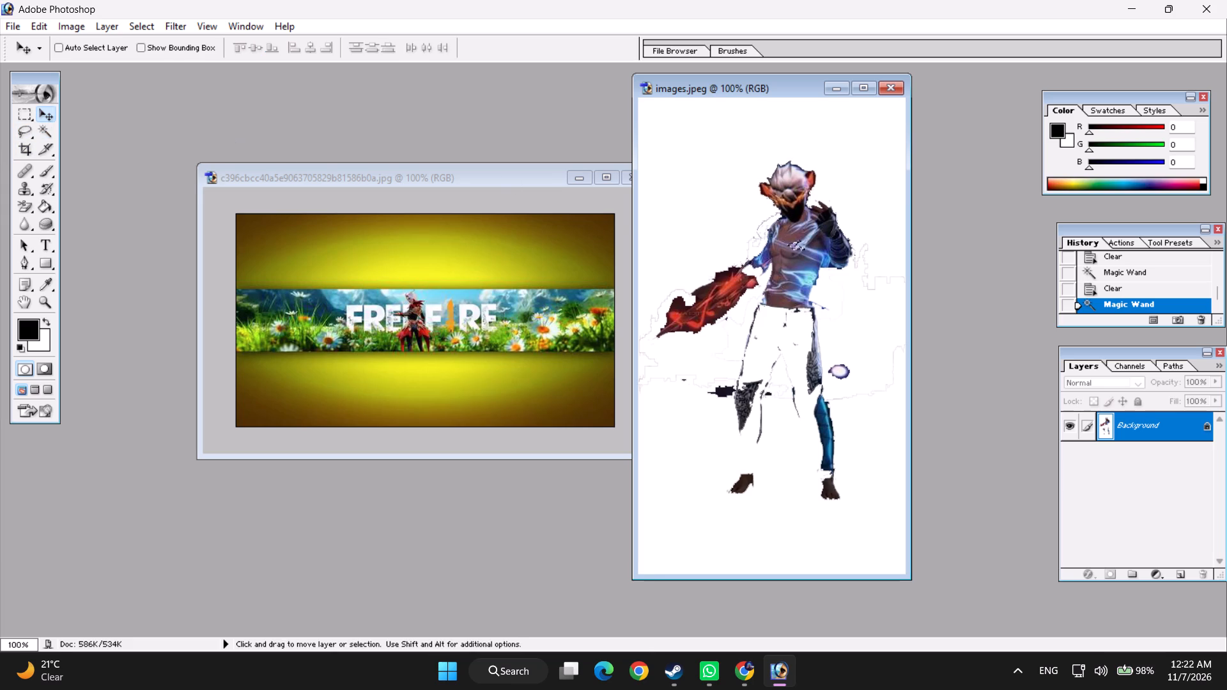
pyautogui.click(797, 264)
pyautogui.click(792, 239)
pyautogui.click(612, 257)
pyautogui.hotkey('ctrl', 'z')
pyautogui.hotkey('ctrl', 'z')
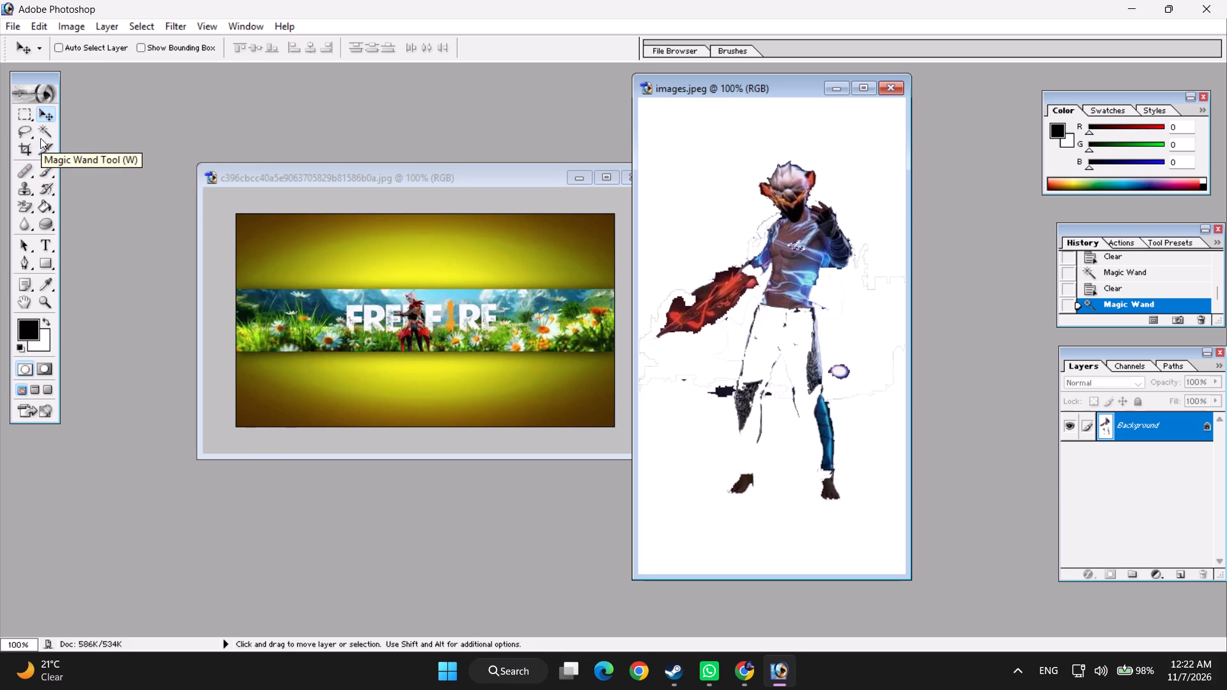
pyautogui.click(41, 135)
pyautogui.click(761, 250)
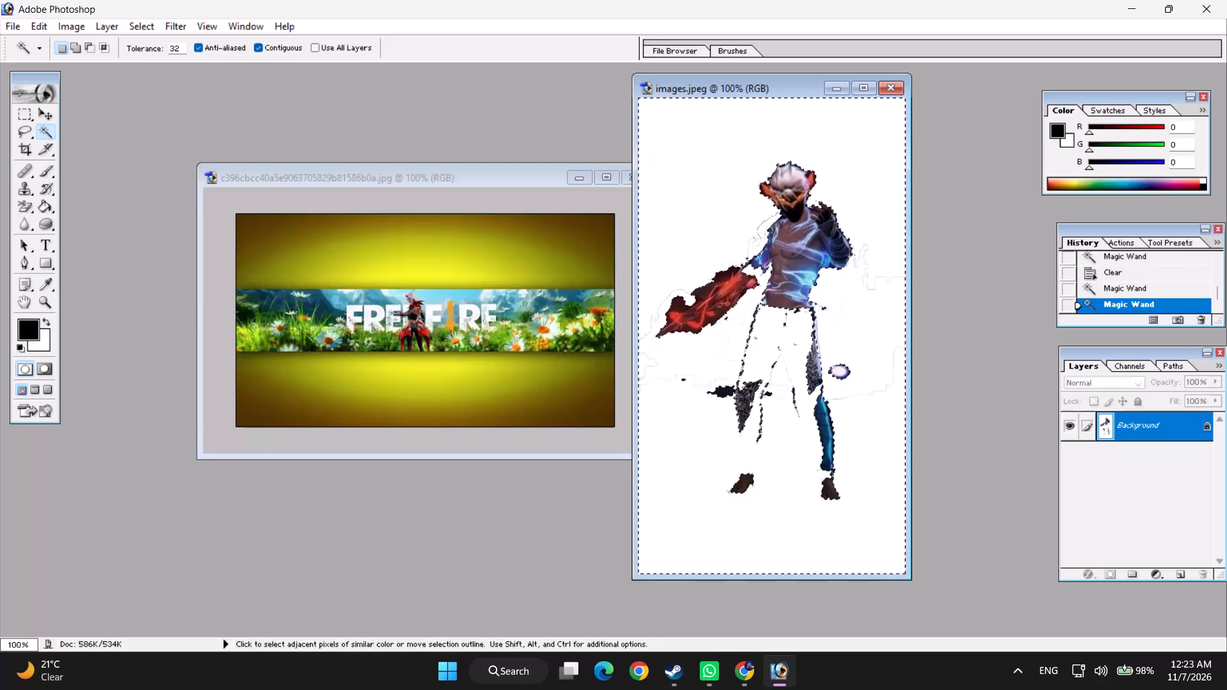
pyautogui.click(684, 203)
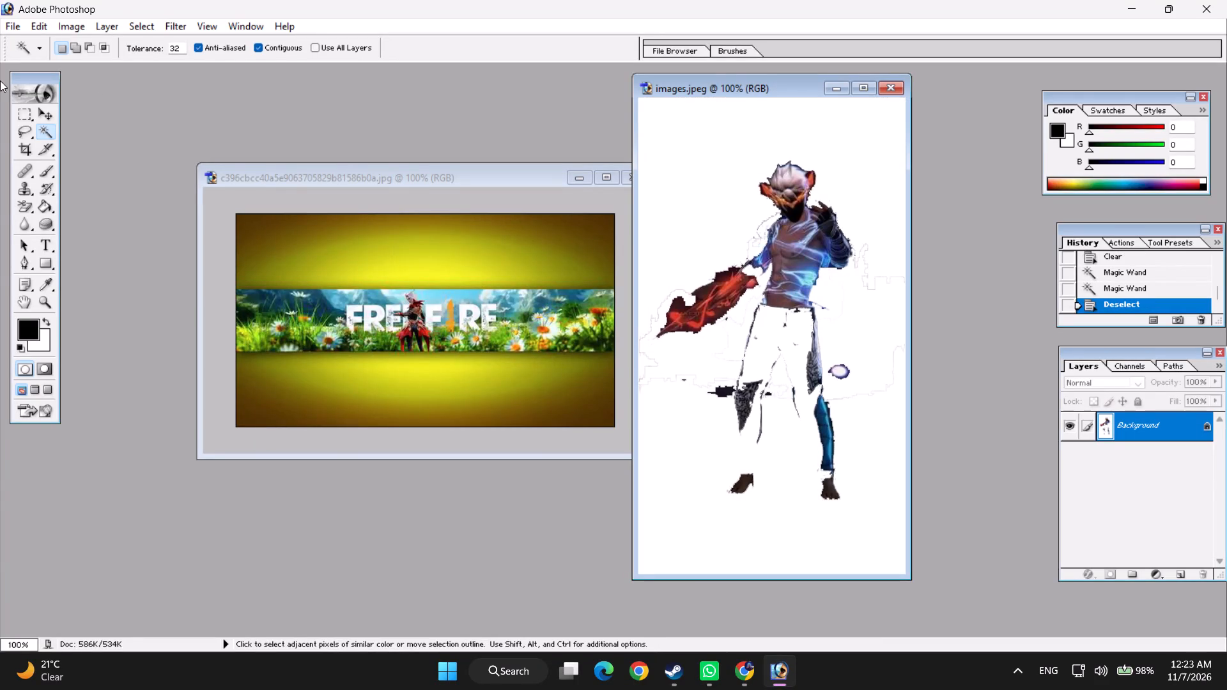
# Reposition the character image window beside the banner and resize it slightly wider than the image.
pyautogui.click(44, 111)
pyautogui.moveTo(724, 93); pyautogui.dragTo(702, 118)
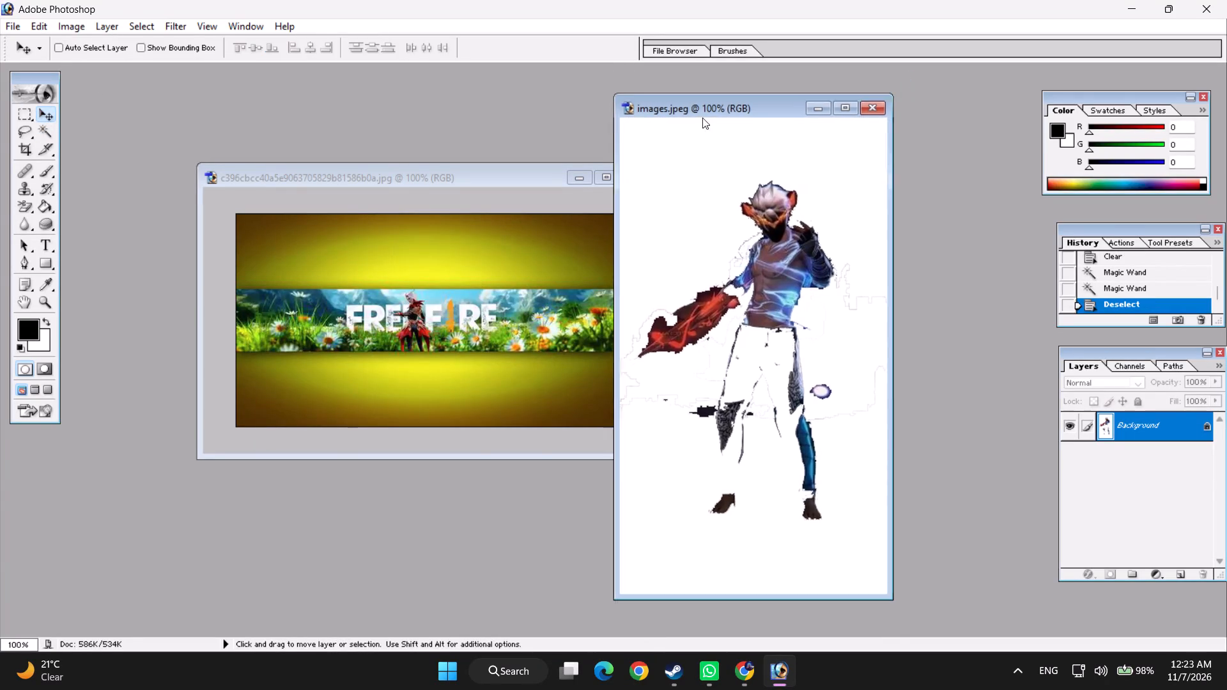
pyautogui.moveTo(702, 118); pyautogui.dragTo(747, 114)
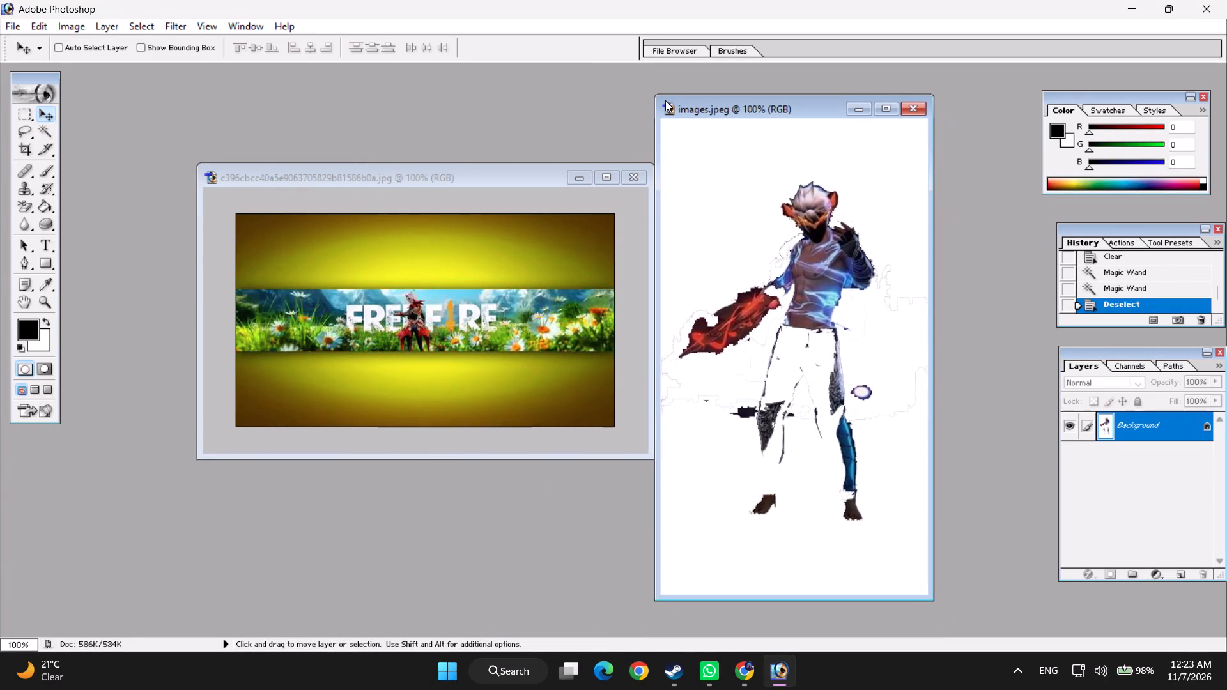
pyautogui.moveTo(658, 94); pyautogui.dragTo(641, 185)
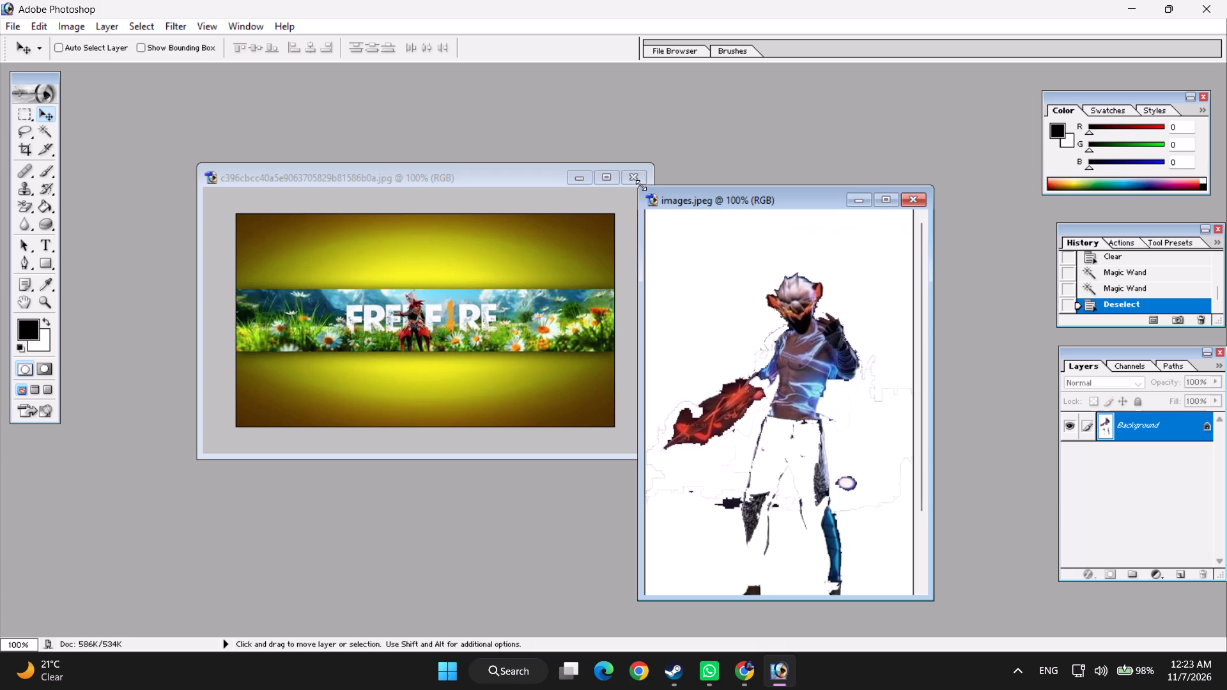
pyautogui.moveTo(641, 185); pyautogui.dragTo(638, 92)
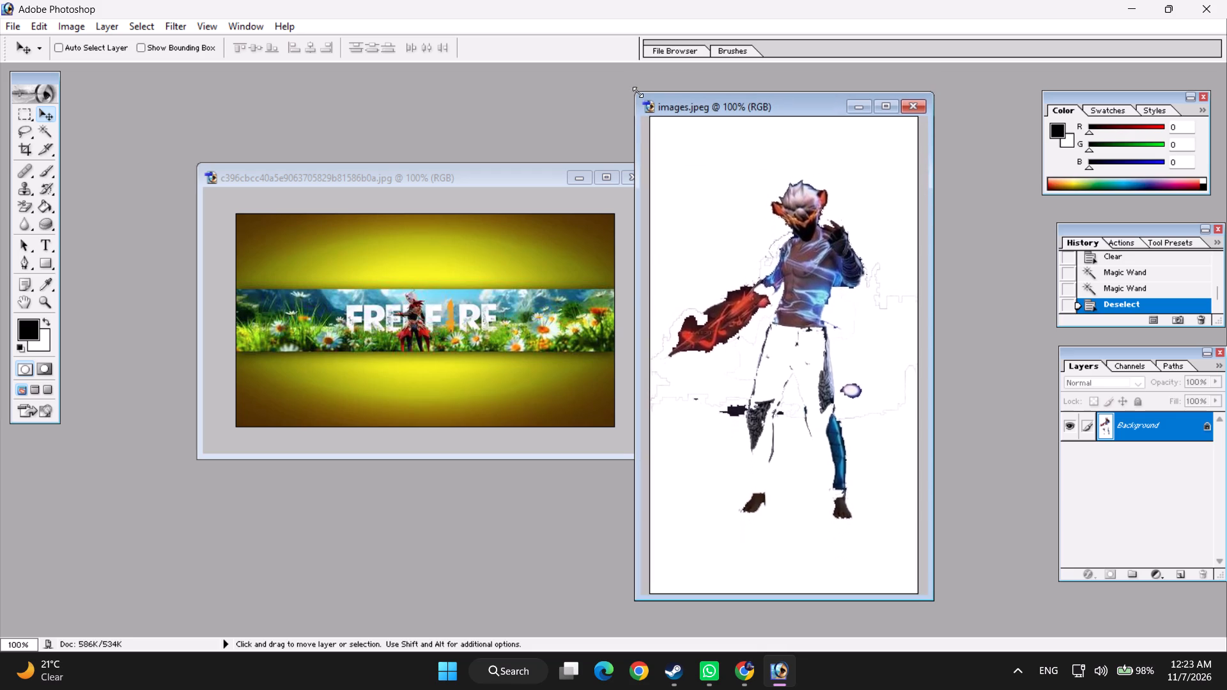
pyautogui.moveTo(638, 92); pyautogui.dragTo(638, 93)
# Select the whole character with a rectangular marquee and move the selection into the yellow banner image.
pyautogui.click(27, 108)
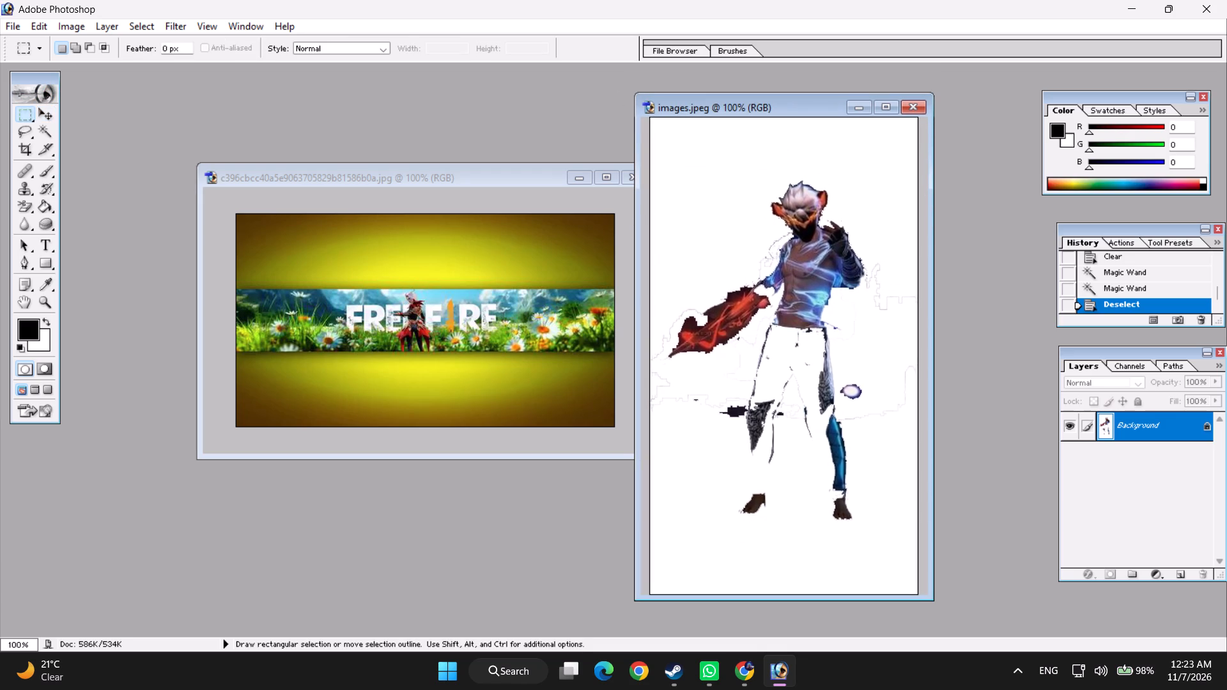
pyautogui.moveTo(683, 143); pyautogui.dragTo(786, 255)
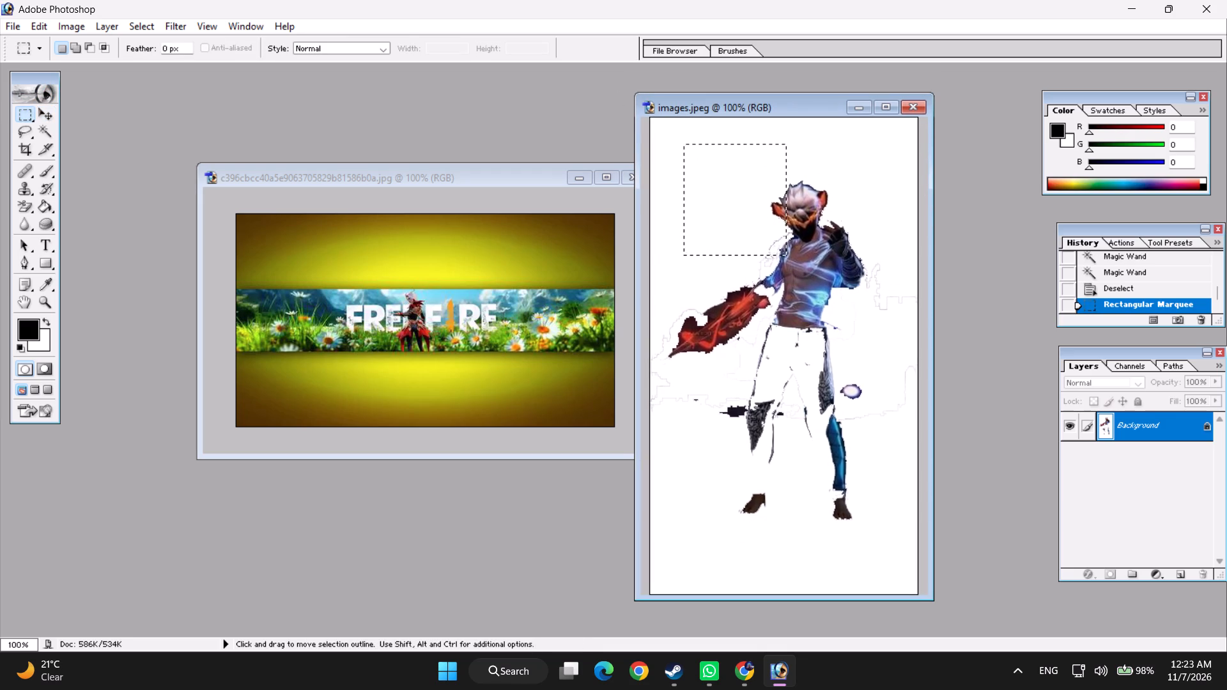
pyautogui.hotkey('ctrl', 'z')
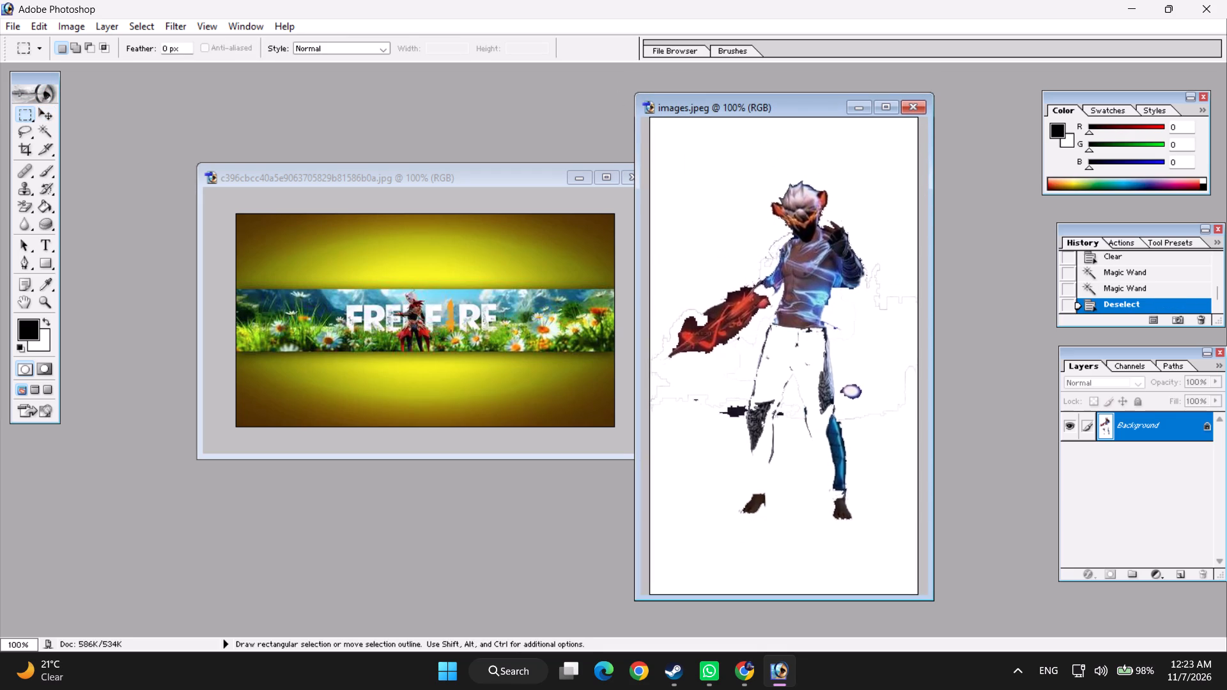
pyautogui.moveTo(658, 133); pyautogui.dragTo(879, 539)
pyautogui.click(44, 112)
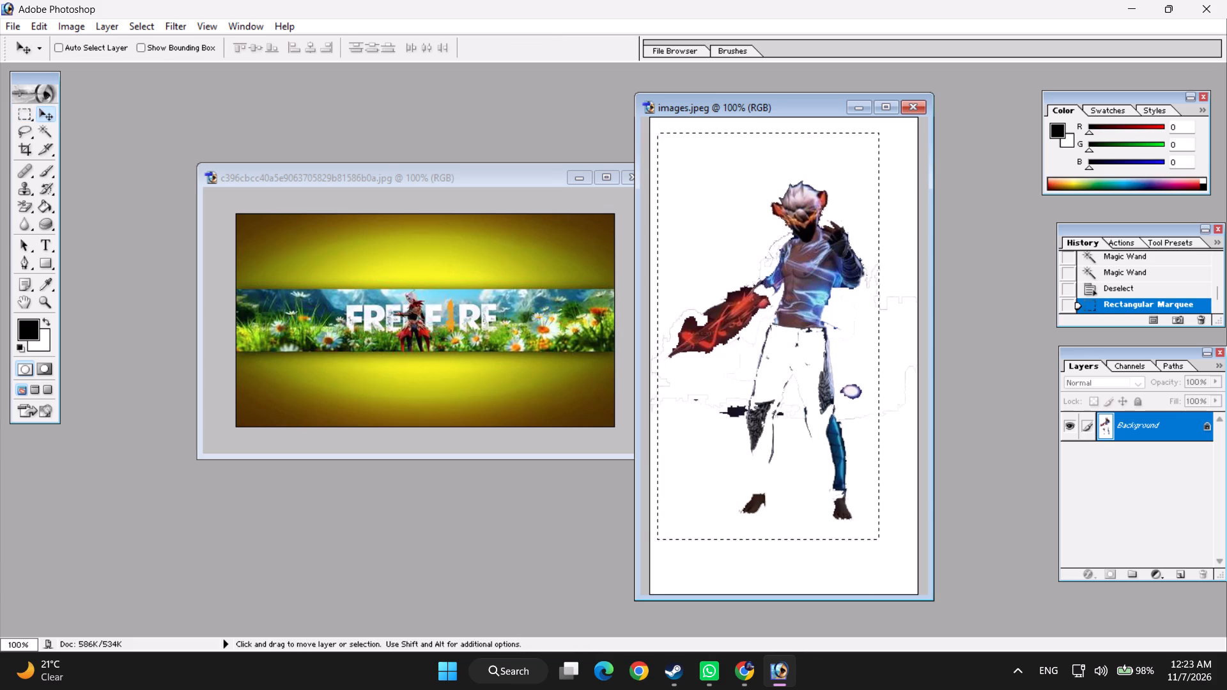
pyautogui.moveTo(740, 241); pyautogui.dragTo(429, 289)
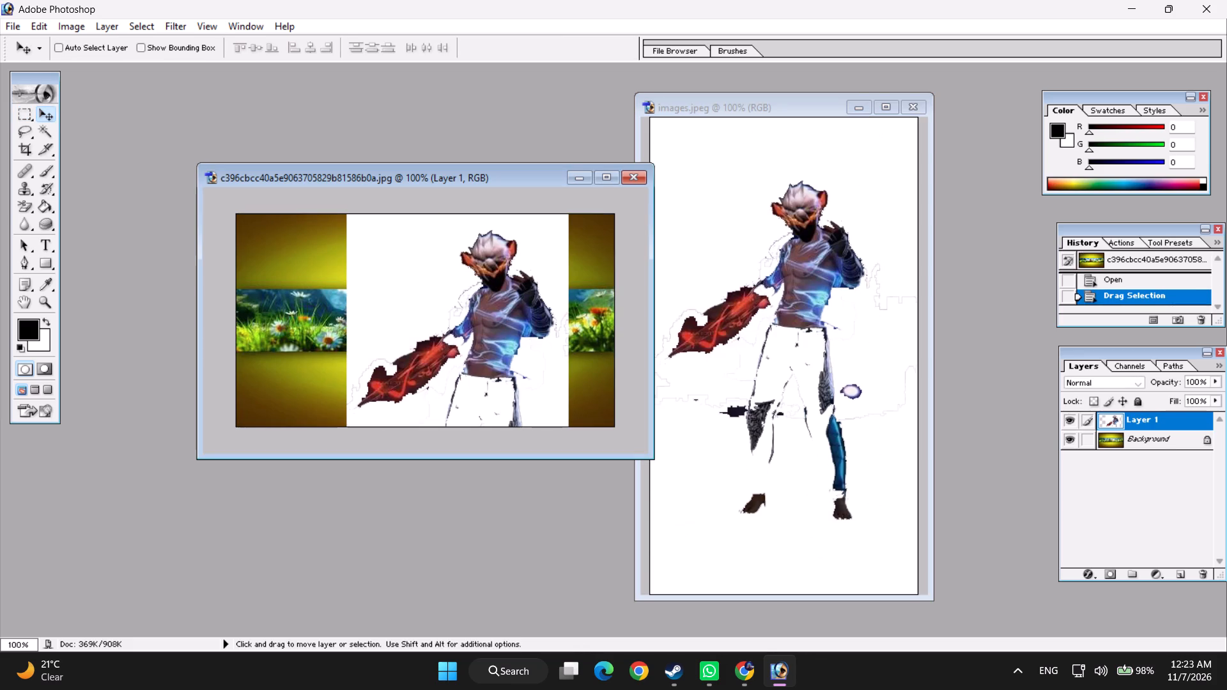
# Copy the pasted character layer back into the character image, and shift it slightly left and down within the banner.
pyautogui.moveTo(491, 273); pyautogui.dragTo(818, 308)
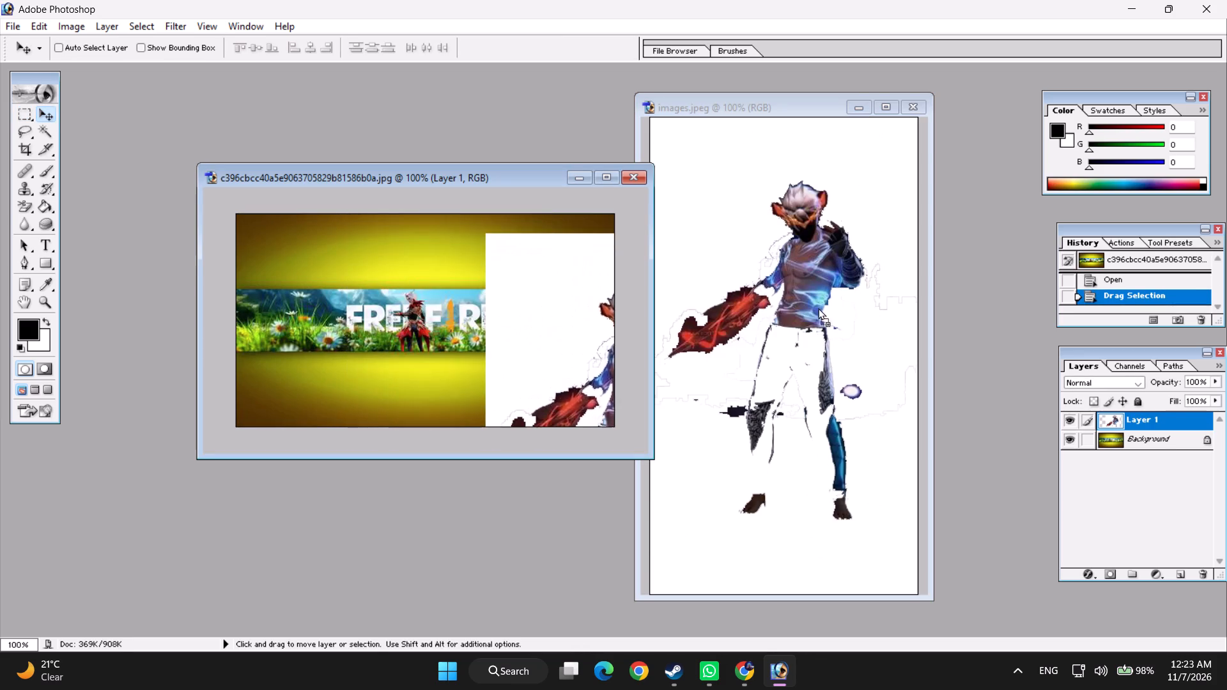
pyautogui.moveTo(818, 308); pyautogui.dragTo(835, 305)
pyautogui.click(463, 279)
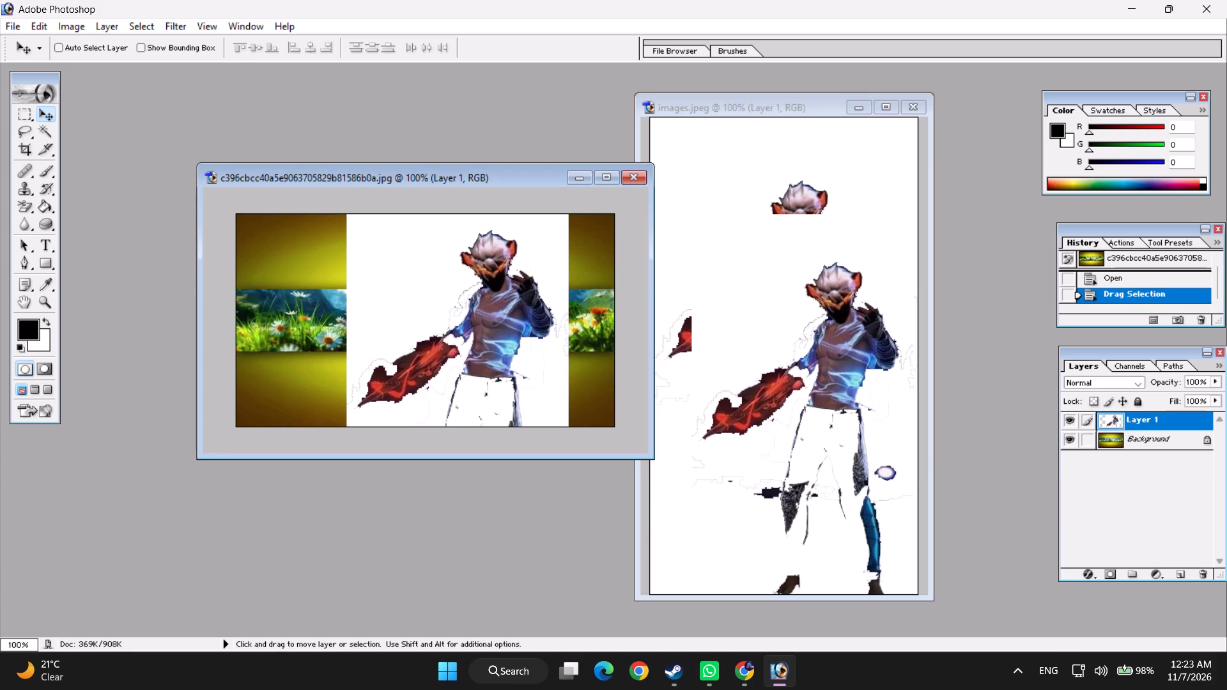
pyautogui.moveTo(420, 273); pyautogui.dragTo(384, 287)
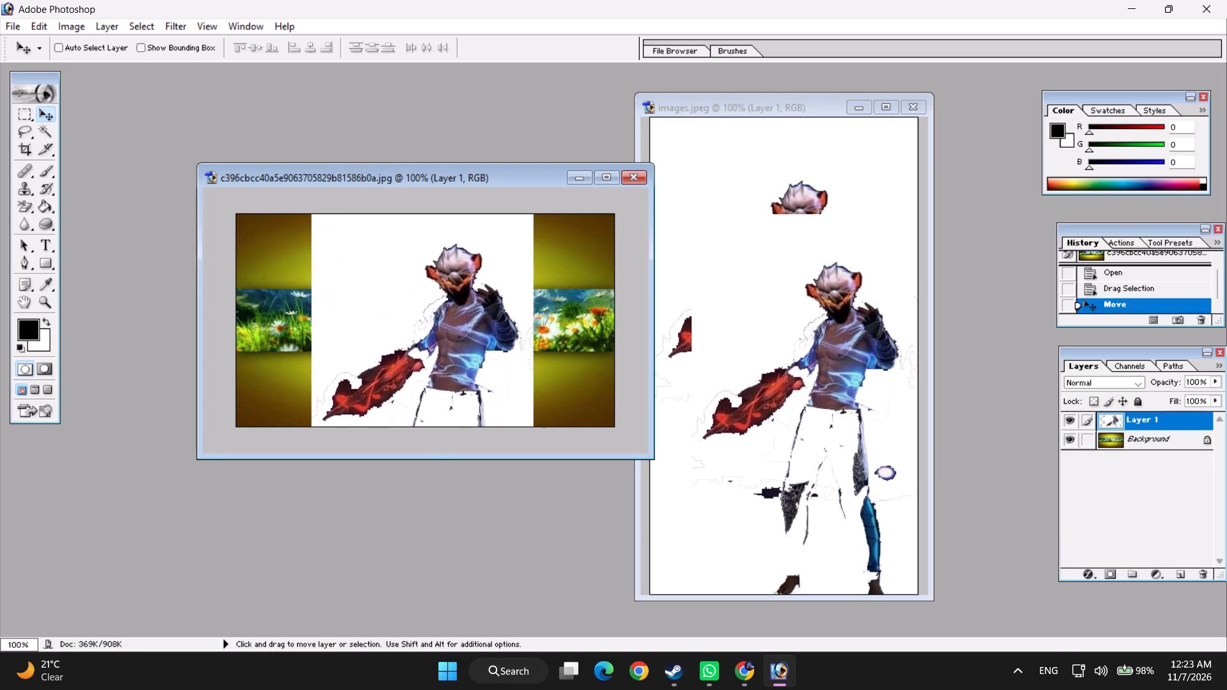
# Clear the marquee area on the character image's copied layer and close that image without saving.
pyautogui.click(697, 282)
pyautogui.press('Delete')
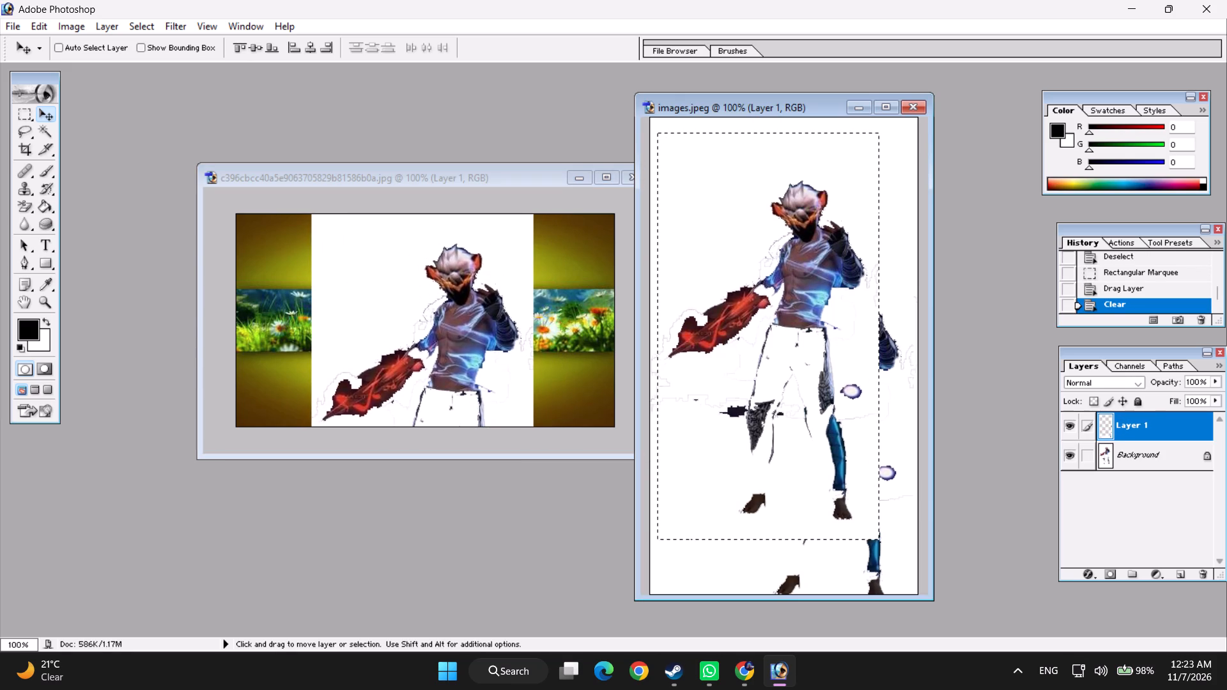
pyautogui.press('Delete')
pyautogui.click(909, 146)
pyautogui.click(914, 109)
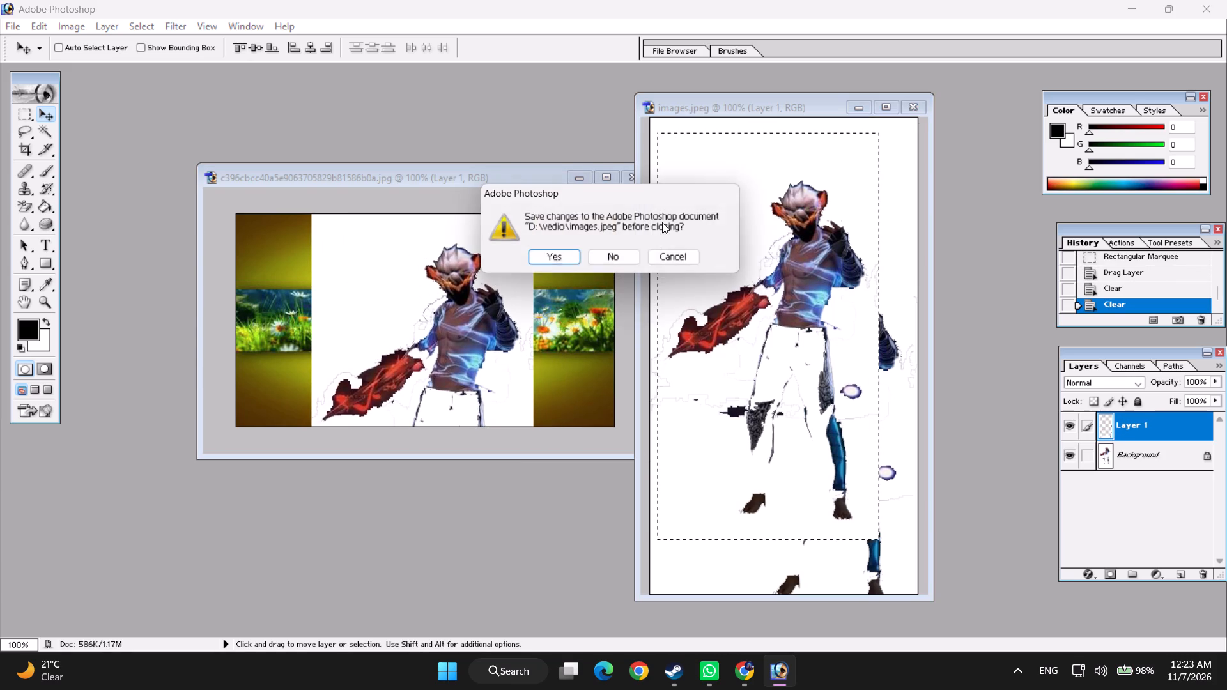
pyautogui.click(613, 260)
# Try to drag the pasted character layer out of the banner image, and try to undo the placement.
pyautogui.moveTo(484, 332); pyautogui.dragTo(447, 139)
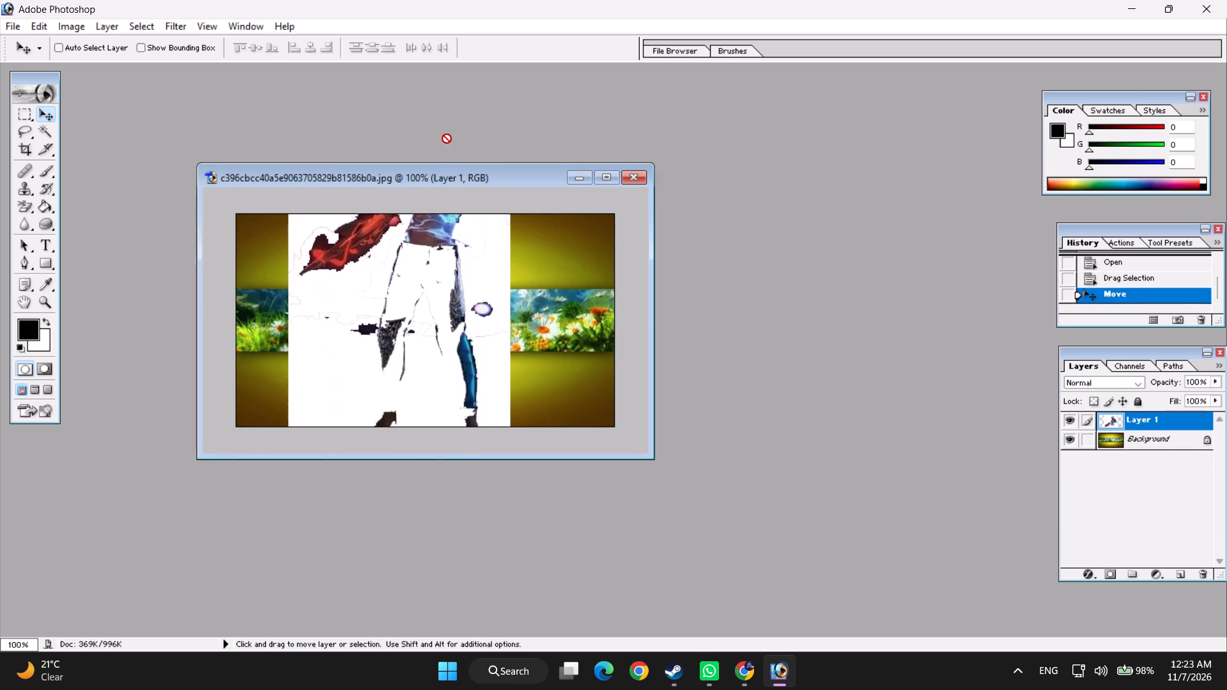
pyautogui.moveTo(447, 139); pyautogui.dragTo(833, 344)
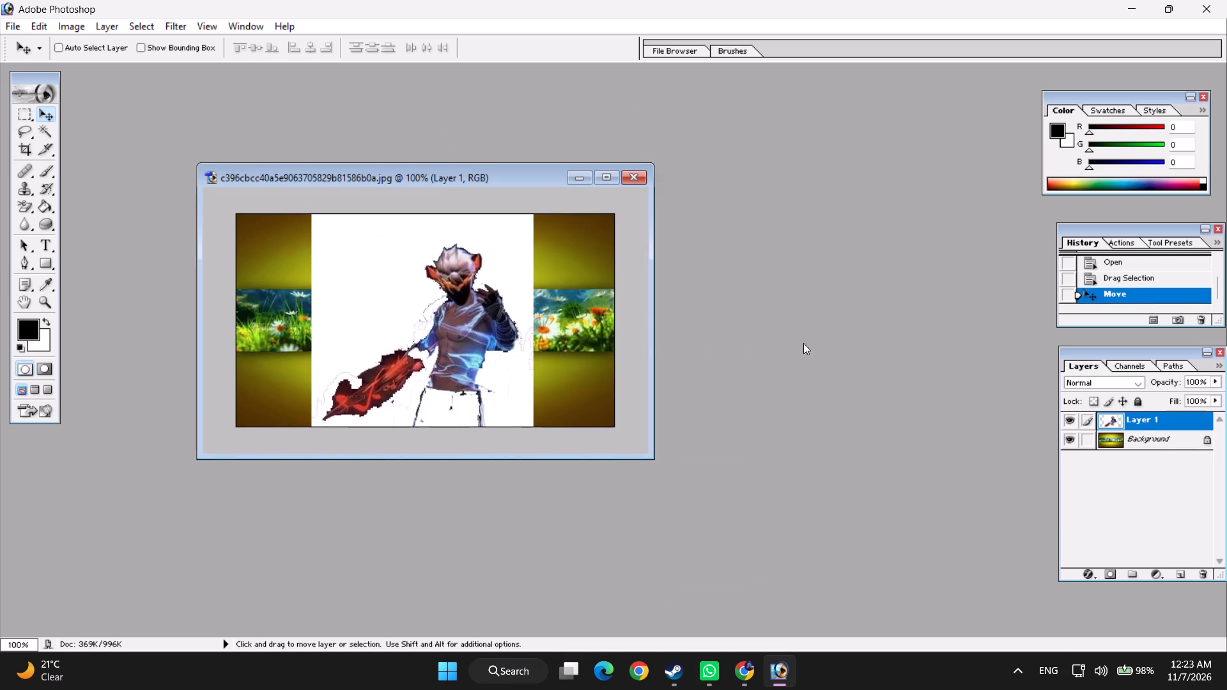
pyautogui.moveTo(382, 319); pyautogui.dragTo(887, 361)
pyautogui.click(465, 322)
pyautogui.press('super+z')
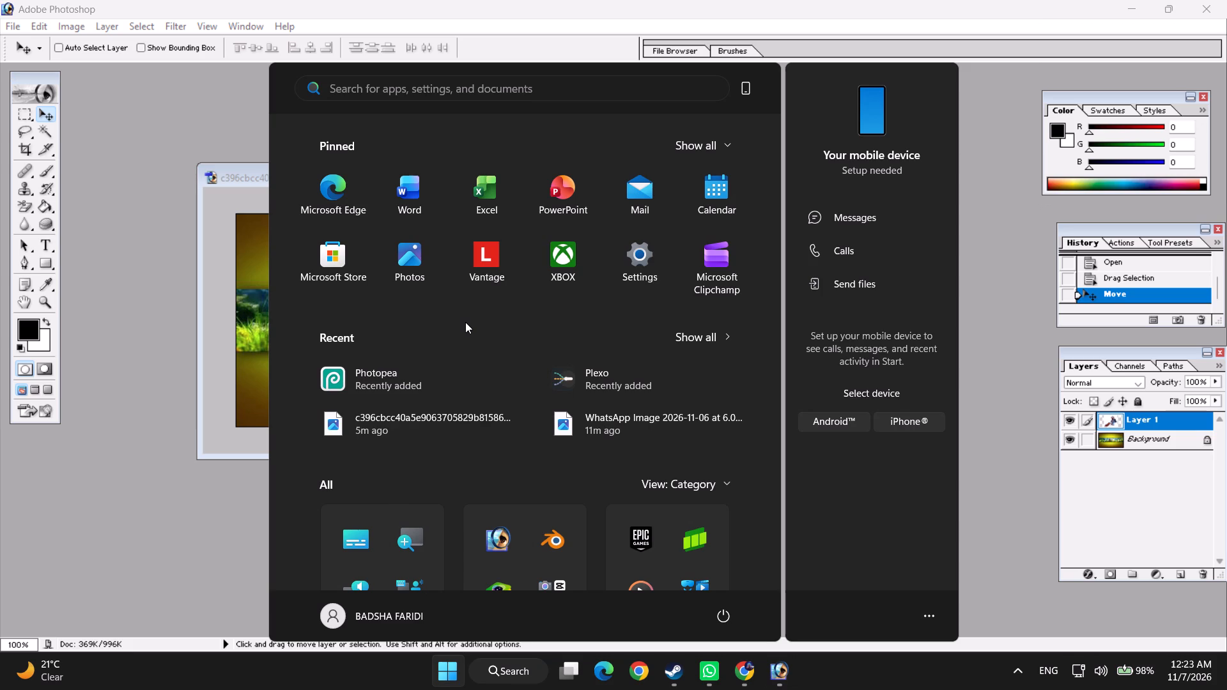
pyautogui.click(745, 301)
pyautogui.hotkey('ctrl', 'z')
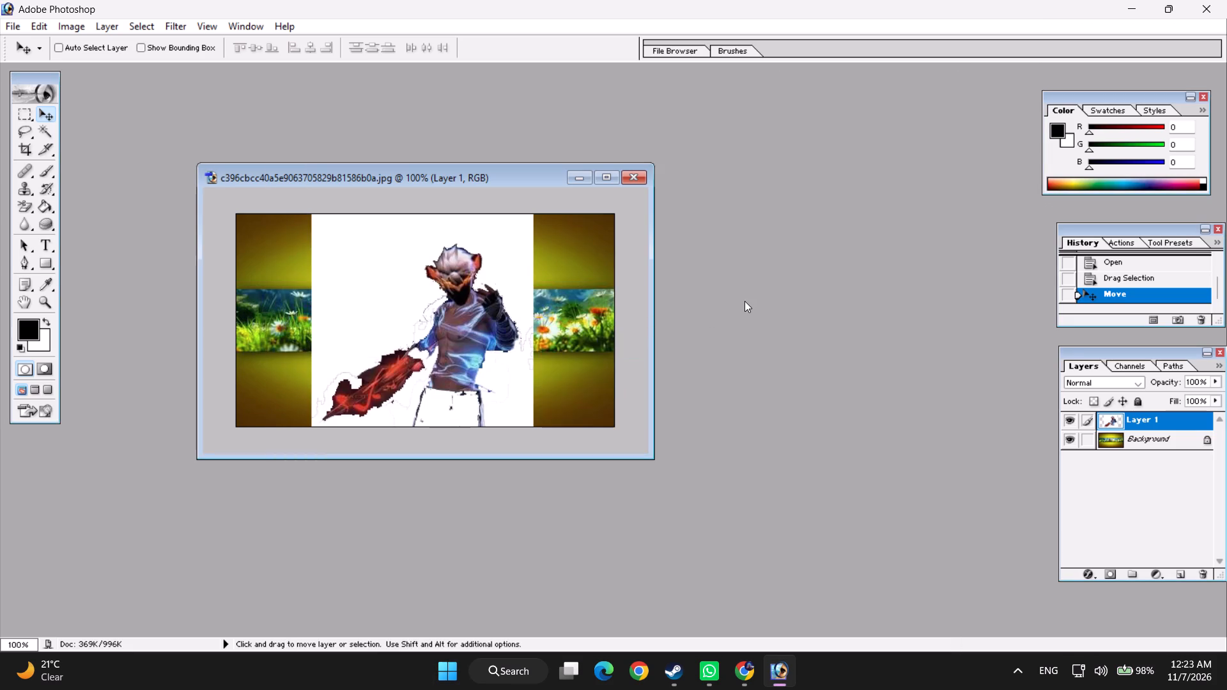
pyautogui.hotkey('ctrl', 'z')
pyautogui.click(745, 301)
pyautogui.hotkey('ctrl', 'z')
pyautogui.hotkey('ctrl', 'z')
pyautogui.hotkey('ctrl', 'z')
# Close the yellow banner image without saving its changes.
pyautogui.click(637, 176)
pyautogui.click(626, 265)
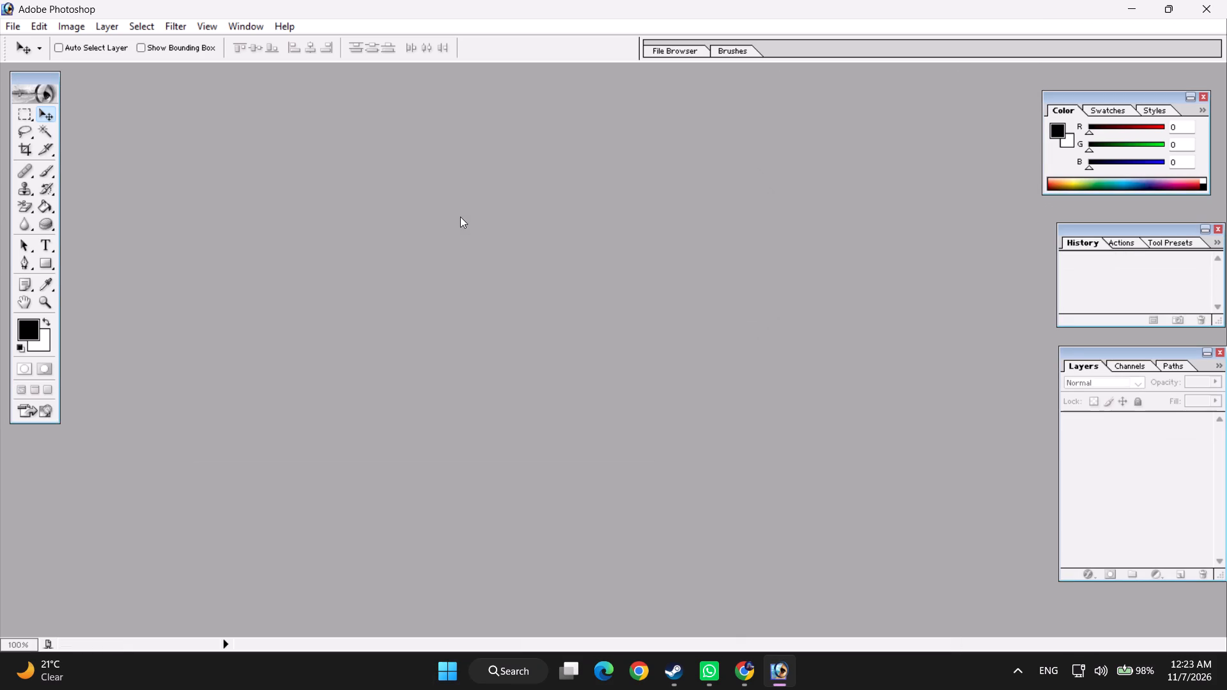
pyautogui.doubleClick(219, 194)
pyautogui.click(583, 183)
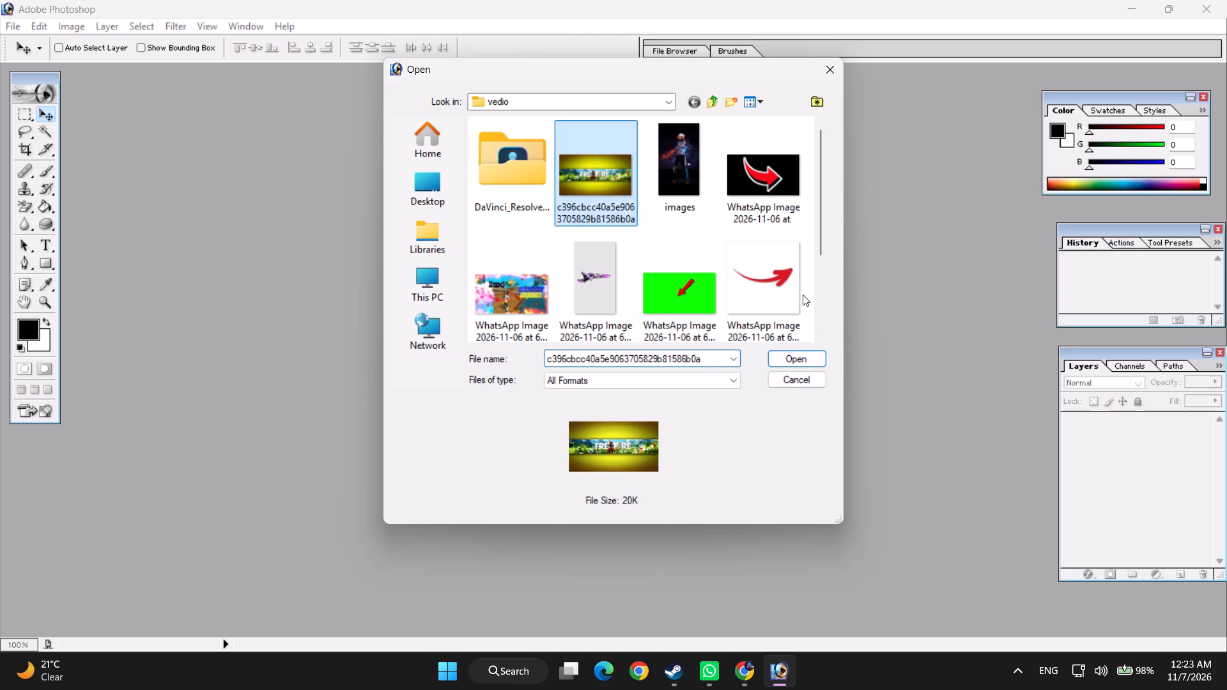
pyautogui.click(806, 355)
pyautogui.doubleClick(634, 238)
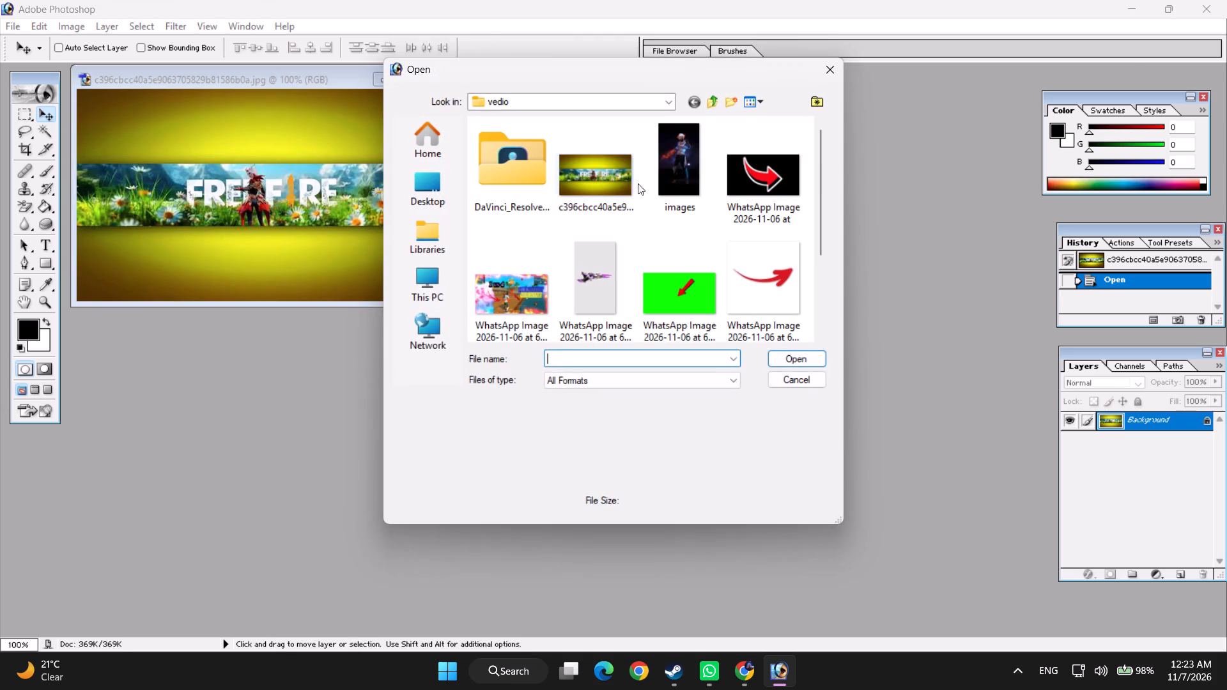
pyautogui.click(682, 178)
pyautogui.click(774, 355)
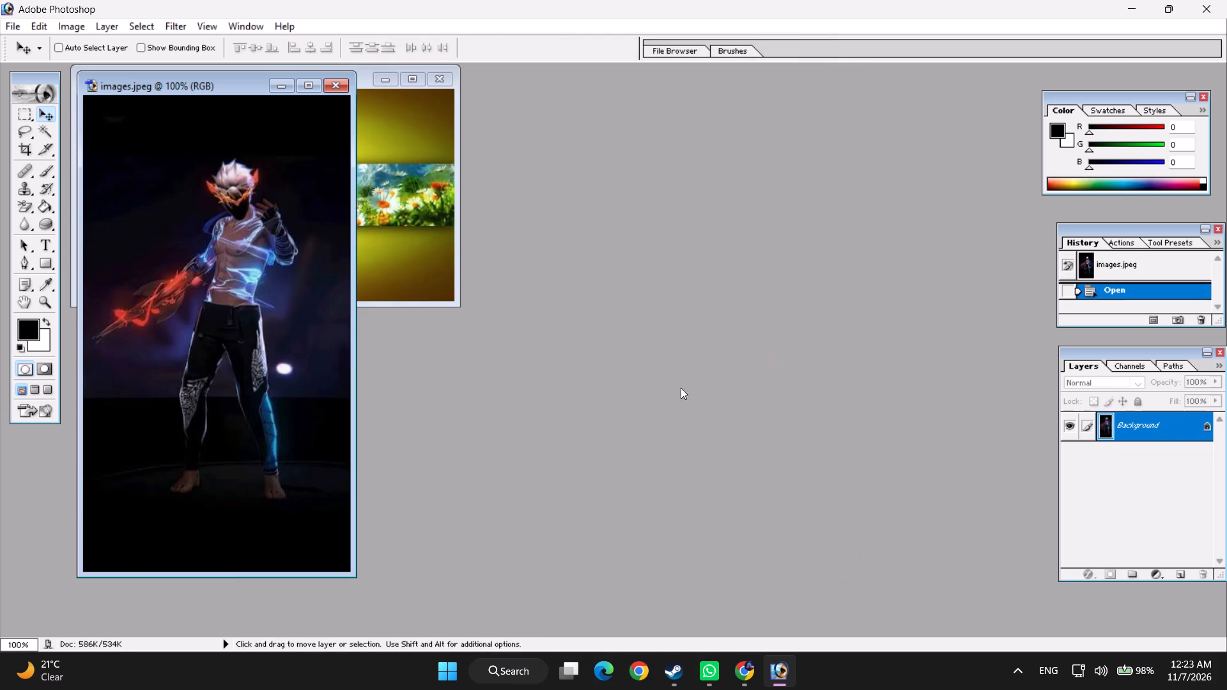
# Move the character image window clear of the banner so both images show side by side.
pyautogui.moveTo(238, 95); pyautogui.dragTo(506, 146)
pyautogui.moveTo(219, 79); pyautogui.dragTo(674, 107)
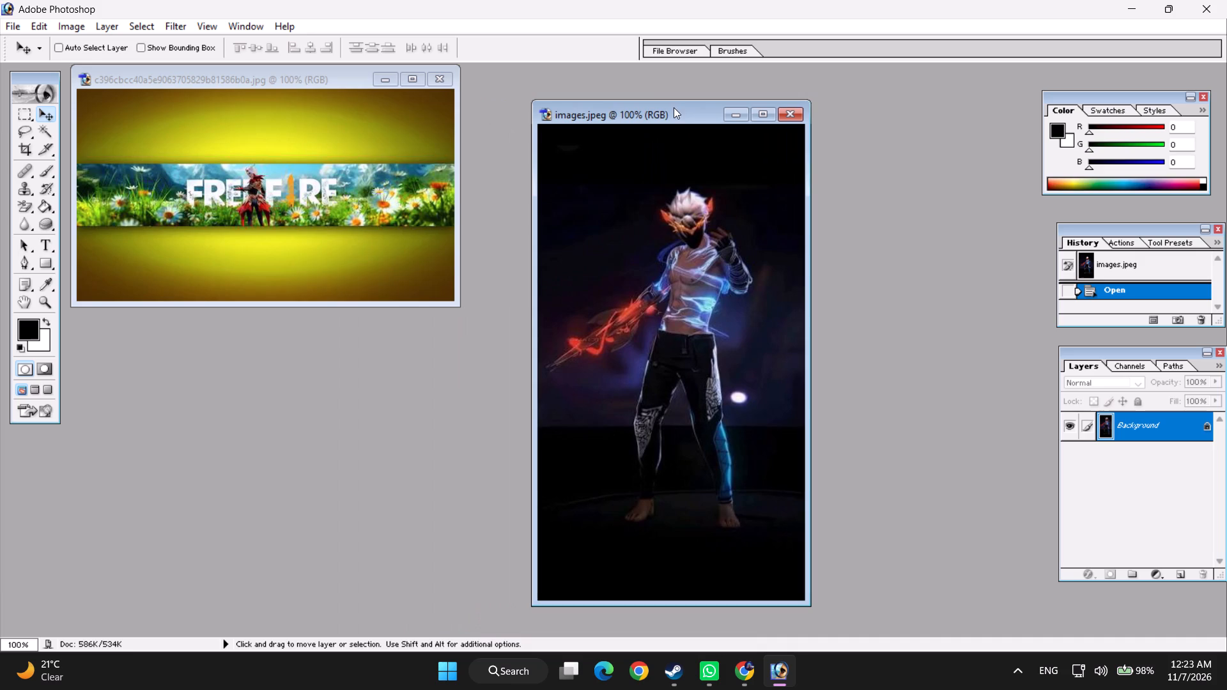
pyautogui.click(602, 266)
# Select the dark background above and around the character's upper body with the Magic Wand and delete it.
pyautogui.click(47, 149)
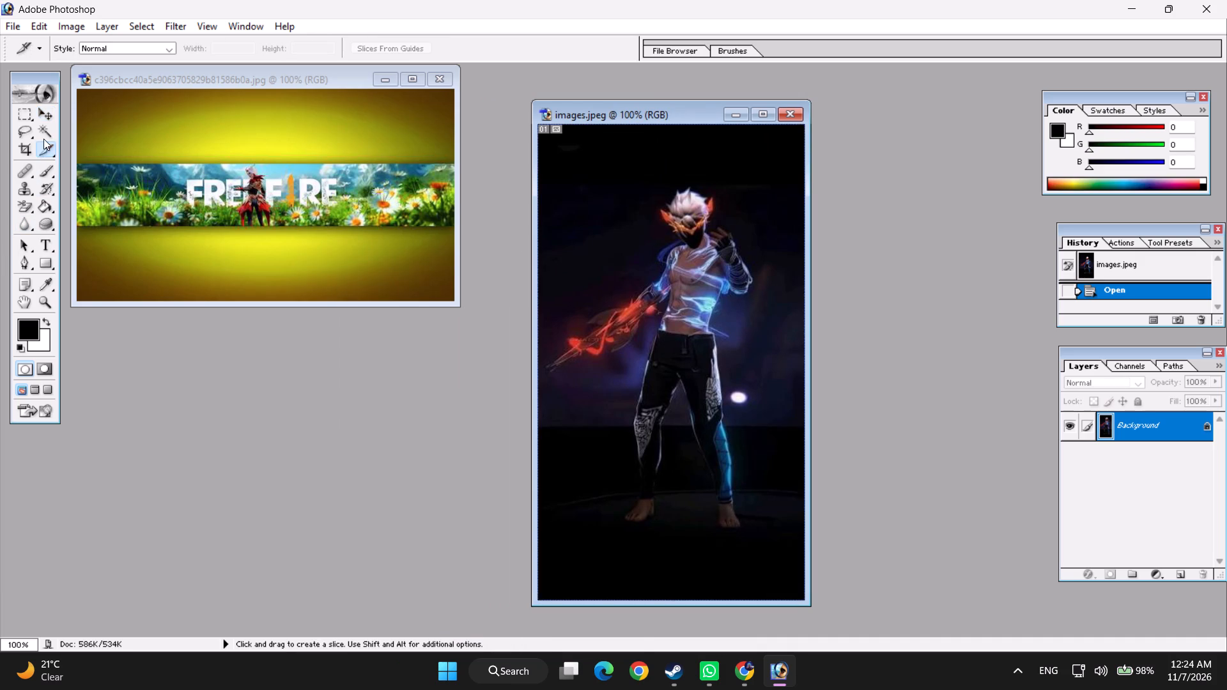
pyautogui.click(43, 139)
pyautogui.click(601, 234)
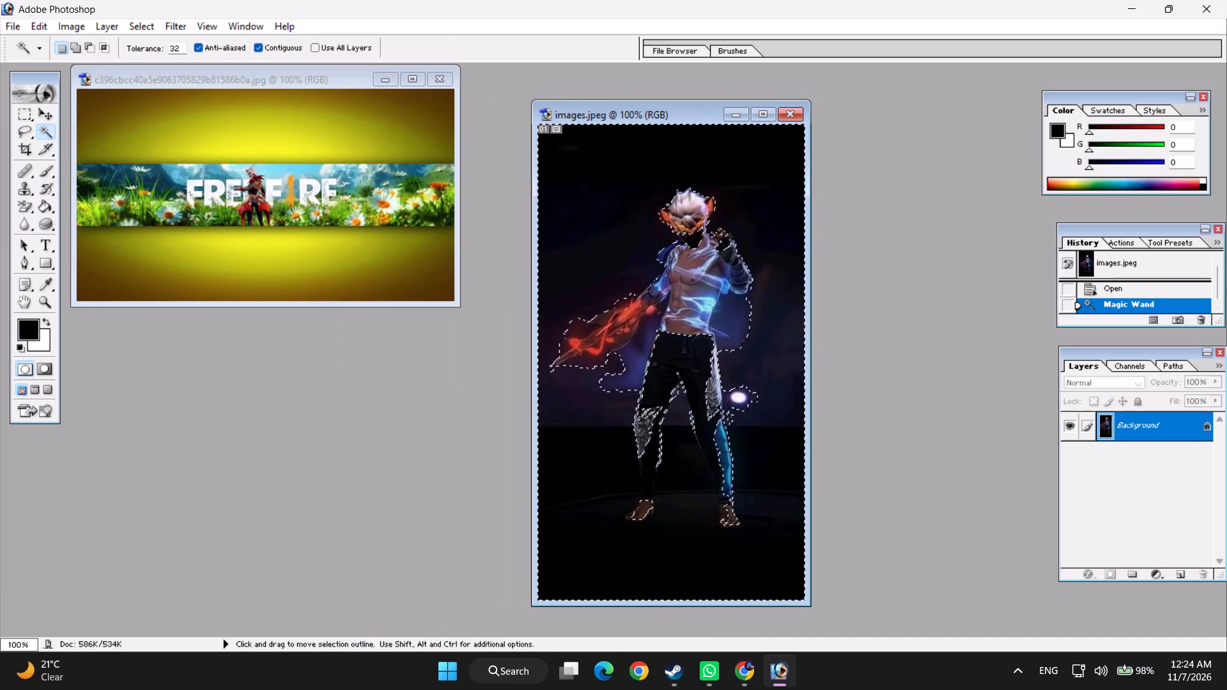
pyautogui.click(564, 191)
pyautogui.click(583, 165)
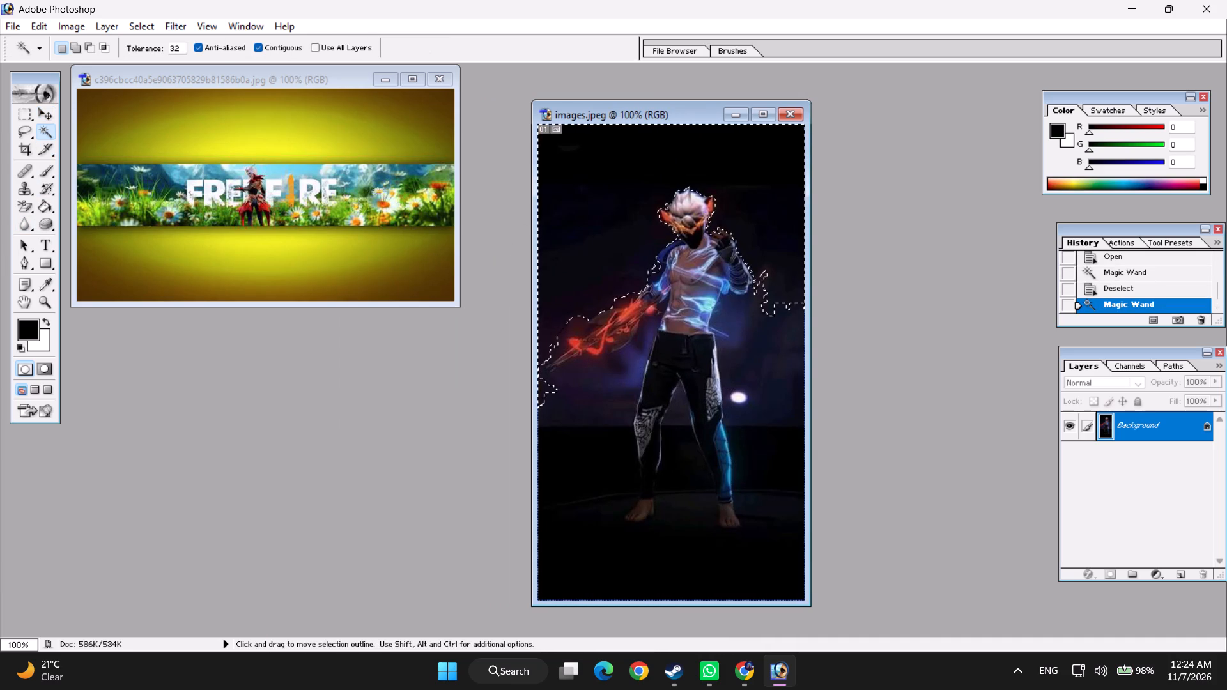
pyautogui.press('Delete')
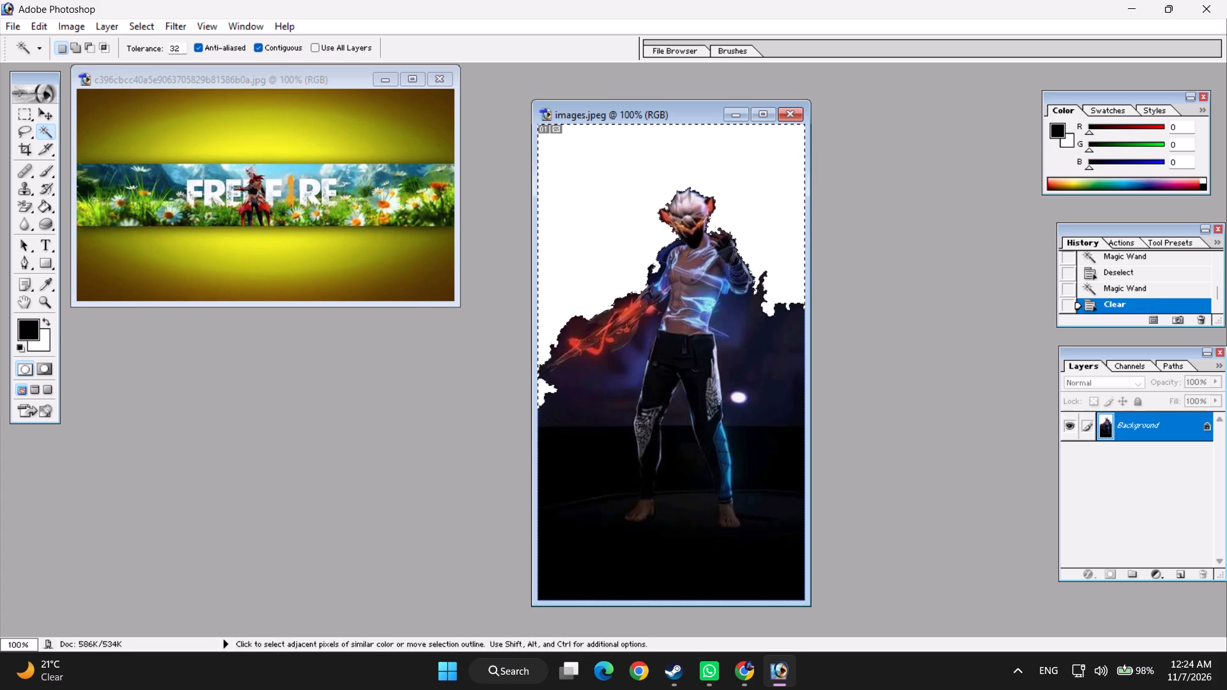
# Select the black floor area around the character's legs with the Magic Wand and delete it.
pyautogui.click(687, 549)
pyautogui.click(675, 555)
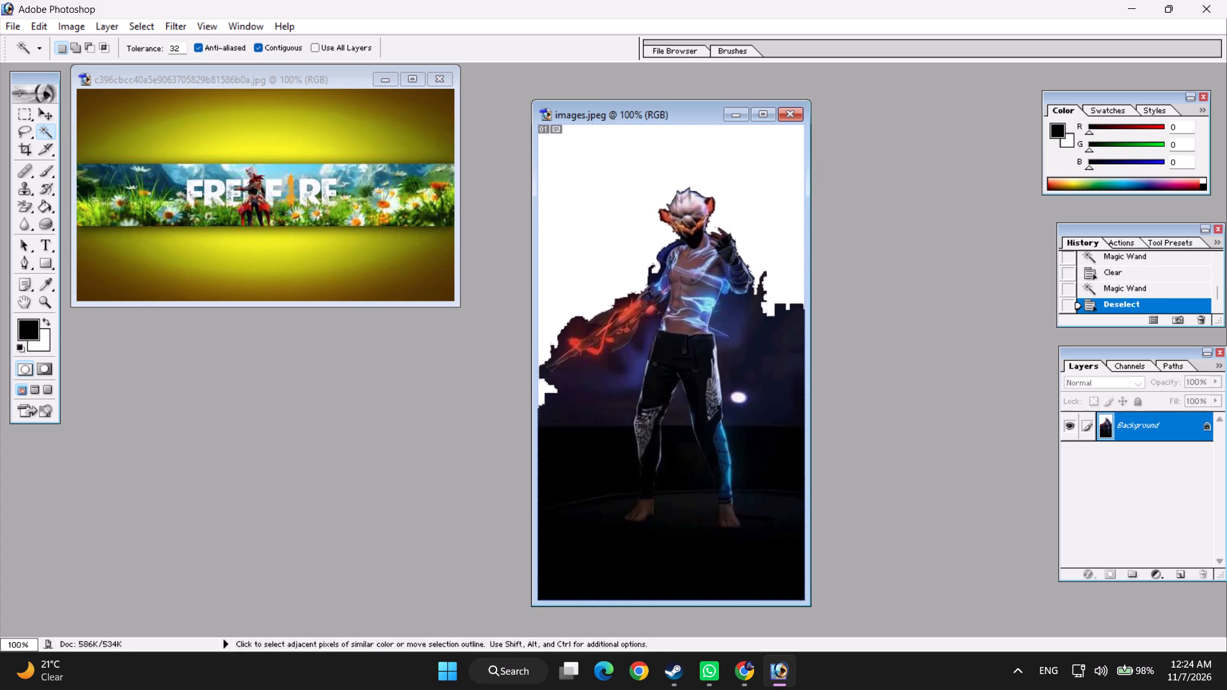
pyautogui.click(663, 555)
pyautogui.click(660, 575)
pyautogui.click(660, 577)
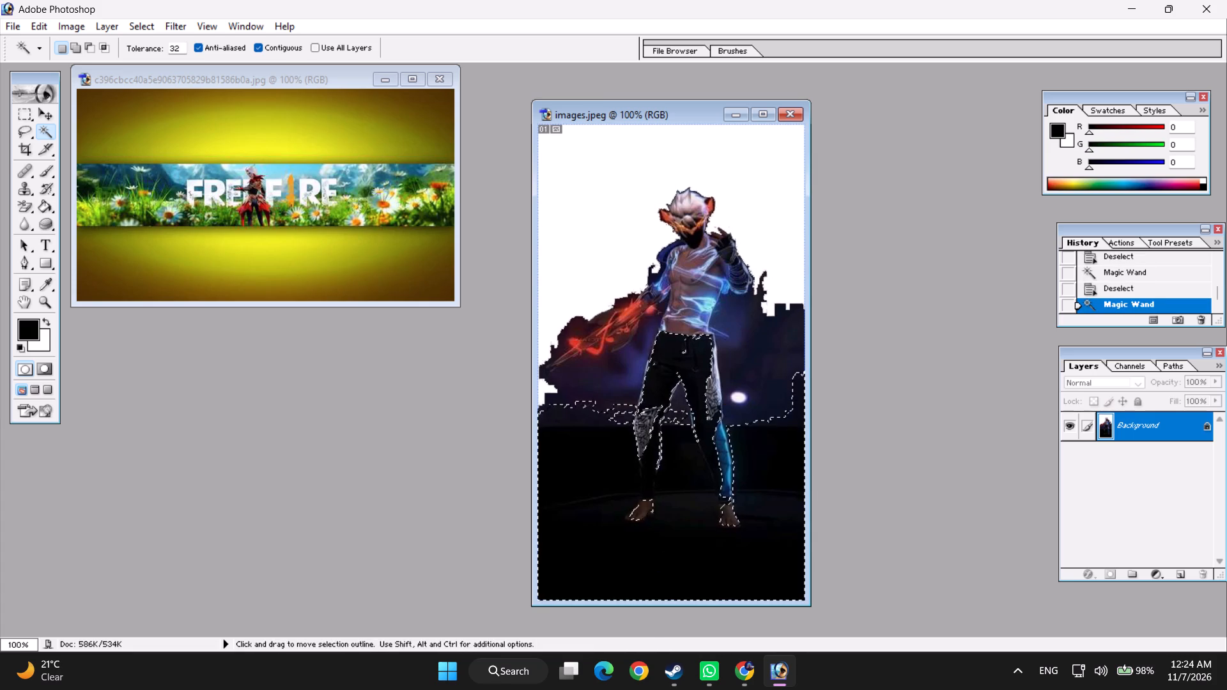
pyautogui.press('Delete')
# Delete the dark blue background beside the legs and the dark areas around and below the flaming arm using Magic Wand selections.
pyautogui.click(773, 367)
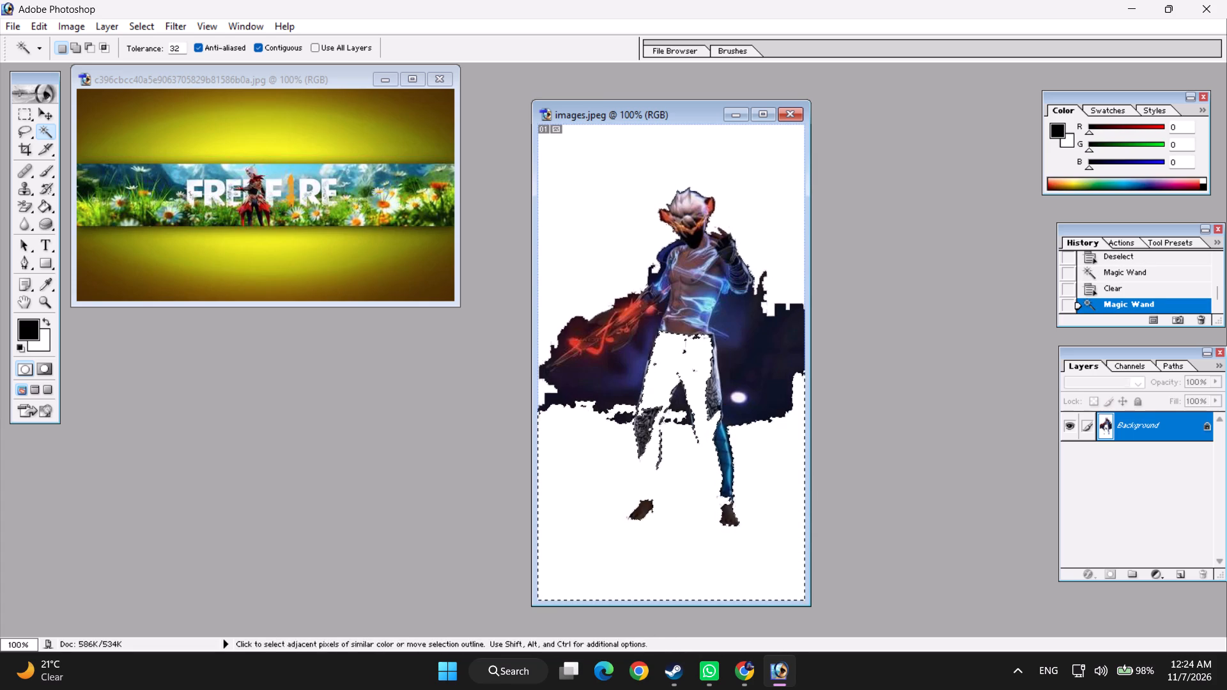
pyautogui.press('Delete')
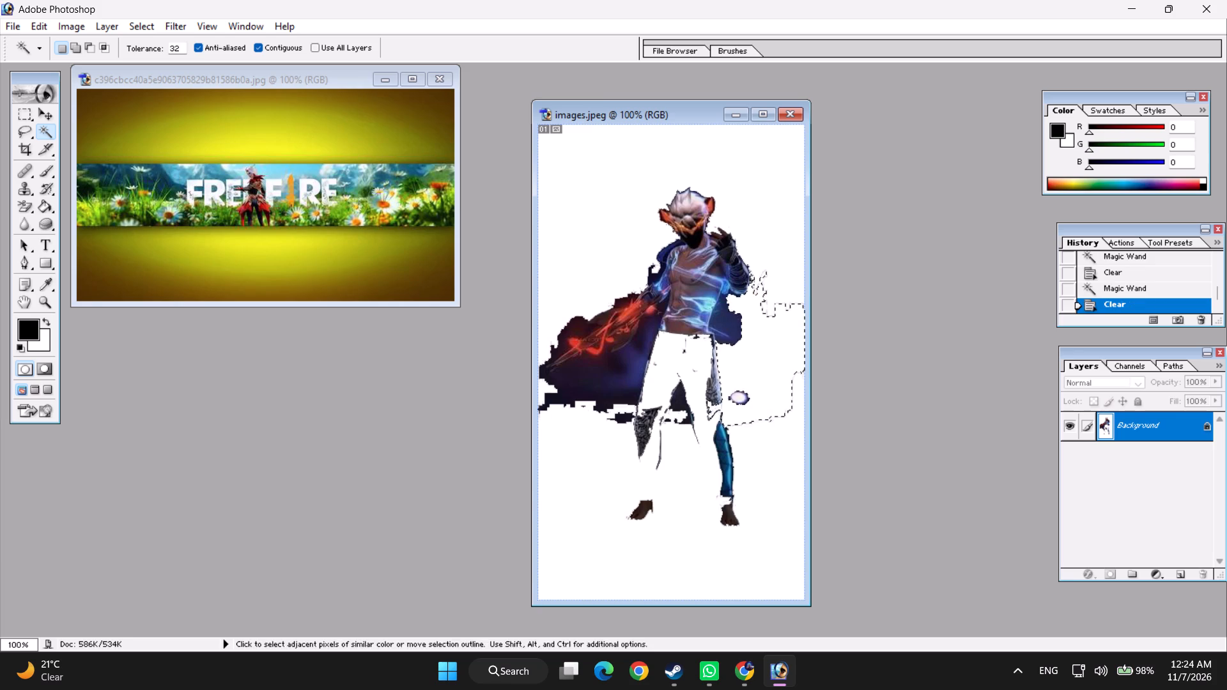
pyautogui.click(624, 378)
pyautogui.press('Delete')
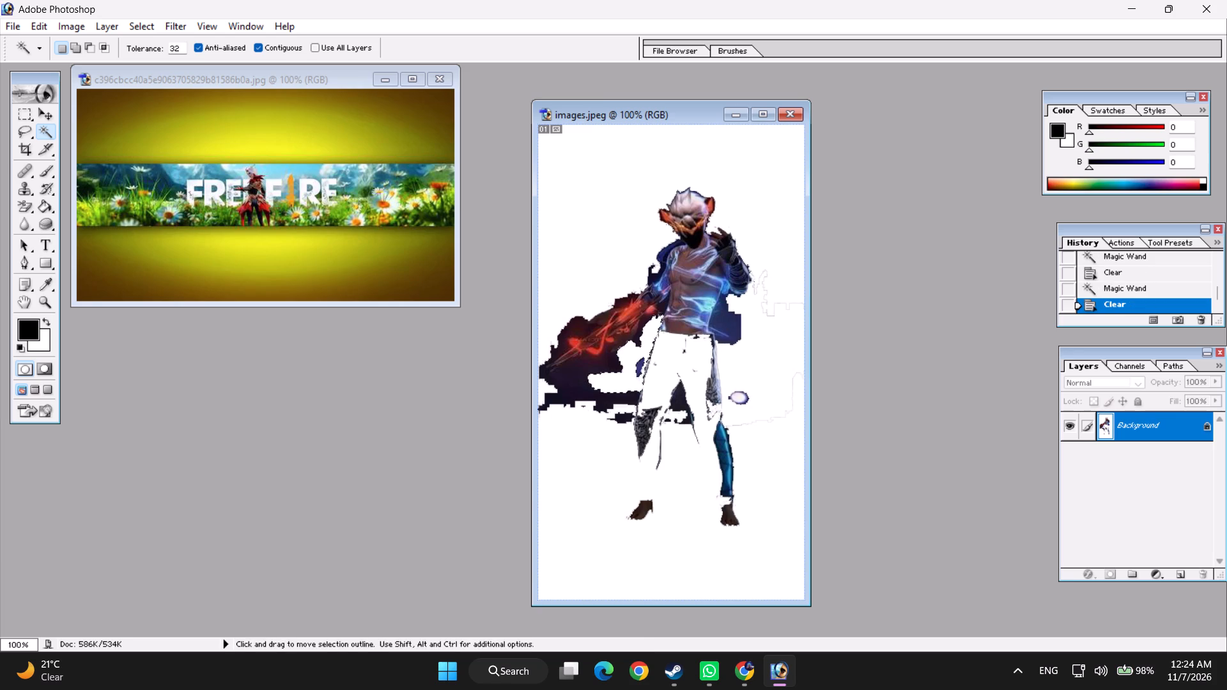
pyautogui.click(580, 388)
pyautogui.press('Delete')
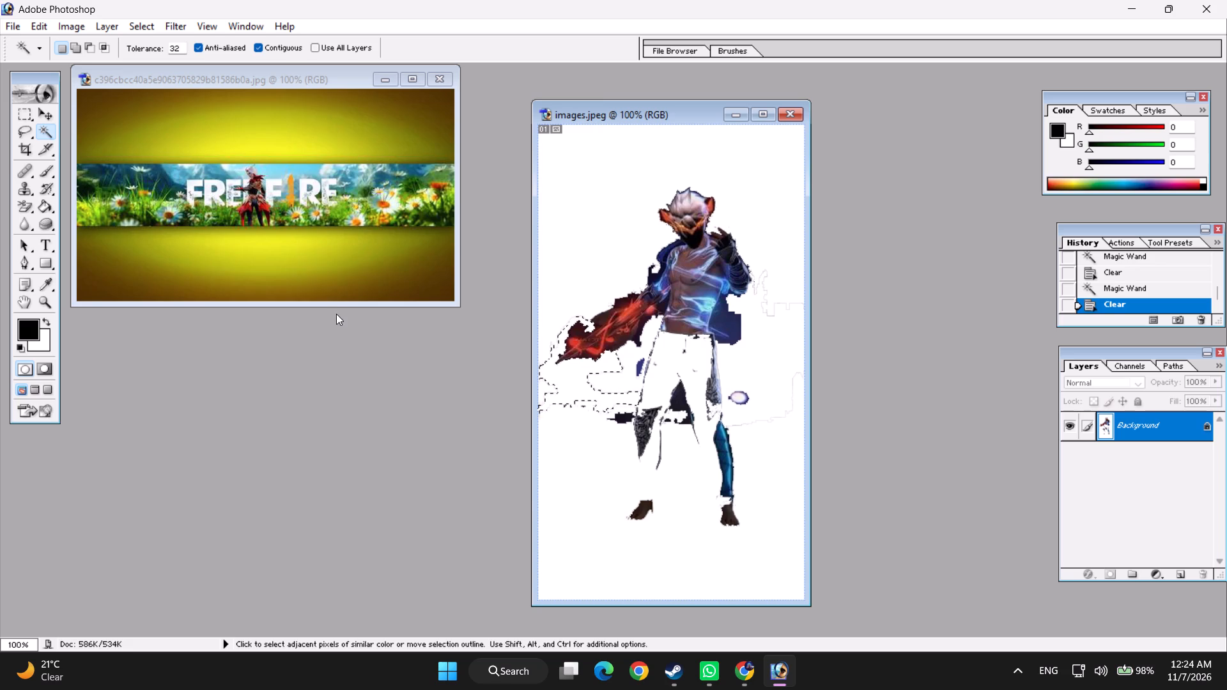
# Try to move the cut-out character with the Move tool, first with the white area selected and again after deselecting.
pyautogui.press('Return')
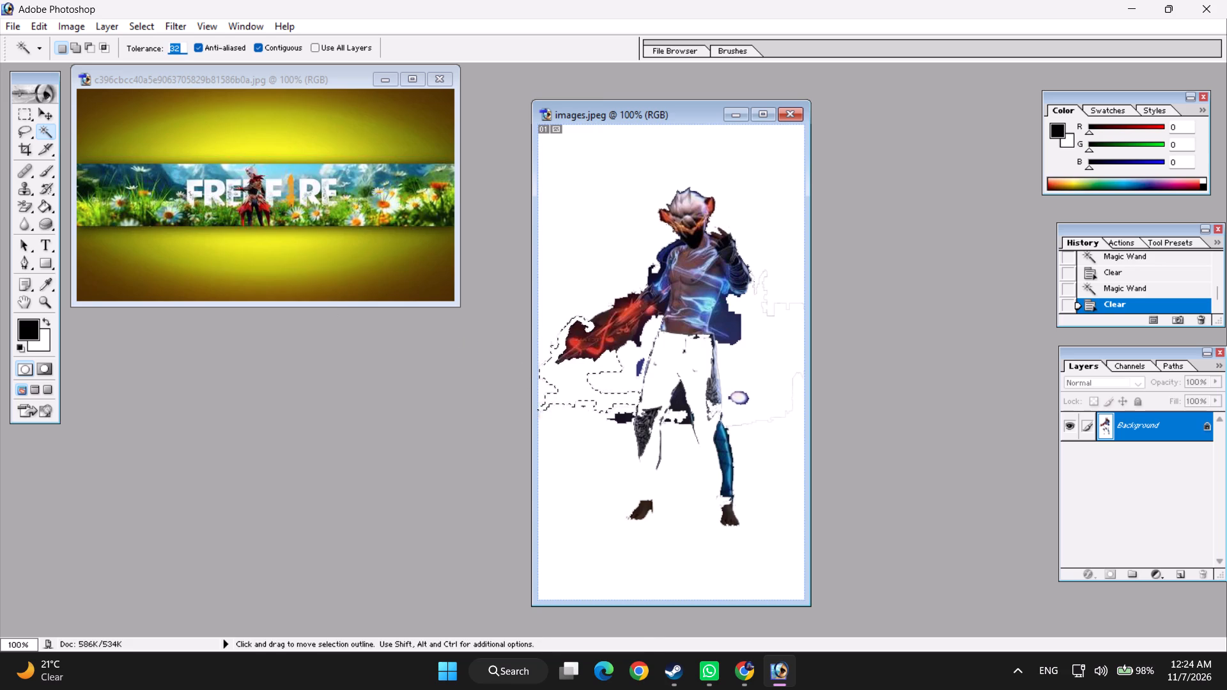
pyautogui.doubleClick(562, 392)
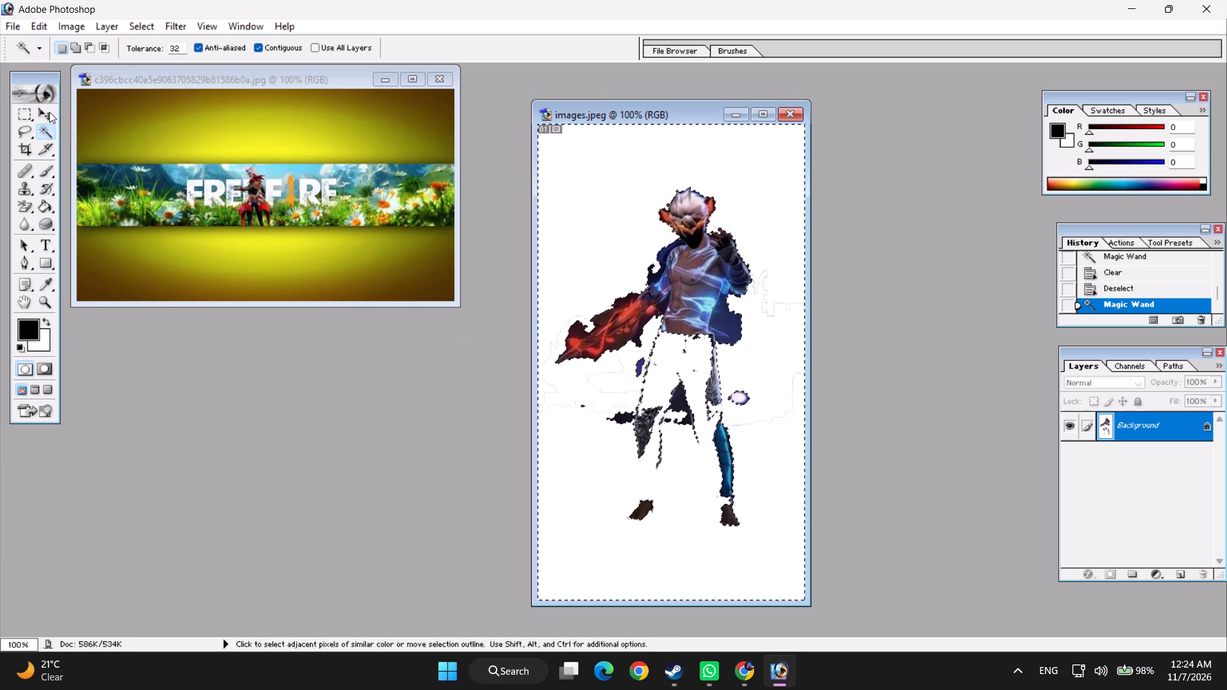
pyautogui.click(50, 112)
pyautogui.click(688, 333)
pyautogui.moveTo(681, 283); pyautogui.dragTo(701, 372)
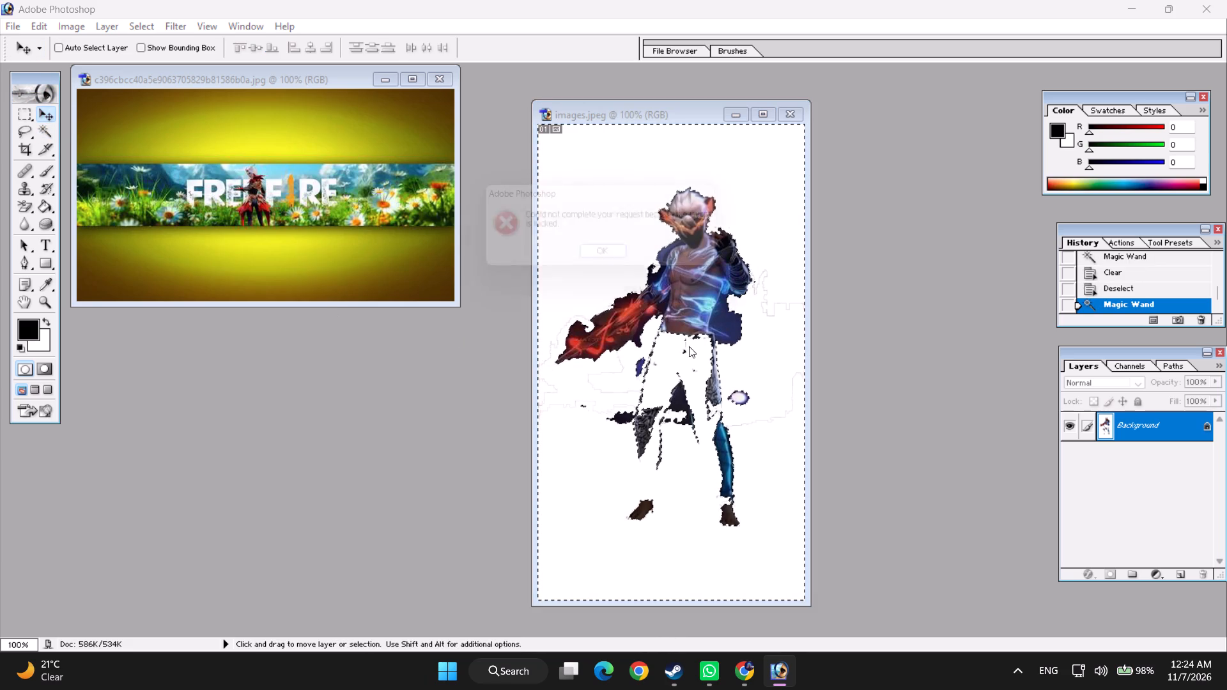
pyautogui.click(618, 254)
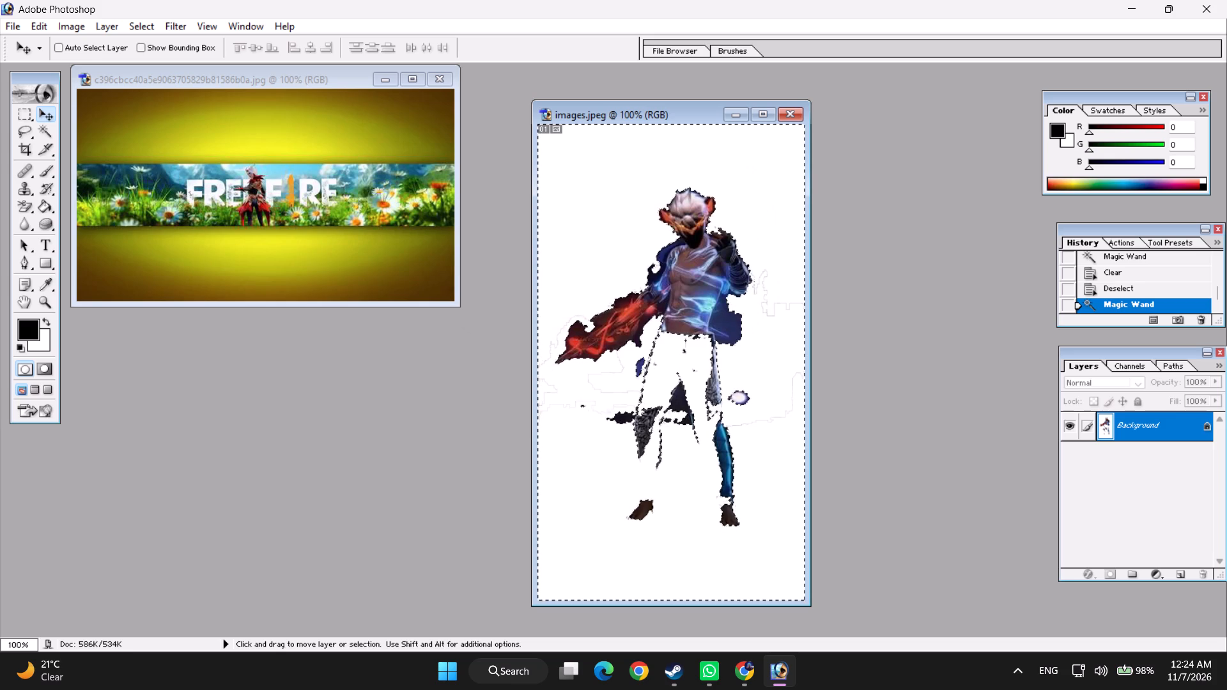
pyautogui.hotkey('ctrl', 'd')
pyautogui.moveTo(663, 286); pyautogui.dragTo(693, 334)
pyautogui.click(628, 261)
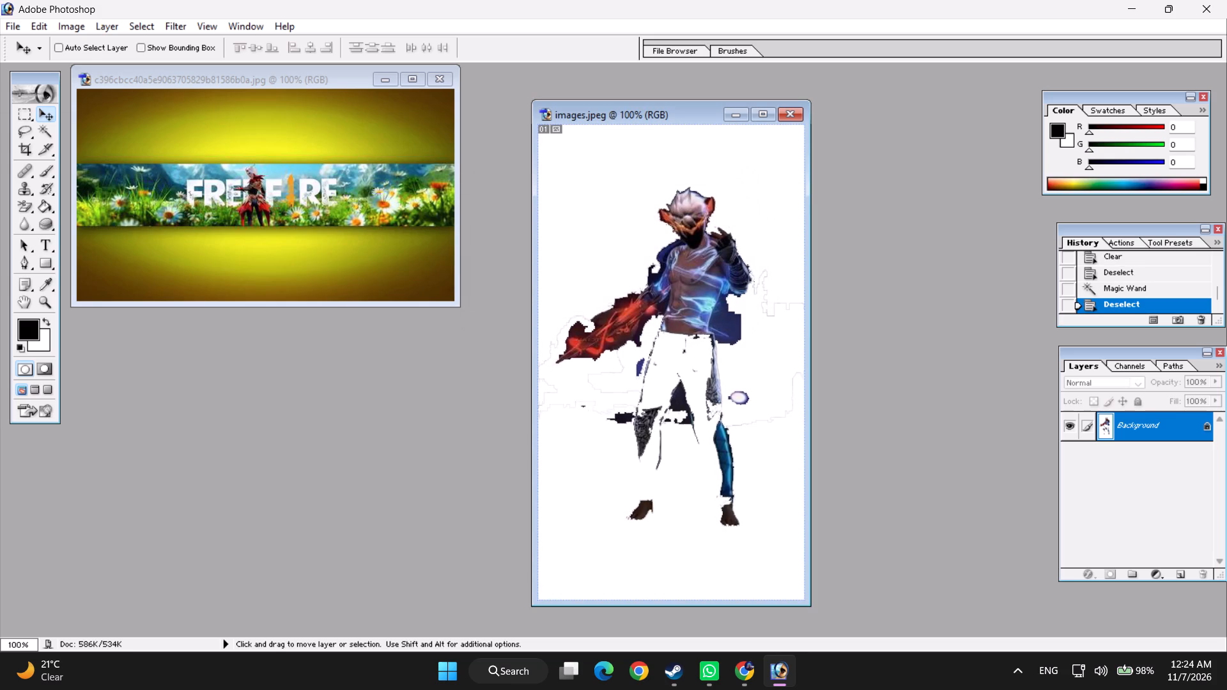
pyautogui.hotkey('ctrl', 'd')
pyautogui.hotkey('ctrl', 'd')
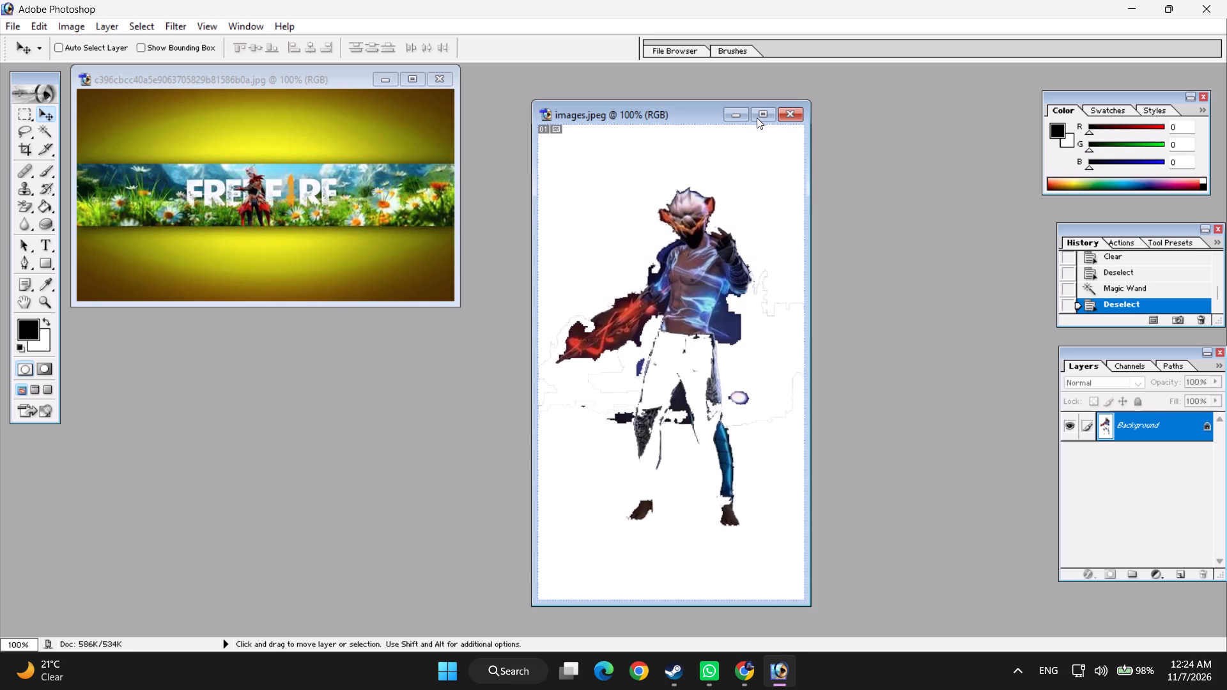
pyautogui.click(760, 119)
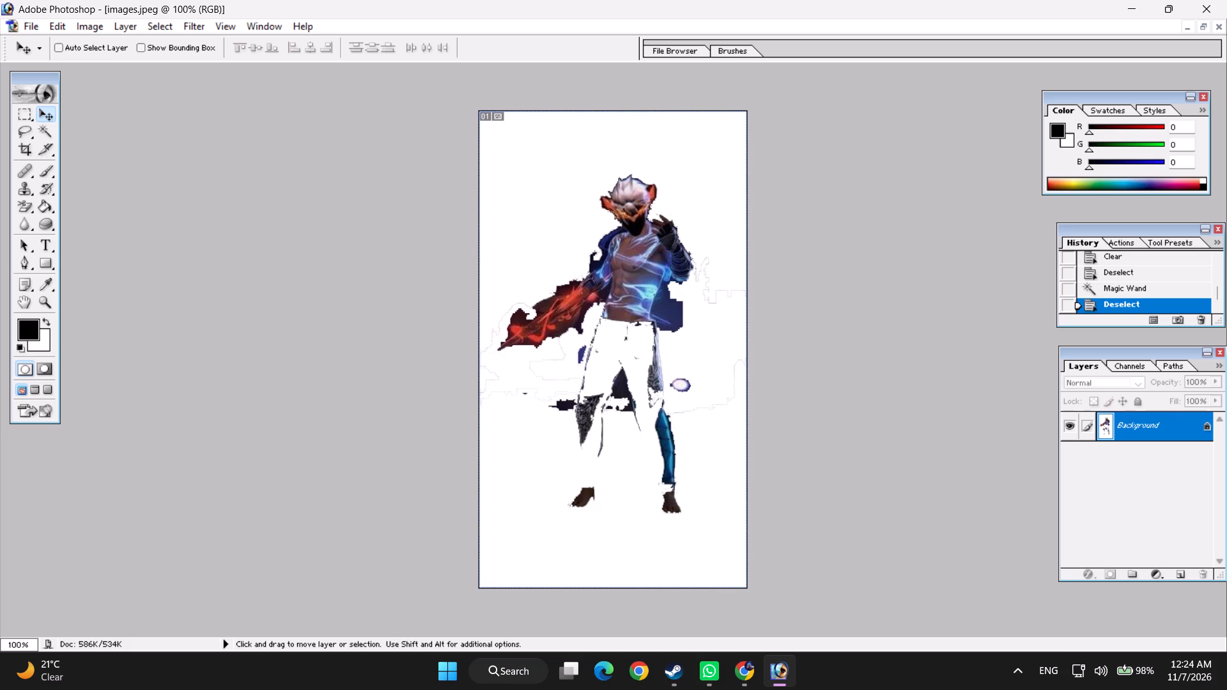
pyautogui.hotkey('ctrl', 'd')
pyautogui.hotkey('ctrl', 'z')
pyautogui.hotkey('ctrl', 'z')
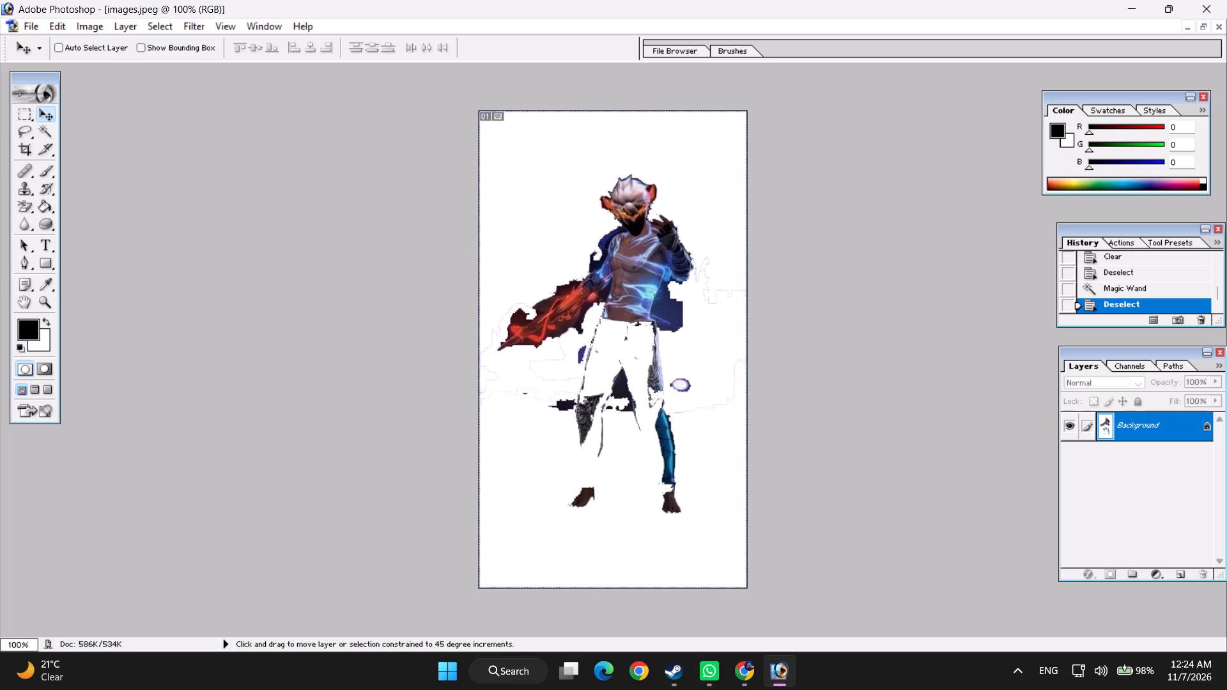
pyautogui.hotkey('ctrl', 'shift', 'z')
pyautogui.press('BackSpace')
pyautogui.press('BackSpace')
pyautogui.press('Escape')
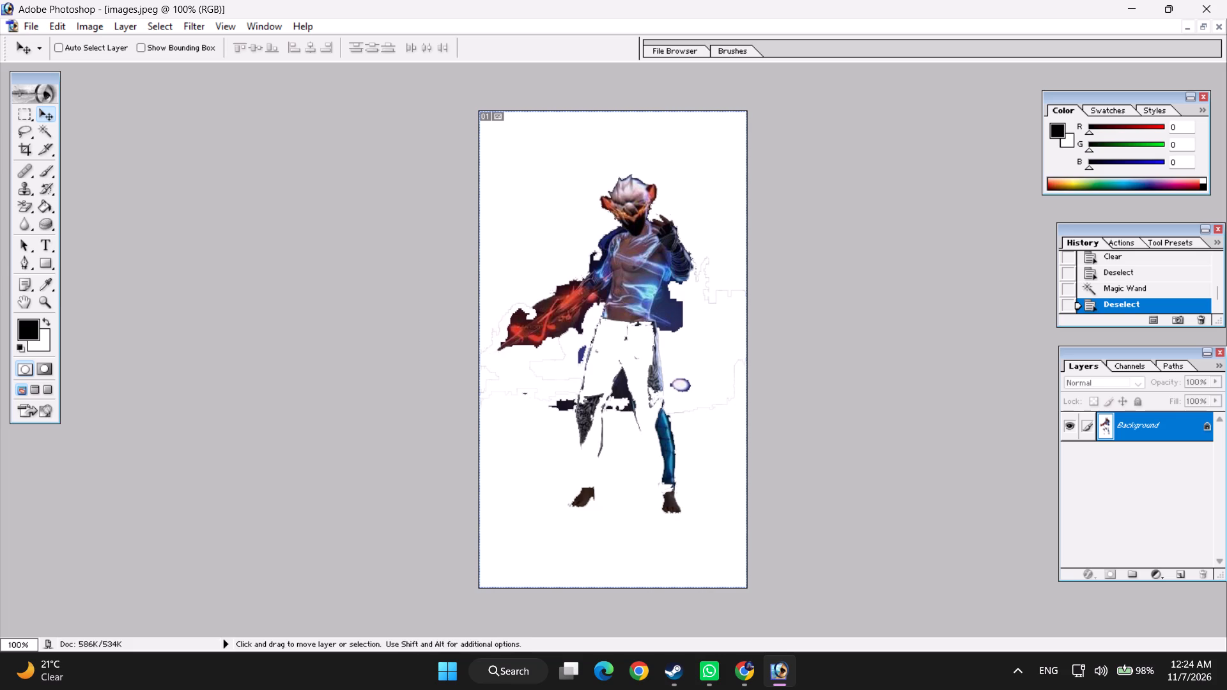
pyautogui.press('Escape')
# Close the Color palette.
pyautogui.click(1200, 93)
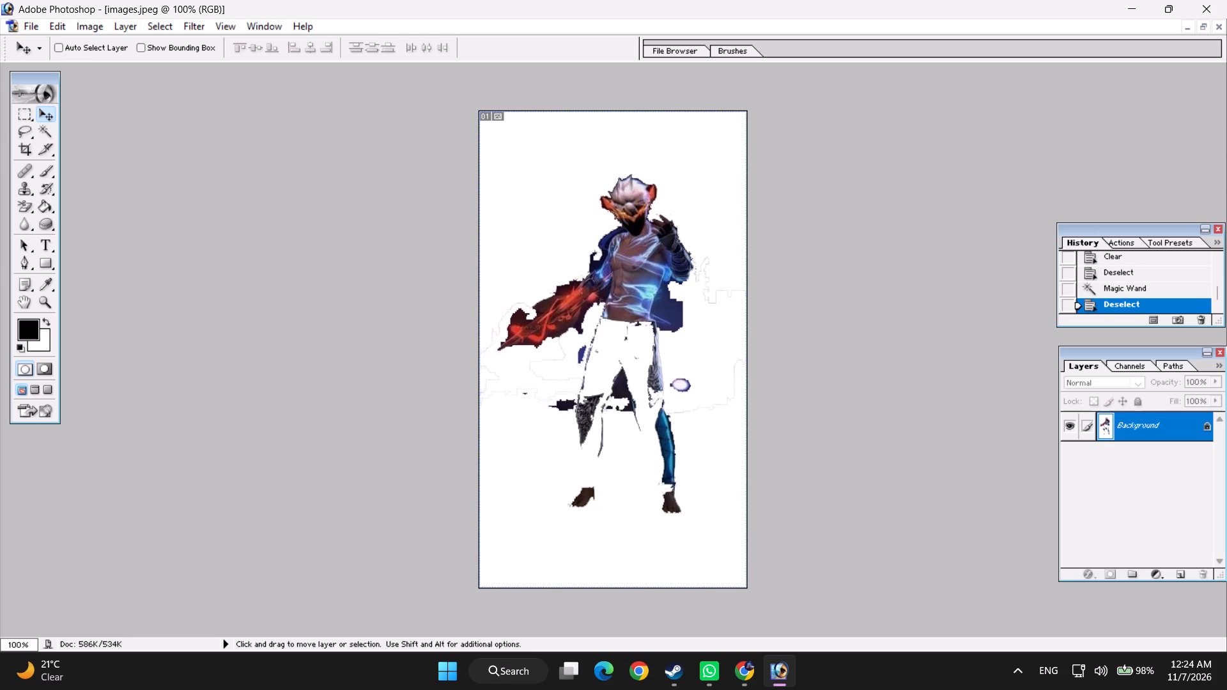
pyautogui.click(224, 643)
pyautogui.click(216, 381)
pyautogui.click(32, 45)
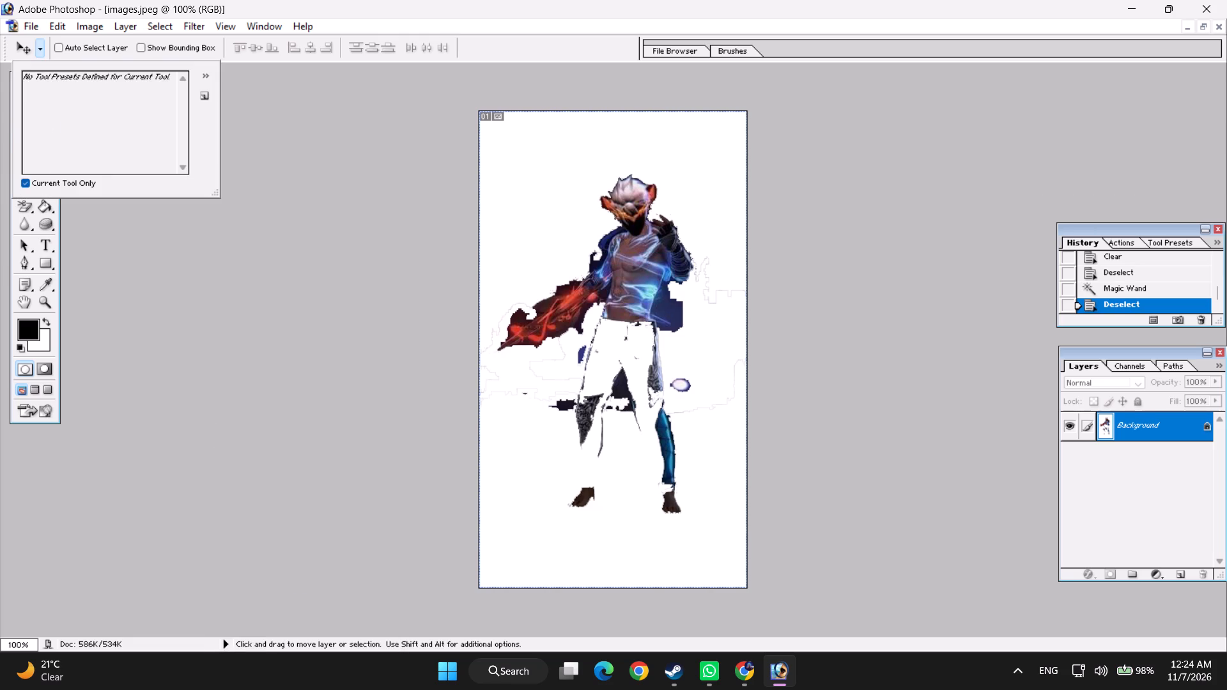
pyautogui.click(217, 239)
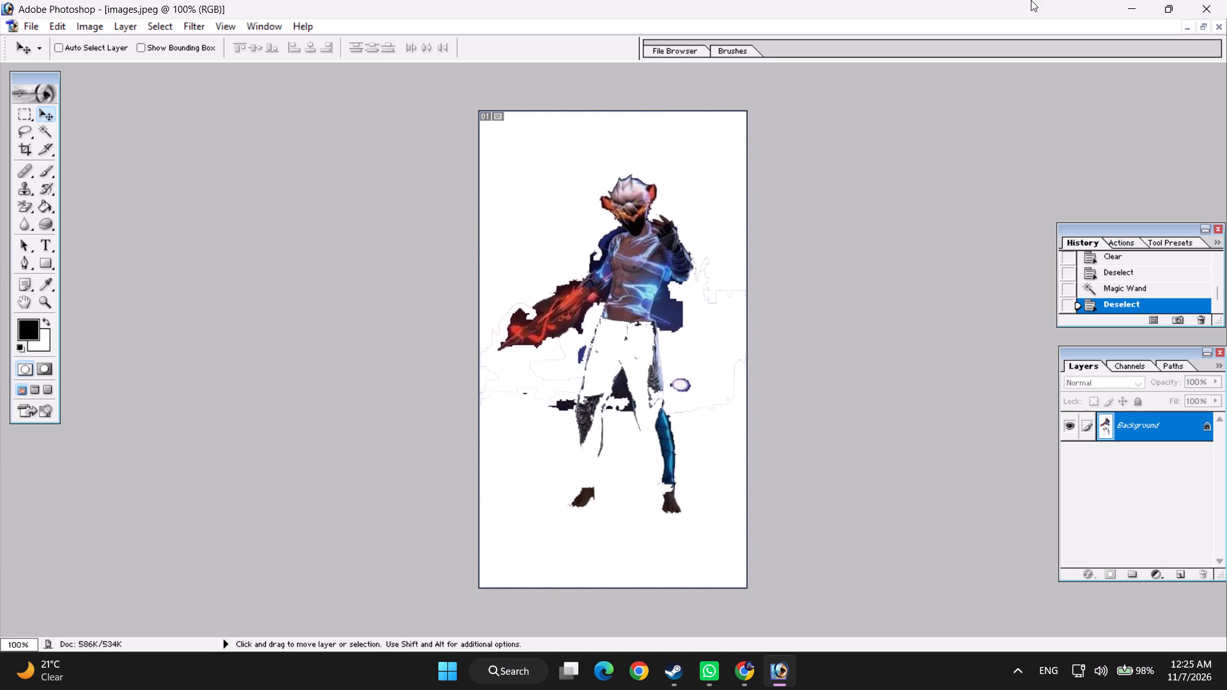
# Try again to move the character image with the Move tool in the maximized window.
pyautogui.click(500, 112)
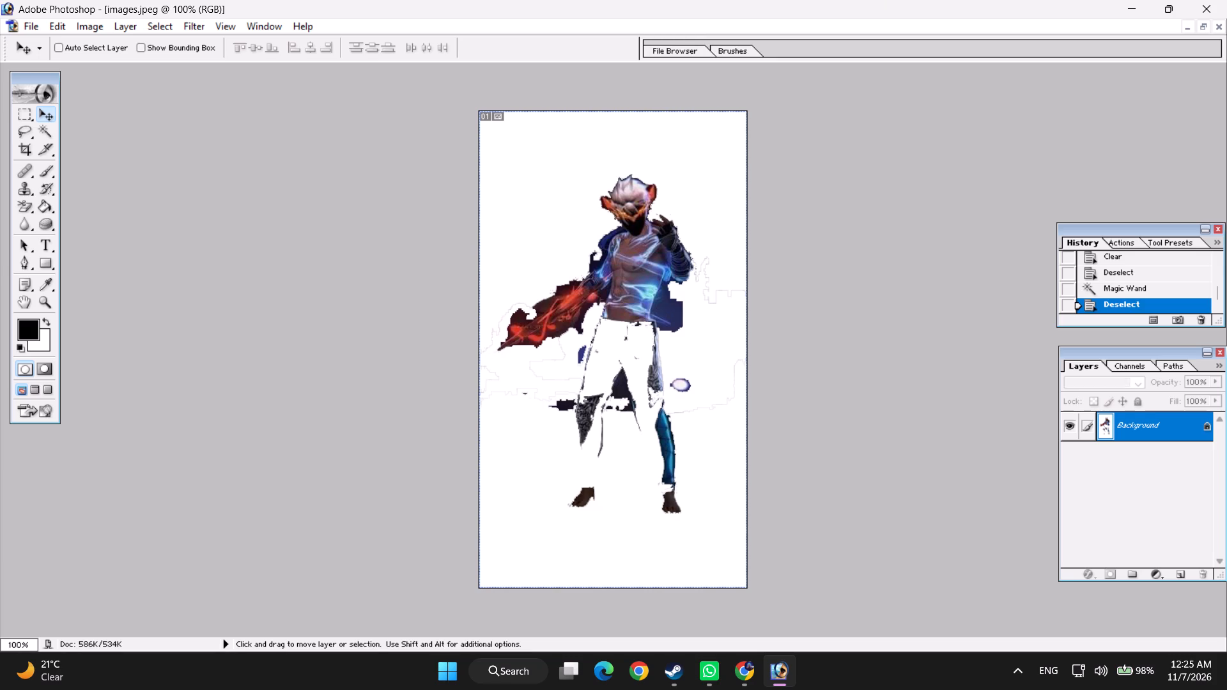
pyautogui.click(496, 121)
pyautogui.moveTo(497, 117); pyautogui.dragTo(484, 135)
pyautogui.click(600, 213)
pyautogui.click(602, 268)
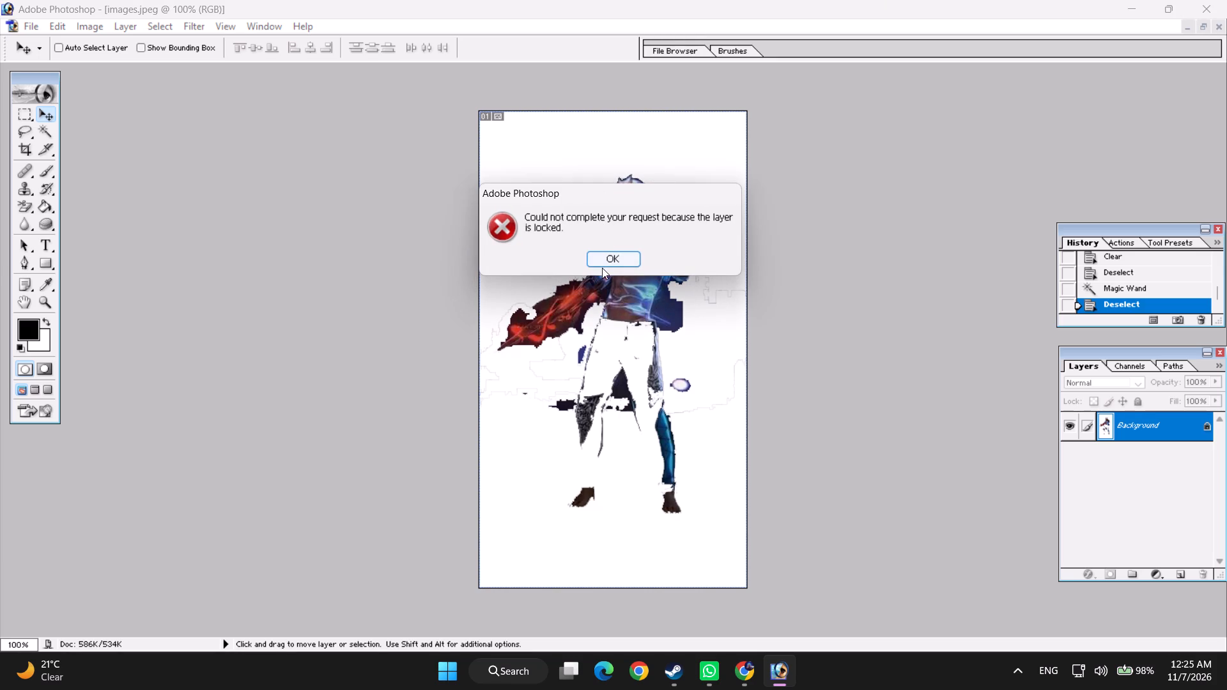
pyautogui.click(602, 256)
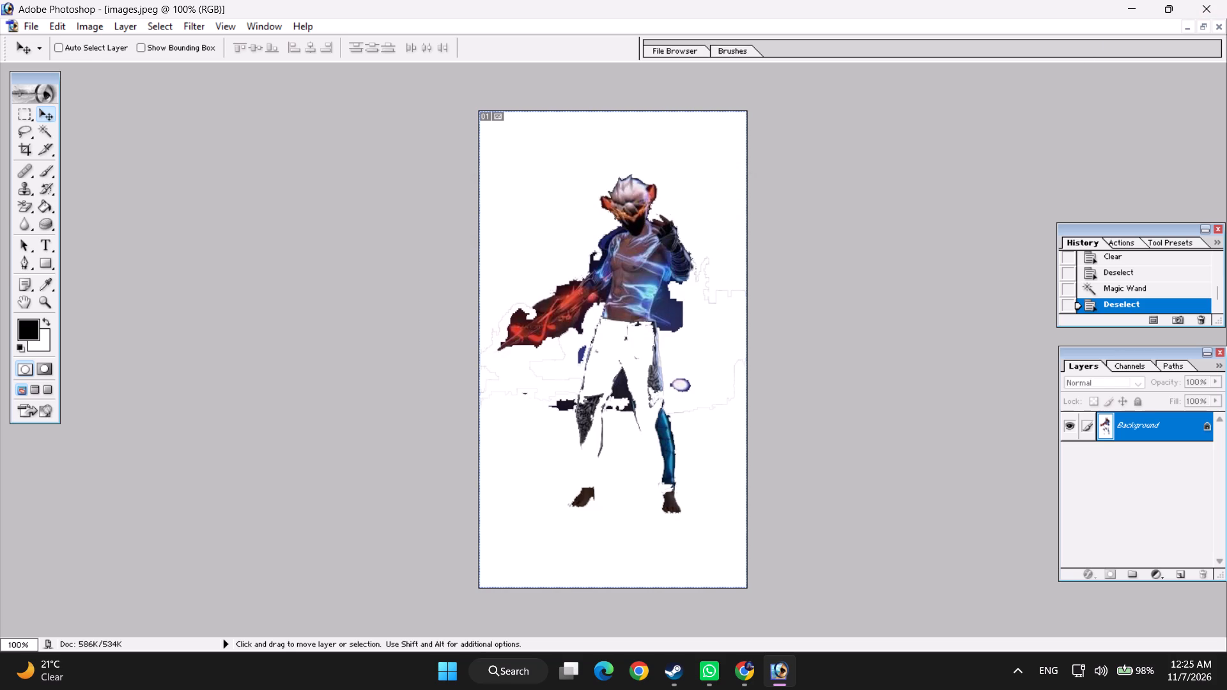
# Quit Adobe Photoshop without saving the changes to images.jpeg and restart it.
pyautogui.click(1226, 0)
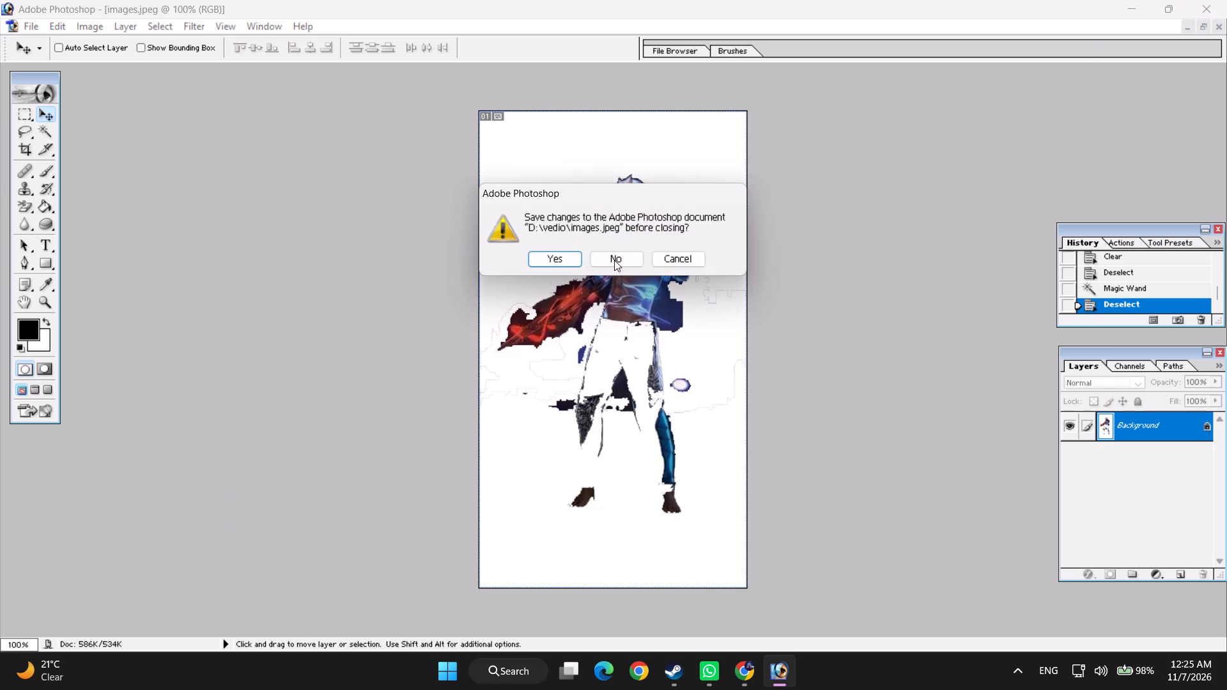
pyautogui.click(613, 257)
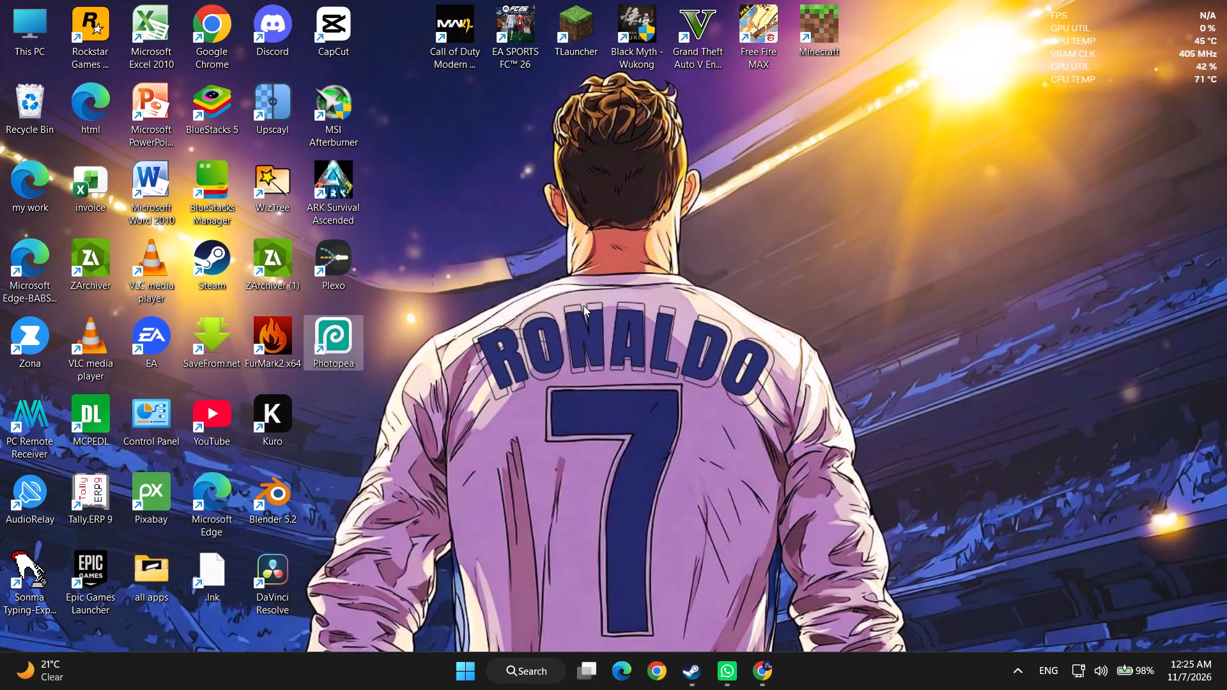
pyautogui.write('adobe')
pyautogui.press('Return')
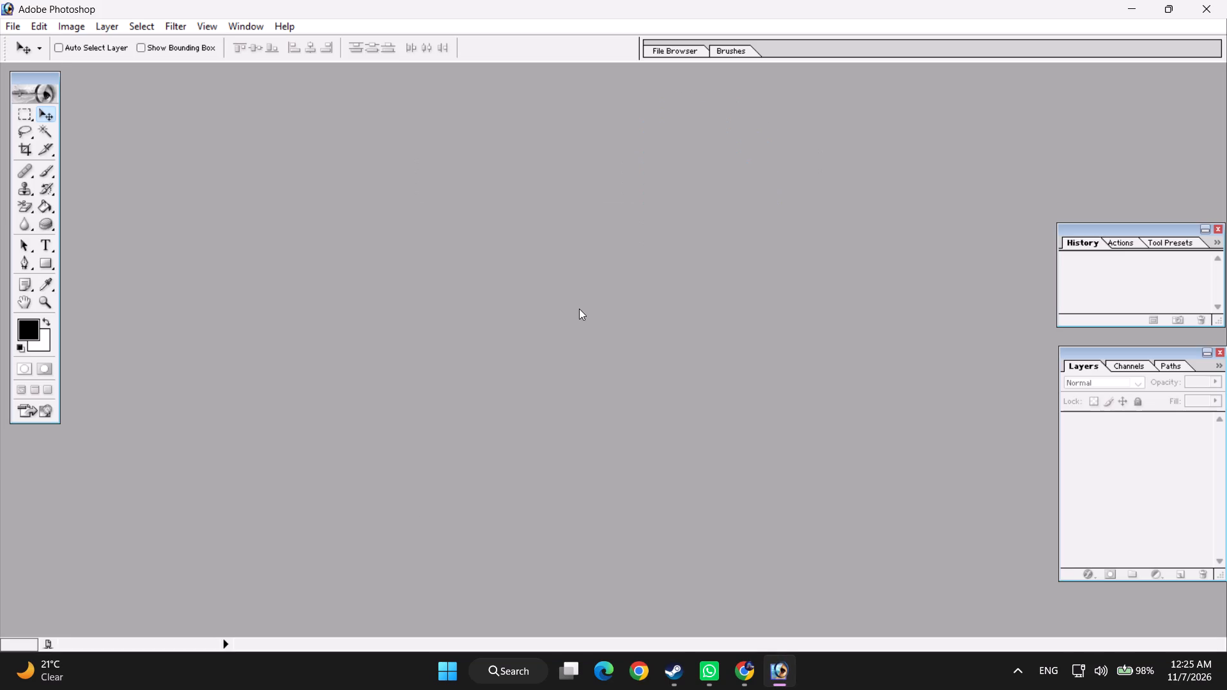
# Open the yellow Free Fire banner image from the vedio folder.
pyautogui.doubleClick(546, 297)
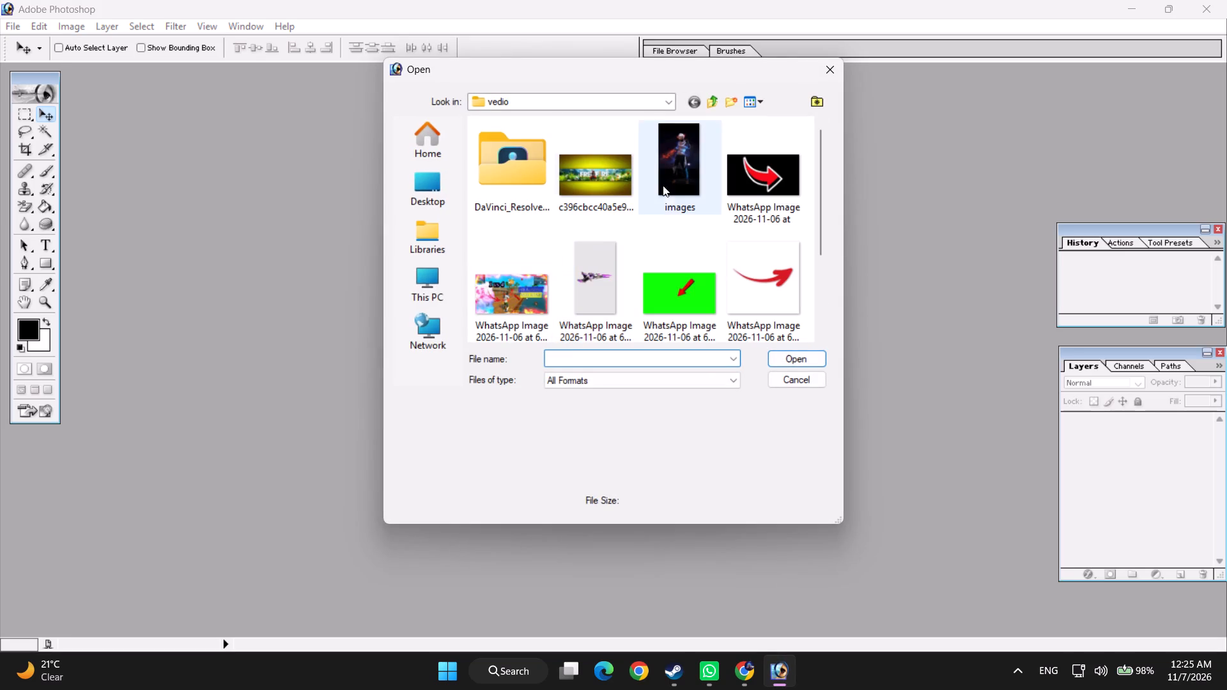
pyautogui.click(599, 180)
pyautogui.click(808, 367)
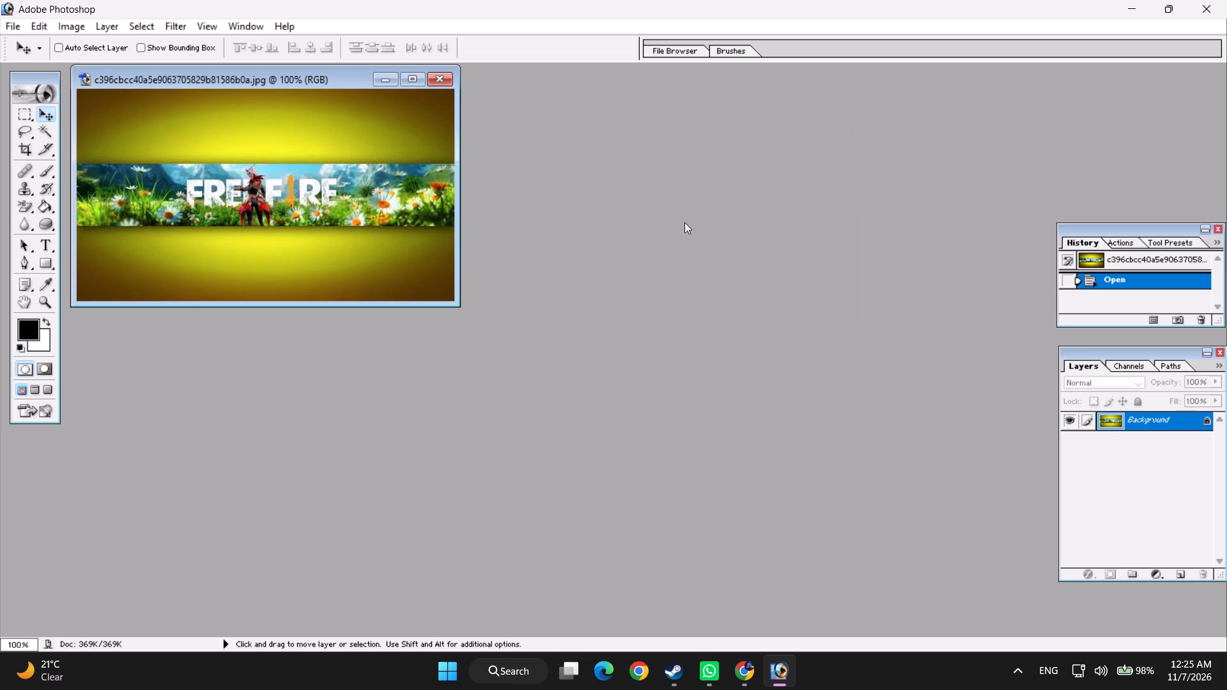
# Open the character picture images.jpeg from the vedio folder and place its window beside the banner.
pyautogui.doubleClick(658, 197)
pyautogui.click(654, 176)
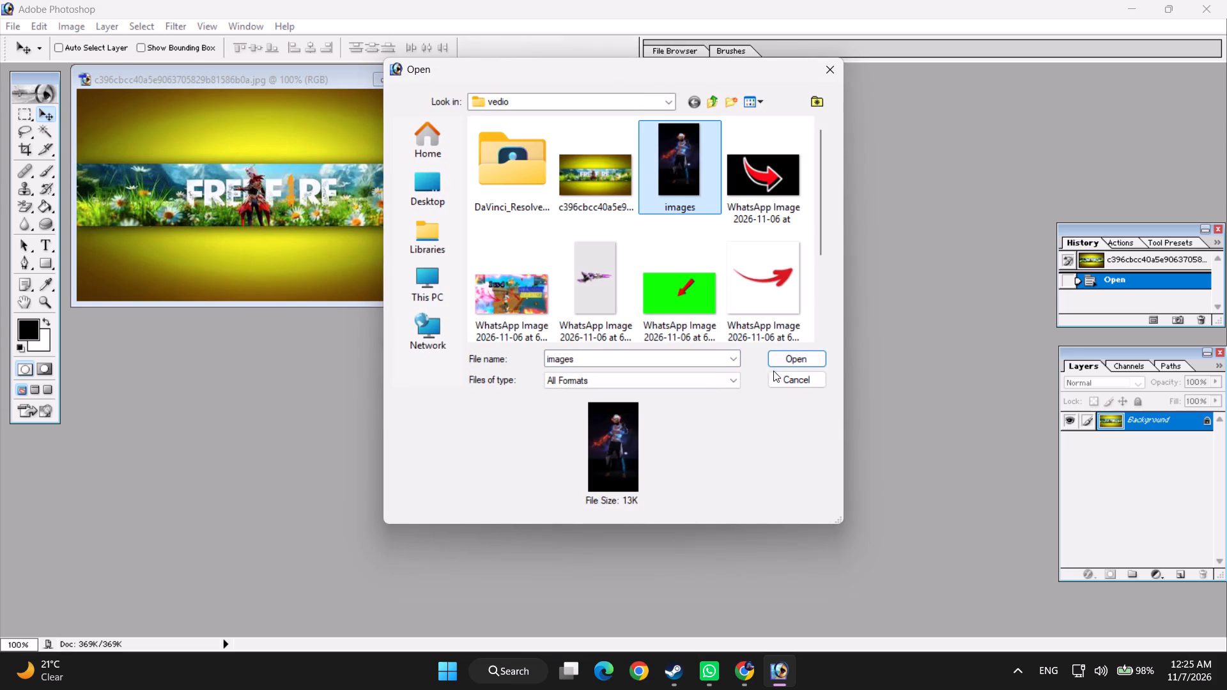
pyautogui.click(783, 358)
pyautogui.moveTo(164, 85); pyautogui.dragTo(602, 105)
# Delete the dark background above the character and the black floor area around the legs using Magic Wand selections.
pyautogui.click(44, 135)
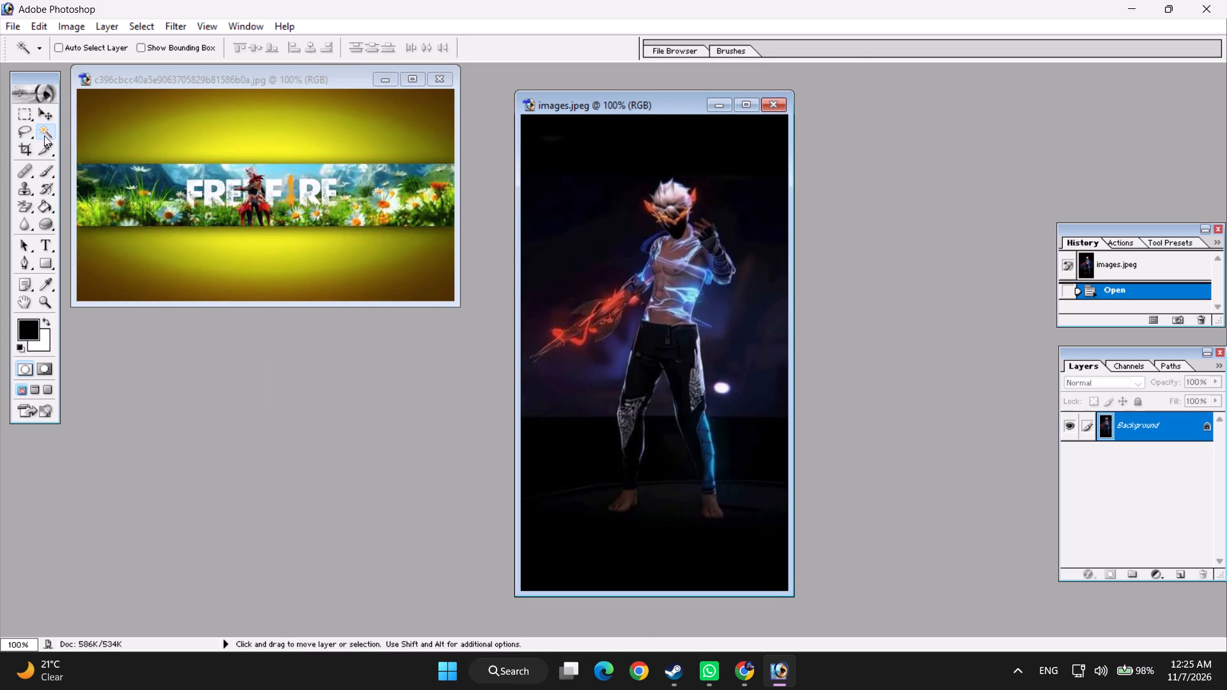
pyautogui.doubleClick(621, 142)
pyautogui.click(621, 142)
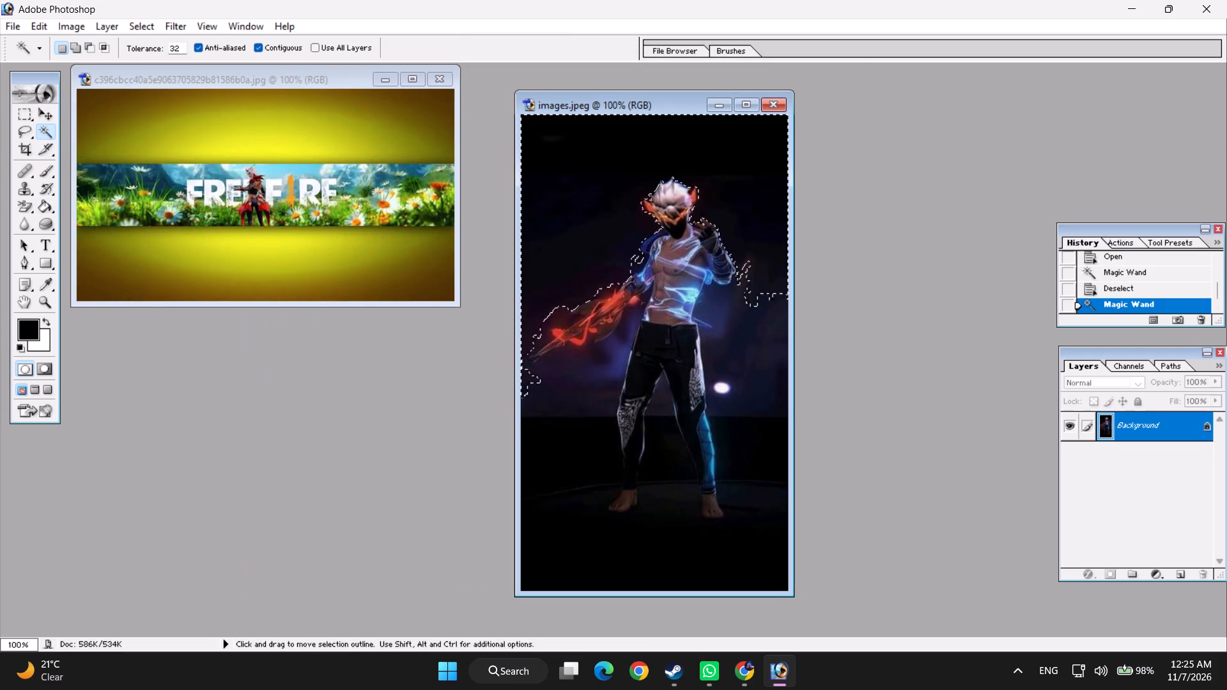
pyautogui.press('Delete')
pyautogui.click(585, 490)
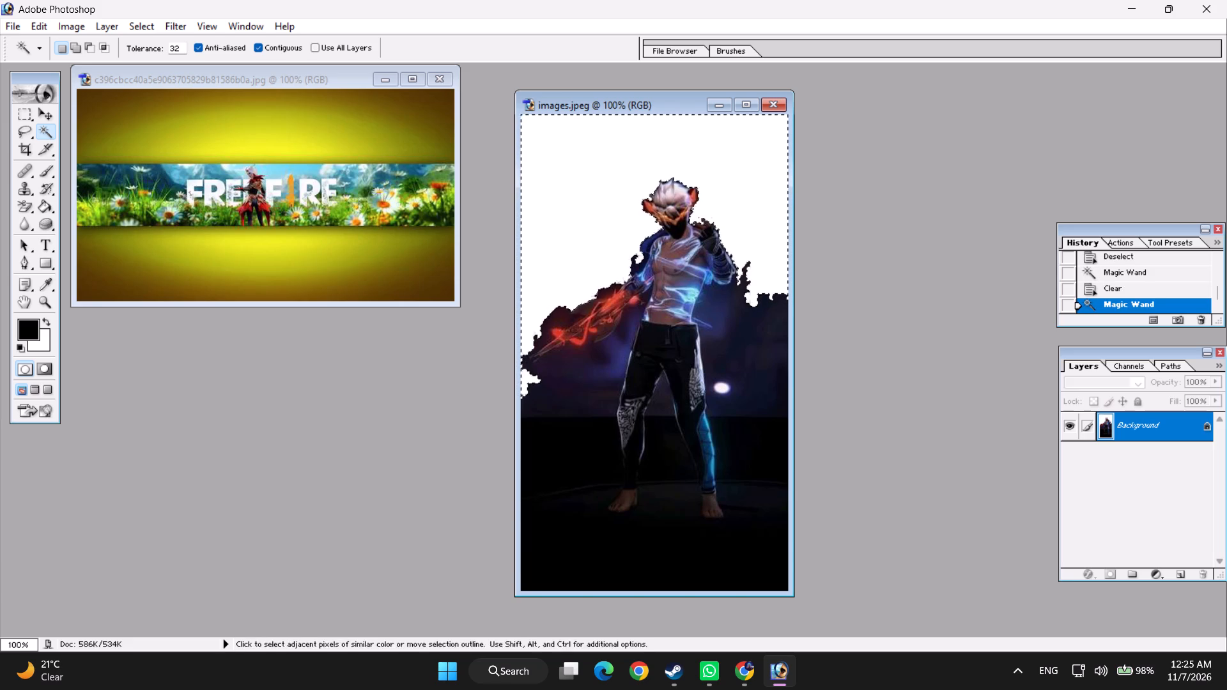
pyautogui.press('Delete')
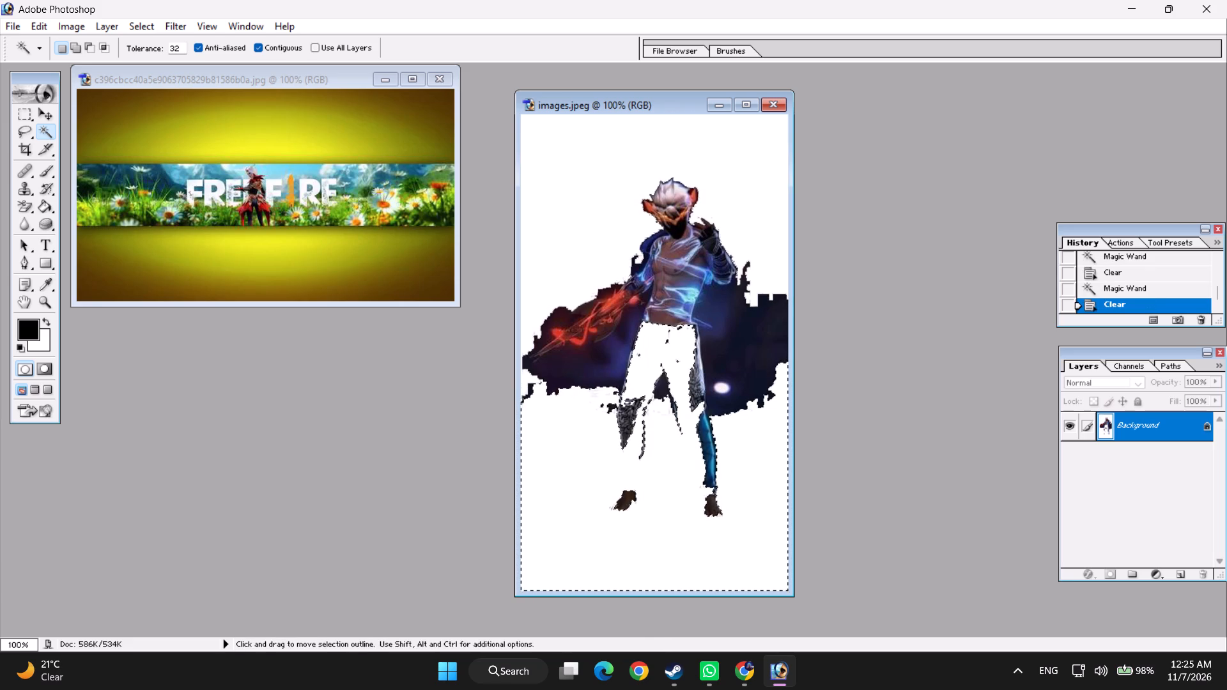
# Delete the dark blue background beside the body and around the flaming arm using Magic Wand selections, and clear the selection.
pyautogui.click(765, 363)
pyautogui.press('Delete')
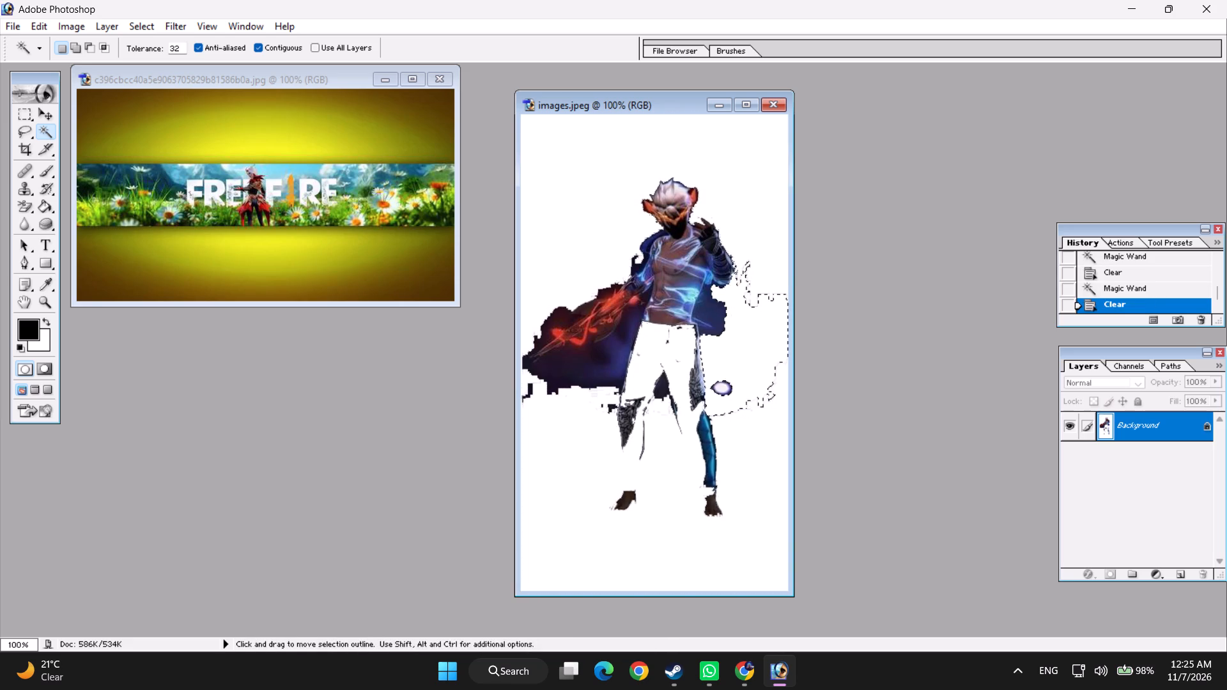
pyautogui.click(564, 355)
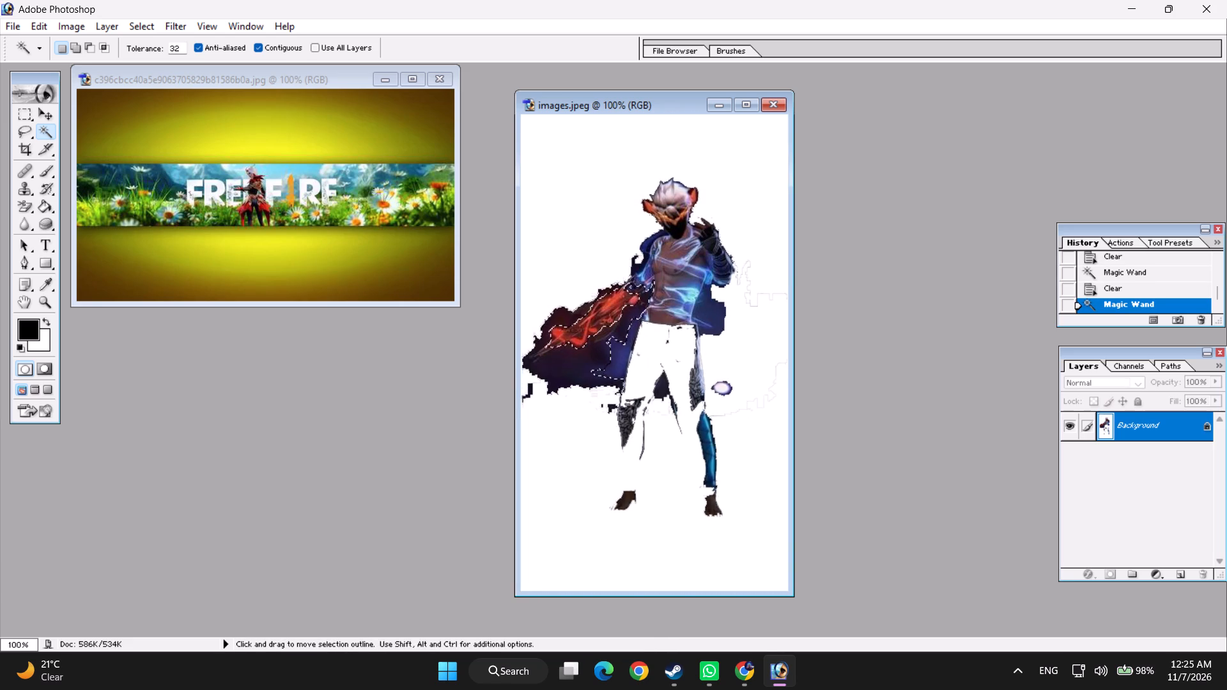
pyautogui.click(585, 376)
pyautogui.click(585, 376)
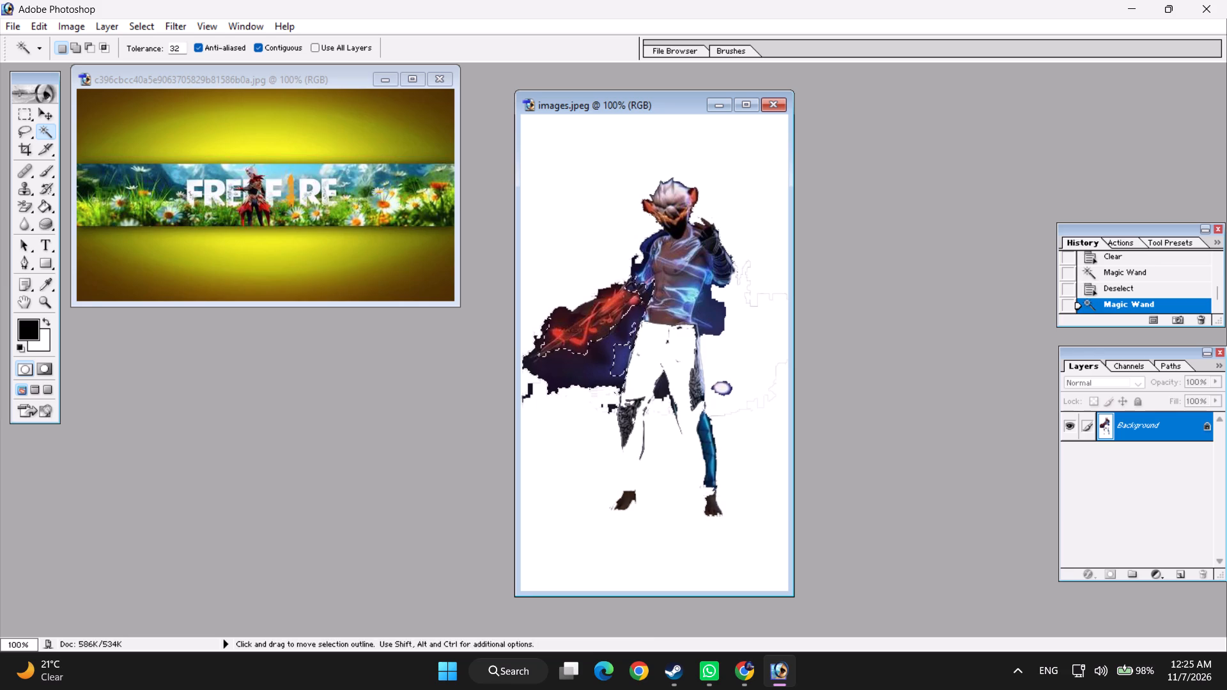
pyautogui.press('Delete')
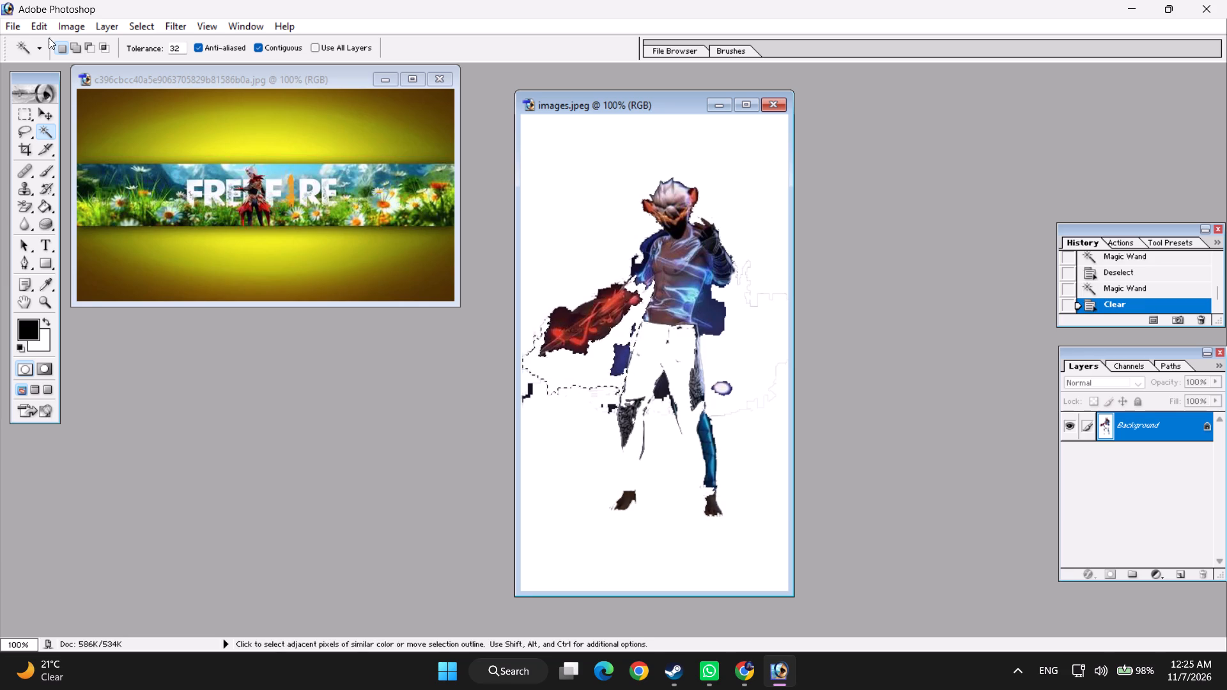
pyautogui.hotkey('ctrl', 'd')
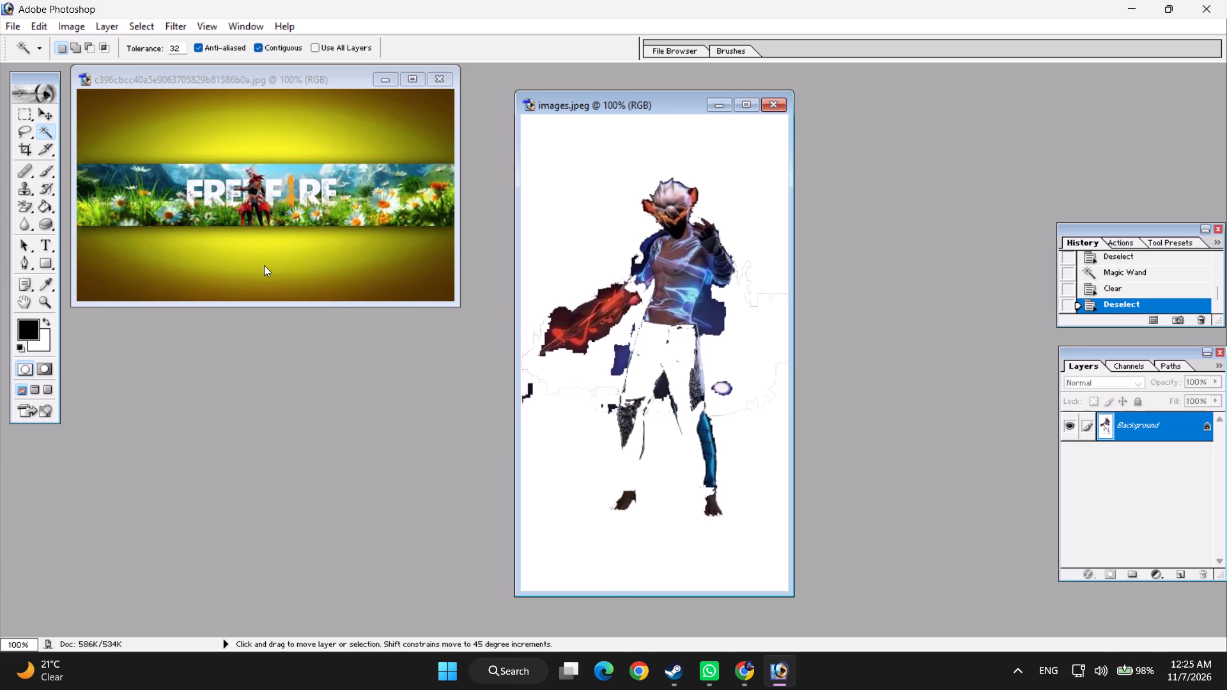
pyautogui.hotkey('ctrl', 'd')
pyautogui.hotkey('ctrl', 'd')
pyautogui.hotkey('ctrl', 'd')
pyautogui.hotkey('ctrl', 'd')
pyautogui.hotkey('ctrl', 'd')
pyautogui.hotkey('ctrl', 'd')
pyautogui.hotkey('ctrl', 'd')
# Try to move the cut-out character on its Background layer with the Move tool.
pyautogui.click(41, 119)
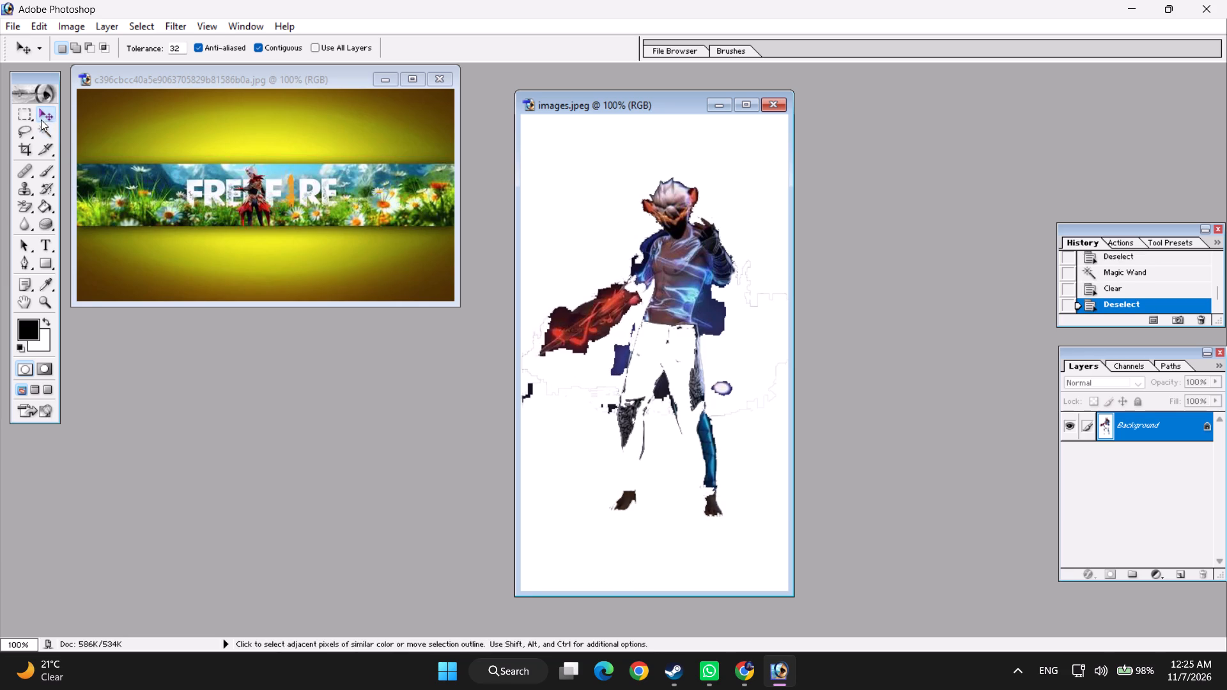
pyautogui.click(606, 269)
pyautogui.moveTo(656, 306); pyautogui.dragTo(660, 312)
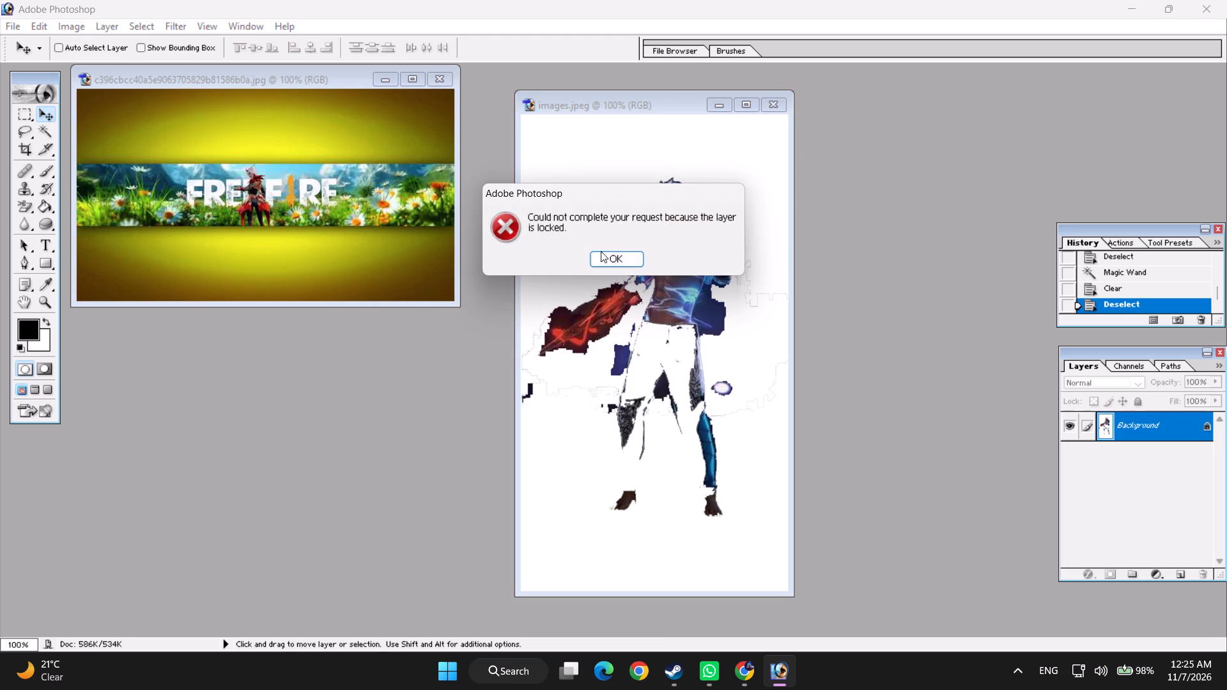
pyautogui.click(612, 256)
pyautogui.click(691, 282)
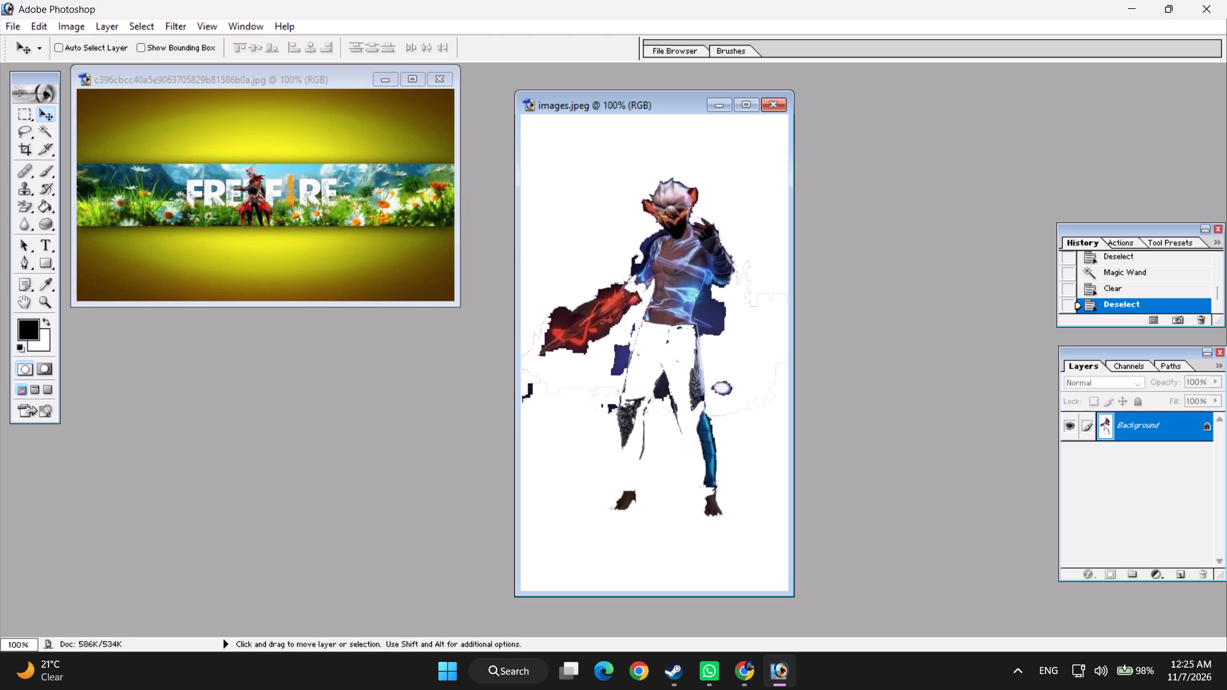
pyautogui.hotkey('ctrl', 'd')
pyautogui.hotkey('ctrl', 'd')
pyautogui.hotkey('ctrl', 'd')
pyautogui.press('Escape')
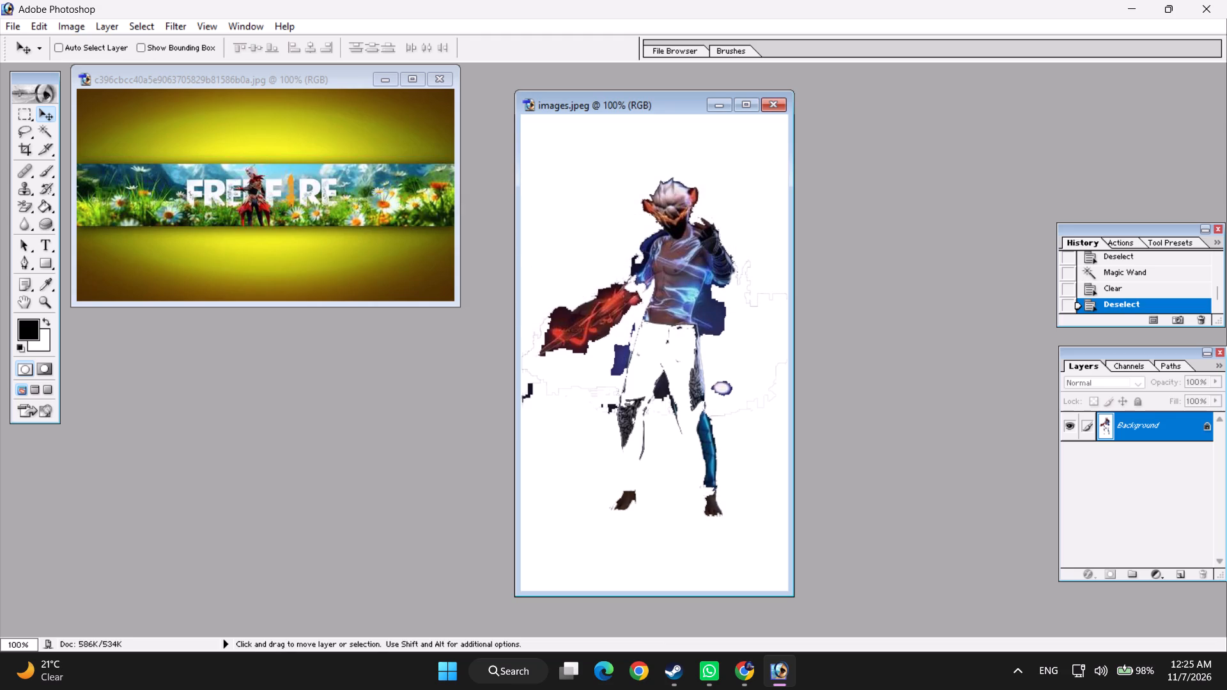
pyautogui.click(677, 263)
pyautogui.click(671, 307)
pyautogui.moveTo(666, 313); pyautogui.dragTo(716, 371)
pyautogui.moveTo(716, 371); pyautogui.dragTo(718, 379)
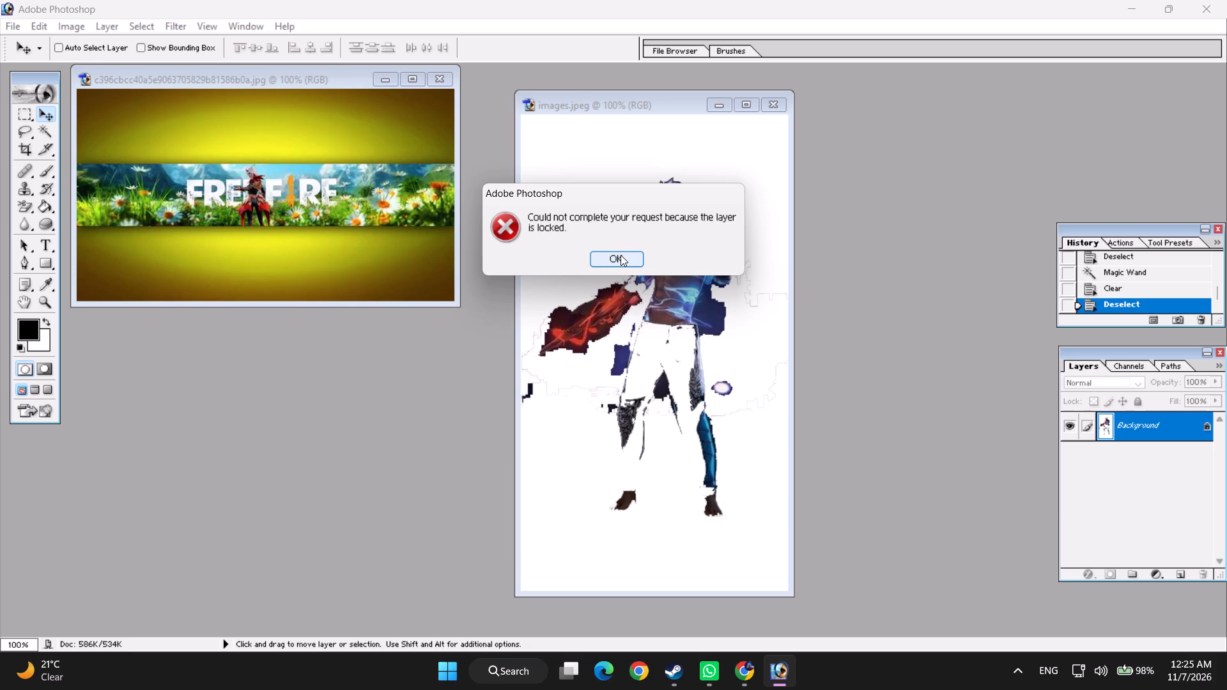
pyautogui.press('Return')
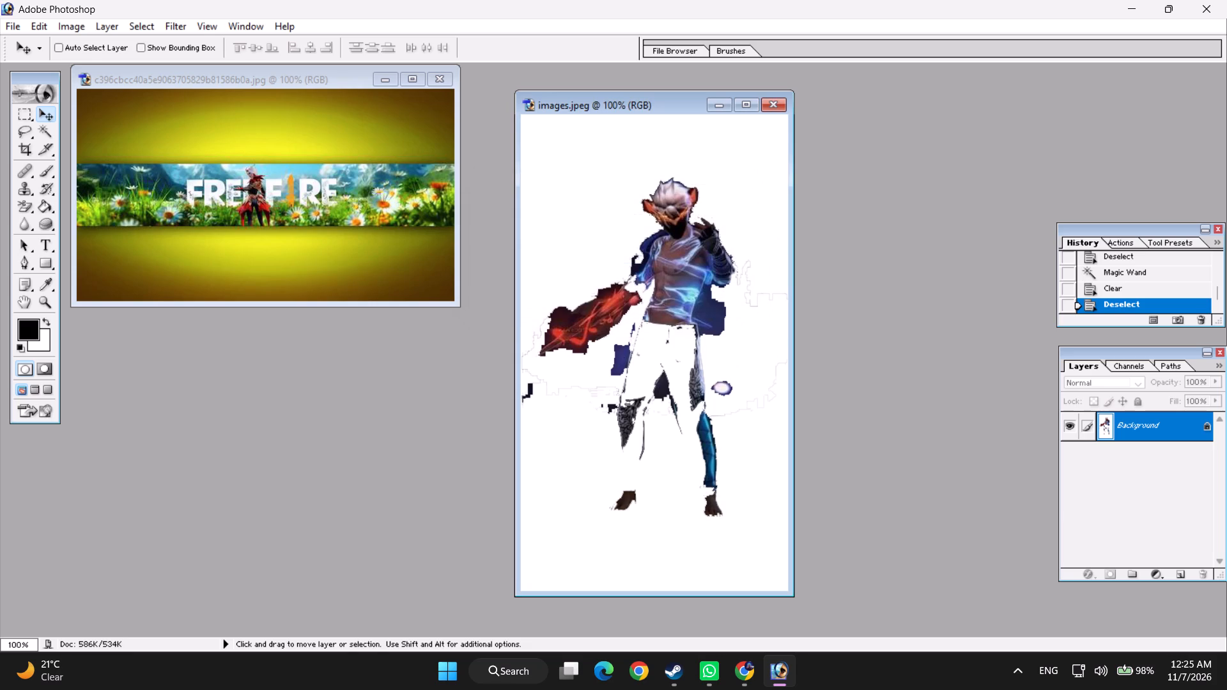
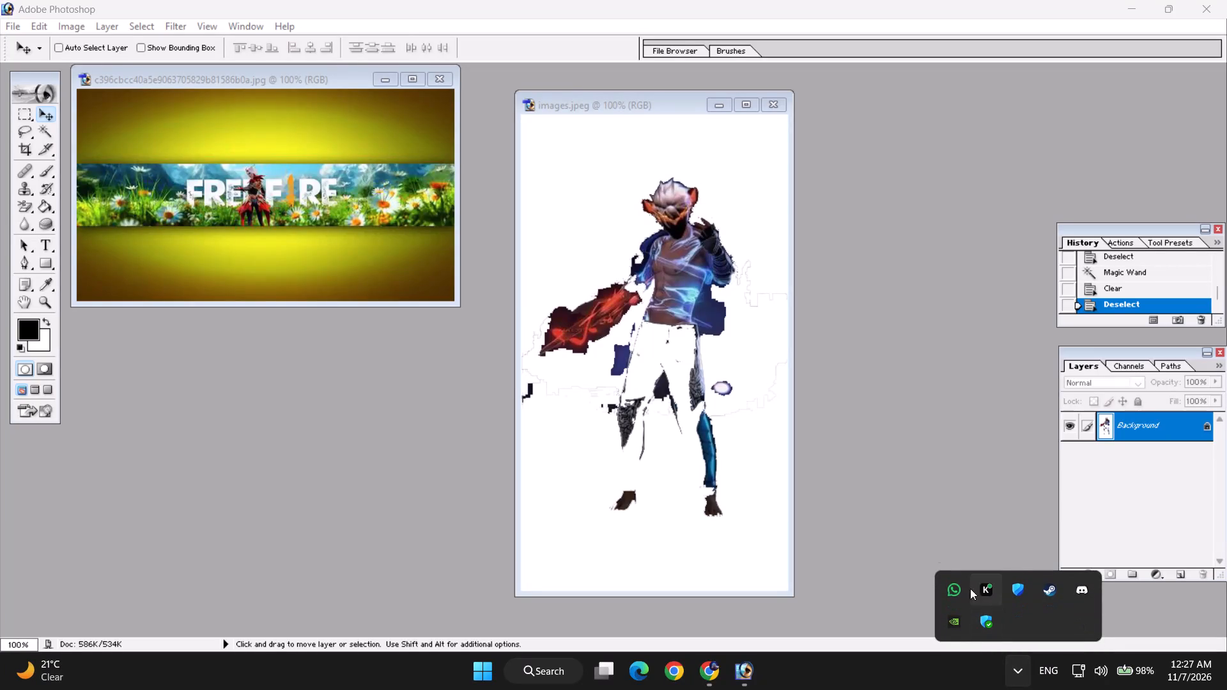
# Switch to Steam and check the progress of the current game download in the library.
pyautogui.click(1048, 590)
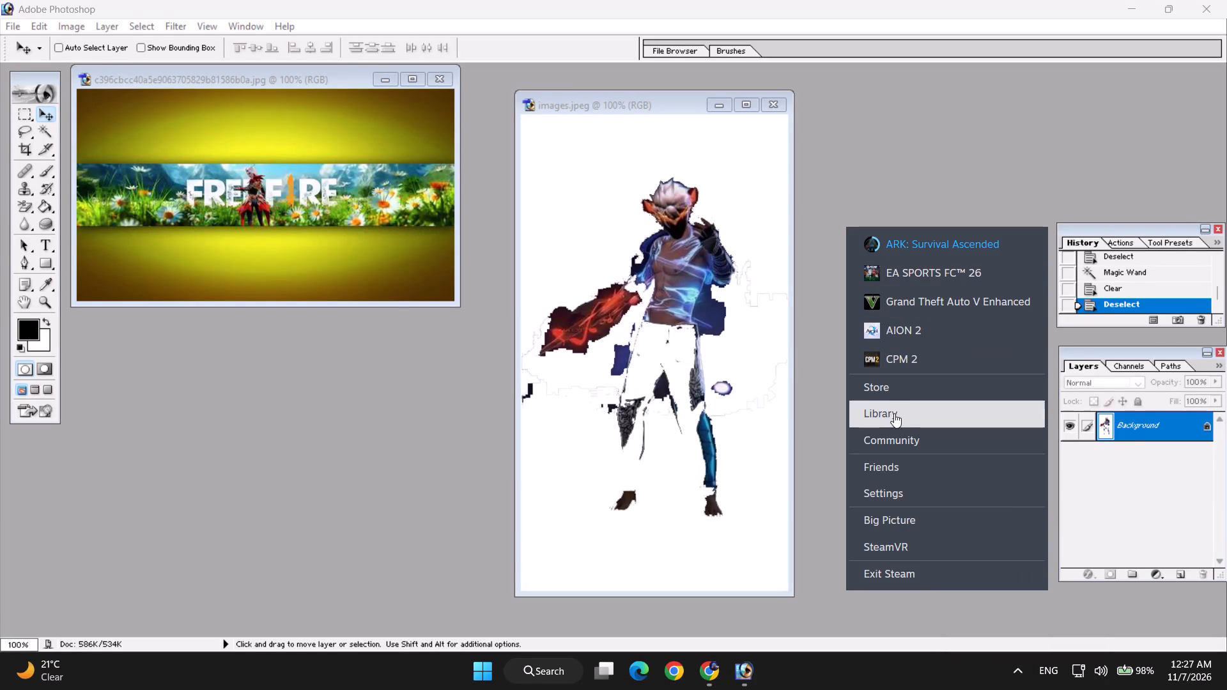
pyautogui.click(895, 391)
pyautogui.click(138, 26)
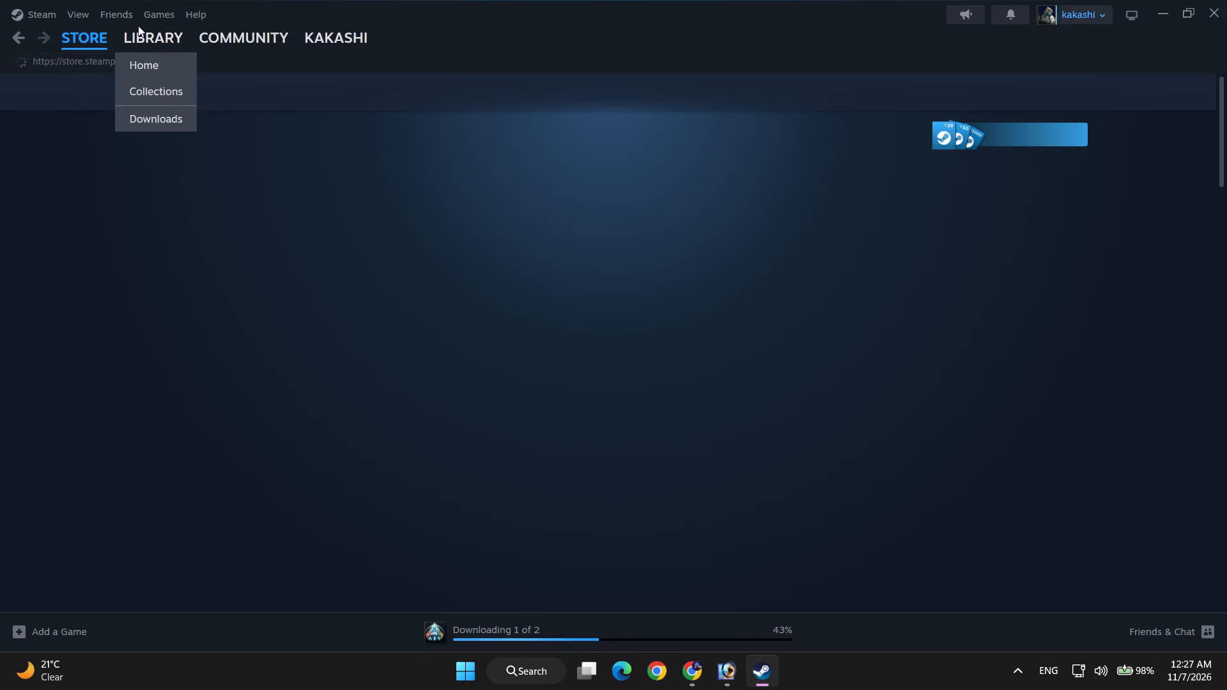
pyautogui.click(138, 27)
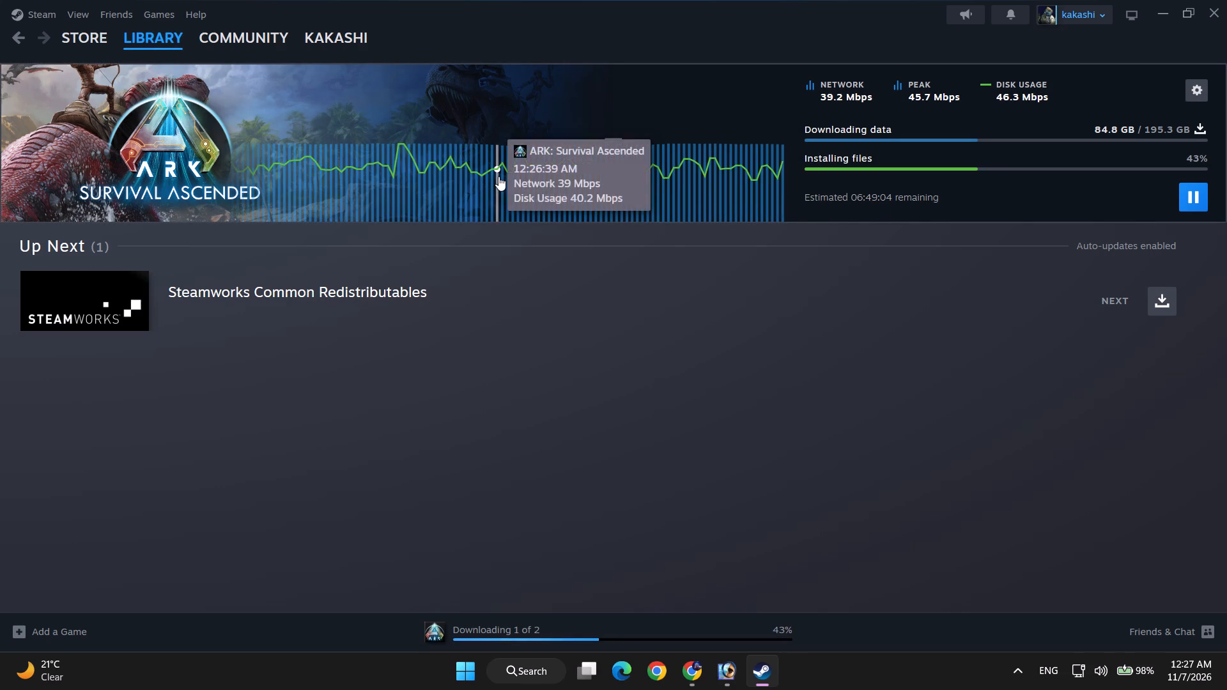
pyautogui.click(1154, 9)
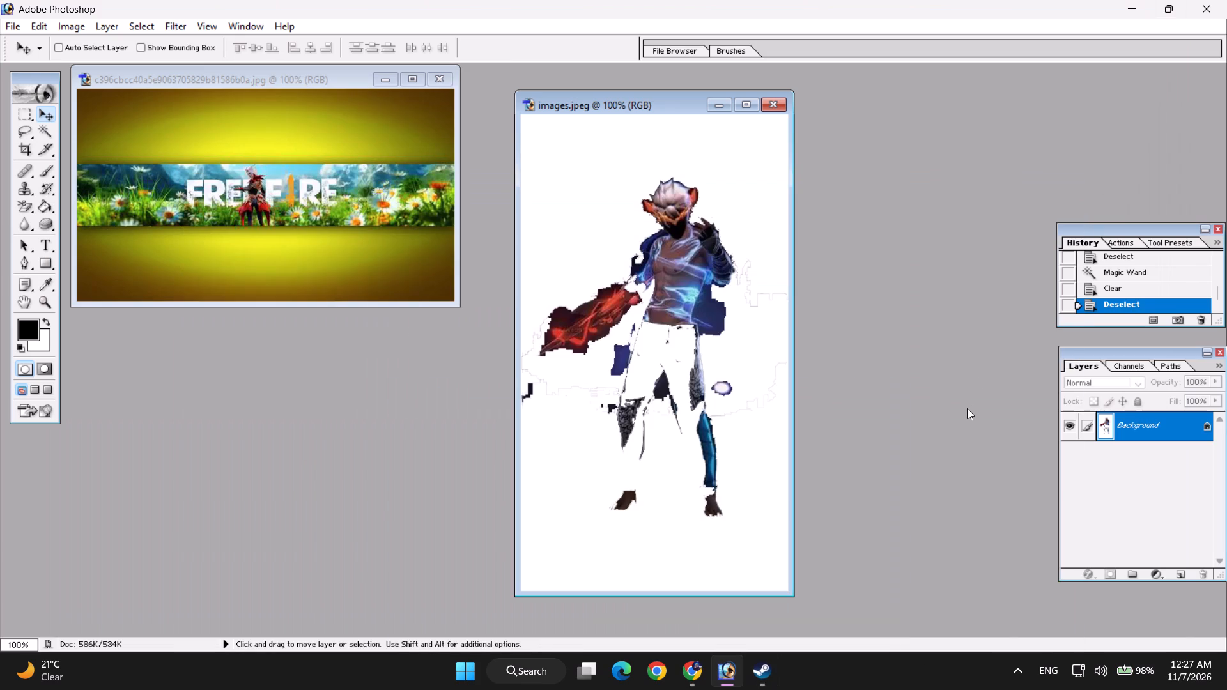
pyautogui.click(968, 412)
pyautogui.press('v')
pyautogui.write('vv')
# Raise the display brightness in the Windows quick settings and return to Photoshop.
pyautogui.click(1139, 678)
pyautogui.click(1108, 537)
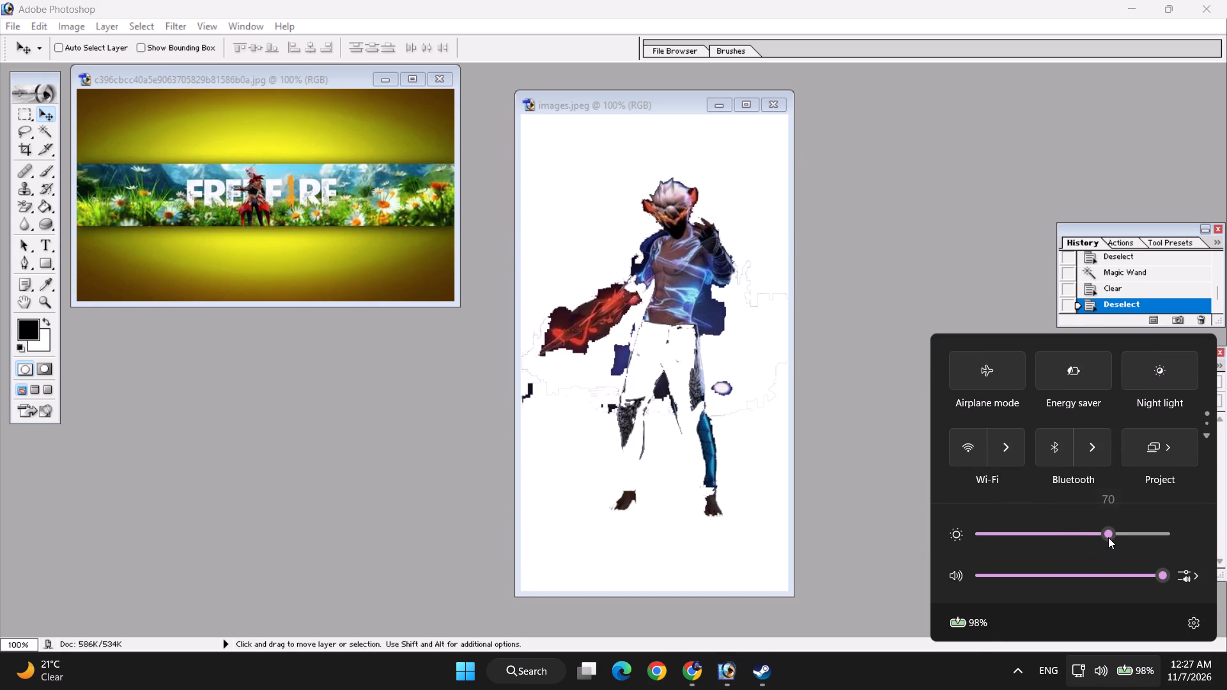
pyautogui.click(1141, 526)
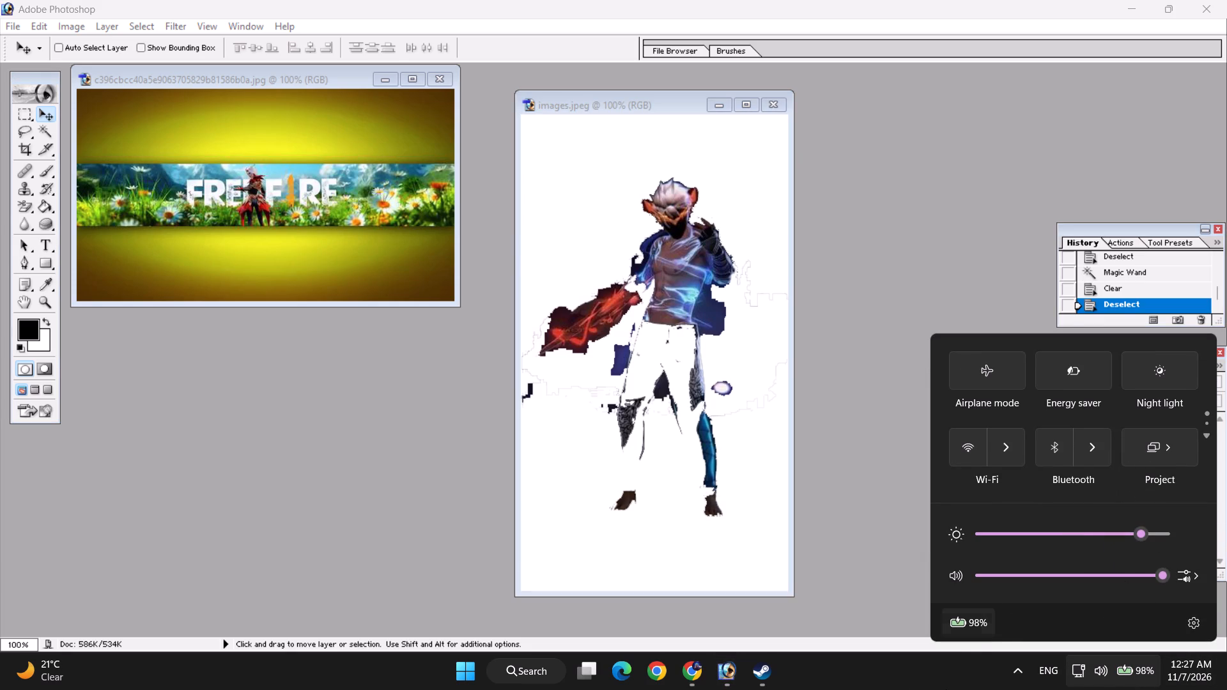
pyautogui.click(946, 689)
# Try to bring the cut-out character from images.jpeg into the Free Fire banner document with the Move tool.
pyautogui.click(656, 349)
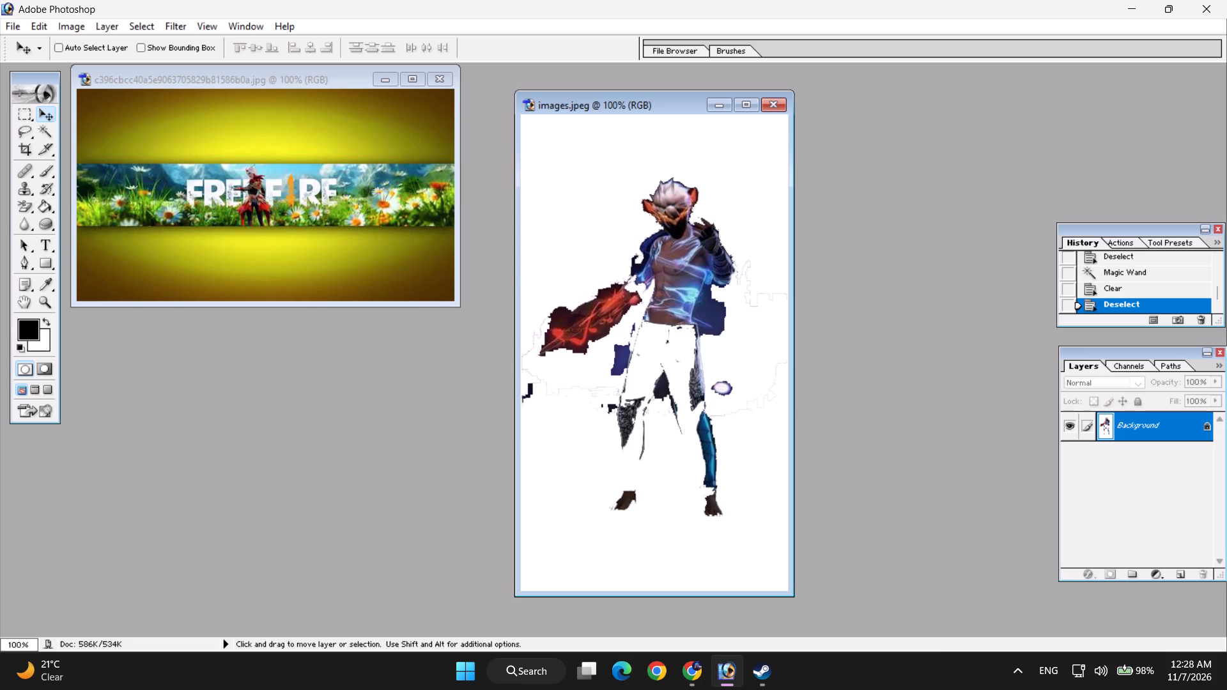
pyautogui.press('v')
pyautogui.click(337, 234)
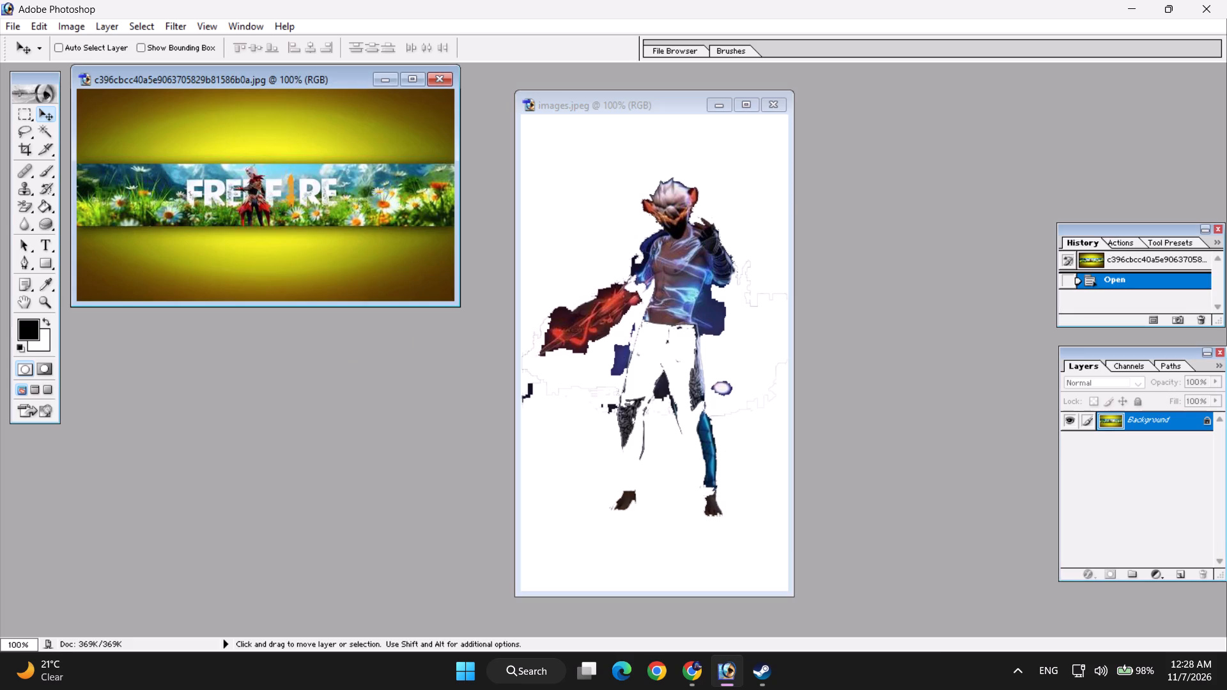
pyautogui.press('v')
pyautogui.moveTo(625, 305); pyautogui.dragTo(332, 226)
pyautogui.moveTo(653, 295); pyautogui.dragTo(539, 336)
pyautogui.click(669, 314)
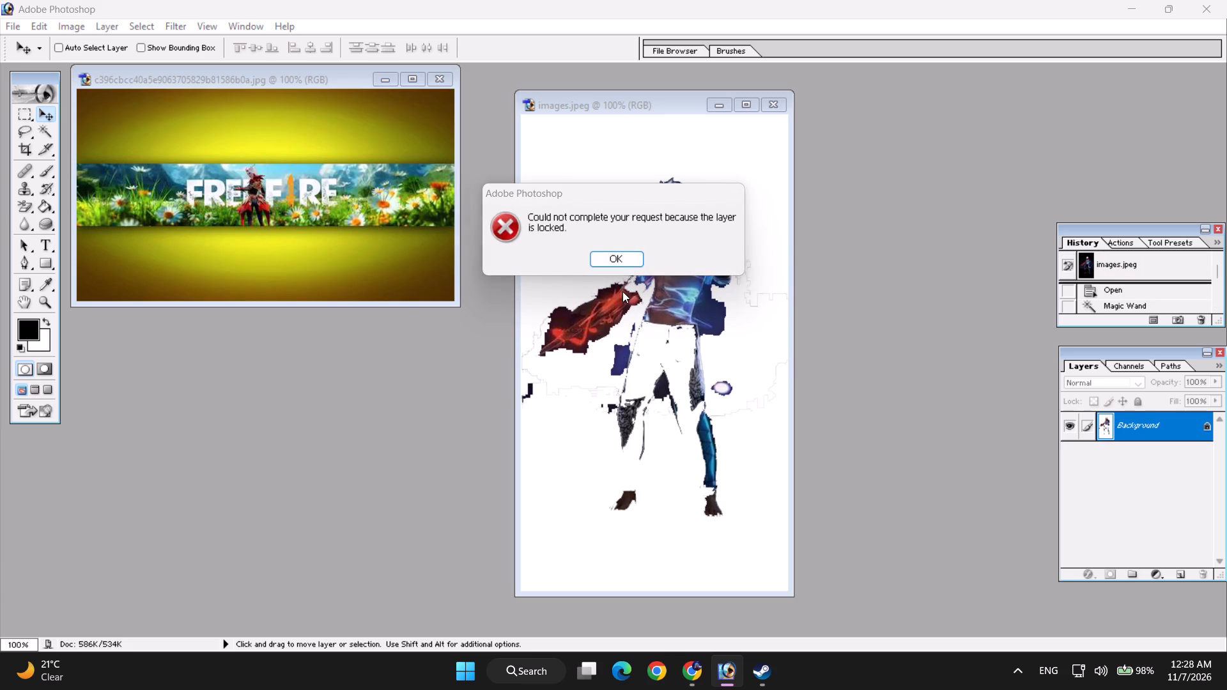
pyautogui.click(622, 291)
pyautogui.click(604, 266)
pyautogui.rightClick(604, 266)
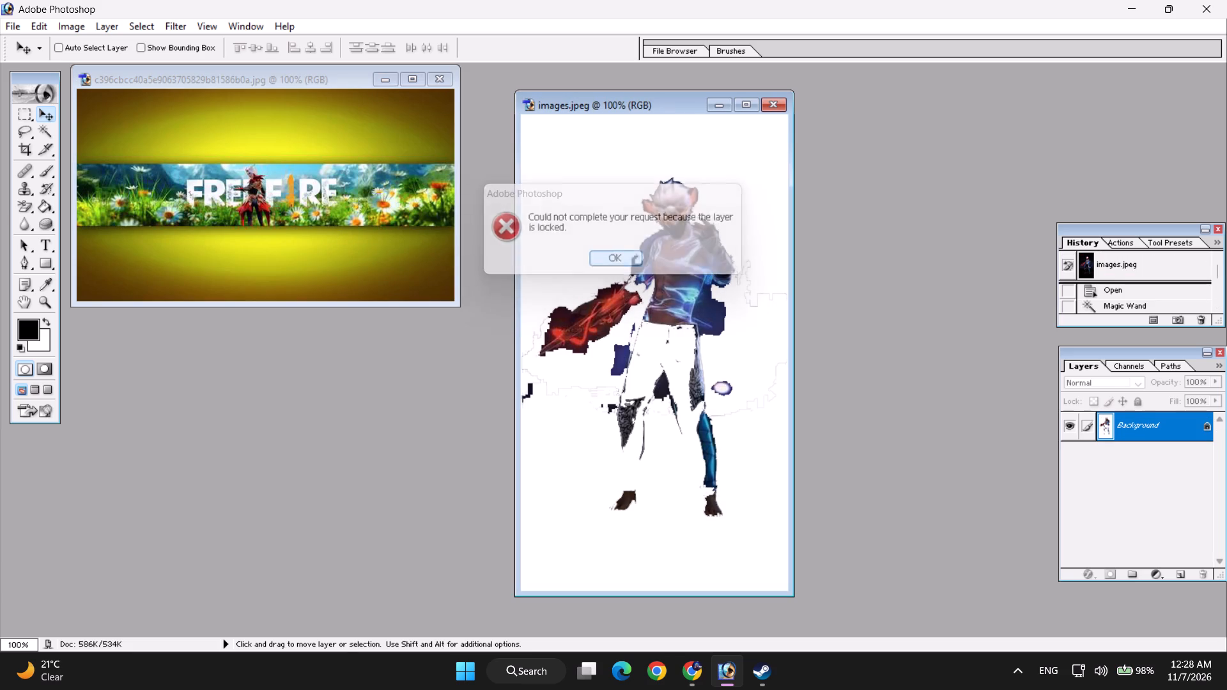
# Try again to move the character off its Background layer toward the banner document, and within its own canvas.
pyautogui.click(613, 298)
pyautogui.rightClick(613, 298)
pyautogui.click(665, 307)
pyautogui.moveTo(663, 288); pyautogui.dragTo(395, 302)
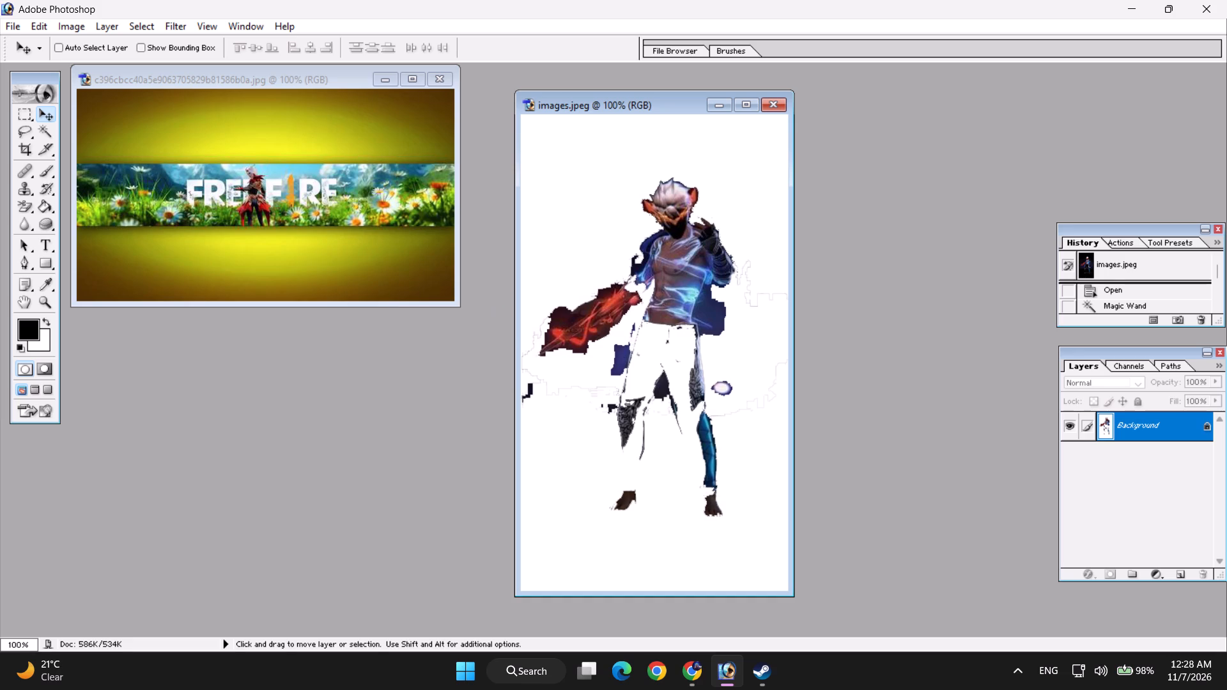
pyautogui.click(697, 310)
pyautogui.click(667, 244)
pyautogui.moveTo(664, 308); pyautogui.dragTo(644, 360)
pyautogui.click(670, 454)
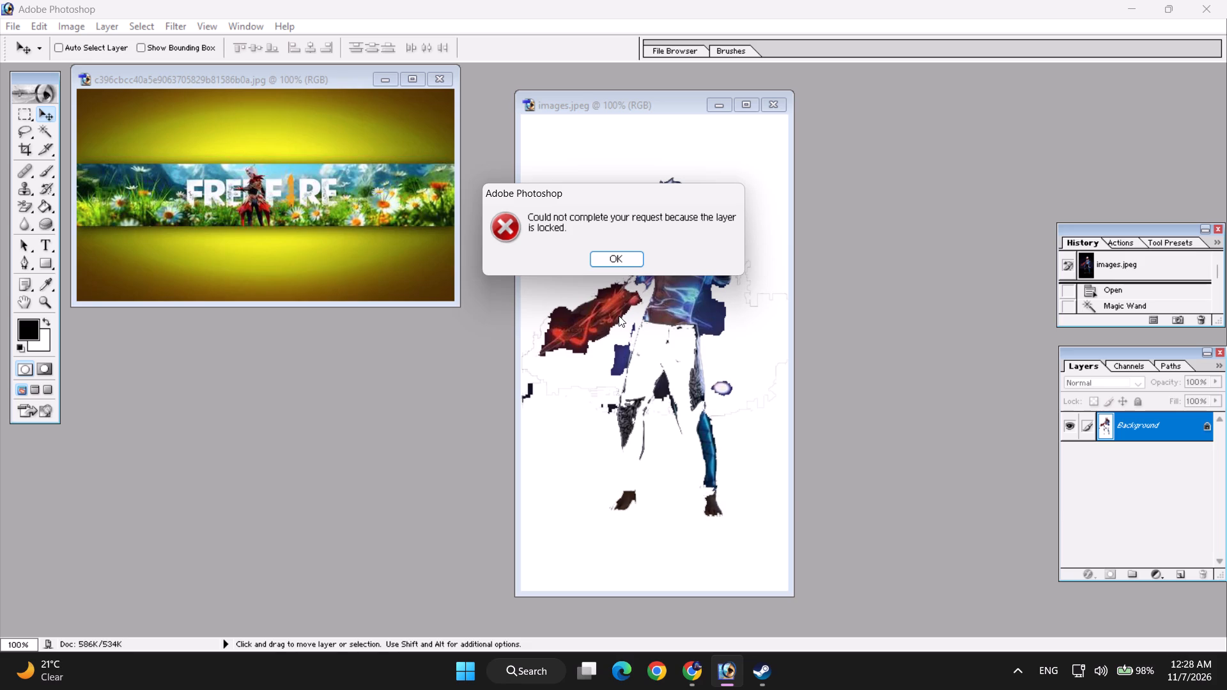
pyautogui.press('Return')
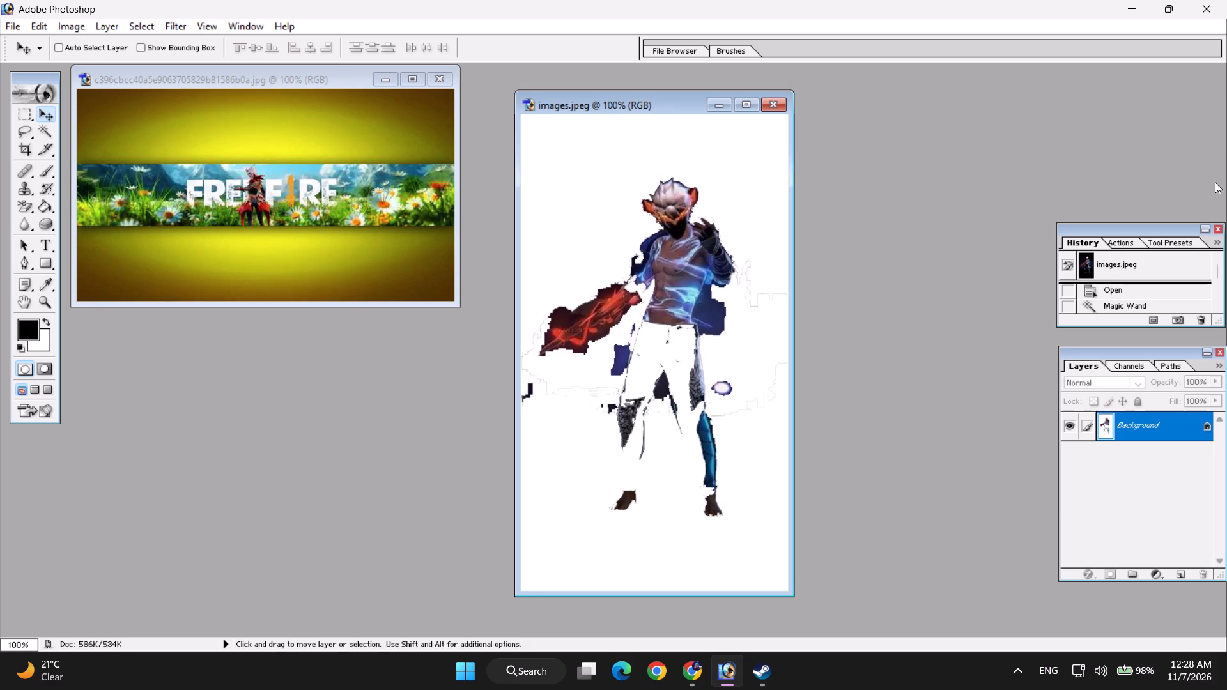
# Revert the character image to its original opened state using the images.jpeg history snapshot.
pyautogui.moveTo(1059, 225); pyautogui.dragTo(1050, 176)
pyautogui.moveTo(1050, 176); pyautogui.dragTo(1050, 178)
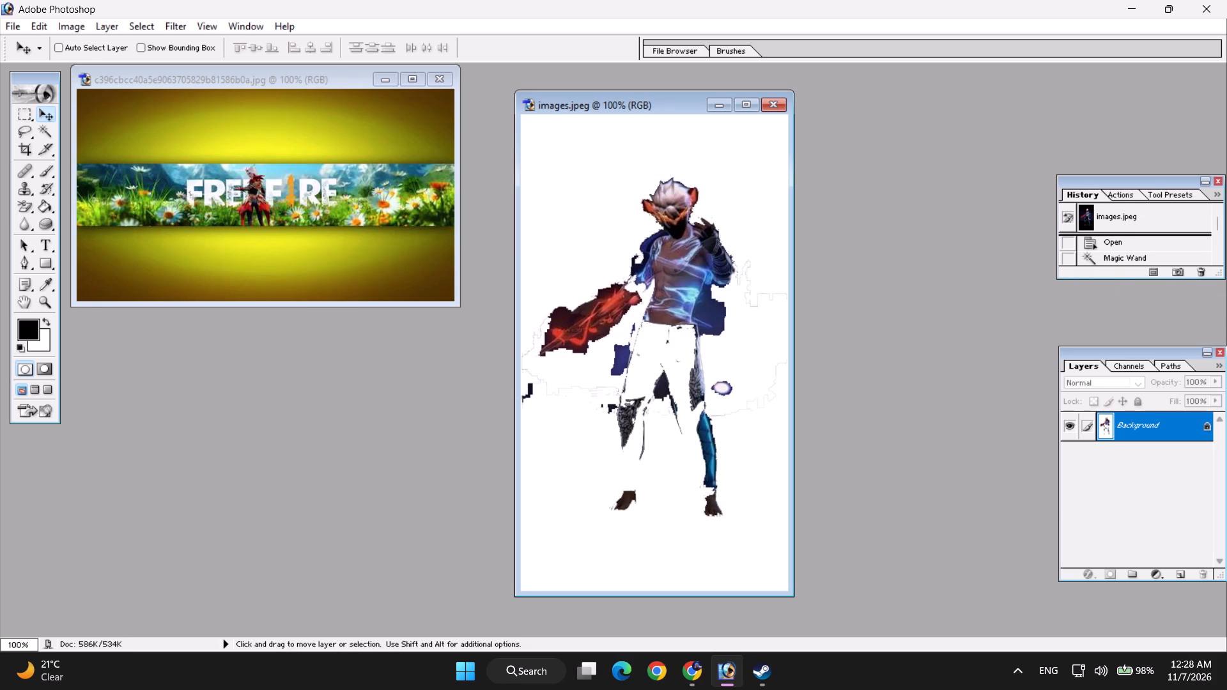
pyautogui.rightClick(1126, 211)
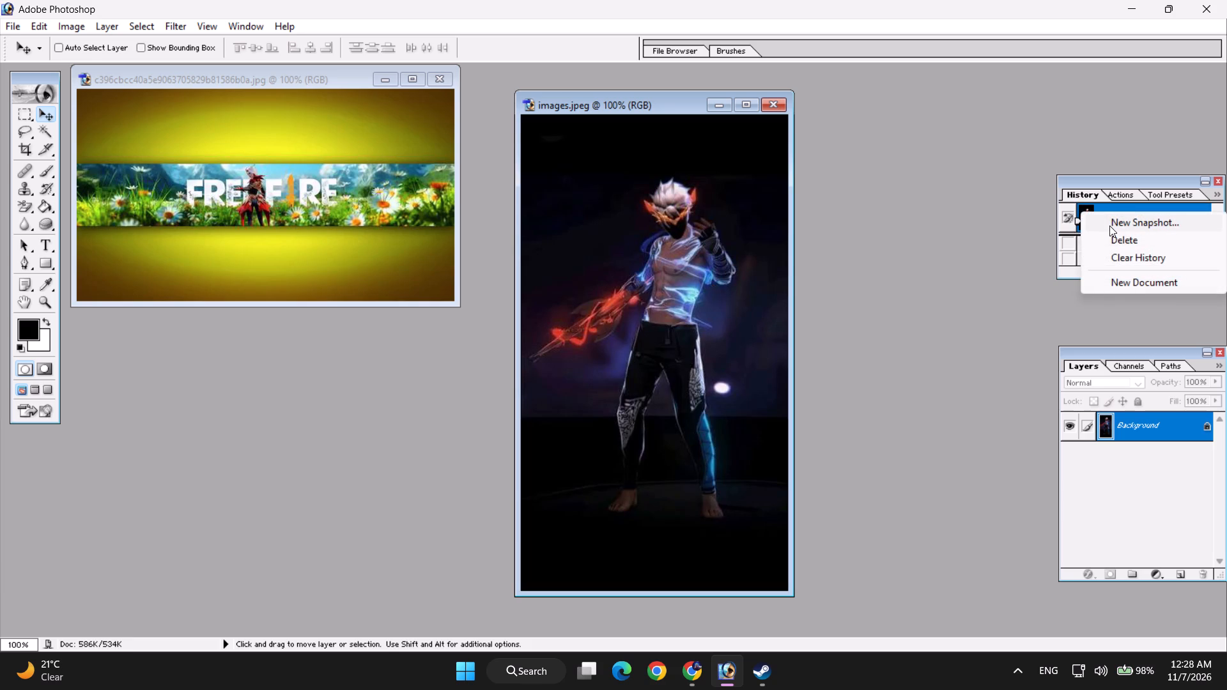
pyautogui.click(1078, 334)
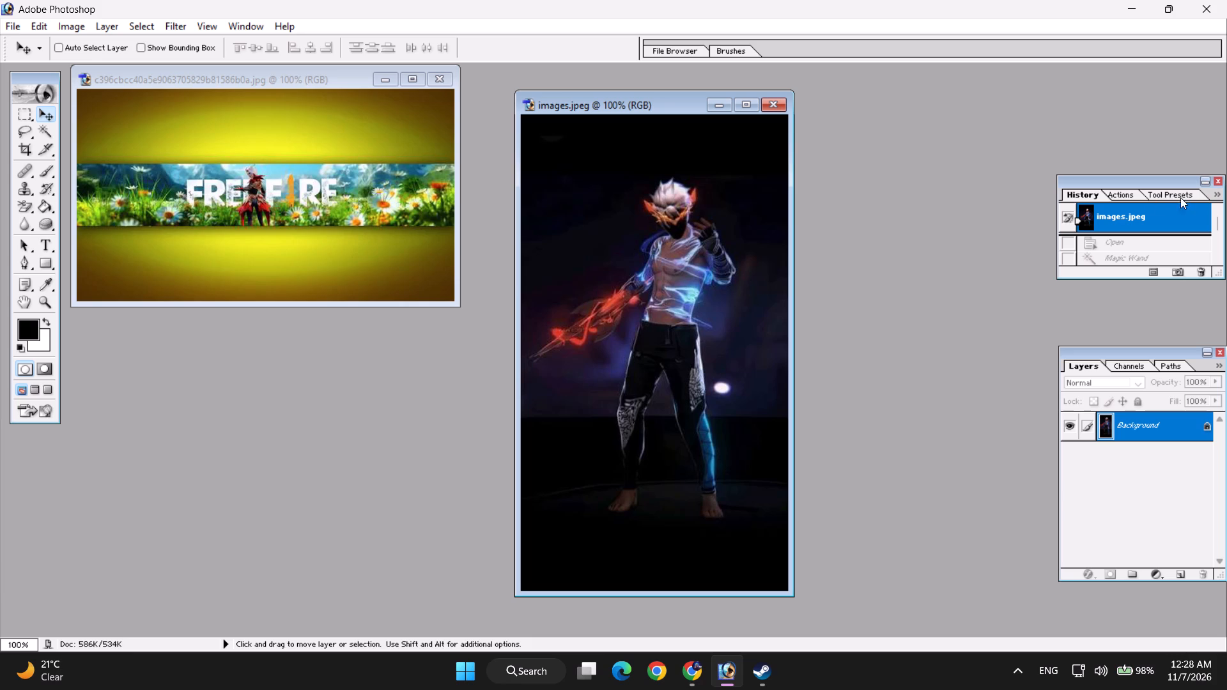
pyautogui.click(1137, 222)
pyautogui.doubleClick(1129, 217)
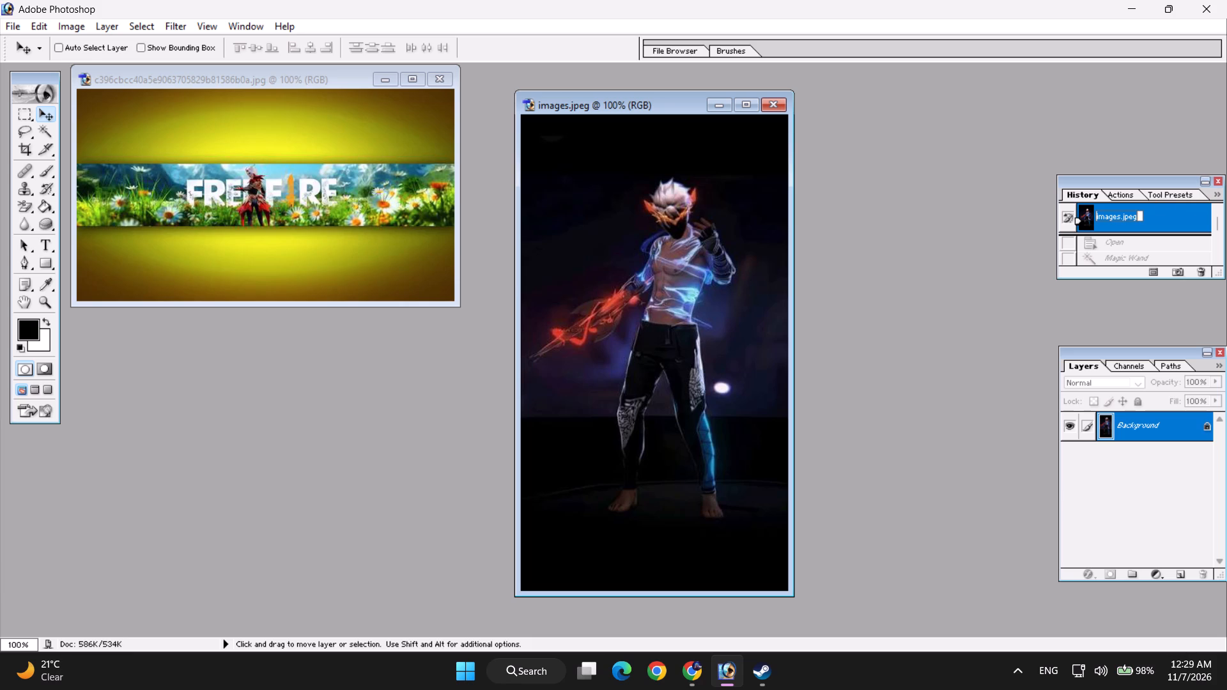
pyautogui.click(1160, 218)
pyautogui.rightClick(1148, 220)
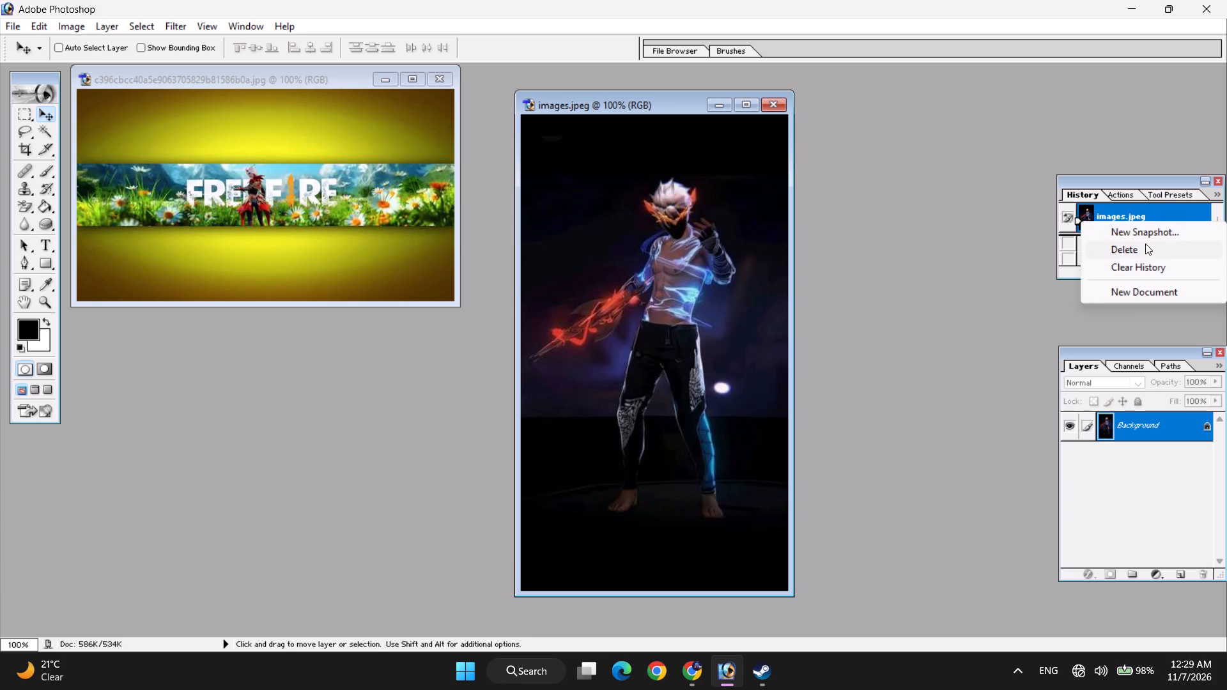
pyautogui.click(1032, 266)
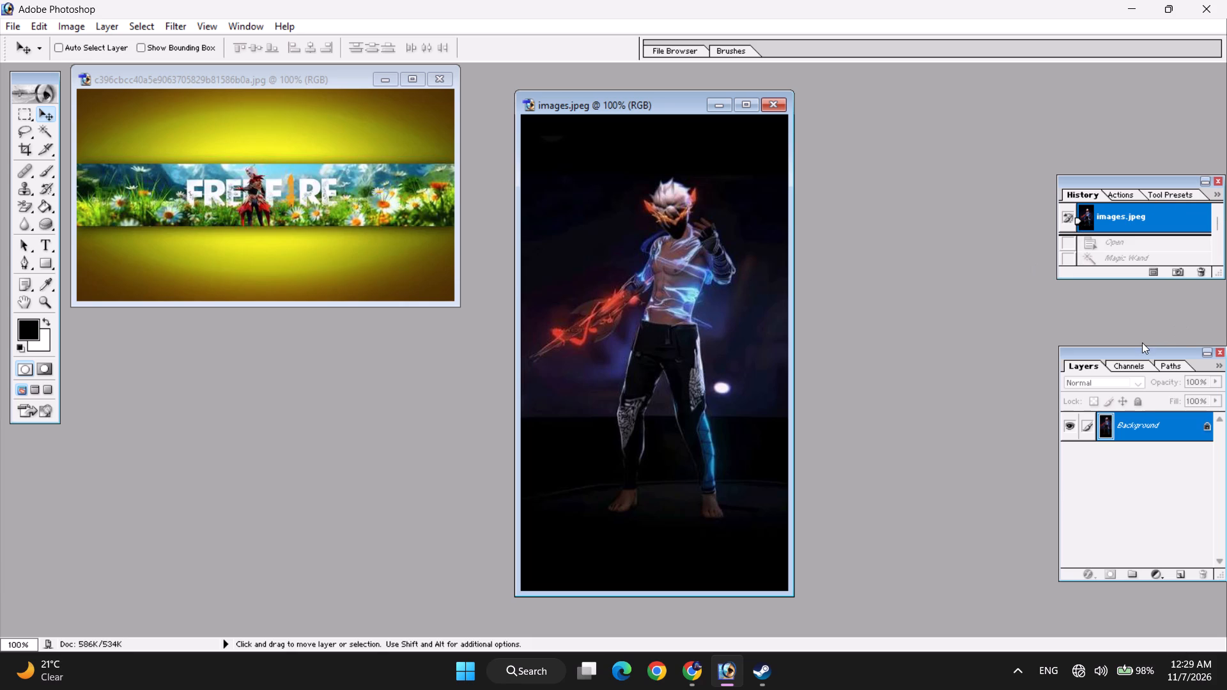
# Convert the locked Background of the character image into a regular, movable layer.
pyautogui.click(1207, 427)
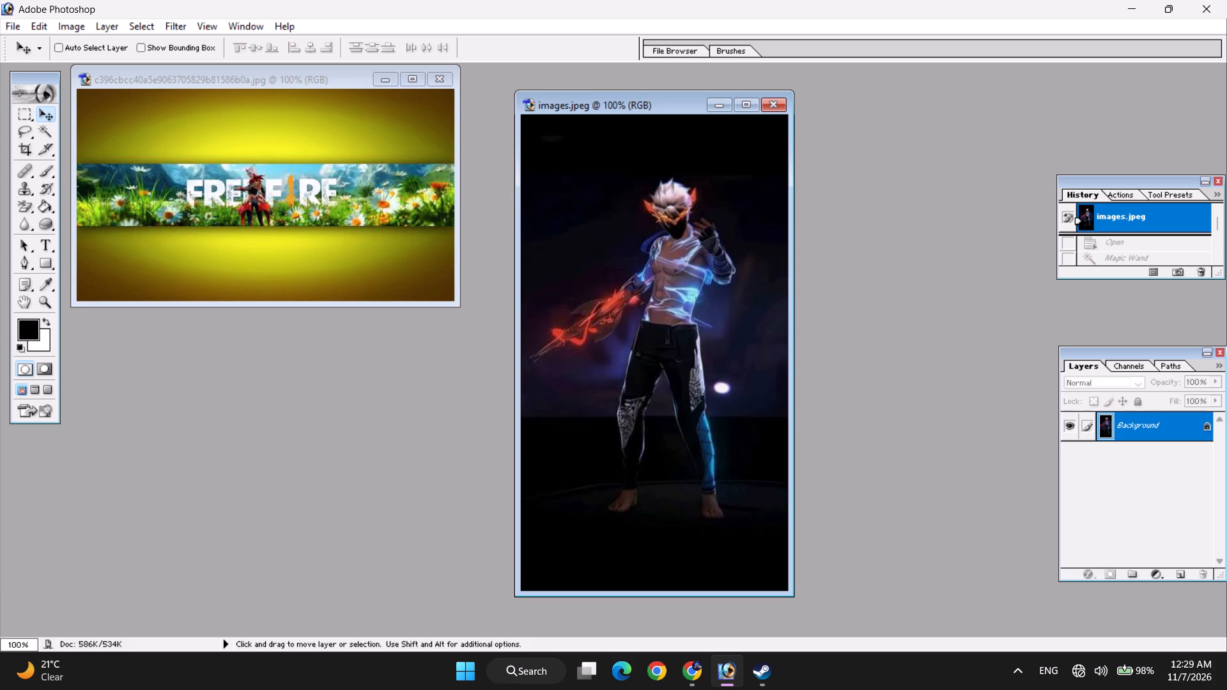
pyautogui.click(1207, 426)
pyautogui.moveTo(1176, 356); pyautogui.dragTo(1056, 346)
pyautogui.click(1090, 413)
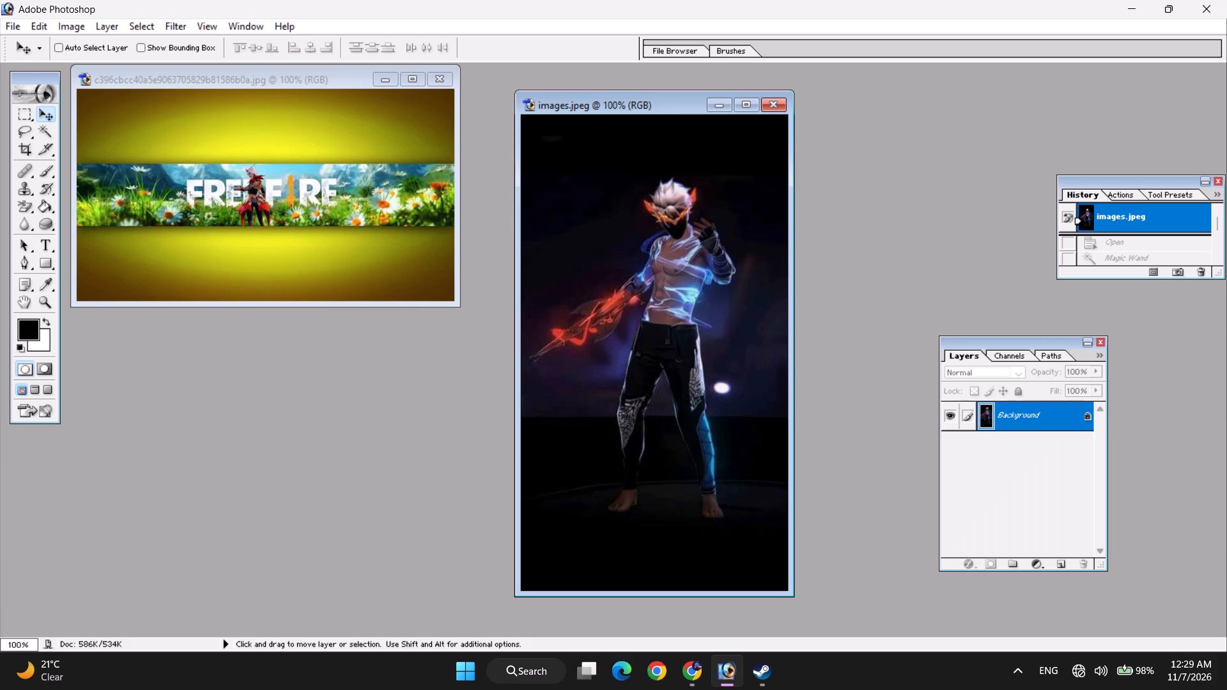
pyautogui.click(1085, 415)
pyautogui.doubleClick(1007, 416)
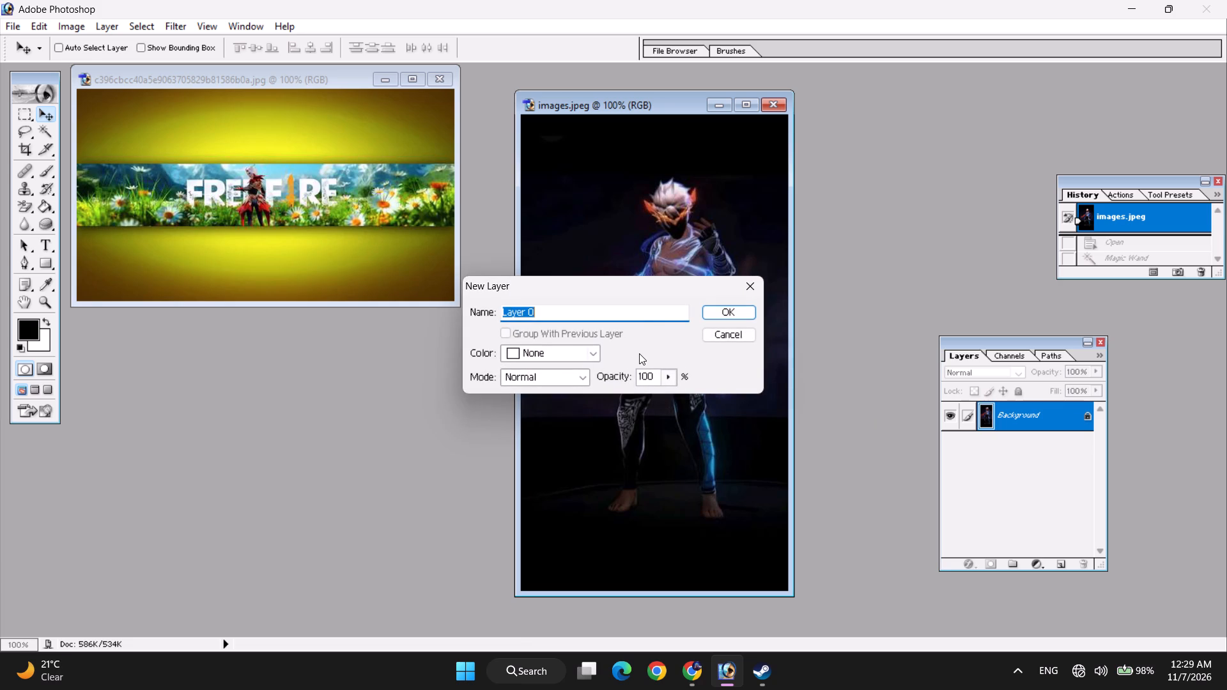
pyautogui.click(644, 350)
pyautogui.click(723, 310)
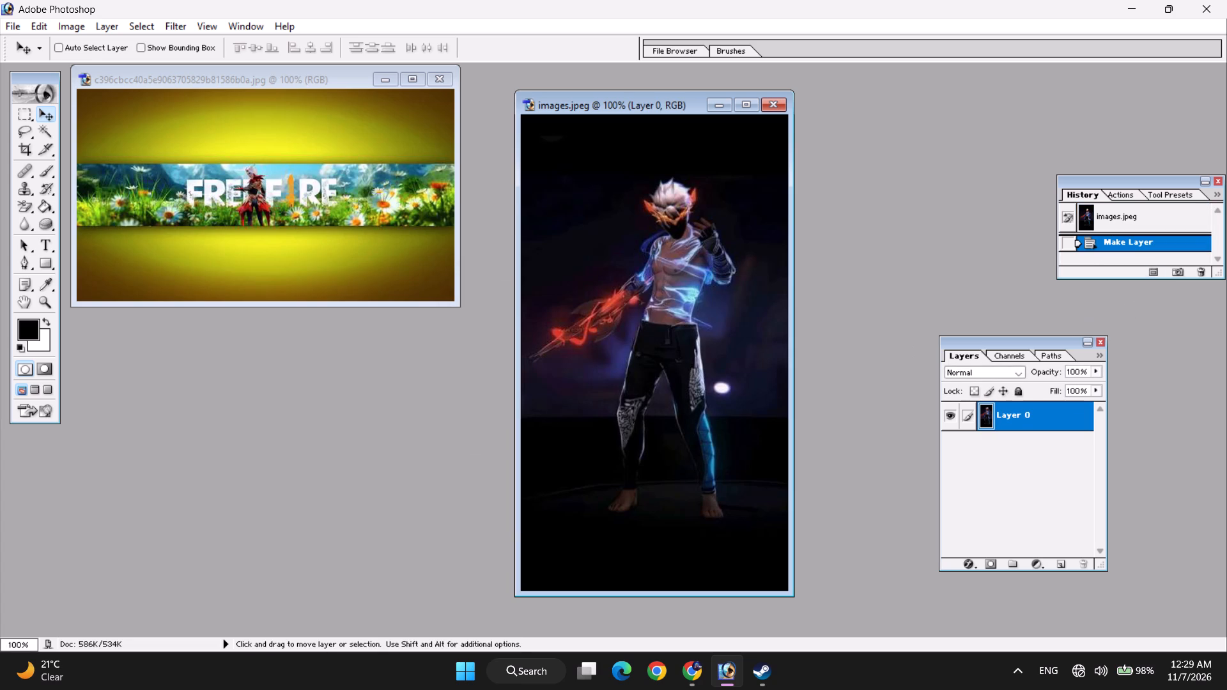
pyautogui.click(666, 252)
# Delete the dark background above and around the character's upper body using a Magic Wand selection with tolerance 32.
pyautogui.click(47, 134)
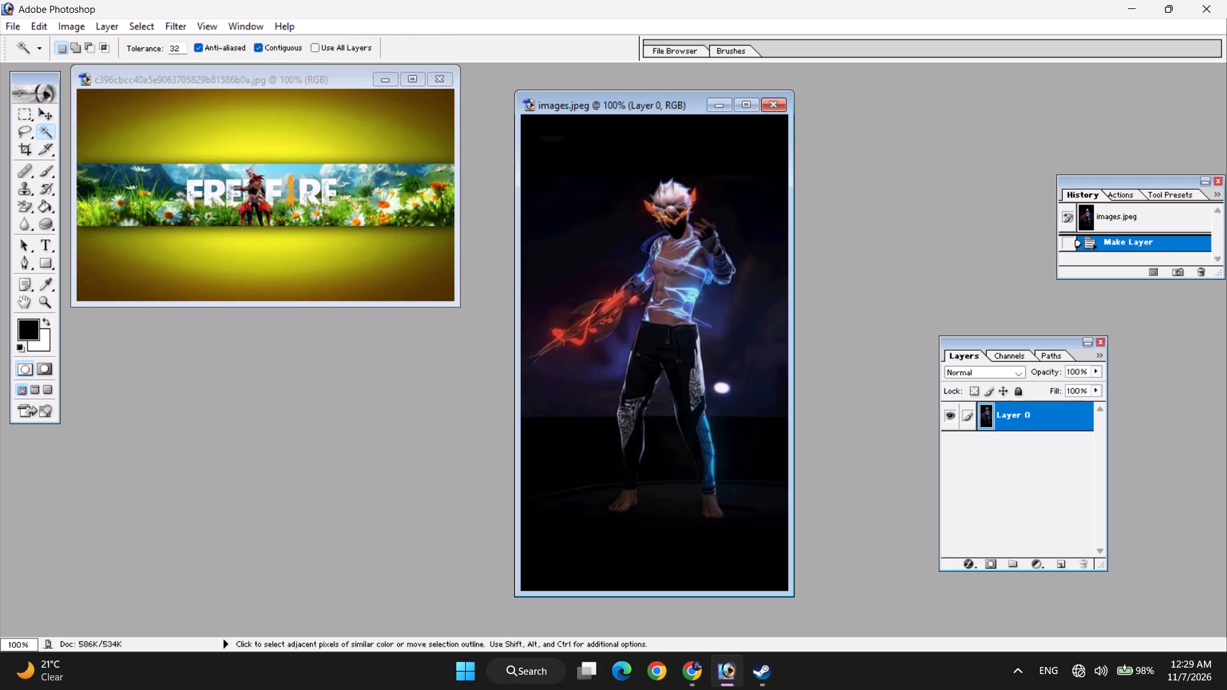
pyautogui.click(597, 183)
pyautogui.click(583, 170)
pyautogui.click(583, 158)
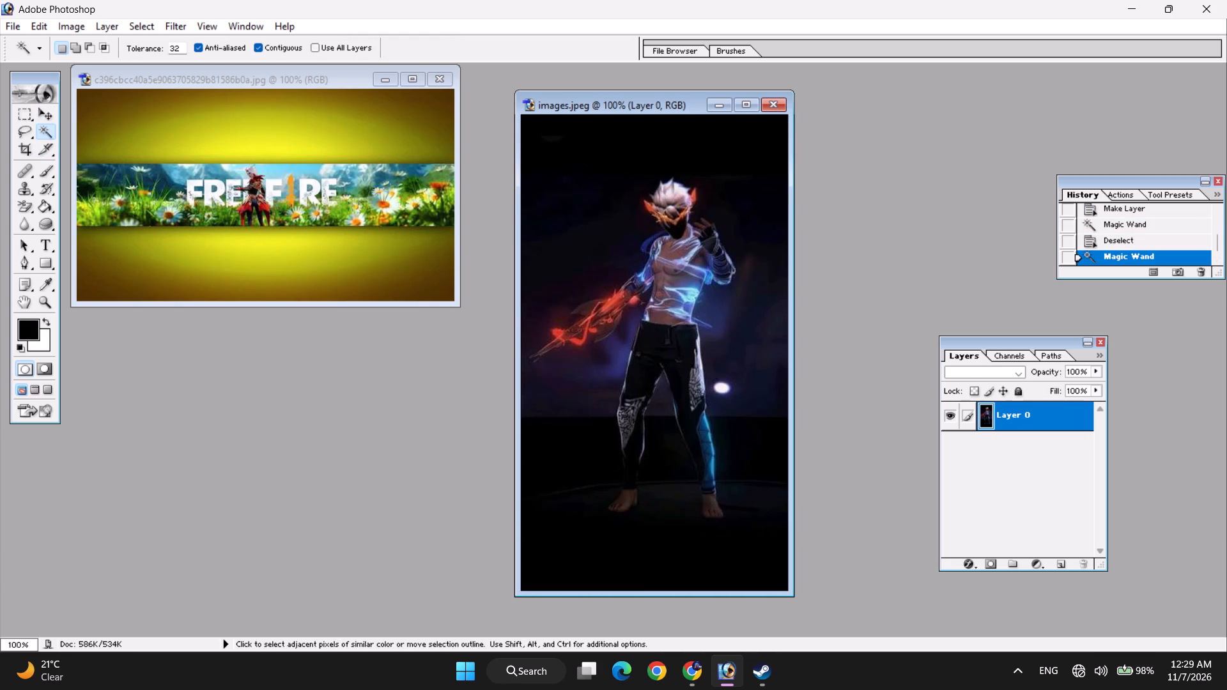
pyautogui.click(590, 146)
pyautogui.click(590, 146)
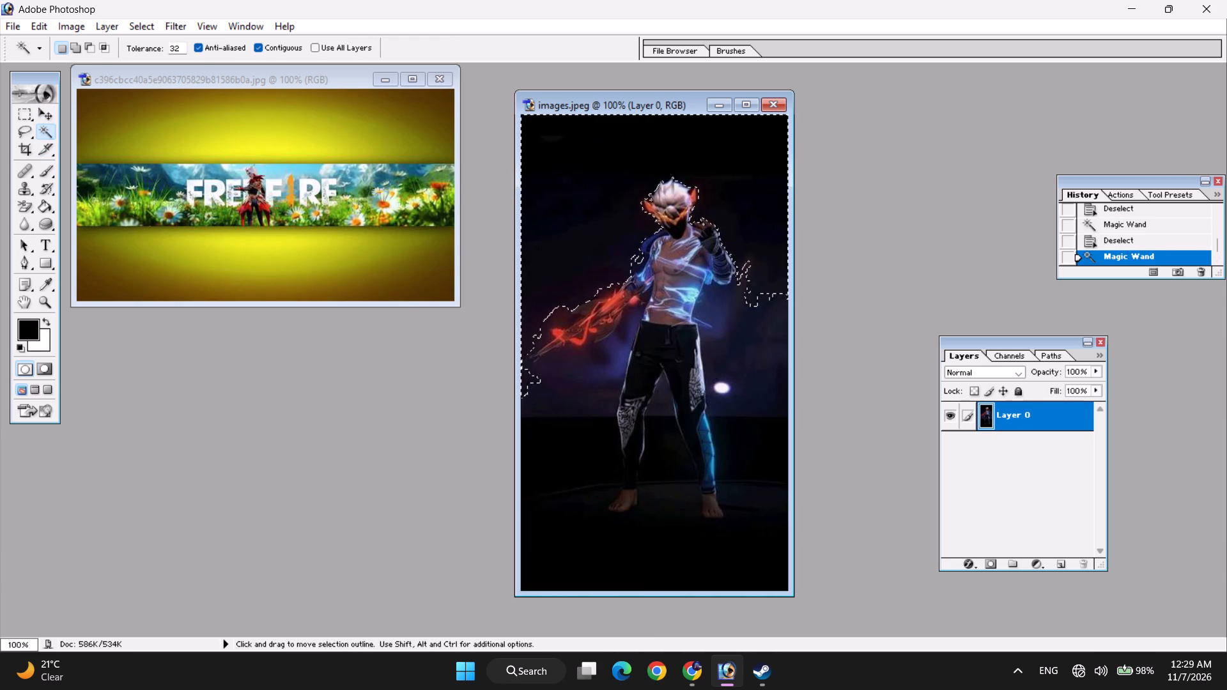
pyautogui.press('Delete')
# Delete the black floor area and dark backdrop around the legs using a Magic Wand selection.
pyautogui.click(577, 479)
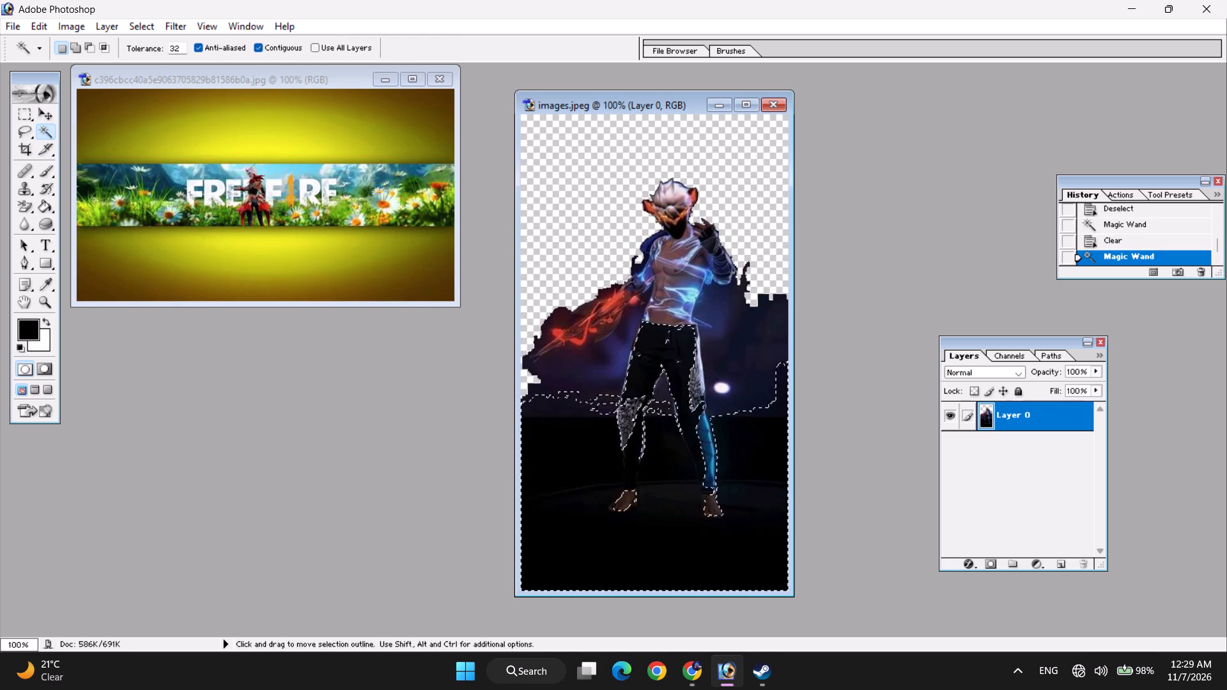
pyautogui.click(733, 436)
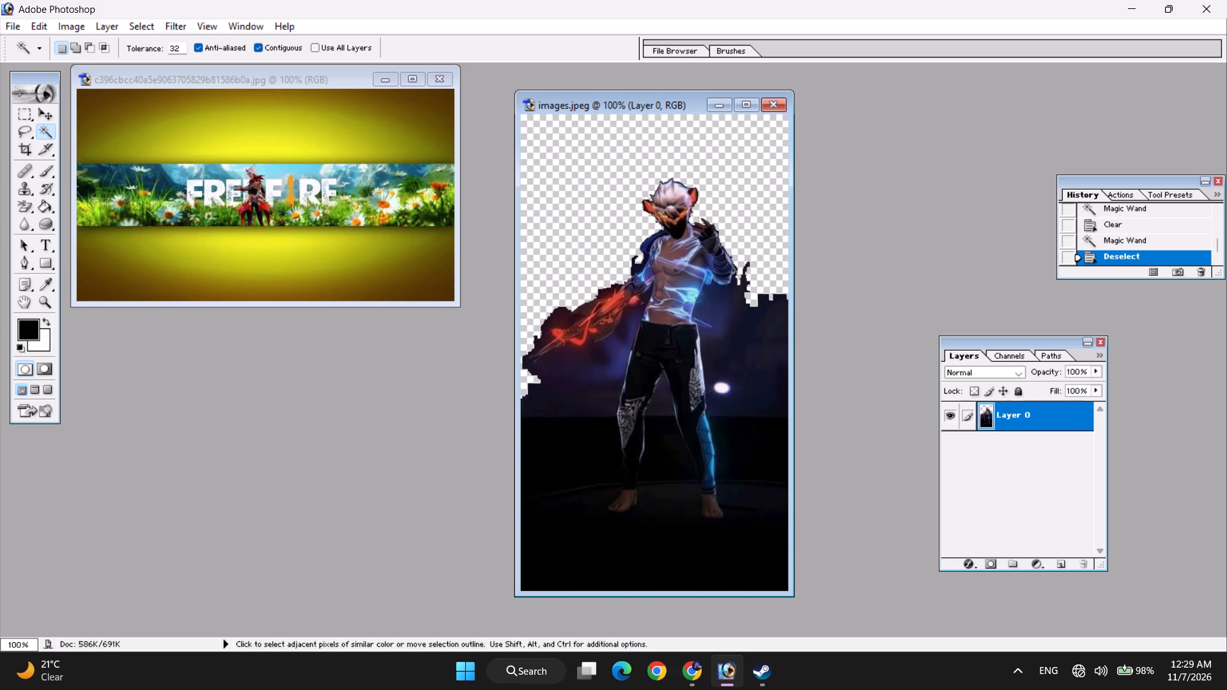
pyautogui.click(727, 425)
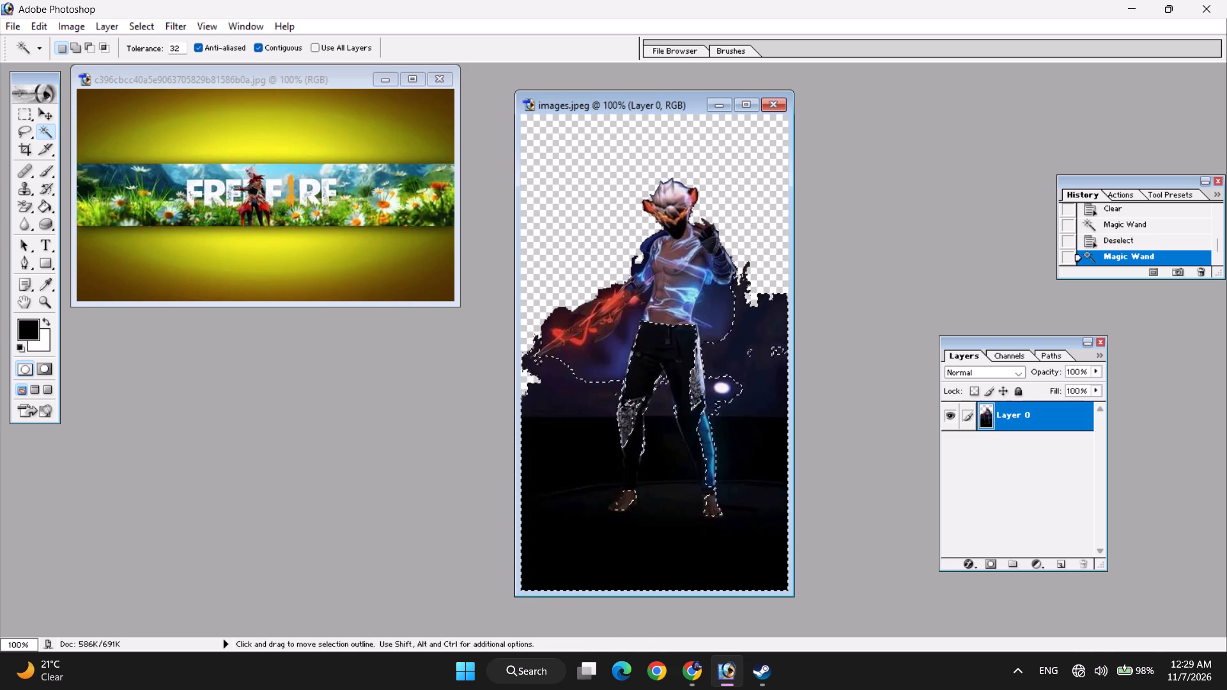
pyautogui.press('Delete')
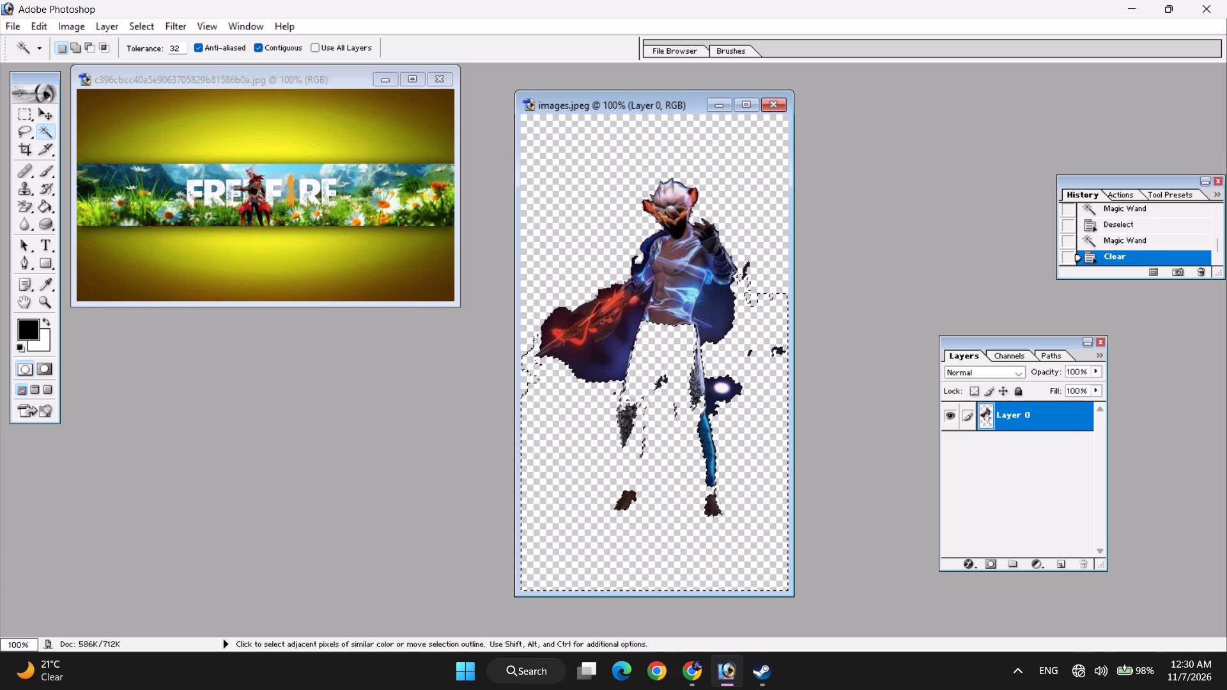
# Delete the dark blue background patches below the flaming arm and beside the torso using Magic Wand selections.
pyautogui.click(597, 355)
pyautogui.press('Delete')
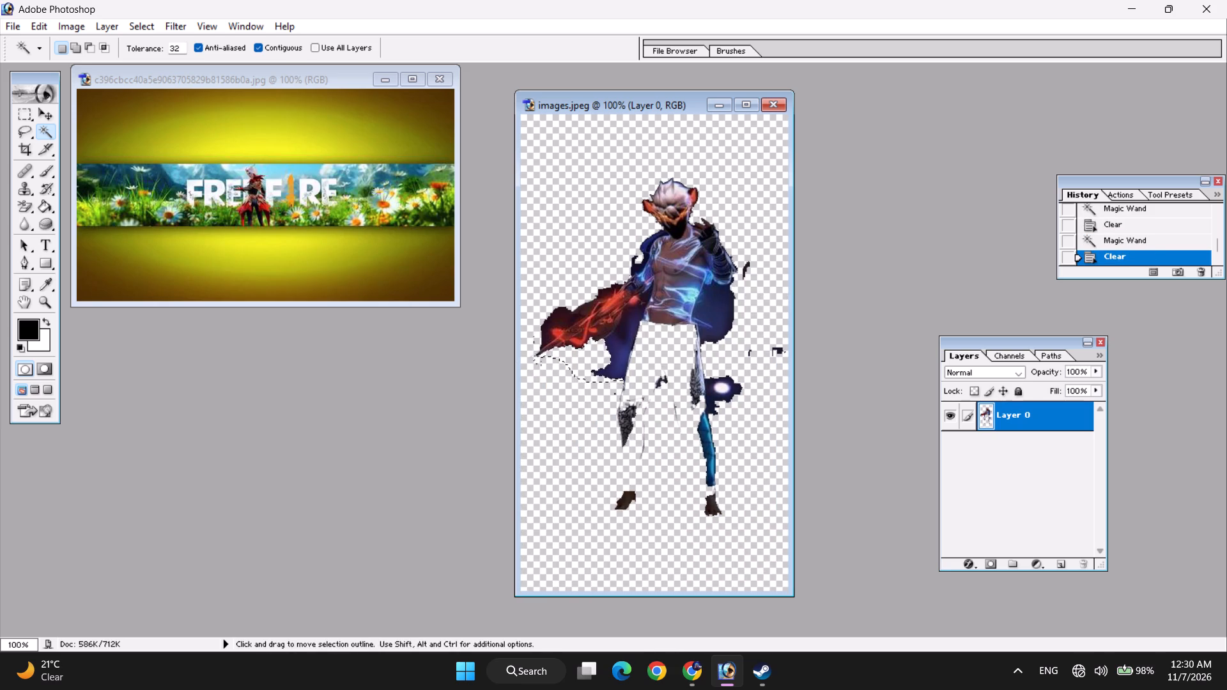
pyautogui.click(626, 336)
pyautogui.press('Delete')
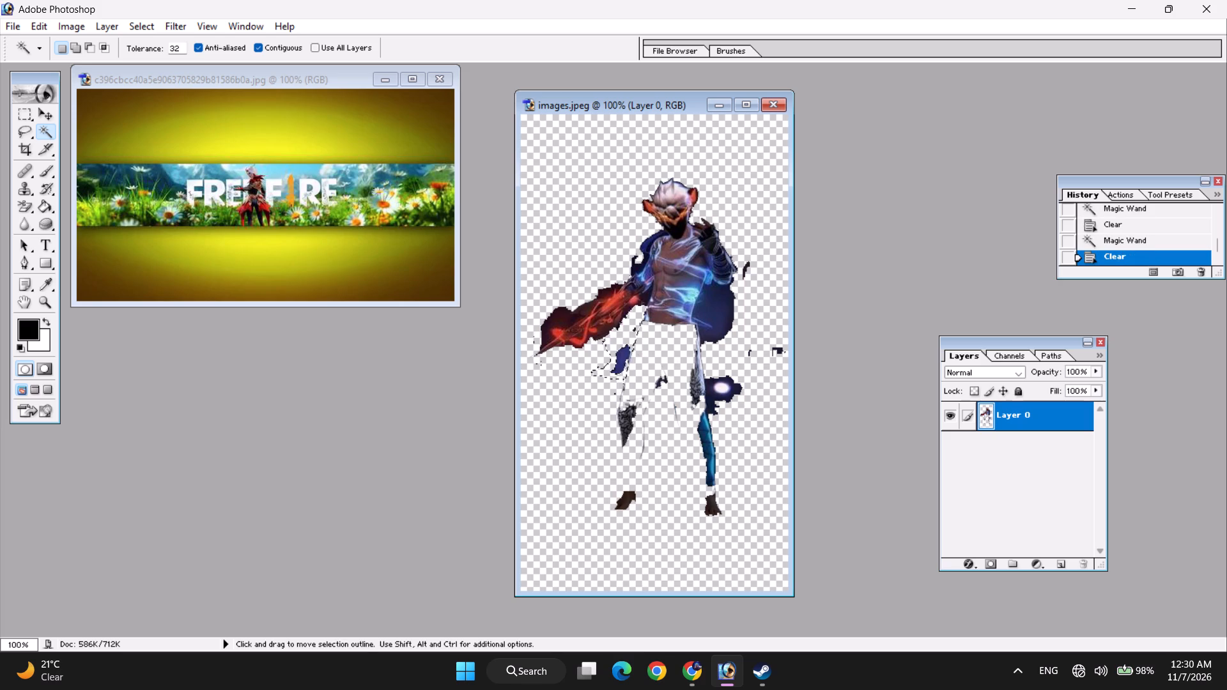
pyautogui.click(723, 318)
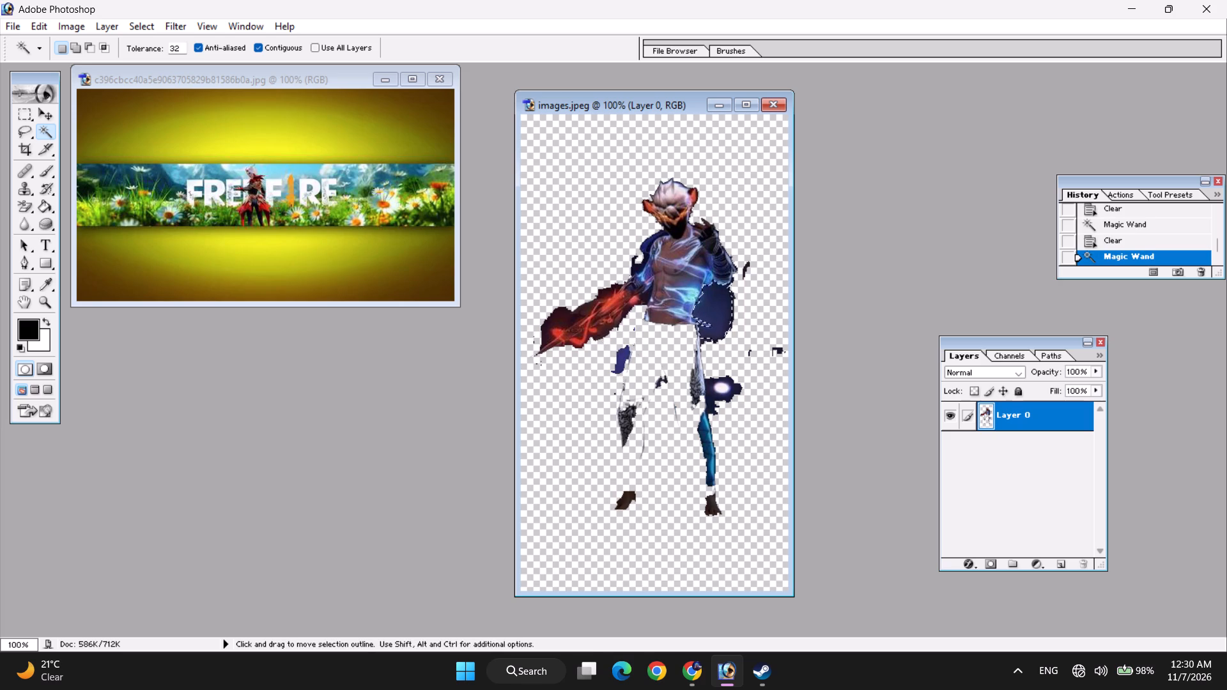
pyautogui.press('Delete')
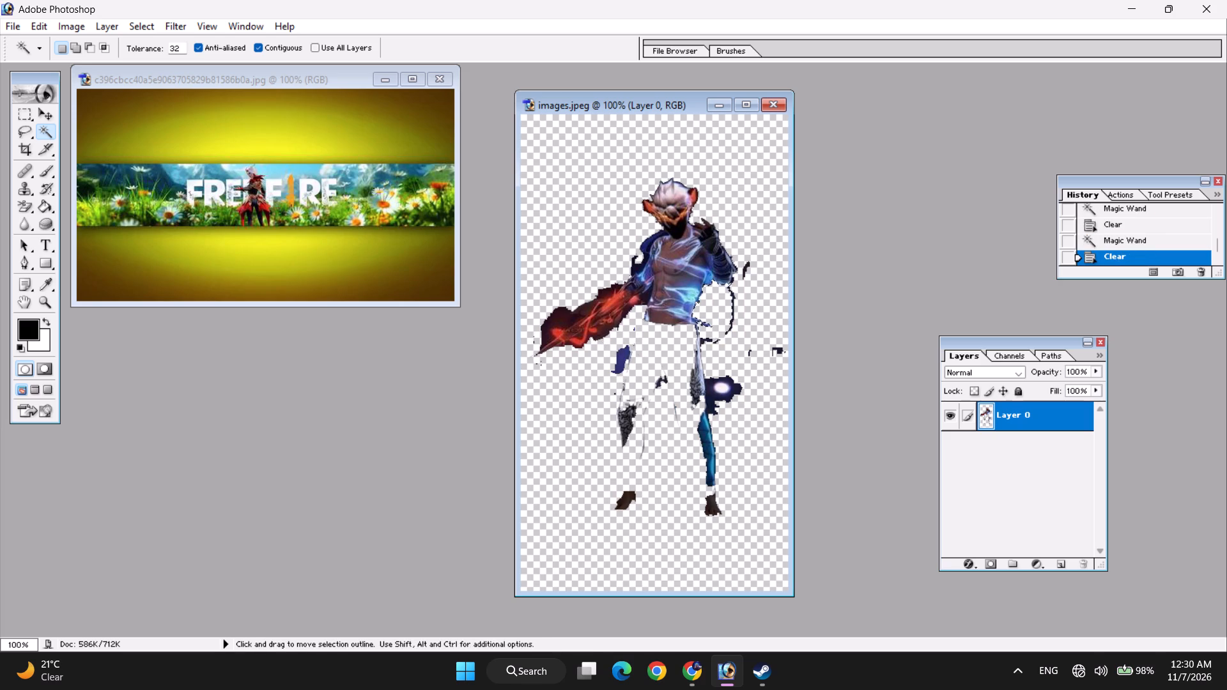
# Clear the selection and copy the cut-out character layer into the Free Fire banner with the Move tool.
pyautogui.click(42, 114)
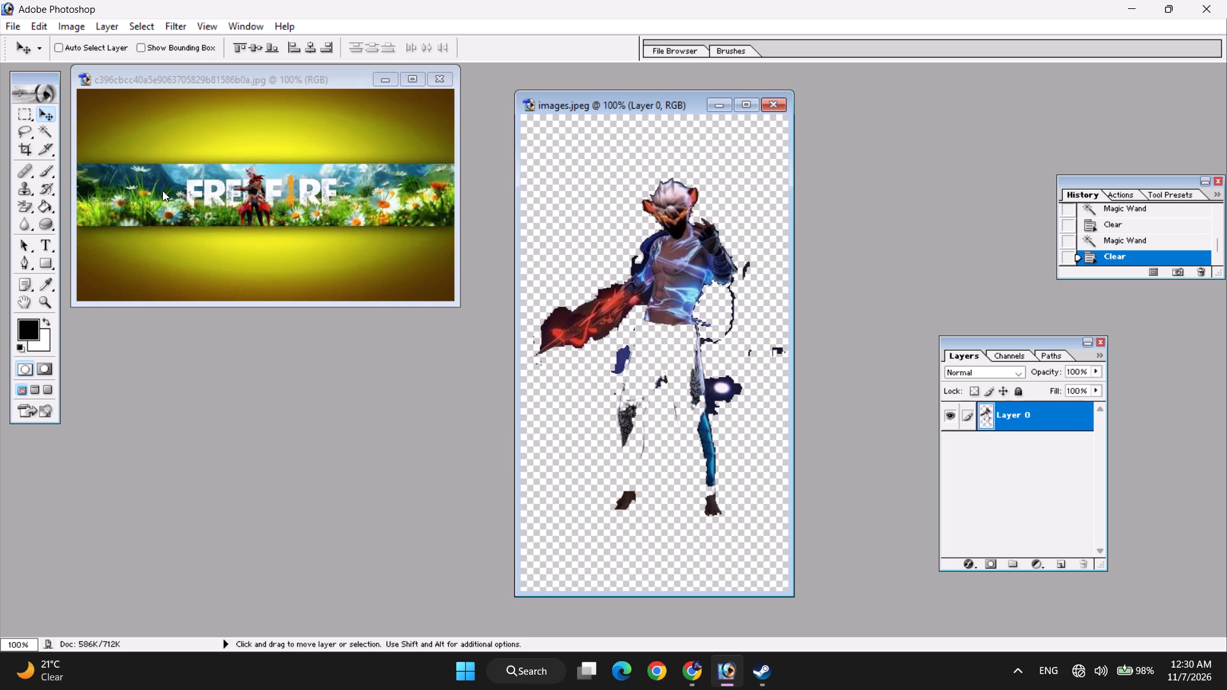
pyautogui.hotkey('ctrl', 'd')
pyautogui.hotkey('ctrl', 'd')
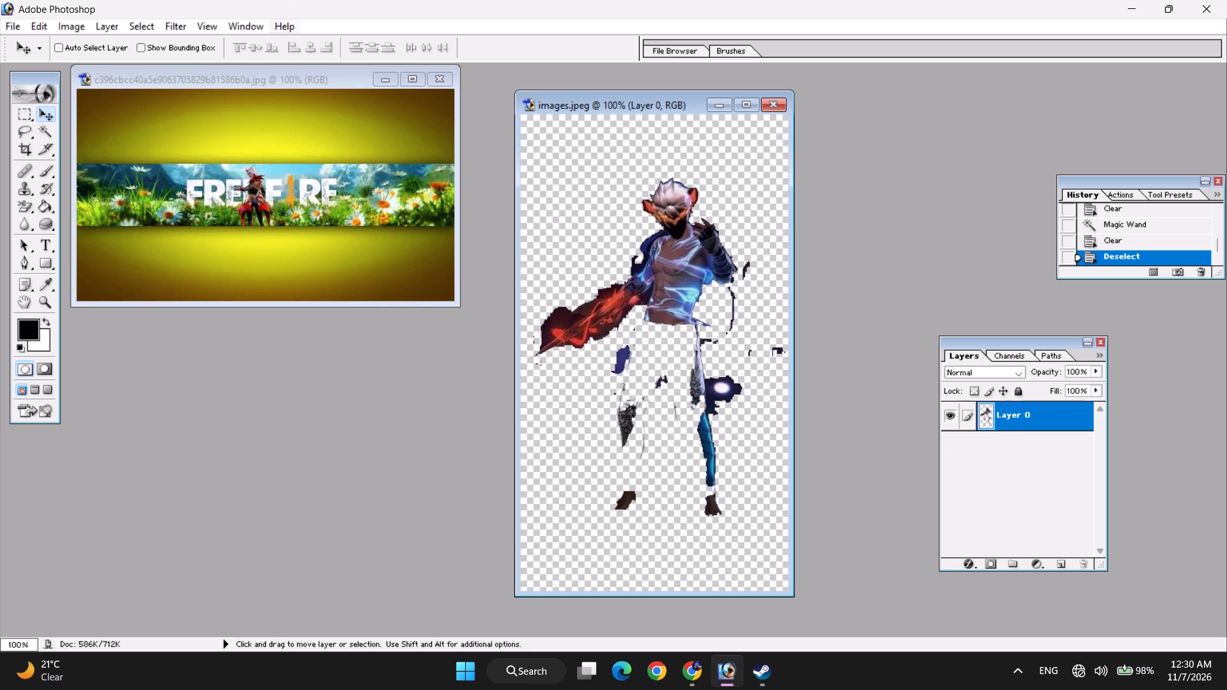
pyautogui.moveTo(664, 298); pyautogui.dragTo(235, 185)
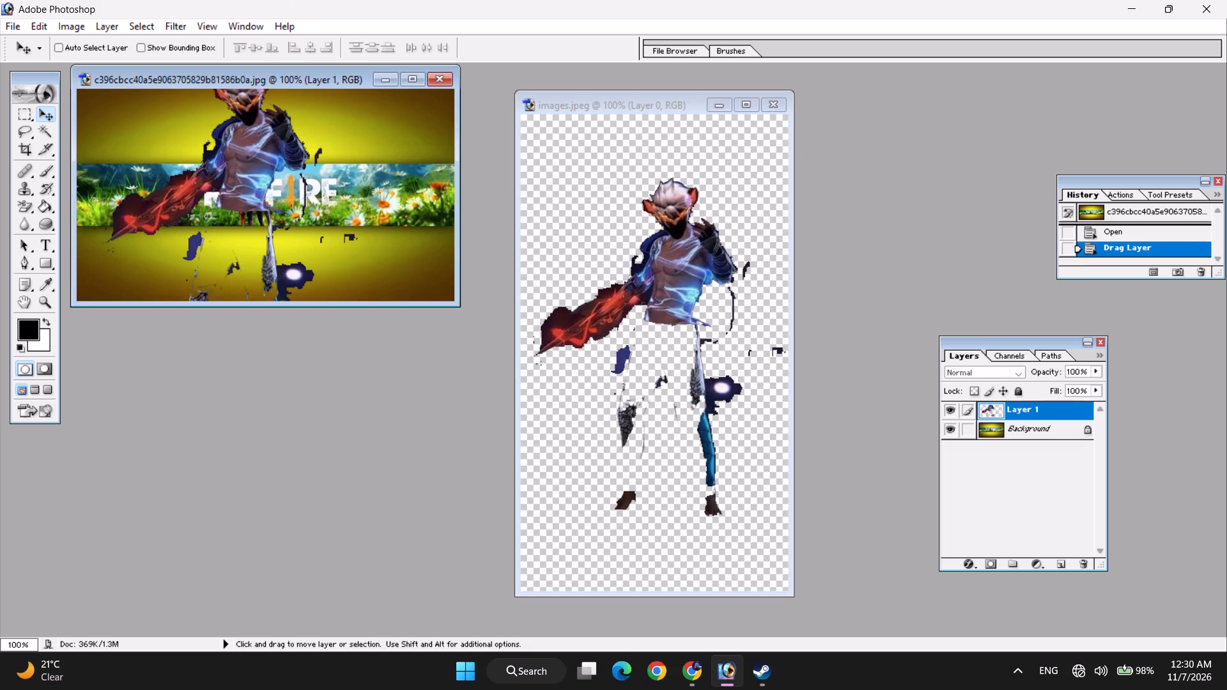
# Rearrange the workspace so the images.jpeg window and the History and Layers palettes sit away from the banner.
pyautogui.moveTo(638, 103); pyautogui.dragTo(798, 123)
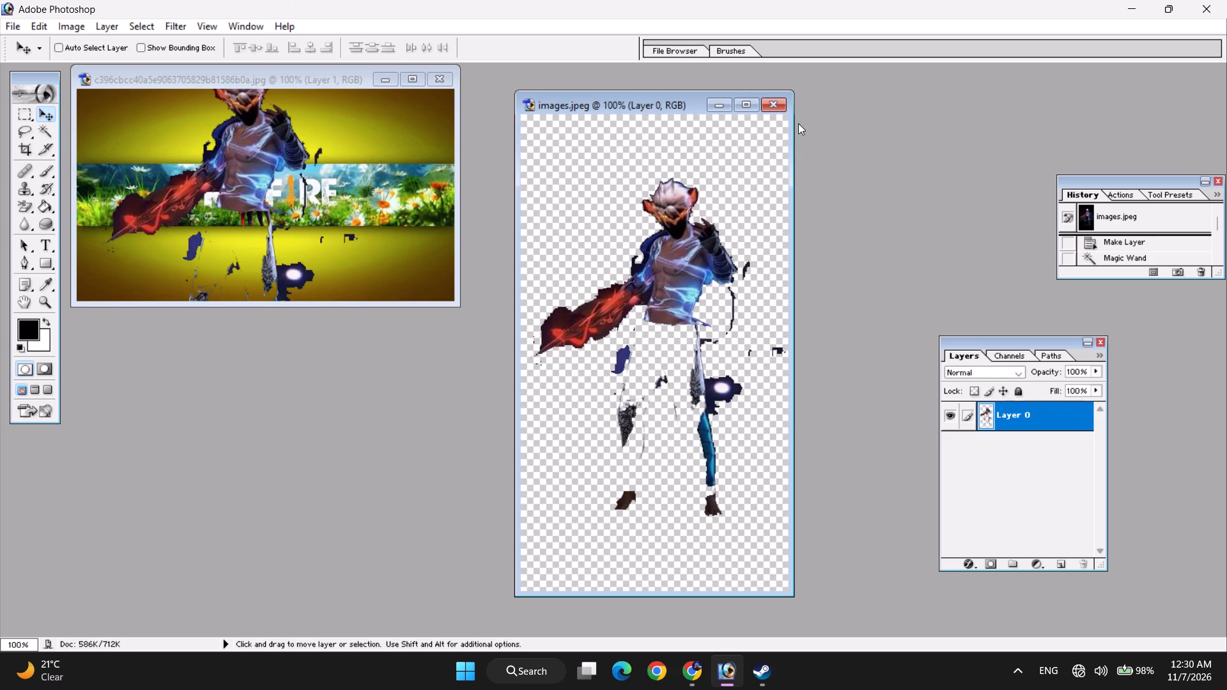
pyautogui.moveTo(798, 123); pyautogui.dragTo(920, 102)
pyautogui.moveTo(617, 99); pyautogui.dragTo(835, 437)
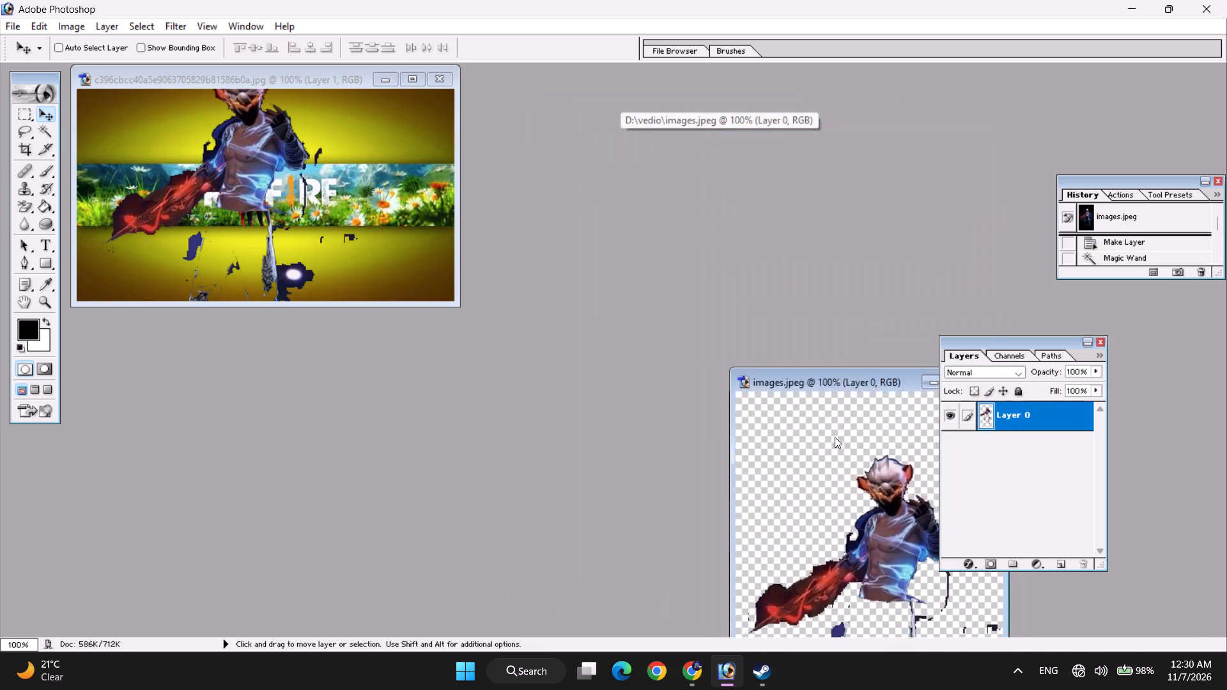
pyautogui.moveTo(835, 437); pyautogui.dragTo(1017, 590)
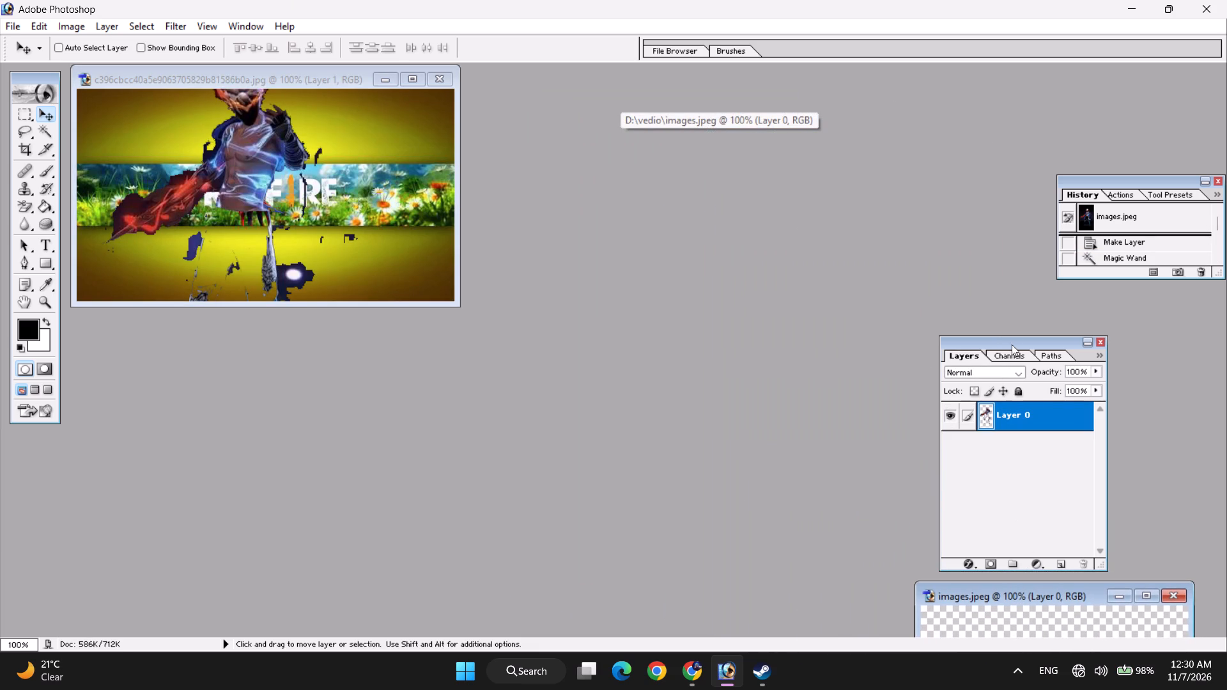
pyautogui.moveTo(1013, 338); pyautogui.dragTo(1095, 268)
pyautogui.moveTo(1117, 185); pyautogui.dragTo(1084, 99)
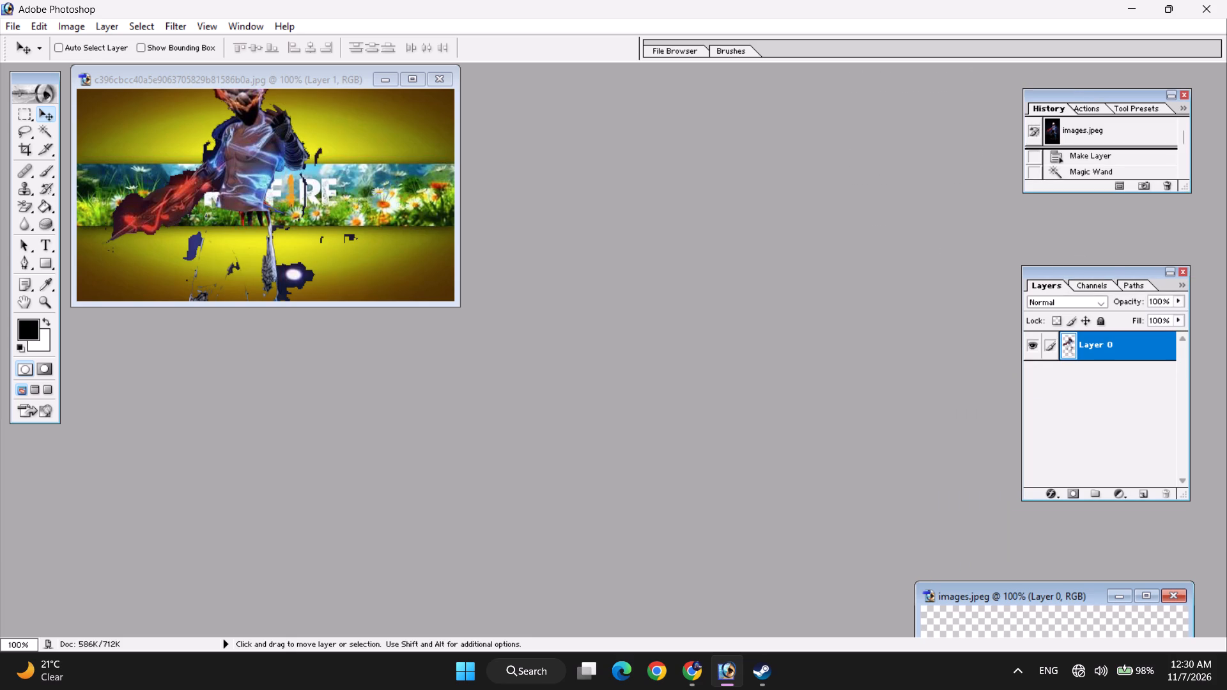
pyautogui.moveTo(1106, 273); pyautogui.dragTo(1116, 211)
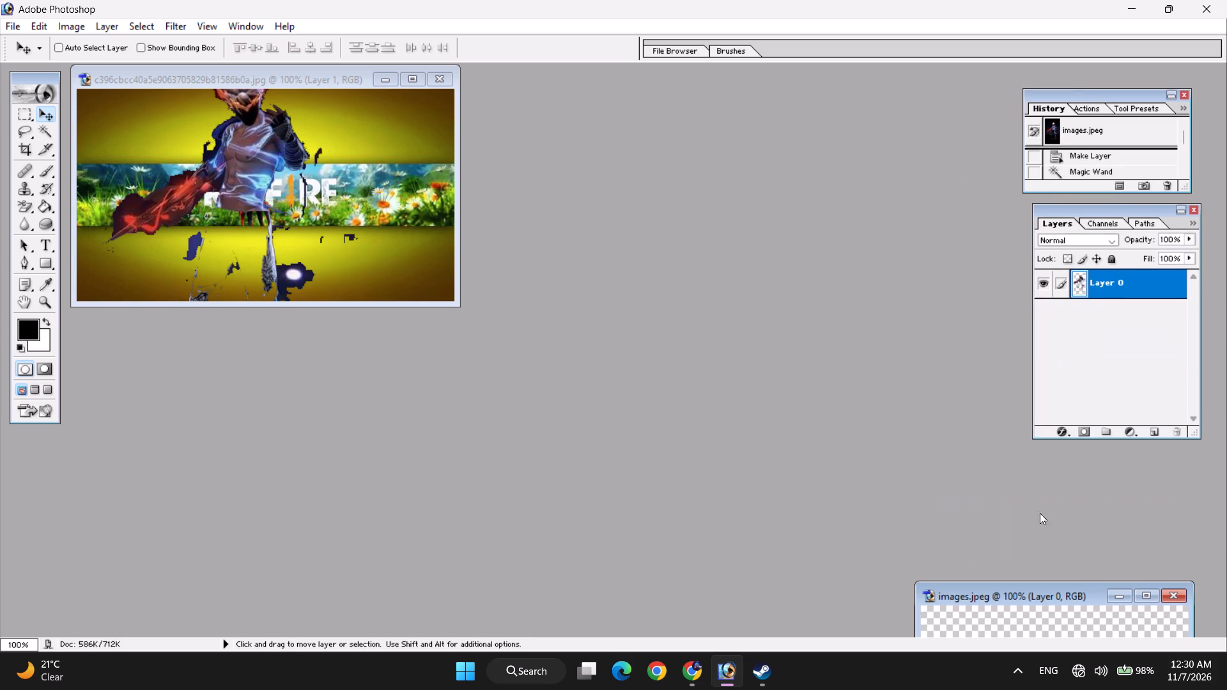
pyautogui.moveTo(1034, 589); pyautogui.dragTo(1040, 461)
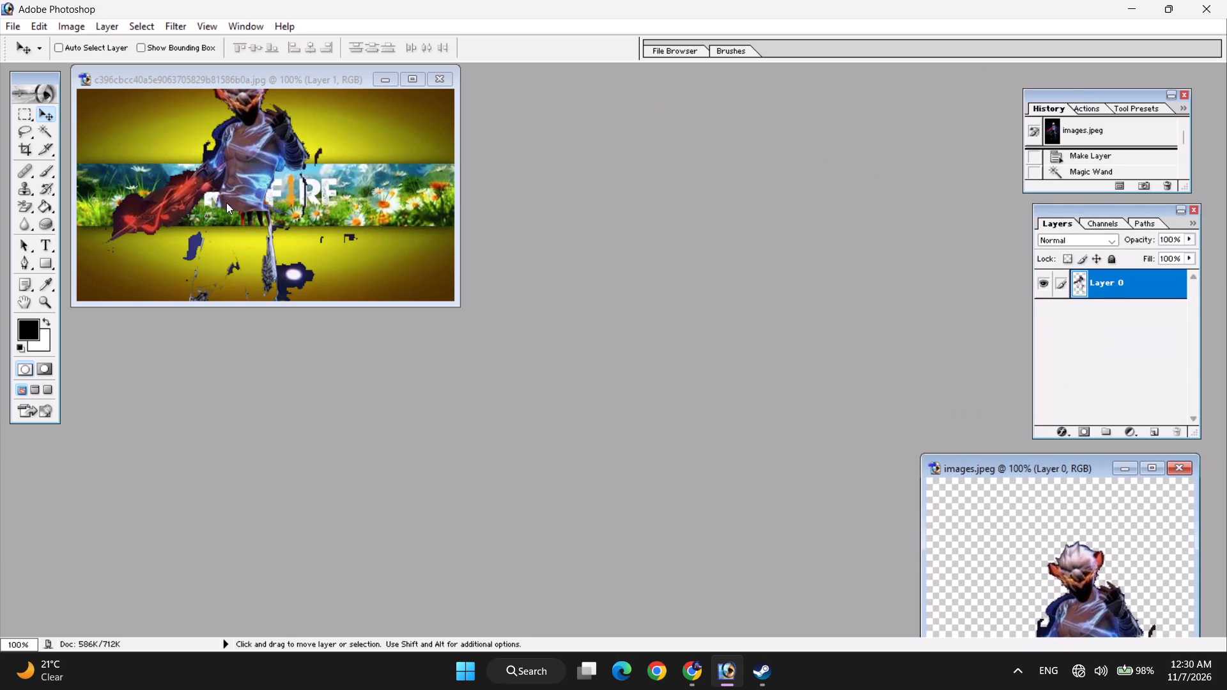
# Move the banner's document window nearer the middle of the workspace and enlarge it to leave a margin around the canvas.
pyautogui.moveTo(234, 77); pyautogui.dragTo(330, 263)
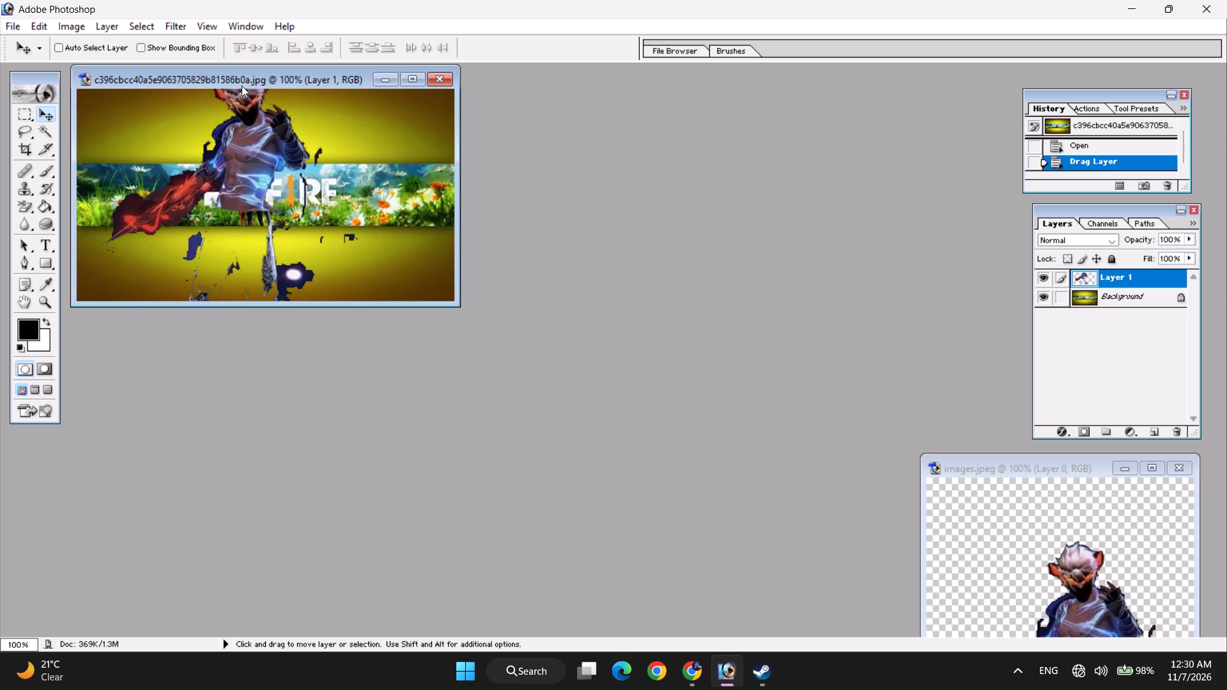
pyautogui.moveTo(242, 77); pyautogui.dragTo(298, 183)
pyautogui.moveTo(516, 410); pyautogui.dragTo(583, 484)
pyautogui.moveTo(365, 181); pyautogui.dragTo(452, 179)
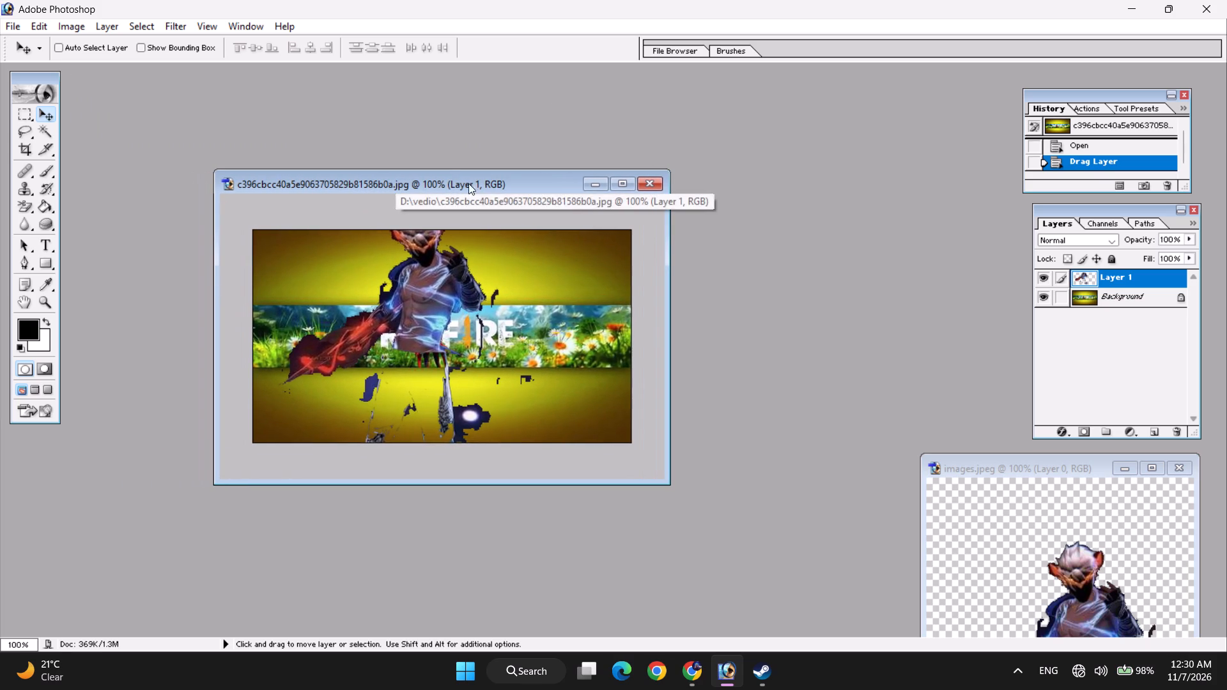
# Reposition the character layer over the left half of the banner, with its head above the landscape strip.
pyautogui.click(445, 288)
pyautogui.moveTo(438, 295); pyautogui.dragTo(429, 341)
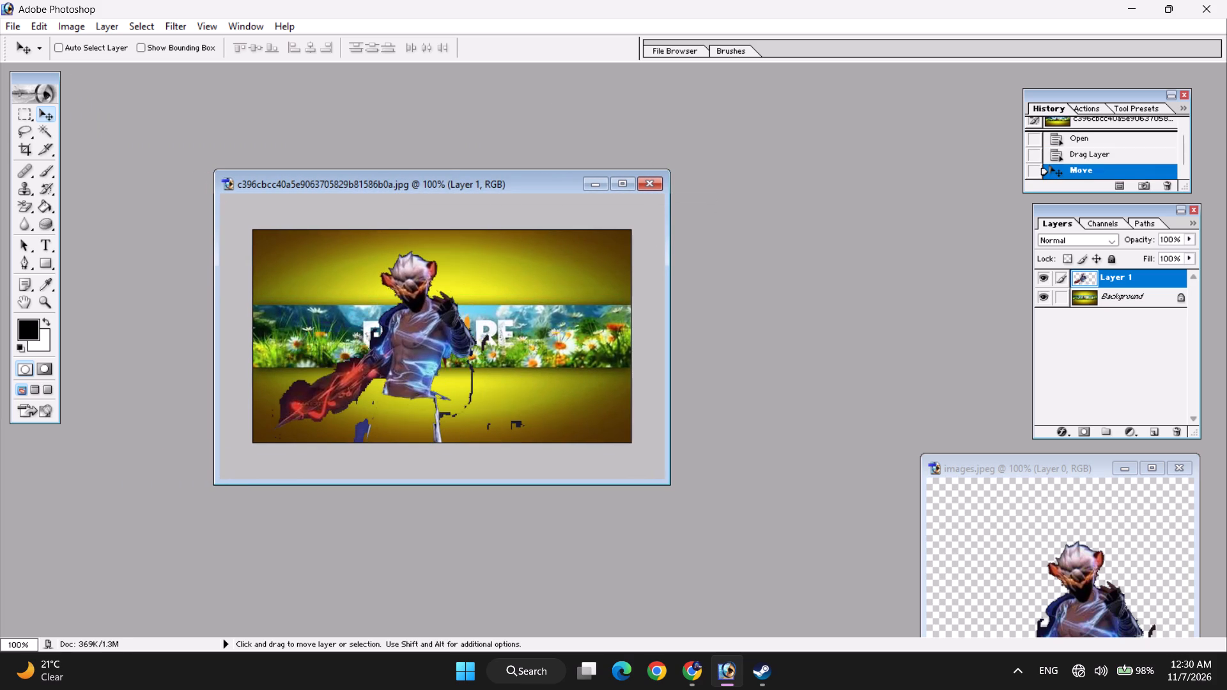
pyautogui.click(16, 116)
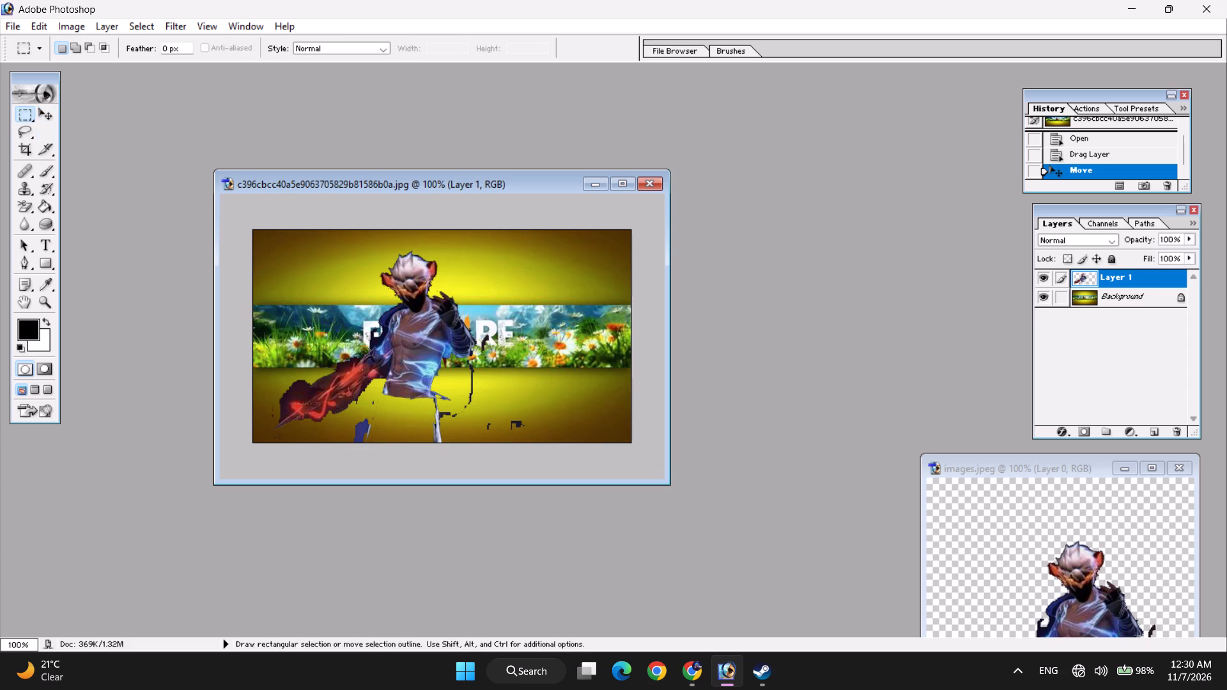
pyautogui.click(46, 113)
pyautogui.moveTo(387, 328); pyautogui.dragTo(729, 295)
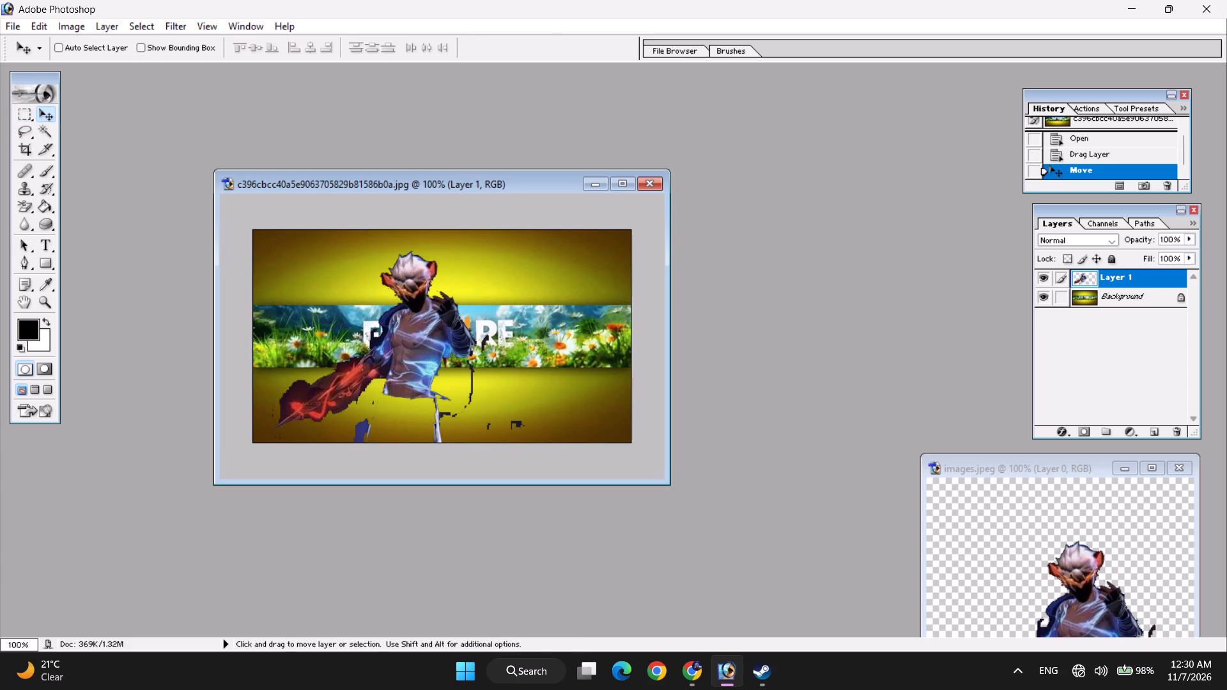
pyautogui.moveTo(394, 336); pyautogui.dragTo(389, 301)
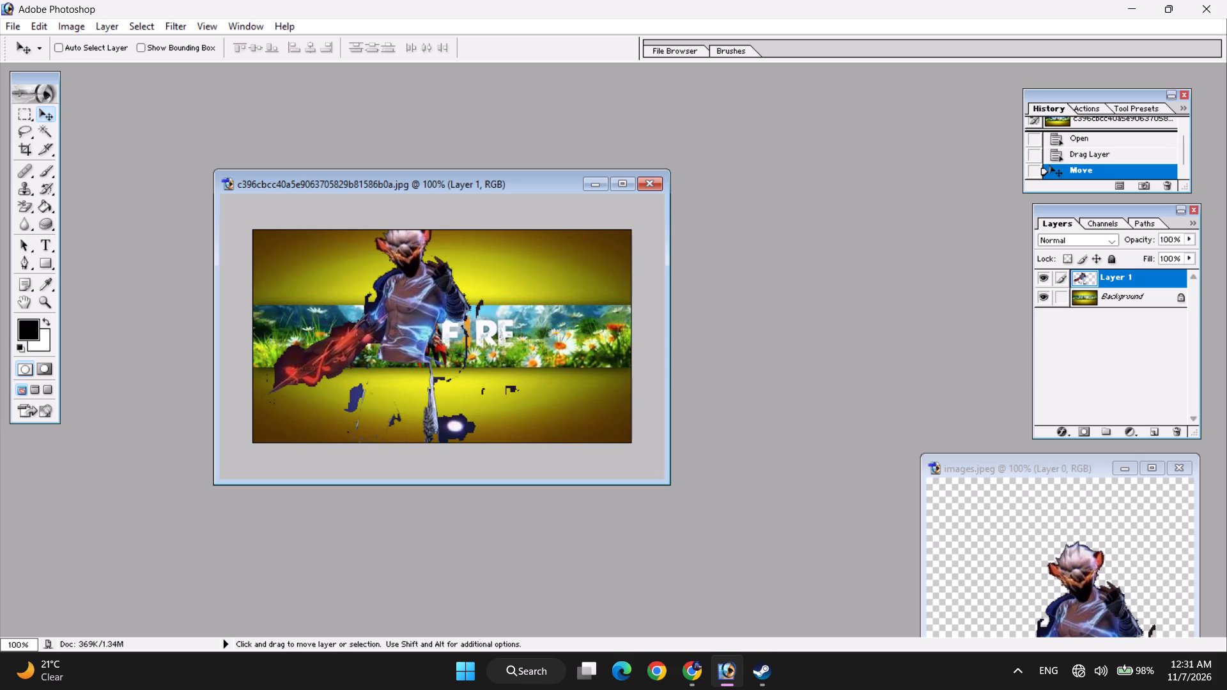
pyautogui.click(380, 321)
pyautogui.moveTo(418, 323); pyautogui.dragTo(417, 370)
pyautogui.moveTo(433, 273); pyautogui.dragTo(415, 309)
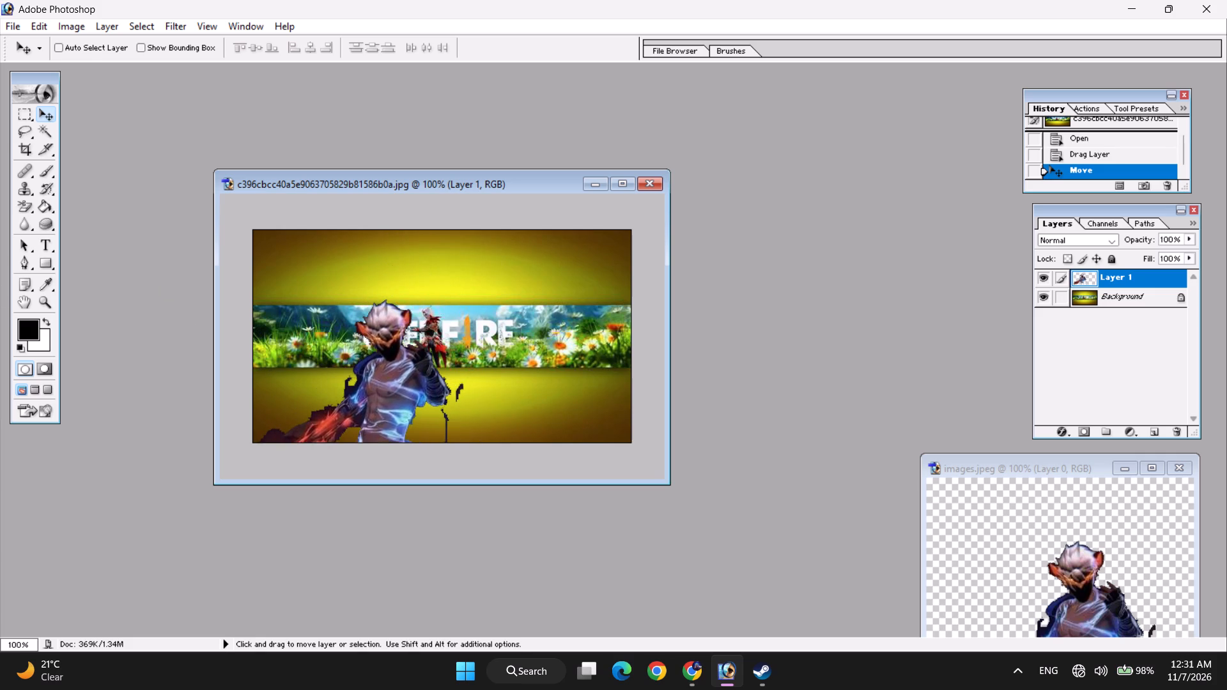
pyautogui.moveTo(415, 309); pyautogui.dragTo(415, 309)
pyautogui.moveTo(390, 348); pyautogui.dragTo(396, 297)
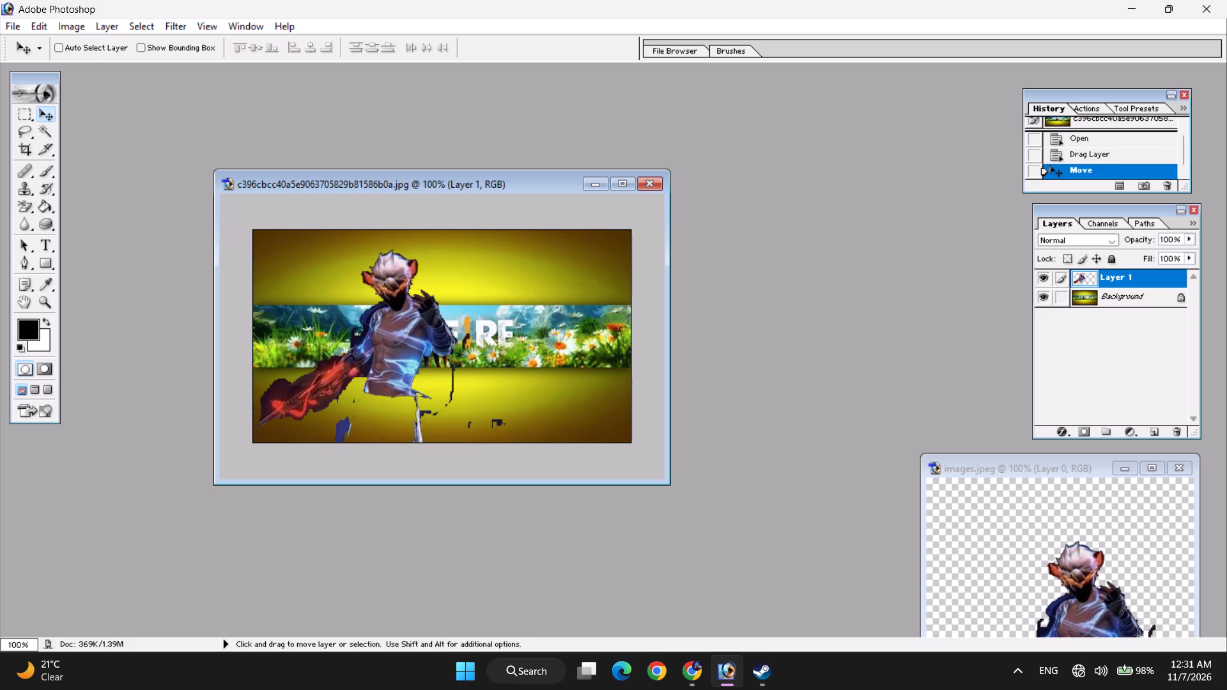
# Free Transform the character layer to about 55.6% width and 63.8% height, placed against the banner's left edge.
pyautogui.hotkey('ctrl', 't')
pyautogui.hotkey('ctrl', 't')
pyautogui.hotkey('ctrl', 't')
pyautogui.hotkey('ctrl', 't')
pyautogui.hotkey('ctrl', 't')
pyautogui.hotkey('ctrl', 't')
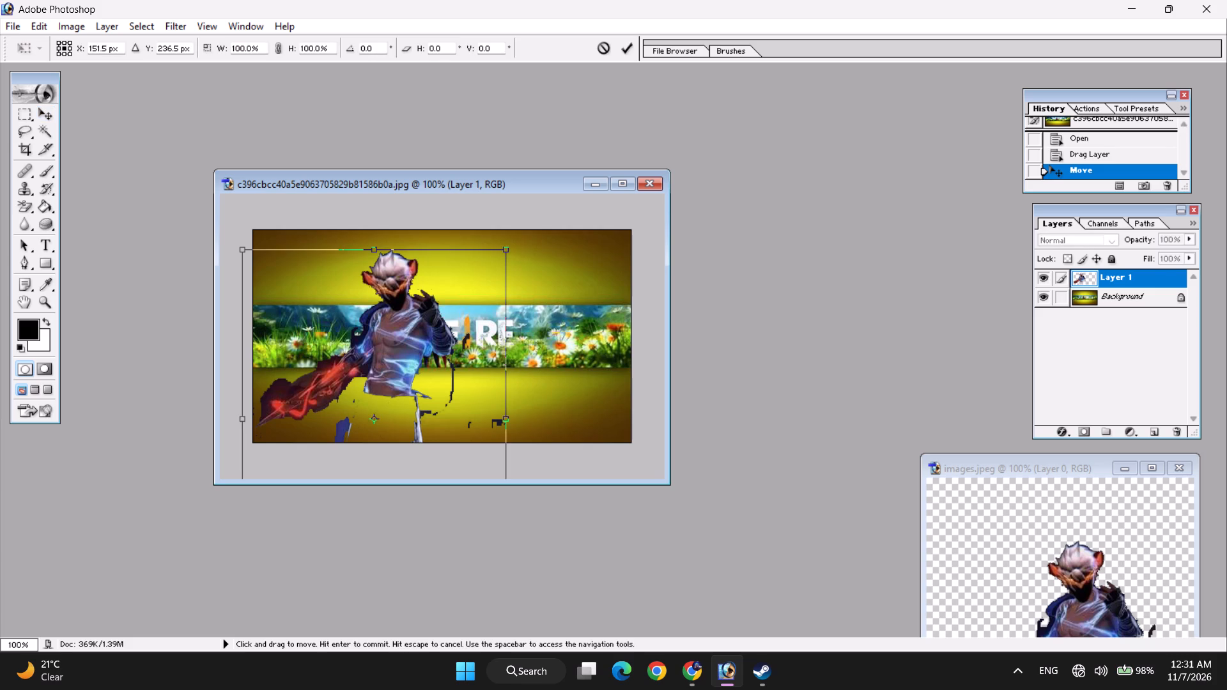
pyautogui.moveTo(506, 249); pyautogui.dragTo(491, 281)
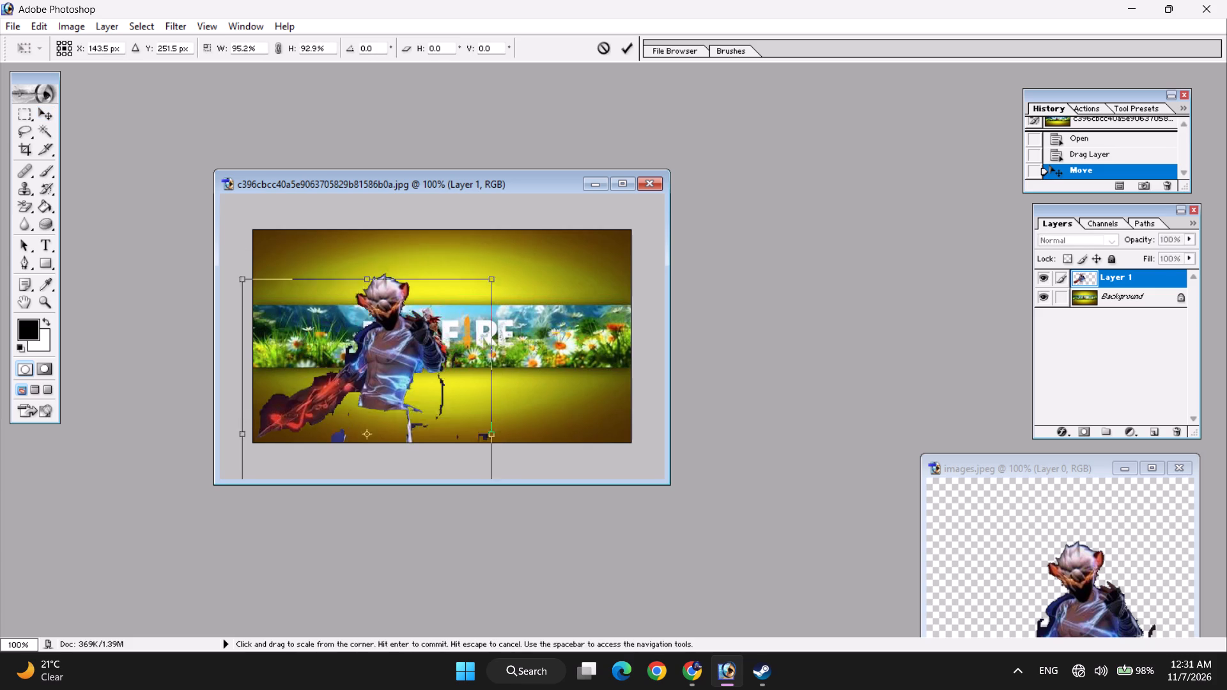
pyautogui.moveTo(491, 281); pyautogui.dragTo(389, 372)
pyautogui.moveTo(357, 417); pyautogui.dragTo(368, 348)
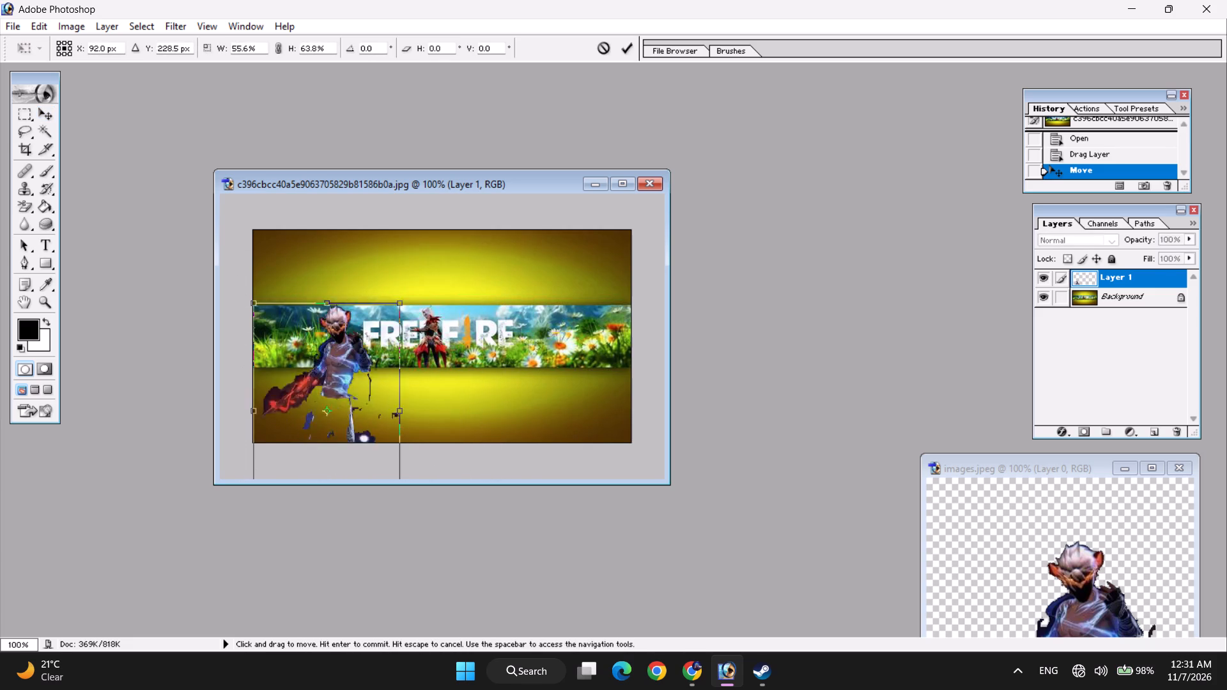
pyautogui.moveTo(368, 348); pyautogui.dragTo(367, 295)
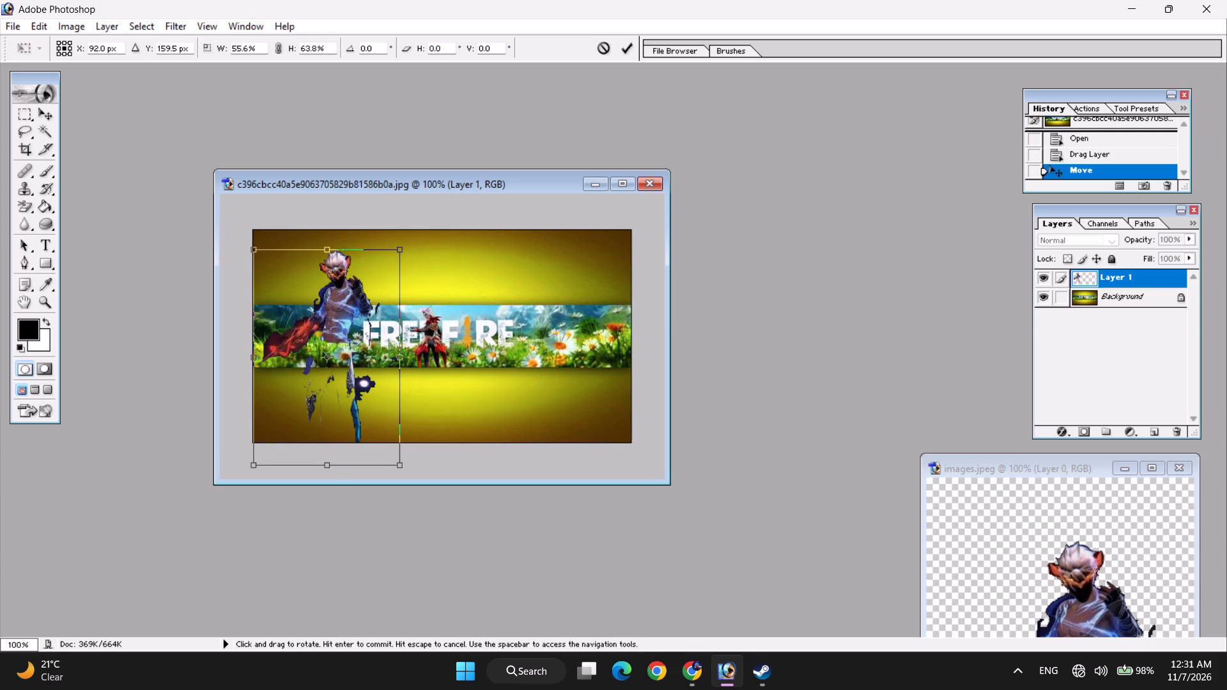
# Shrink the character to about 44.7% width and 51.1% height at X 74 px, Y 141.5 px, and apply the transformation.
pyautogui.moveTo(398, 248); pyautogui.dragTo(369, 290)
pyautogui.moveTo(339, 364); pyautogui.dragTo(355, 328)
pyautogui.rightClick(355, 328)
pyautogui.click(444, 307)
pyautogui.moveTo(345, 337); pyautogui.dragTo(344, 335)
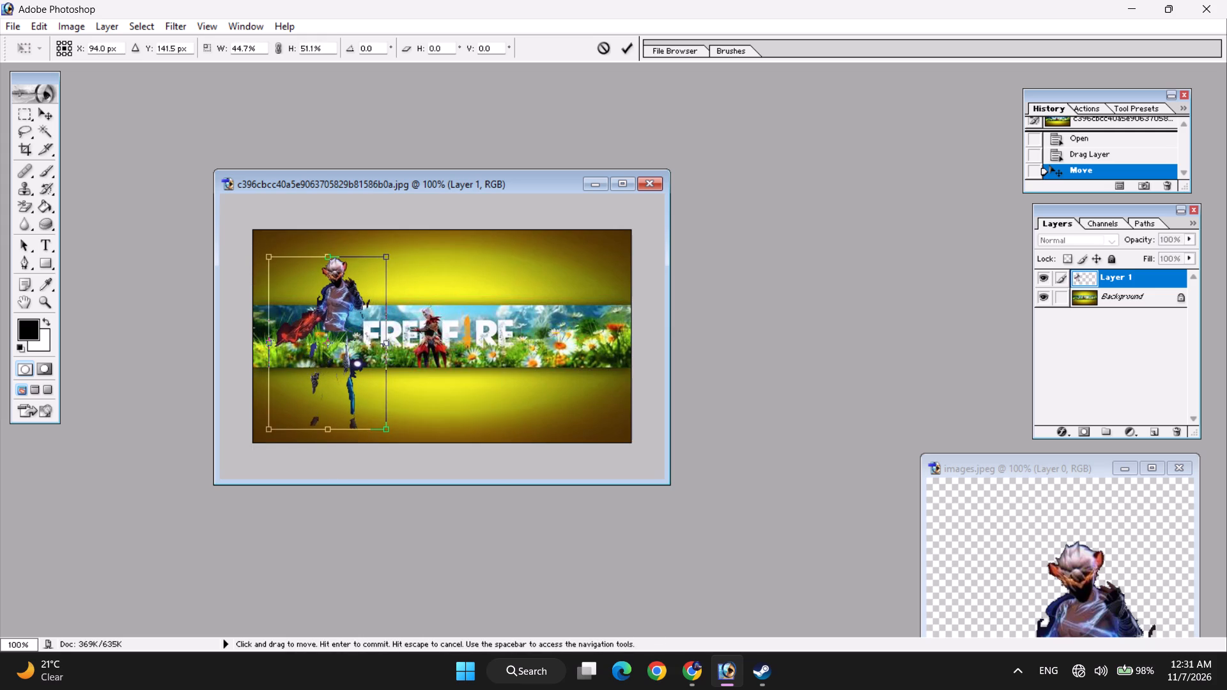
pyautogui.moveTo(344, 335); pyautogui.dragTo(334, 335)
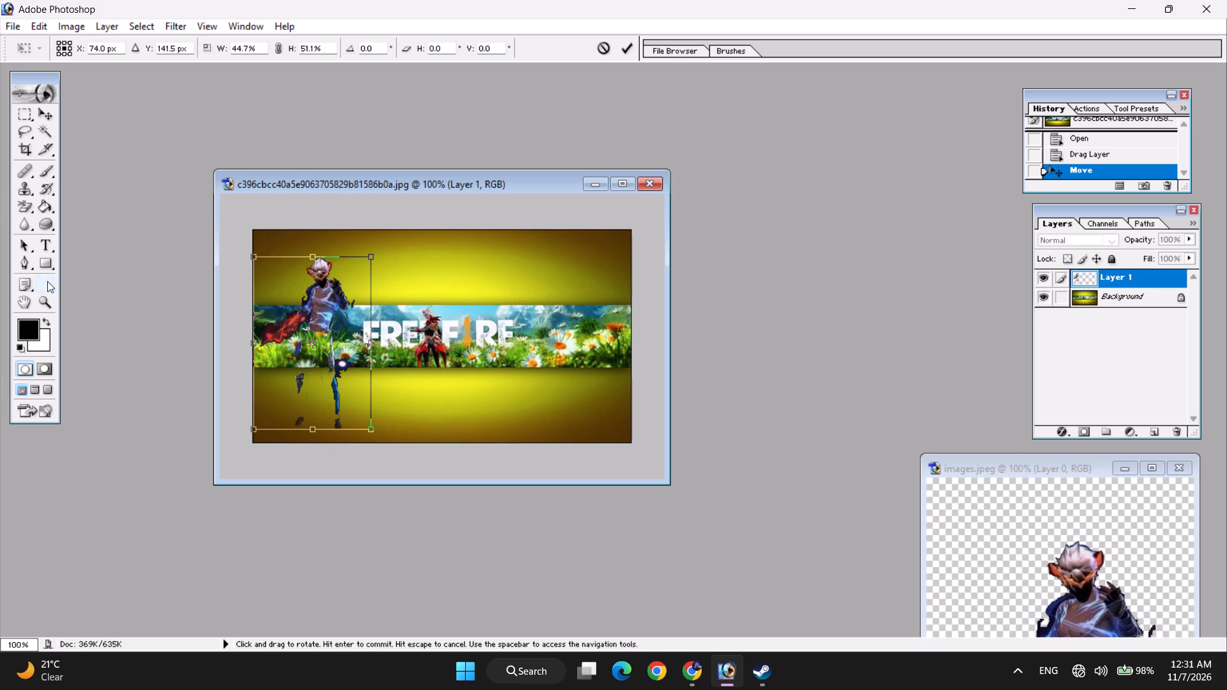
pyautogui.click(50, 246)
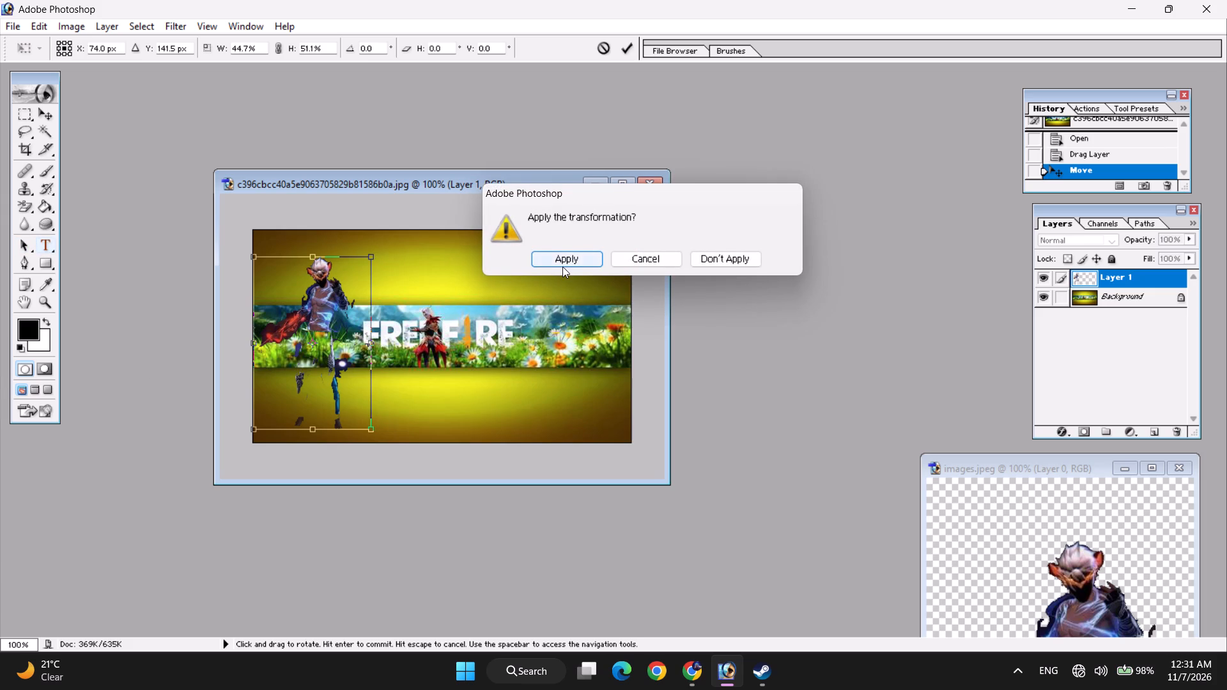
pyautogui.click(668, 259)
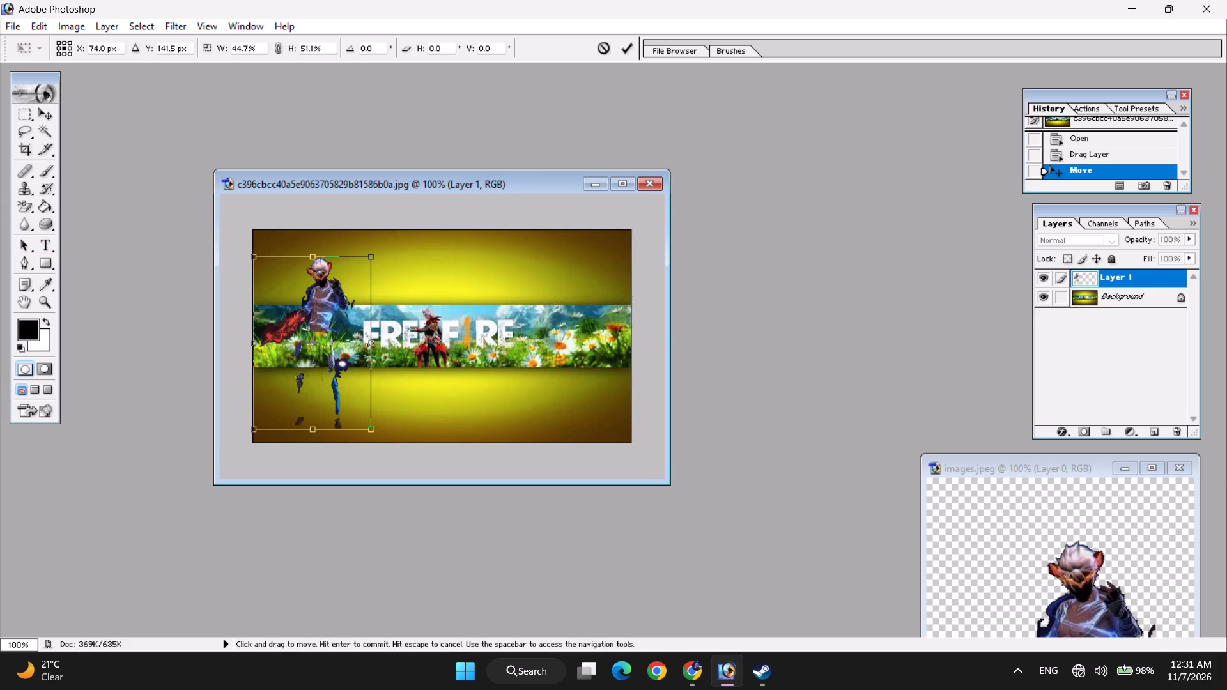
pyautogui.click(487, 268)
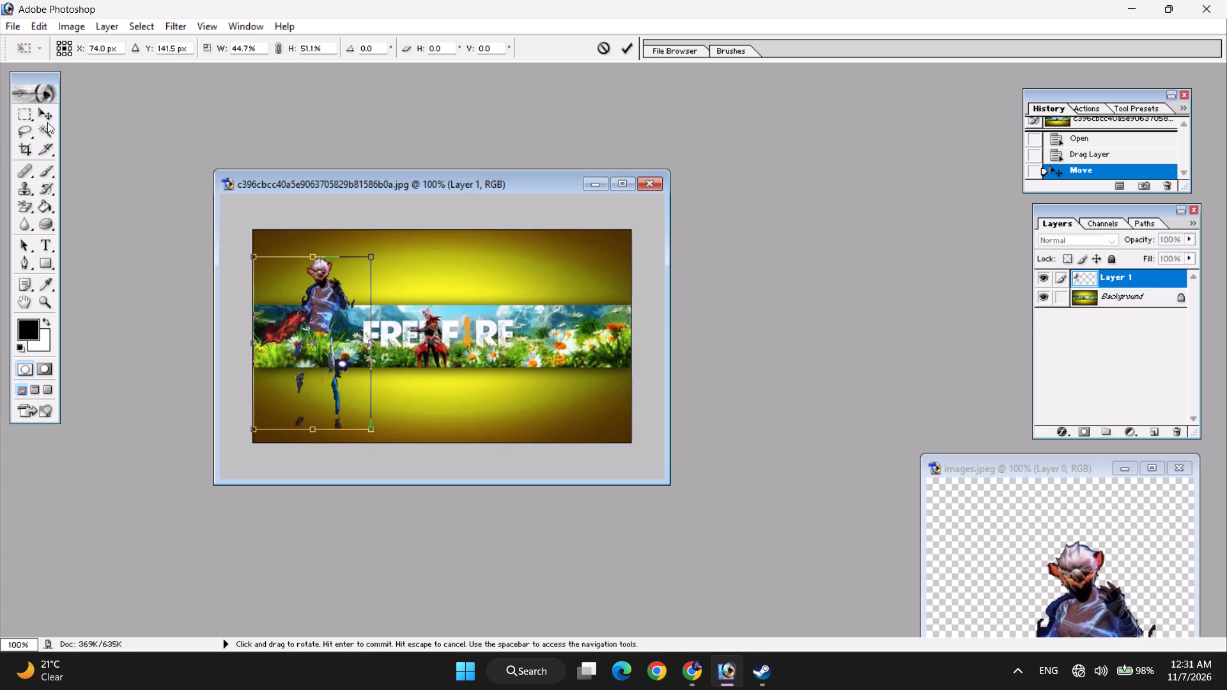
pyautogui.click(43, 114)
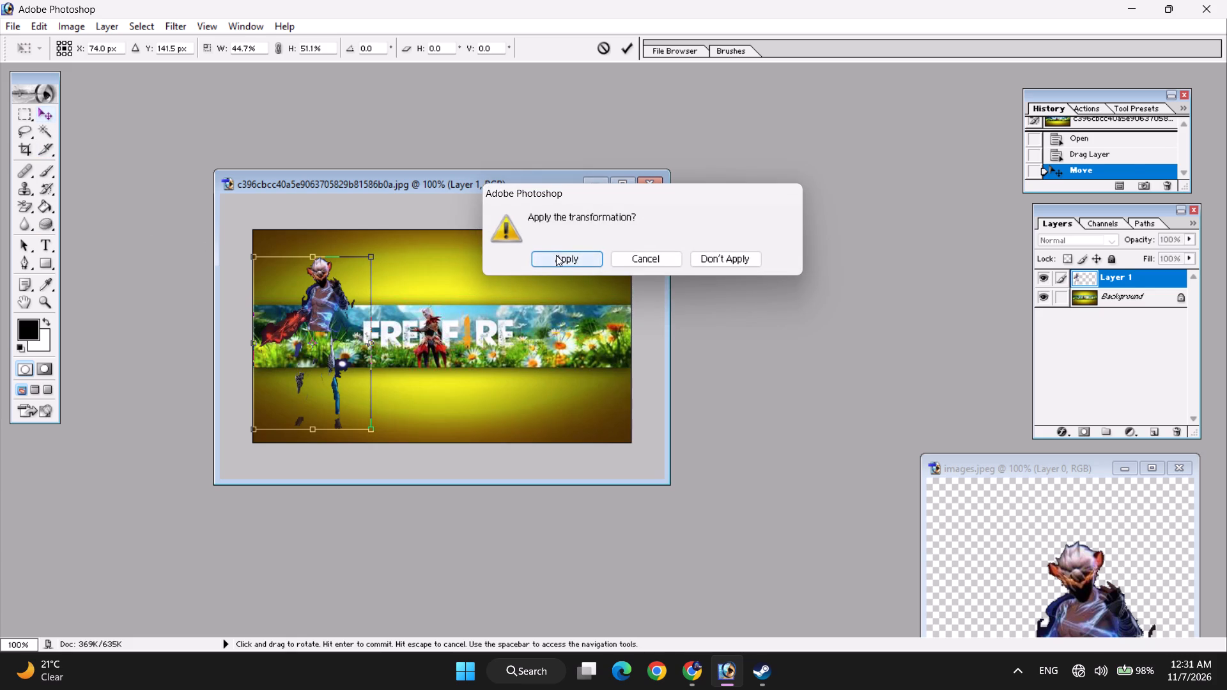
pyautogui.click(556, 255)
# Add the text "easy win" in black 12 pt Courier above the FREE FIRE title.
pyautogui.click(47, 246)
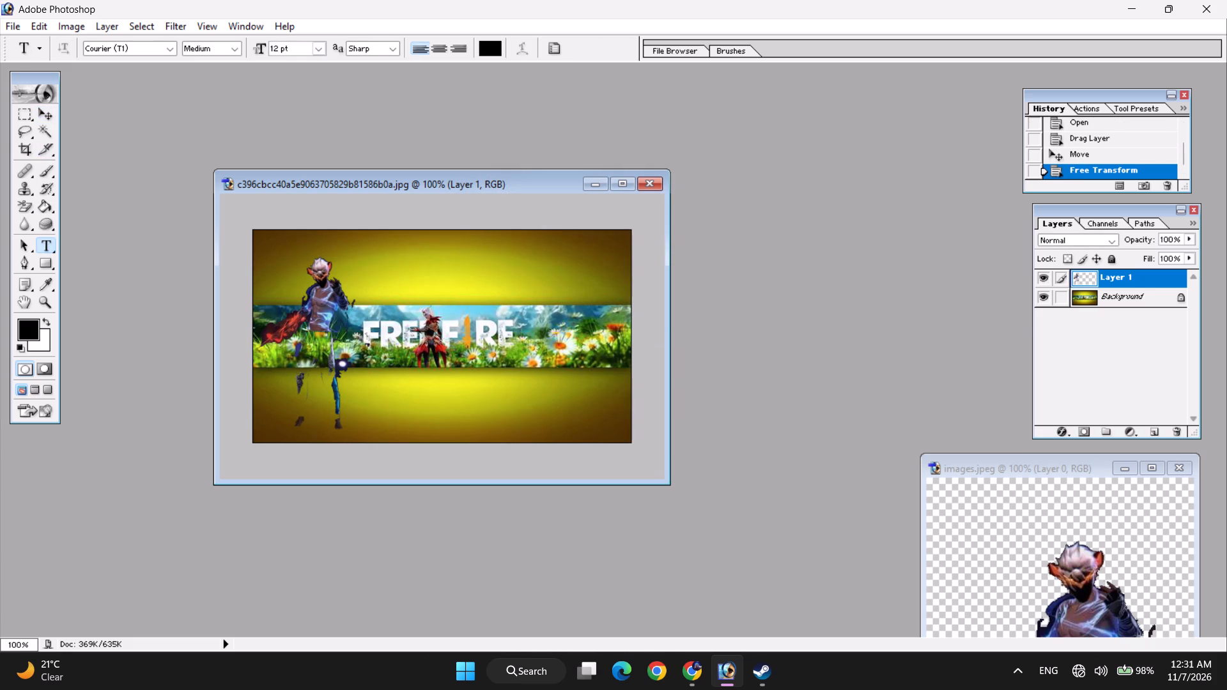
pyautogui.click(459, 259)
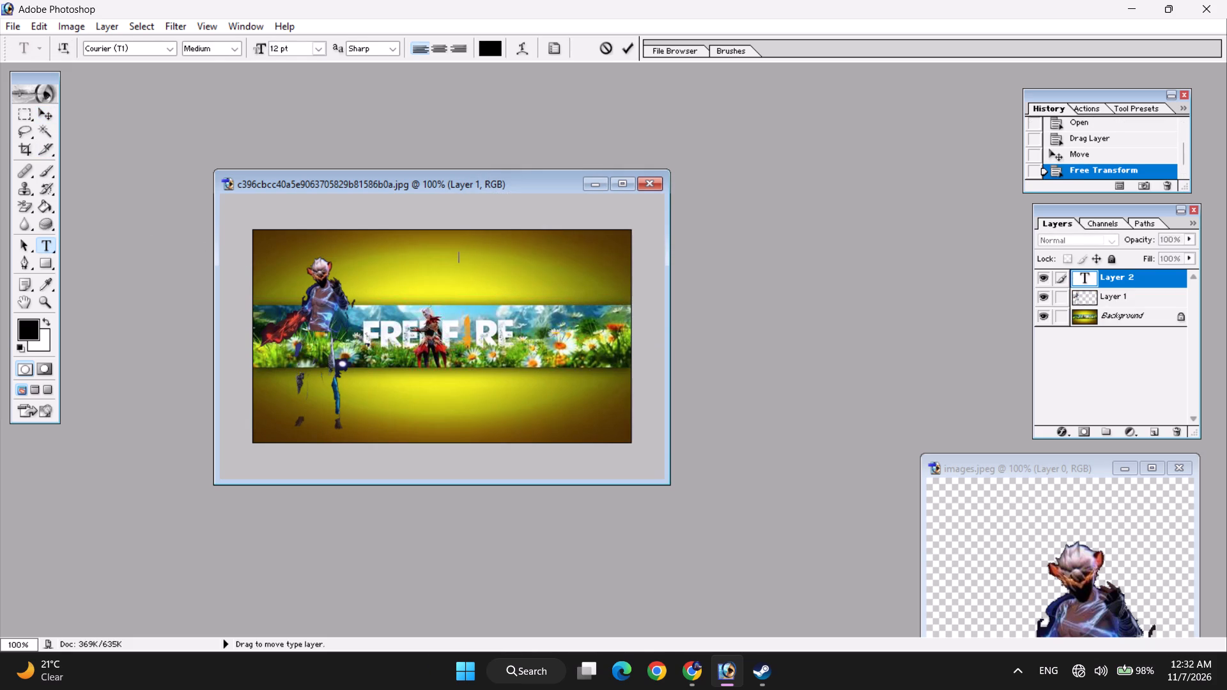
pyautogui.write('easy')
pyautogui.press('space')
pyautogui.press('space')
pyautogui.press('BackSpace')
pyautogui.write('win')
pyautogui.press('space')
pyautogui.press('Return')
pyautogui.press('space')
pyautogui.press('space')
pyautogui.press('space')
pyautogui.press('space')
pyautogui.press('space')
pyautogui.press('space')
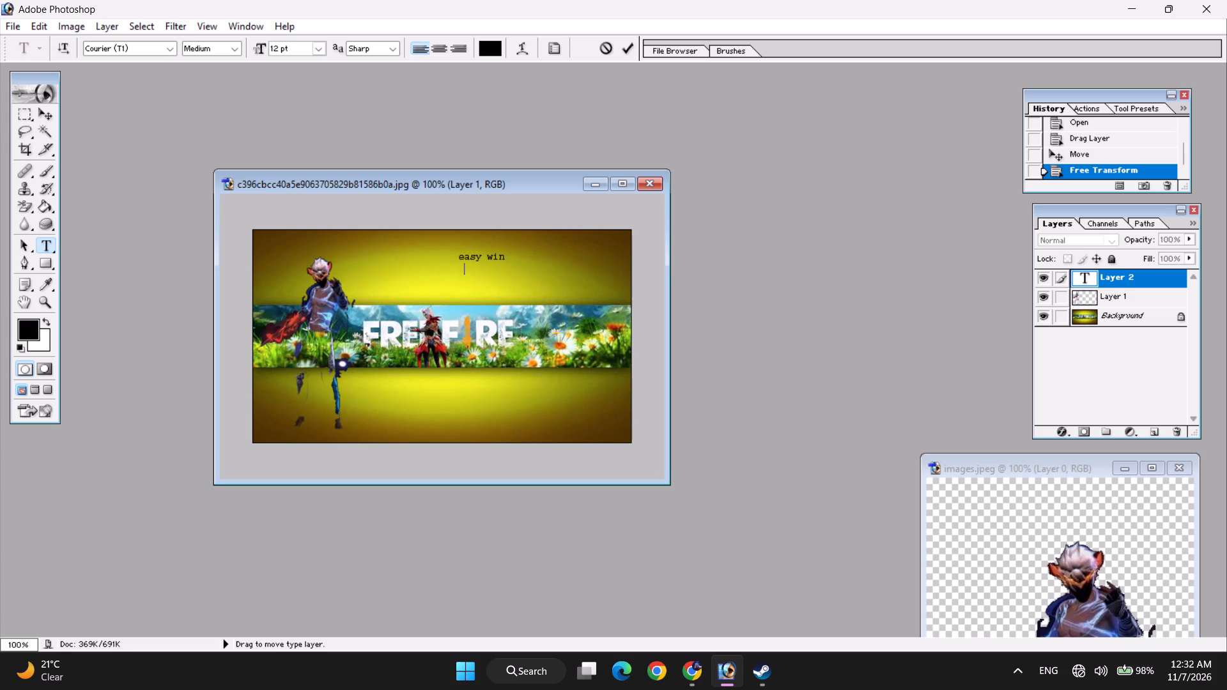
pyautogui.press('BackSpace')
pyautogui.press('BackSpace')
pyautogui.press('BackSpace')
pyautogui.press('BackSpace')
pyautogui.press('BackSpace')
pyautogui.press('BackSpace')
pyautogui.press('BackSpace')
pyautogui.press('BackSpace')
# Add an indented second line reading "31 kills" beneath the "easy win" text.
pyautogui.press('Return')
pyautogui.press('space')
pyautogui.press('space')
pyautogui.press('space')
pyautogui.press('space')
pyautogui.press('space')
pyautogui.write('31')
pyautogui.press('space')
pyautogui.write('kills')
pyautogui.press('space')
# Rewrite the word "kills" in the second text line in capitals as "KILLS".
pyautogui.press('BackSpace')
pyautogui.press('BackSpace')
pyautogui.press('BackSpace')
pyautogui.press('BackSpace')
pyautogui.press('BackSpace')
pyautogui.write('KILLS')
pyautogui.press('space')
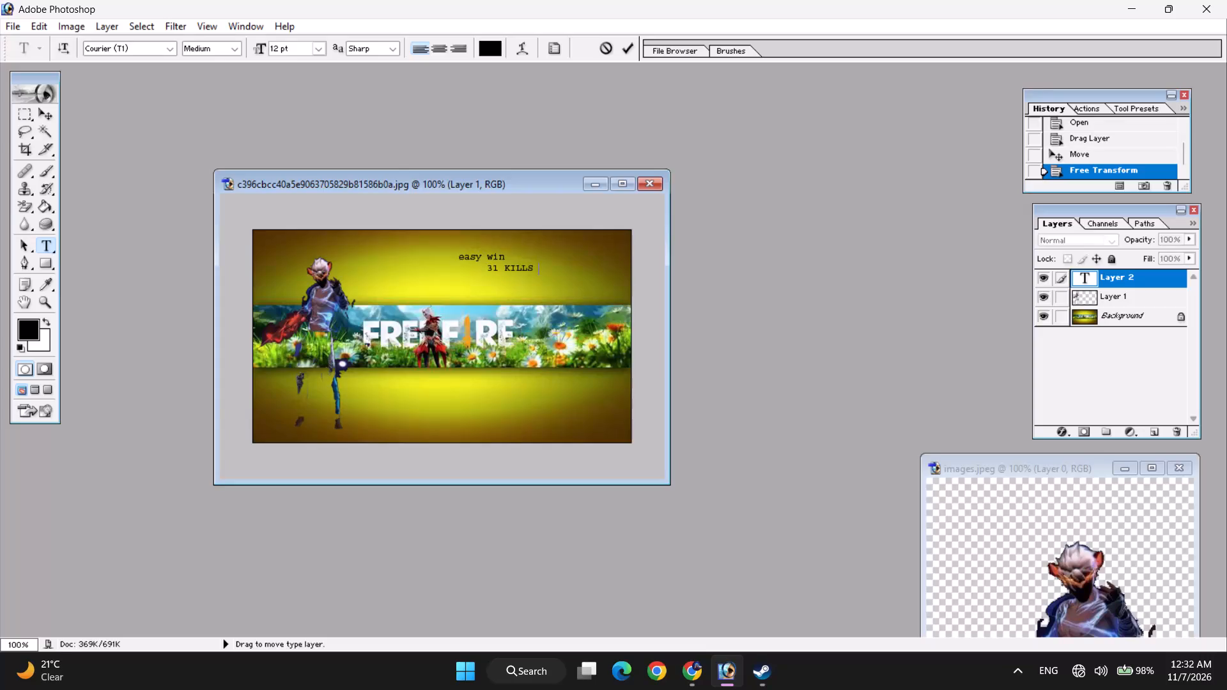
# Replace the first text line with "EASY WIN" in capitals and commit the text layer.
pyautogui.press('Up')
pyautogui.press('BackSpace')
pyautogui.press('BackSpace')
pyautogui.press('BackSpace')
pyautogui.press('BackSpace')
pyautogui.press('BackSpace')
pyautogui.press('BackSpace')
pyautogui.press('BackSpace')
pyautogui.press('BackSpace')
pyautogui.write('EASY WIN')
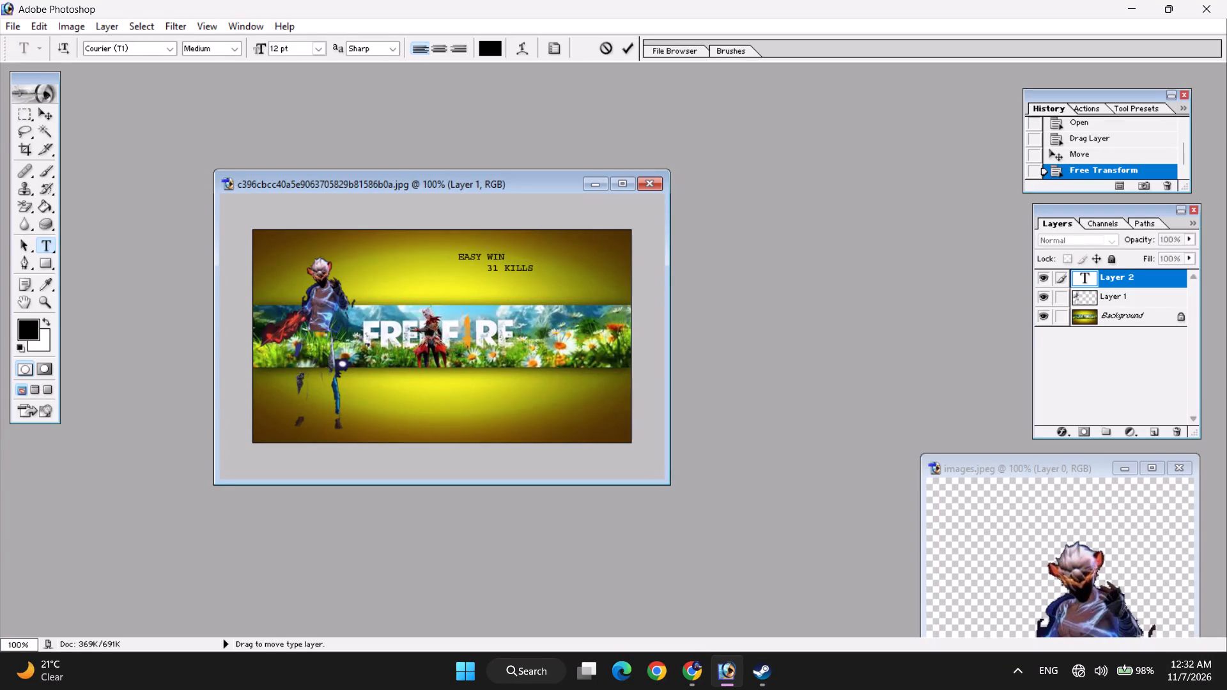
pyautogui.click(559, 337)
pyautogui.click(504, 265)
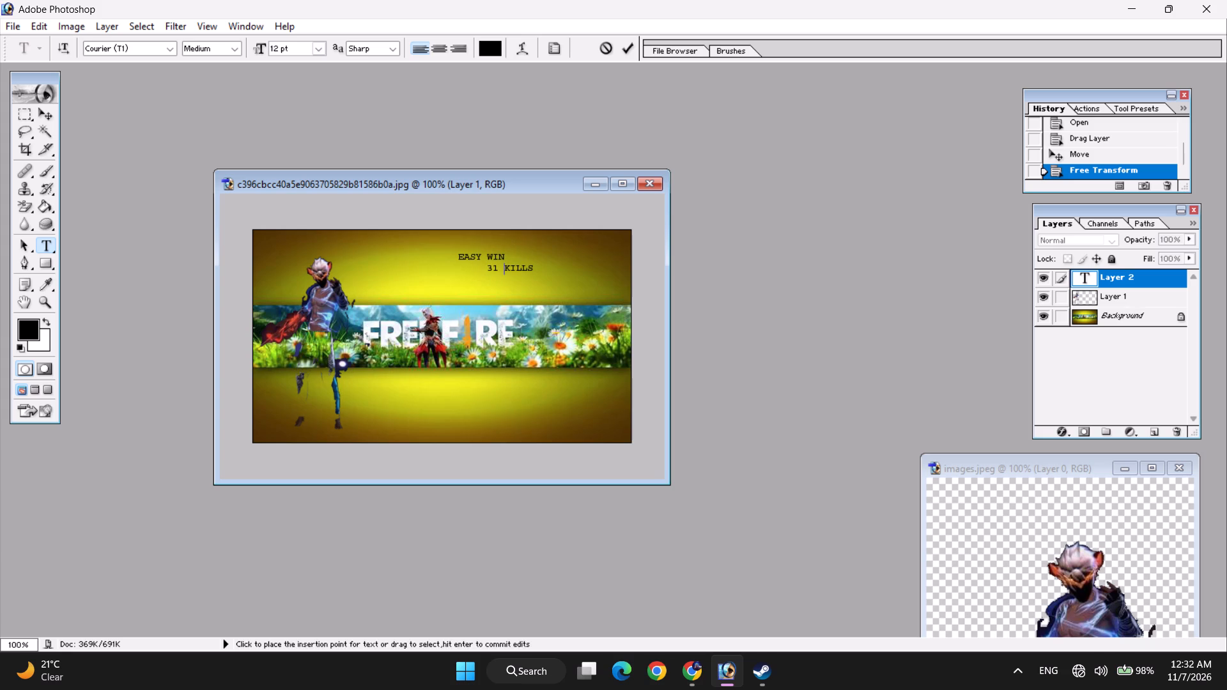
pyautogui.click(40, 113)
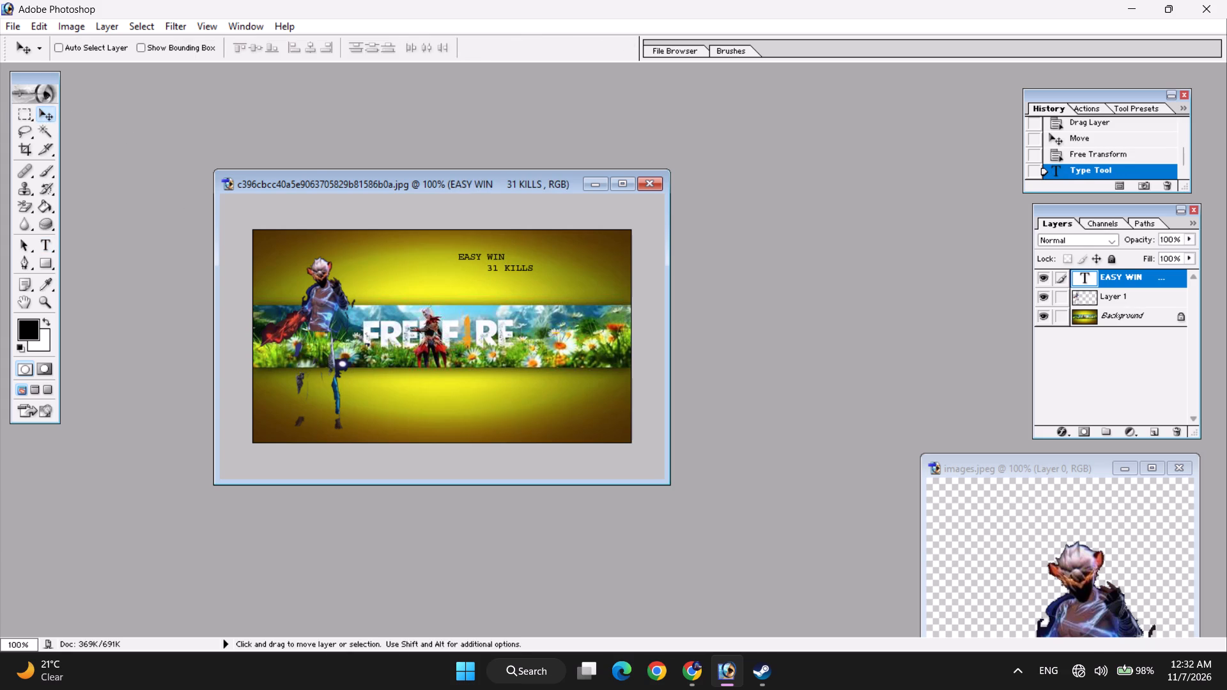
# Shift the two-line text layer slightly right and down above the landscape strip.
pyautogui.moveTo(469, 256); pyautogui.dragTo(486, 260)
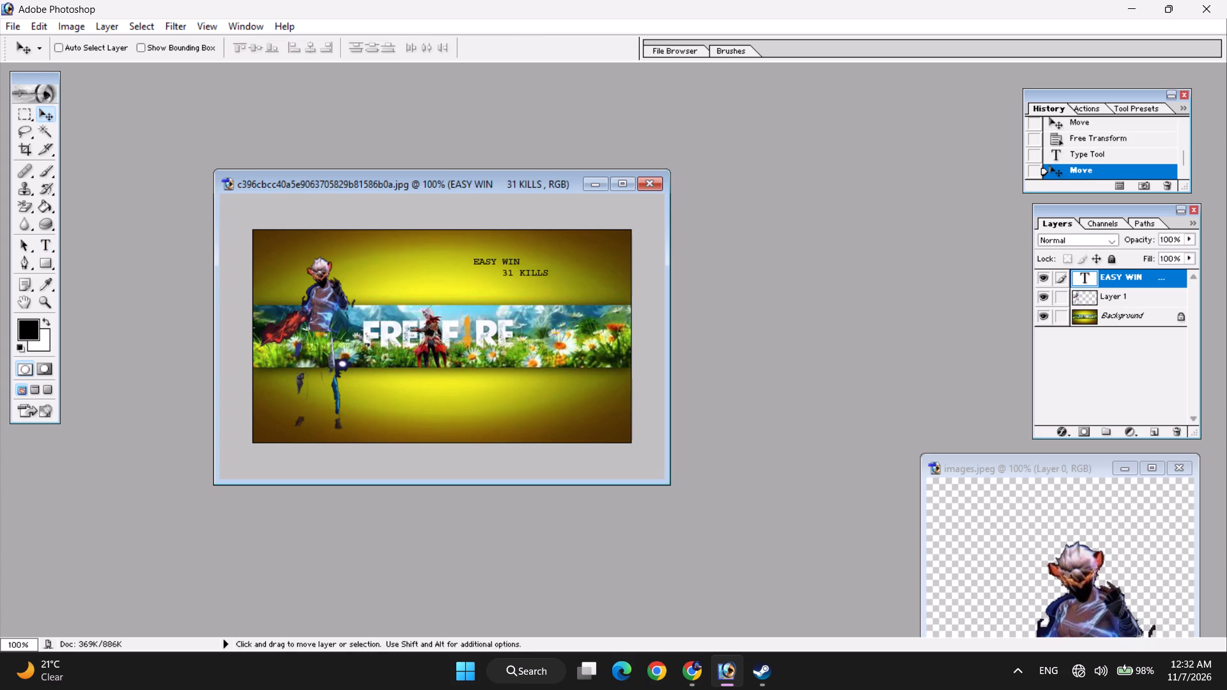
# Enlarge the text layer with Free Transform to about 186.5% width and 362.4% height, placed between the banner's top edge and the landscape strip.
pyautogui.hotkey('ctrl', 't')
pyautogui.moveTo(550, 278); pyautogui.dragTo(562, 307)
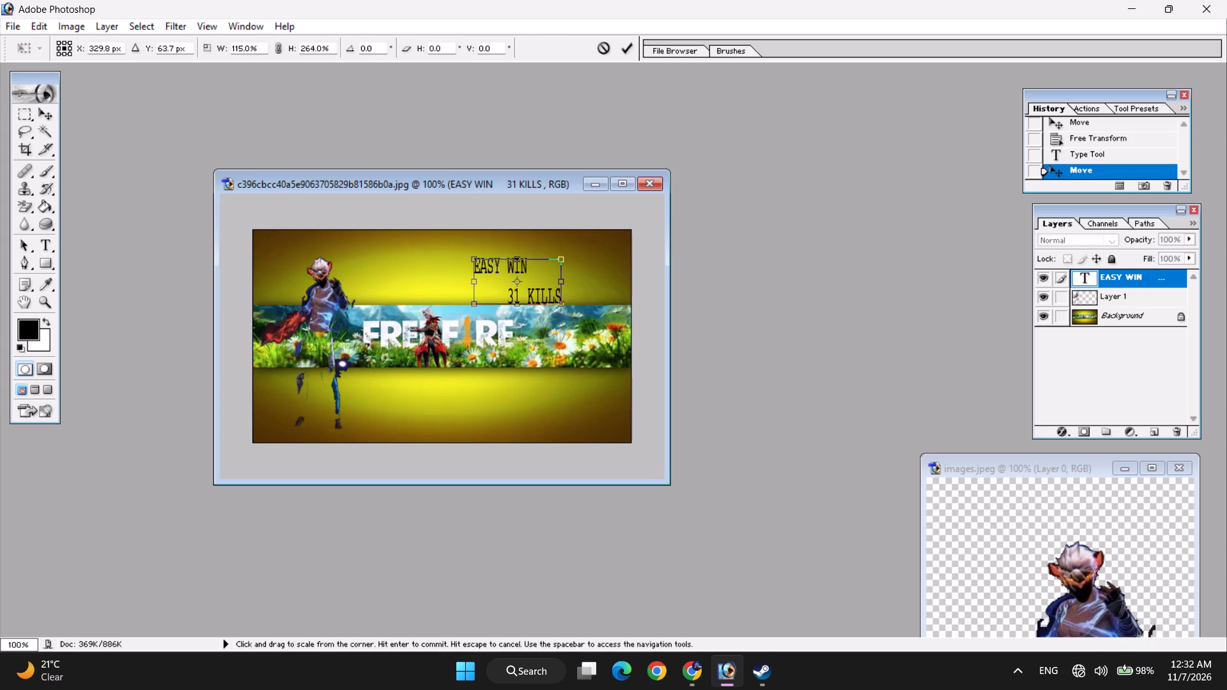
pyautogui.moveTo(562, 307); pyautogui.dragTo(589, 306)
pyautogui.press('space')
pyautogui.press('space')
pyautogui.press('space')
pyautogui.moveTo(571, 280); pyautogui.dragTo(562, 270)
pyautogui.moveTo(581, 296); pyautogui.dragTo(617, 315)
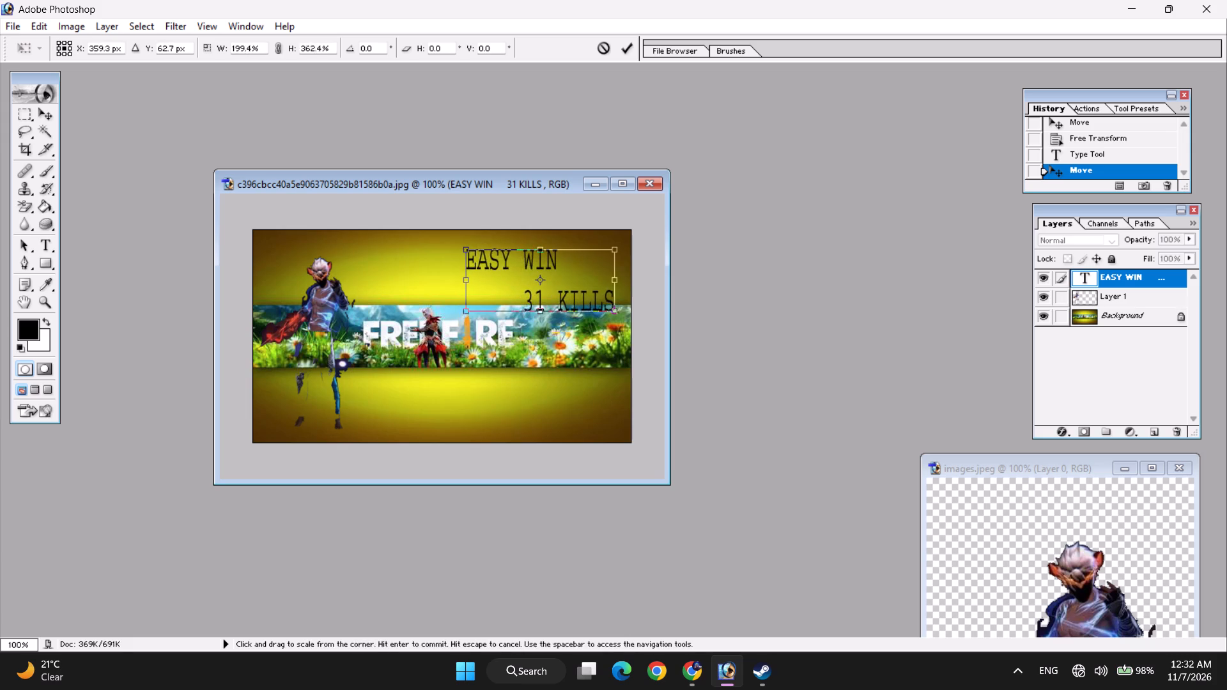
pyautogui.moveTo(617, 315); pyautogui.dragTo(608, 315)
pyautogui.moveTo(576, 273); pyautogui.dragTo(577, 267)
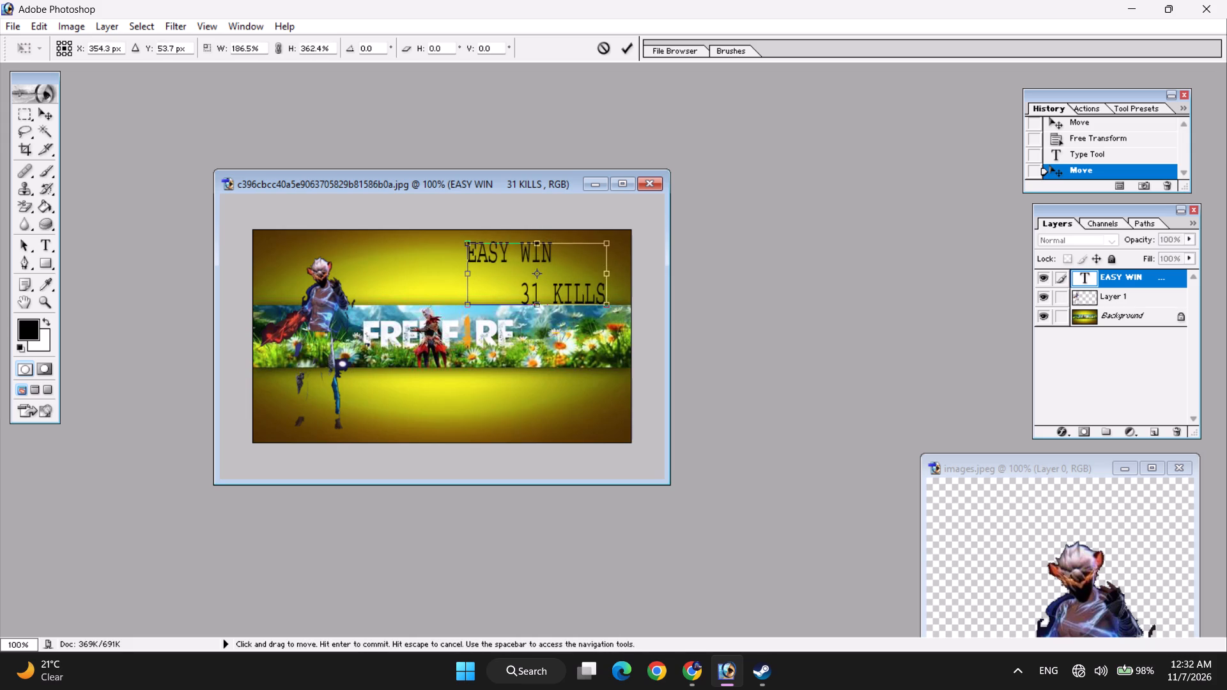
pyautogui.moveTo(577, 267); pyautogui.dragTo(573, 266)
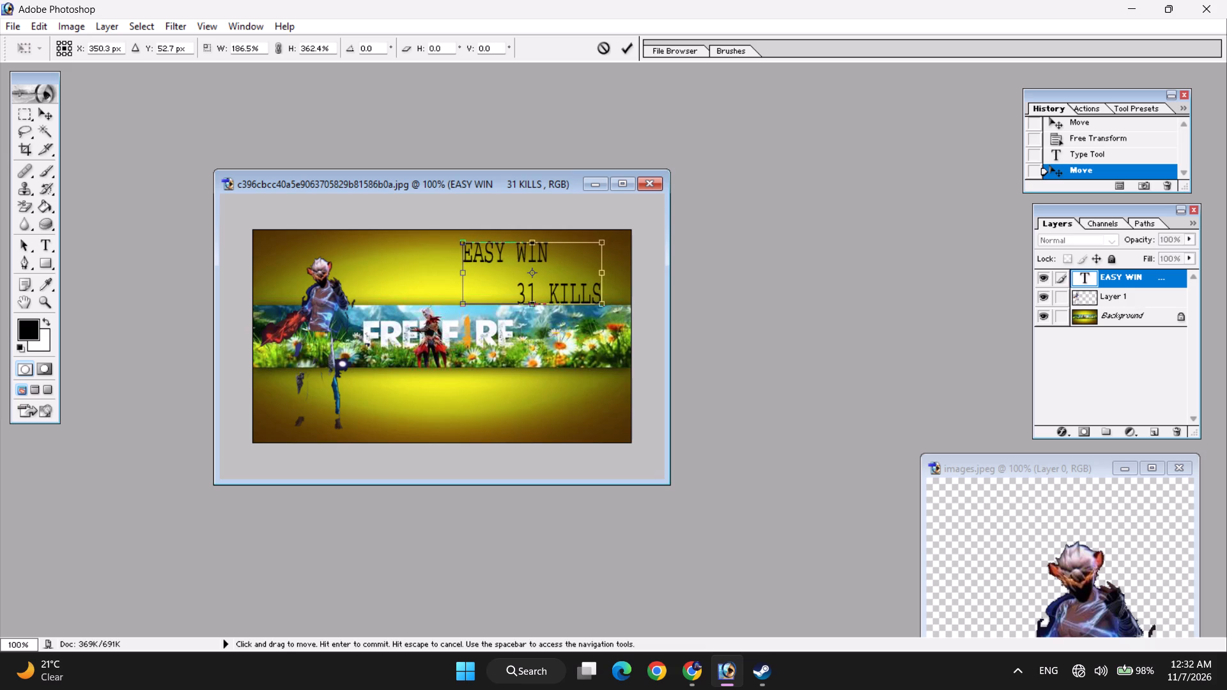
pyautogui.moveTo(573, 266); pyautogui.dragTo(567, 269)
# Adjust the text's scale to about 205.8% width and 320.3% height at X 346.3 px, Y 46.2 px, and apply the transformation.
pyautogui.moveTo(593, 305); pyautogui.dragTo(612, 330)
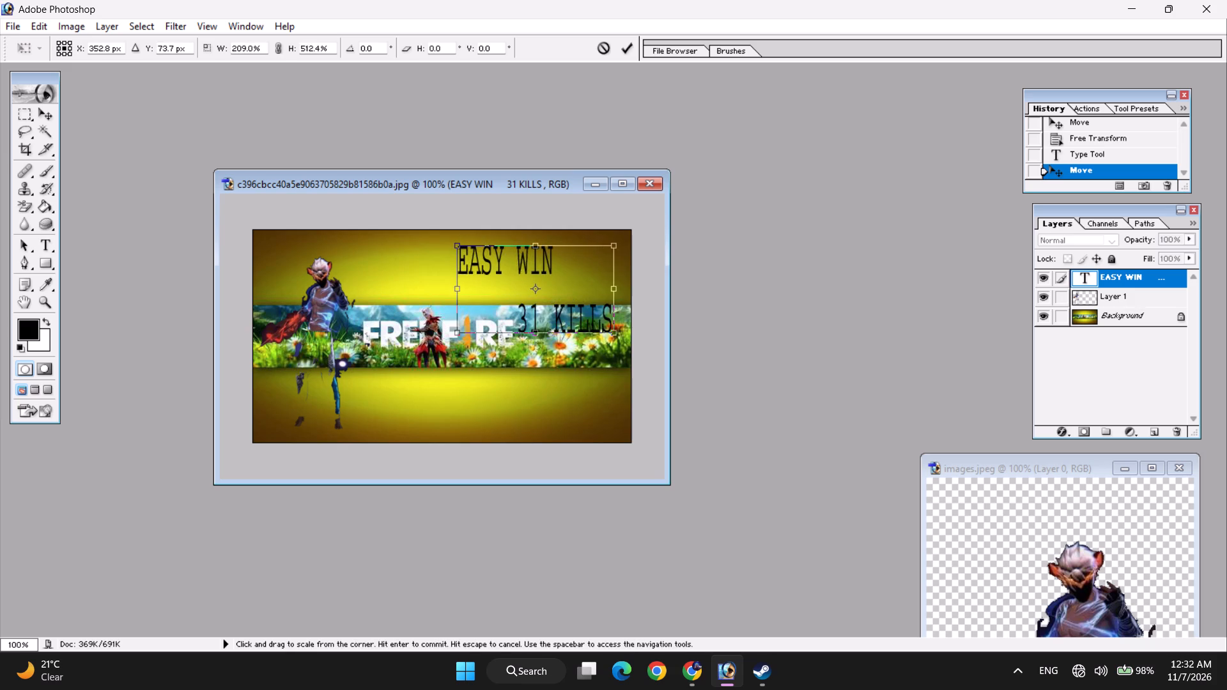
pyautogui.moveTo(612, 330); pyautogui.dragTo(606, 295)
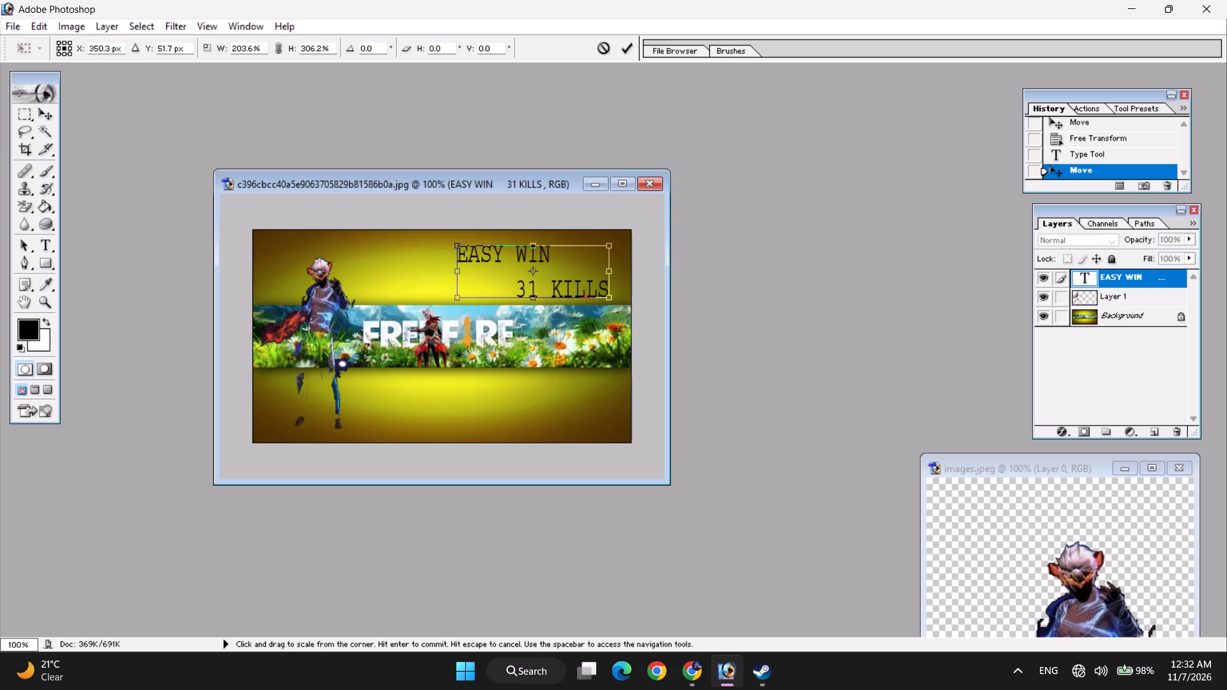
pyautogui.moveTo(606, 295); pyautogui.dragTo(607, 297)
pyautogui.moveTo(573, 273); pyautogui.dragTo(569, 268)
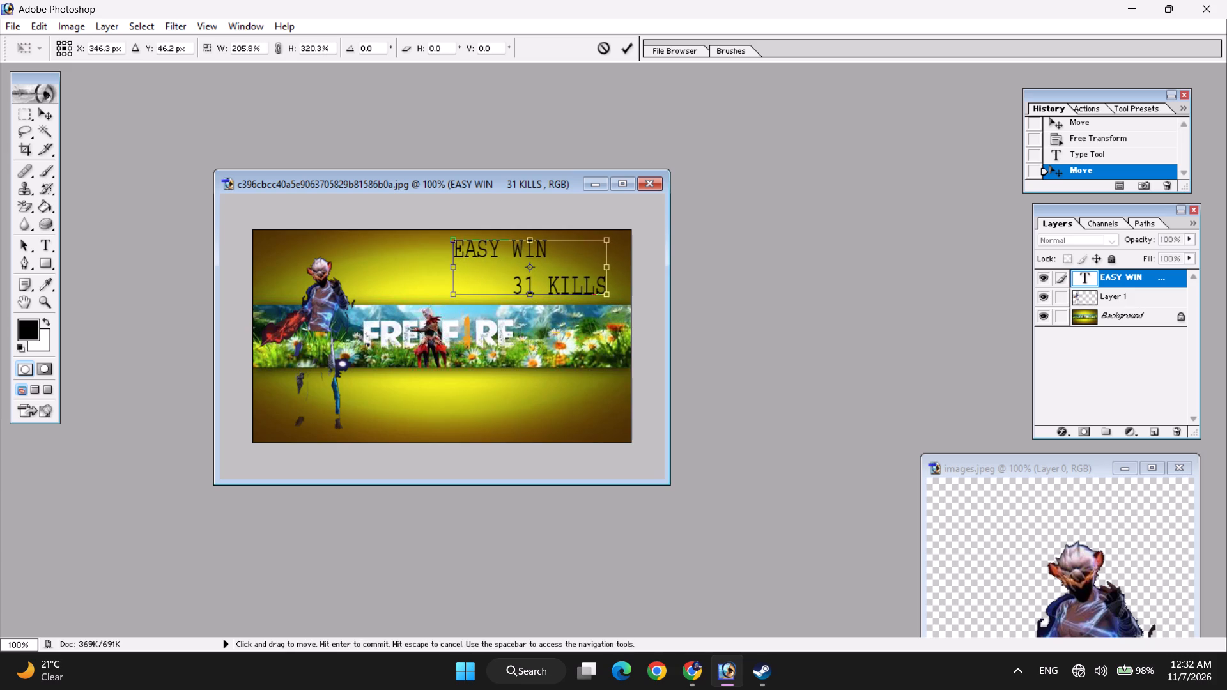
pyautogui.click(665, 271)
pyautogui.click(690, 288)
pyautogui.click(397, 289)
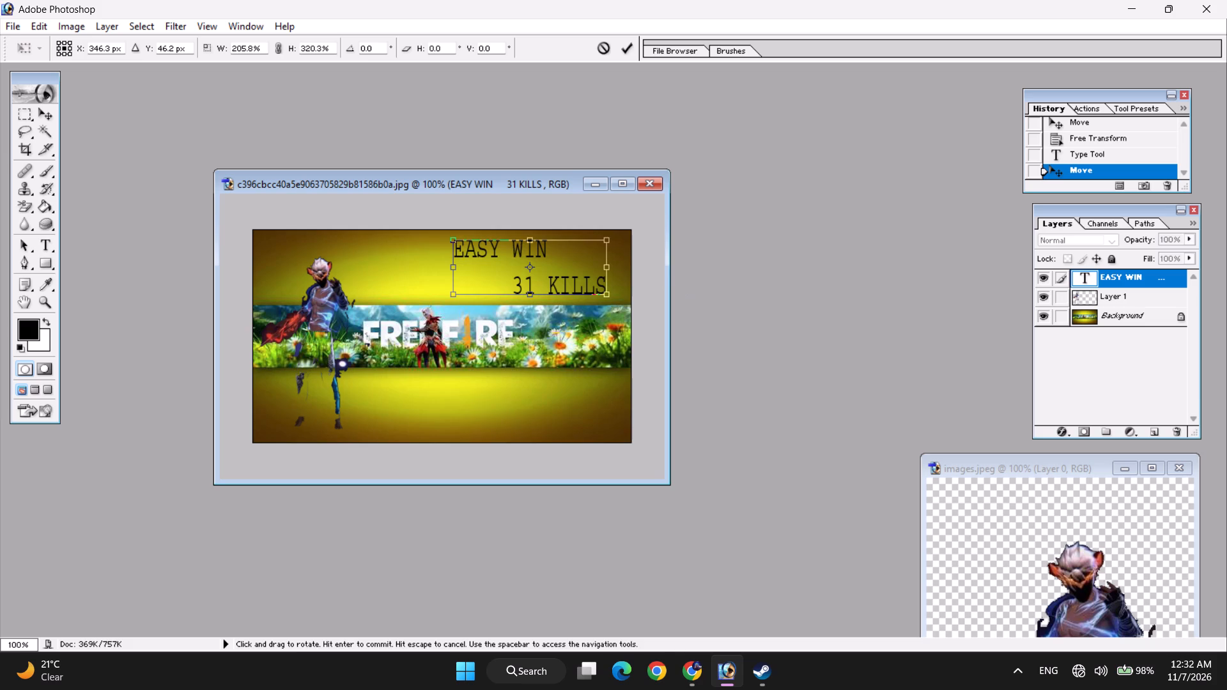
pyautogui.click(44, 114)
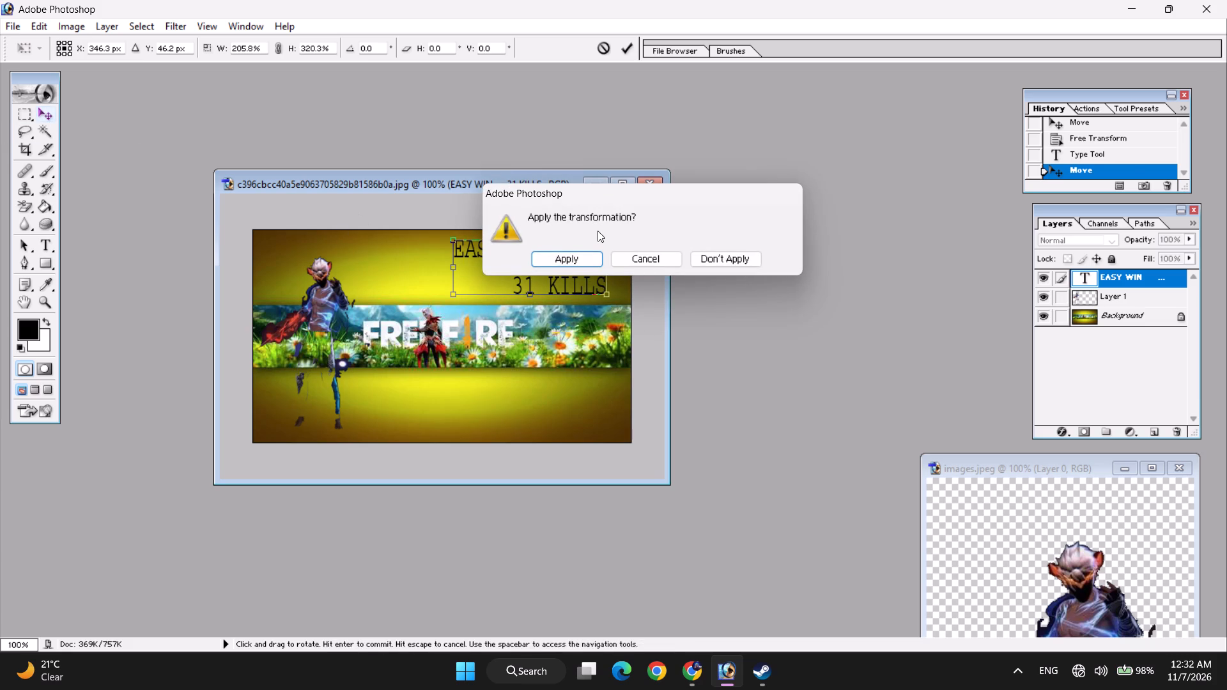
pyautogui.click(585, 250)
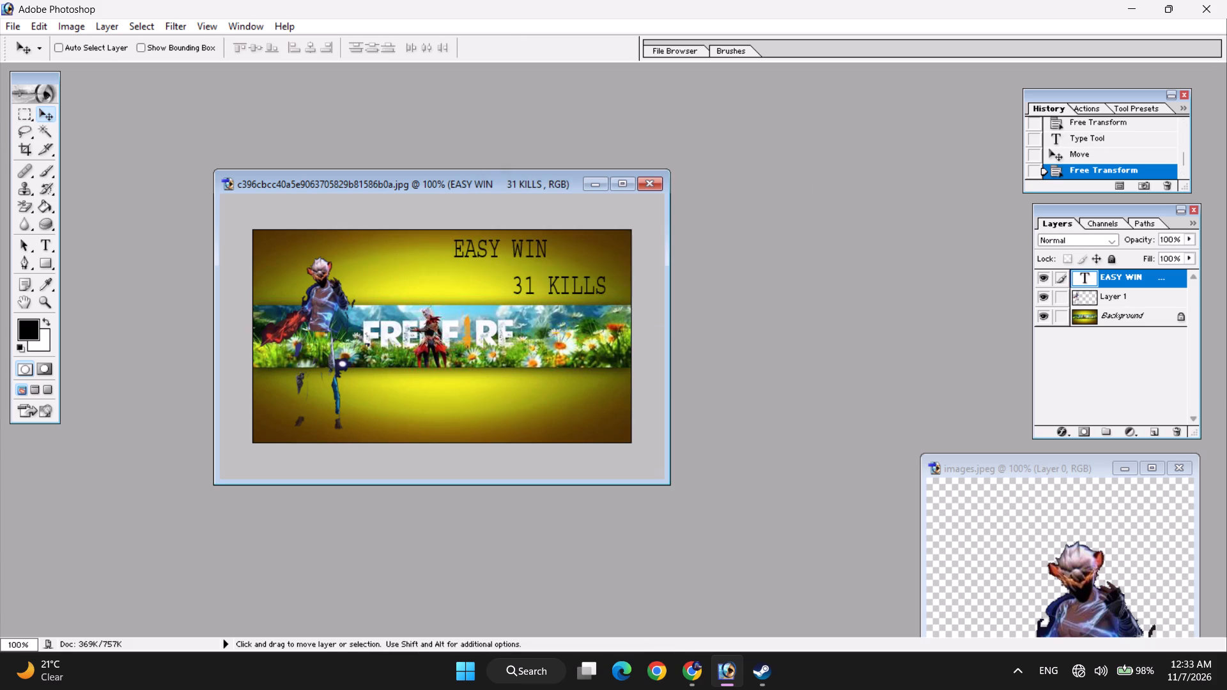
# Nudge the enlarged text layer slightly down so "31 KILLS" sits just above the landscape strip.
pyautogui.click(578, 258)
pyautogui.moveTo(525, 252); pyautogui.dragTo(532, 250)
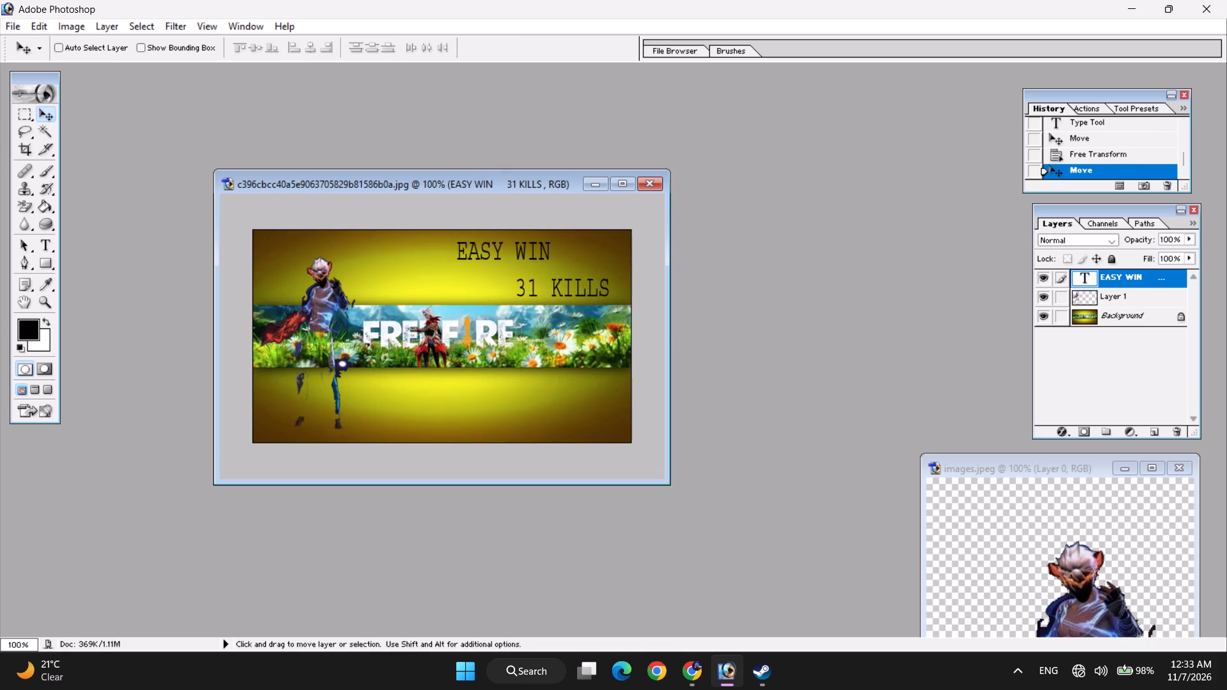
pyautogui.moveTo(532, 250); pyautogui.dragTo(530, 253)
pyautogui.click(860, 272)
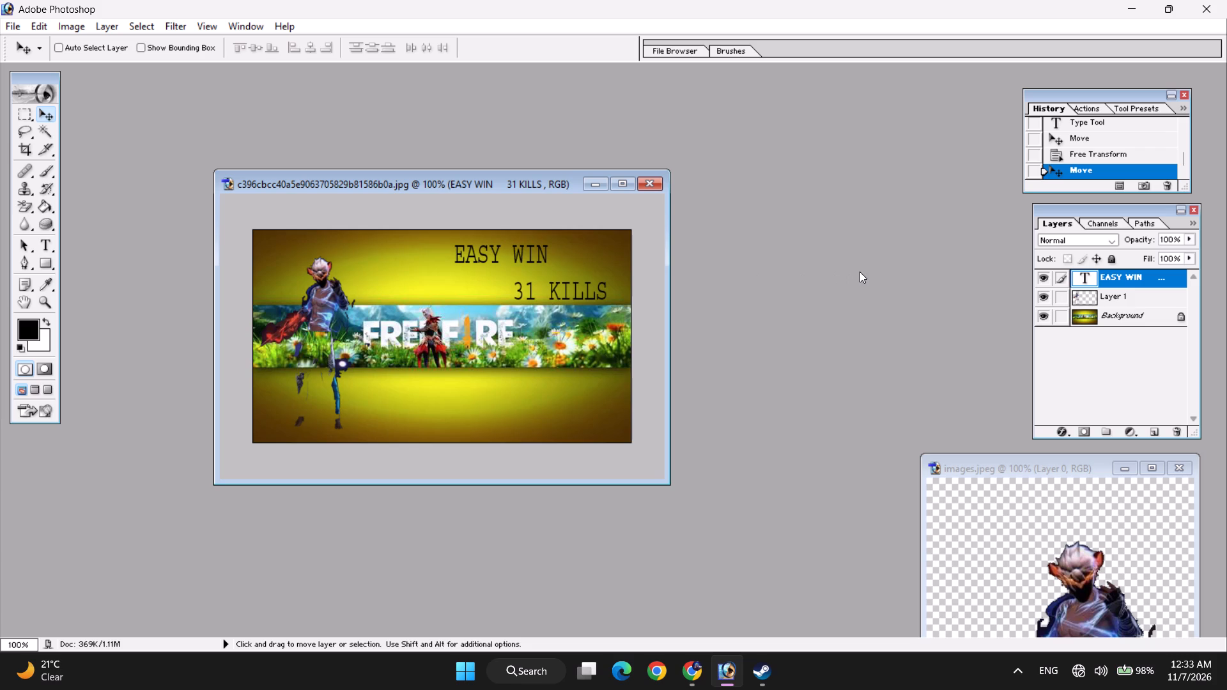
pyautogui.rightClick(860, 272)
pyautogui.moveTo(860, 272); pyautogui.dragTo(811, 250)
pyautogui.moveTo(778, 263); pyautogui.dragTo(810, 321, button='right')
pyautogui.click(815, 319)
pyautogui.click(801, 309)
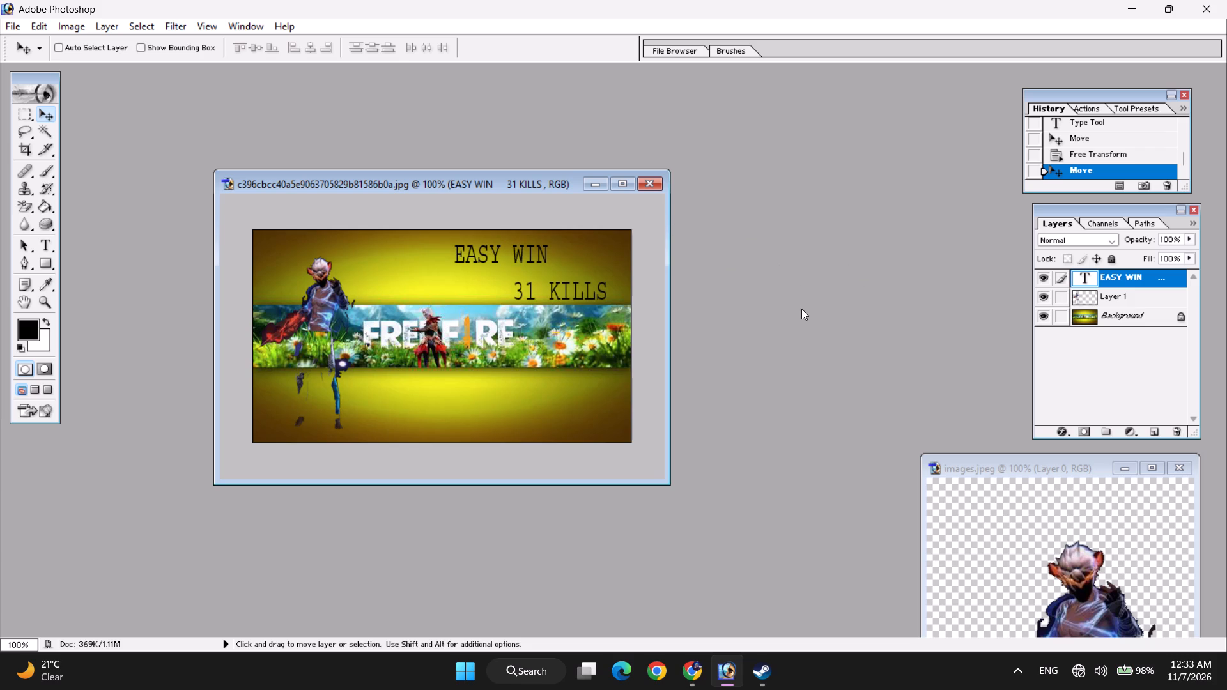
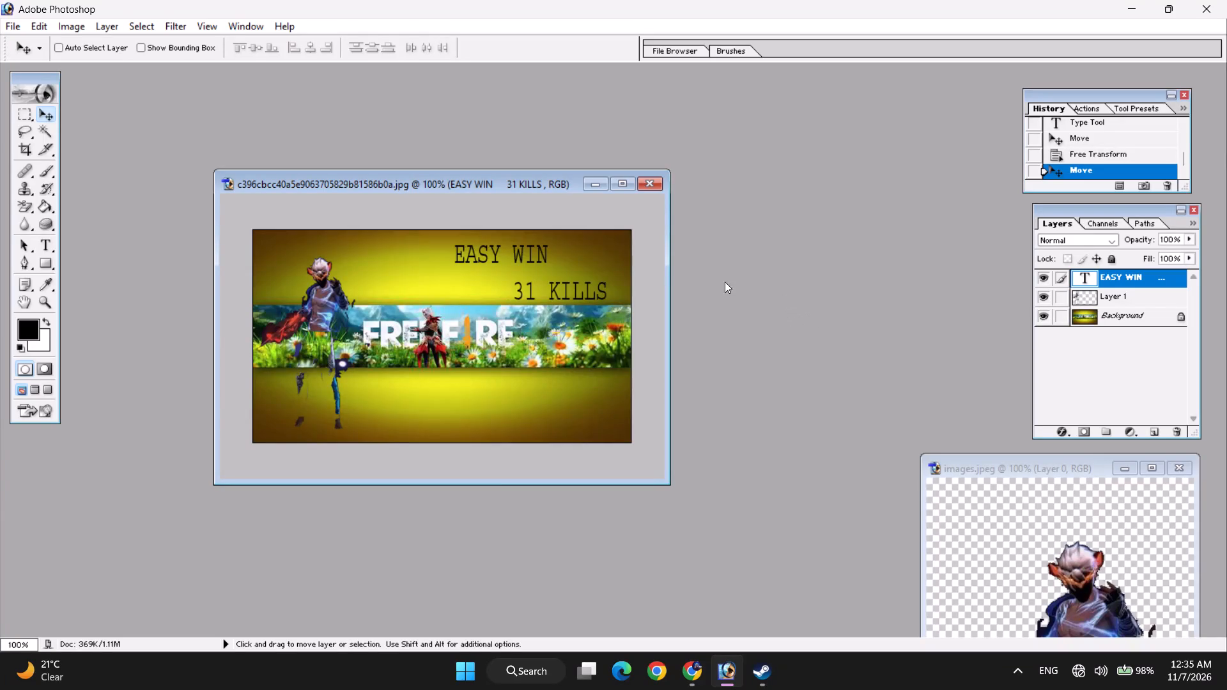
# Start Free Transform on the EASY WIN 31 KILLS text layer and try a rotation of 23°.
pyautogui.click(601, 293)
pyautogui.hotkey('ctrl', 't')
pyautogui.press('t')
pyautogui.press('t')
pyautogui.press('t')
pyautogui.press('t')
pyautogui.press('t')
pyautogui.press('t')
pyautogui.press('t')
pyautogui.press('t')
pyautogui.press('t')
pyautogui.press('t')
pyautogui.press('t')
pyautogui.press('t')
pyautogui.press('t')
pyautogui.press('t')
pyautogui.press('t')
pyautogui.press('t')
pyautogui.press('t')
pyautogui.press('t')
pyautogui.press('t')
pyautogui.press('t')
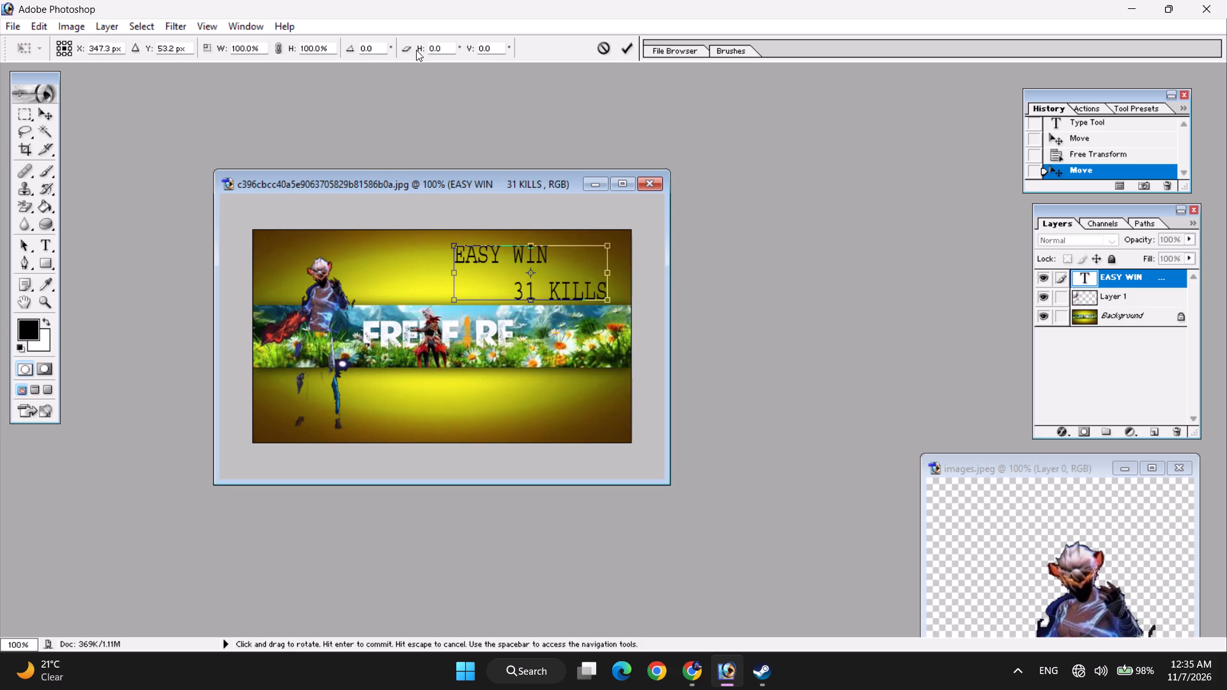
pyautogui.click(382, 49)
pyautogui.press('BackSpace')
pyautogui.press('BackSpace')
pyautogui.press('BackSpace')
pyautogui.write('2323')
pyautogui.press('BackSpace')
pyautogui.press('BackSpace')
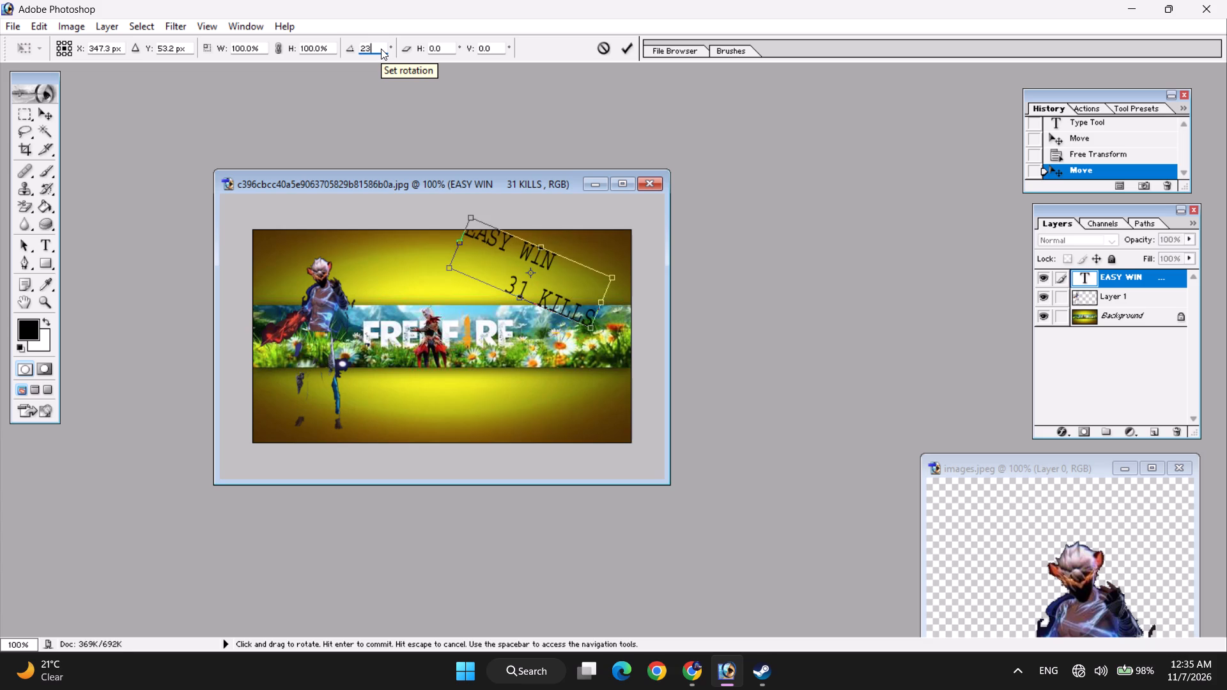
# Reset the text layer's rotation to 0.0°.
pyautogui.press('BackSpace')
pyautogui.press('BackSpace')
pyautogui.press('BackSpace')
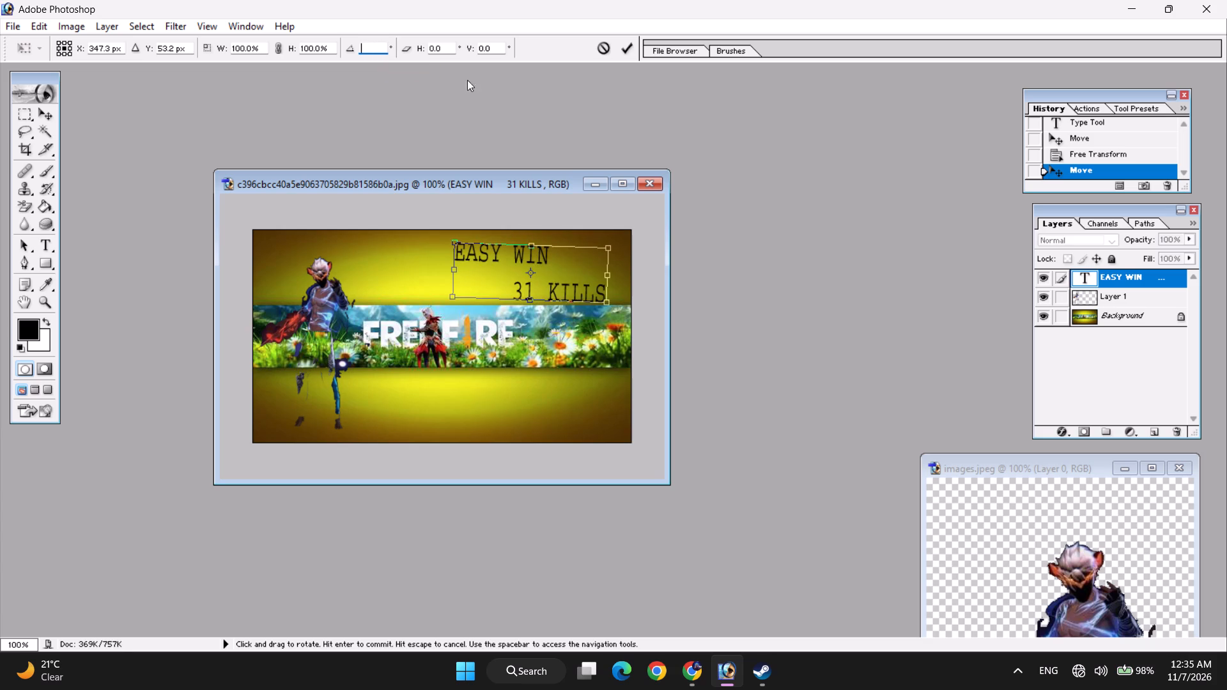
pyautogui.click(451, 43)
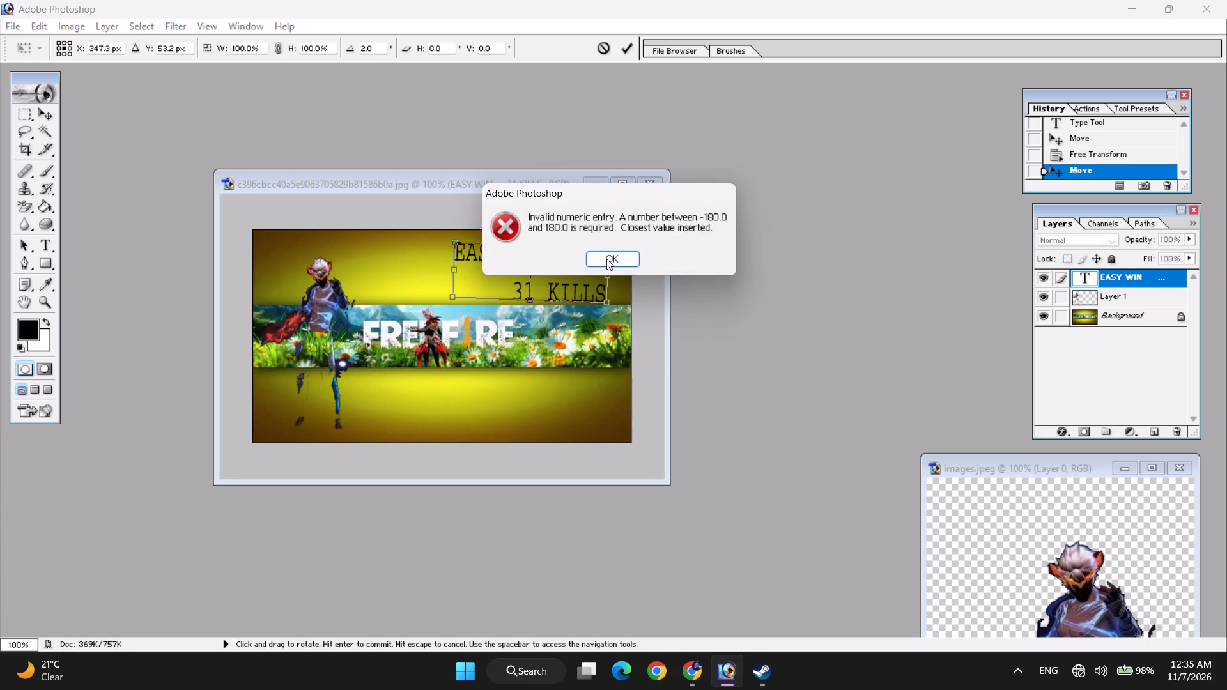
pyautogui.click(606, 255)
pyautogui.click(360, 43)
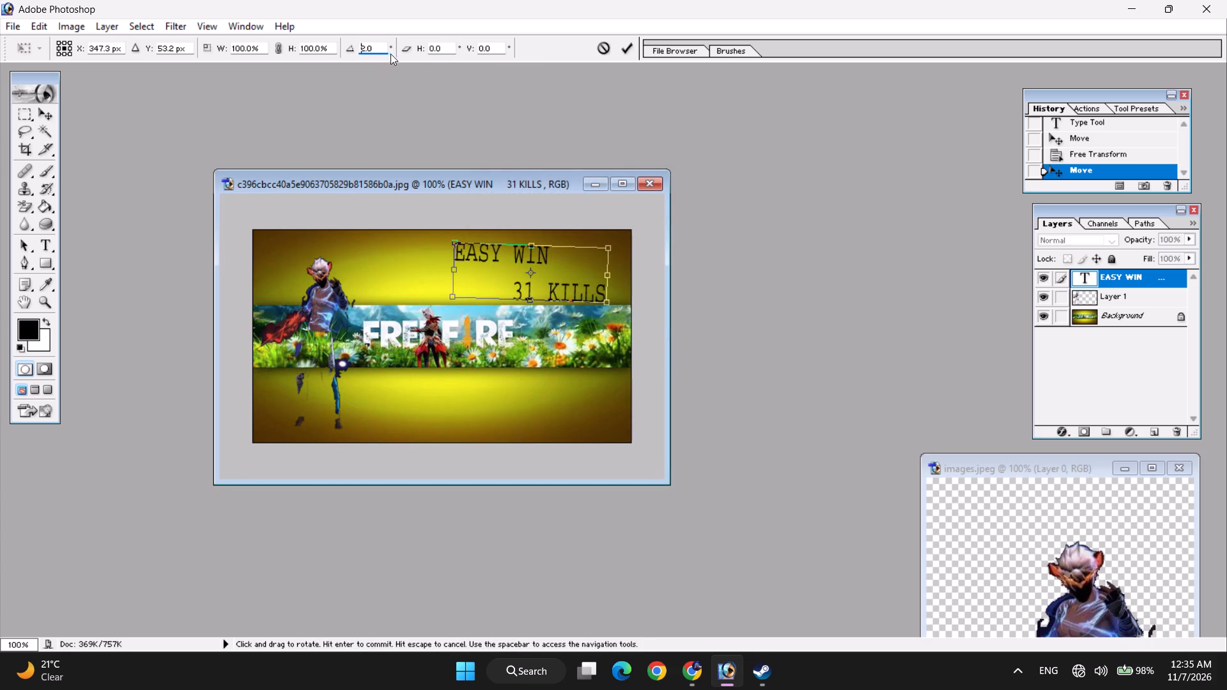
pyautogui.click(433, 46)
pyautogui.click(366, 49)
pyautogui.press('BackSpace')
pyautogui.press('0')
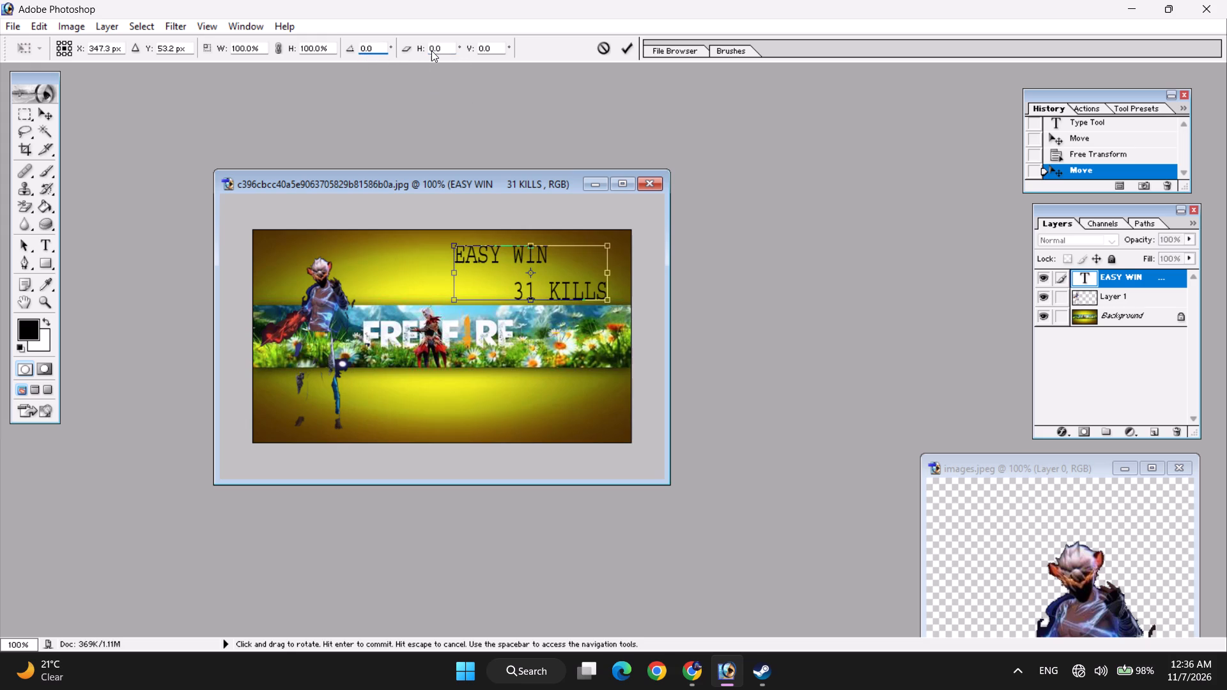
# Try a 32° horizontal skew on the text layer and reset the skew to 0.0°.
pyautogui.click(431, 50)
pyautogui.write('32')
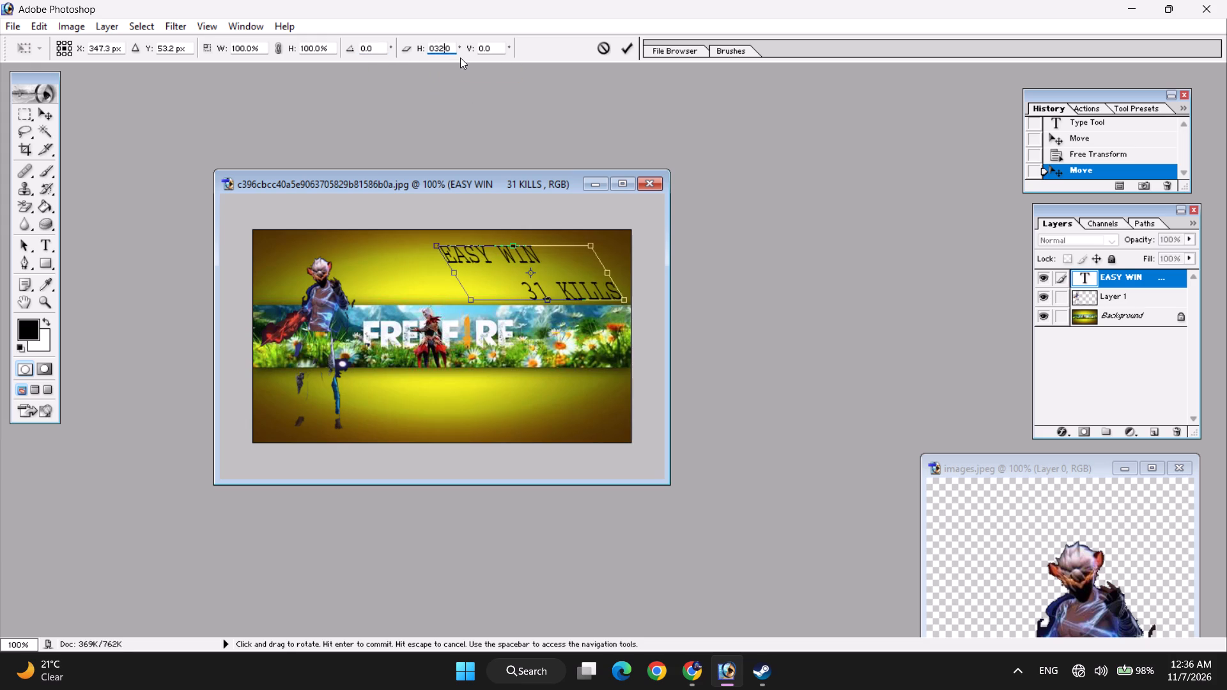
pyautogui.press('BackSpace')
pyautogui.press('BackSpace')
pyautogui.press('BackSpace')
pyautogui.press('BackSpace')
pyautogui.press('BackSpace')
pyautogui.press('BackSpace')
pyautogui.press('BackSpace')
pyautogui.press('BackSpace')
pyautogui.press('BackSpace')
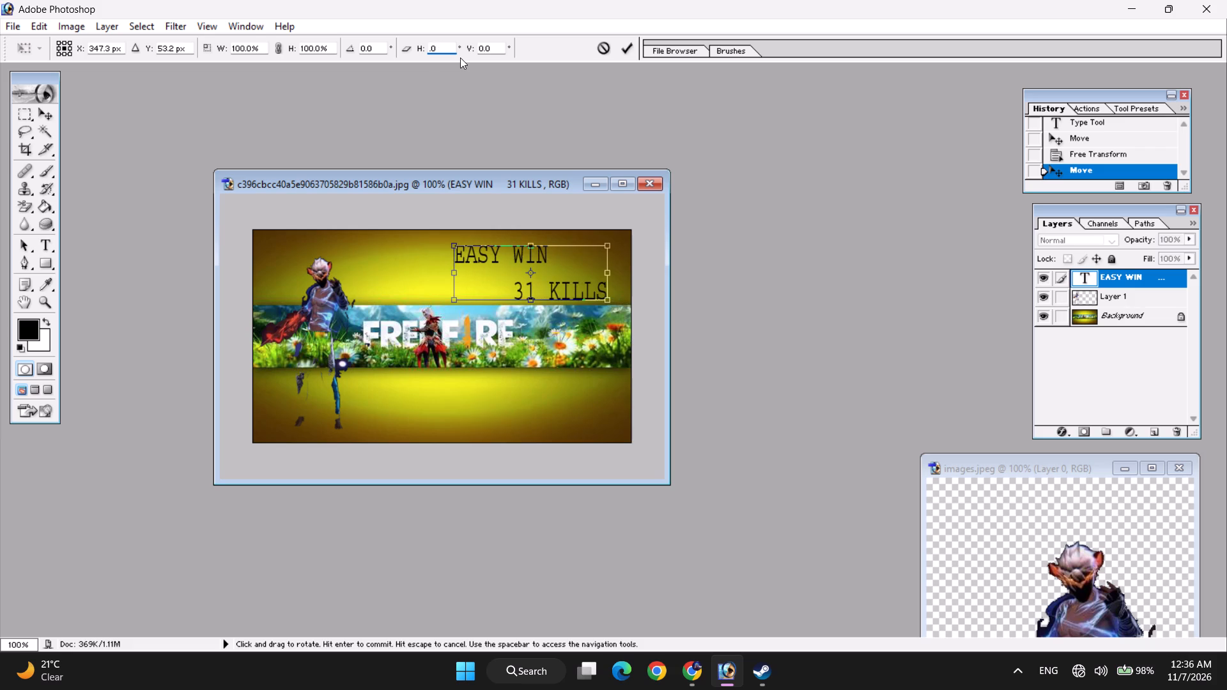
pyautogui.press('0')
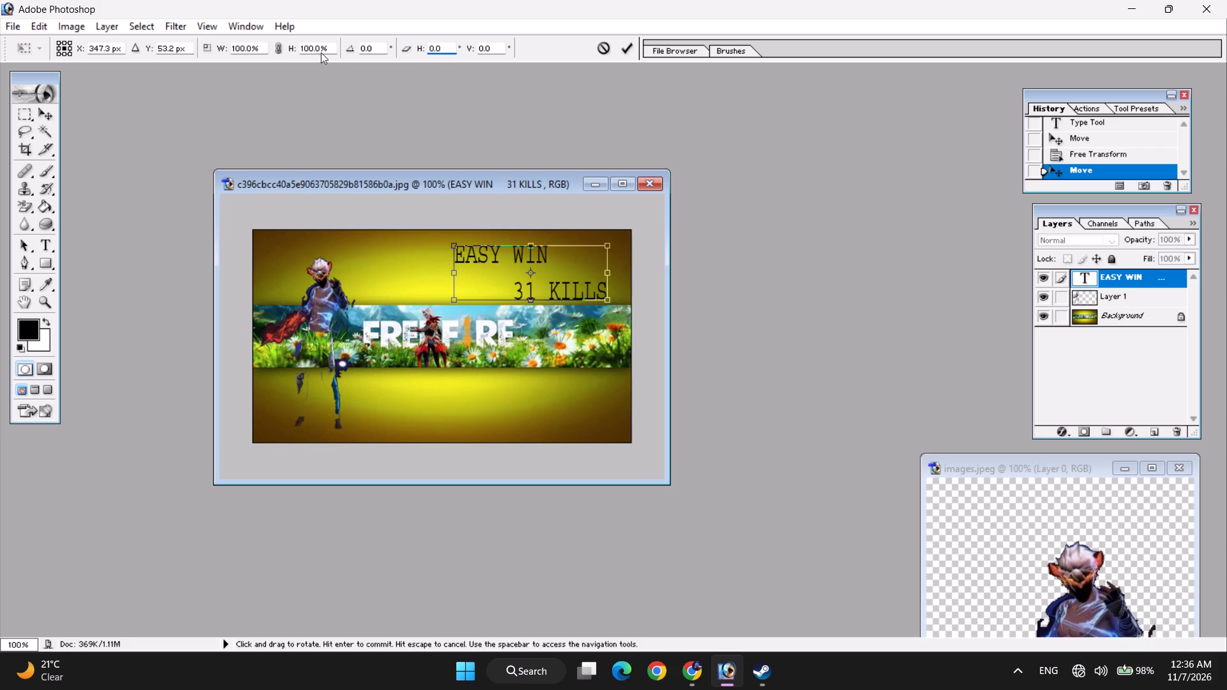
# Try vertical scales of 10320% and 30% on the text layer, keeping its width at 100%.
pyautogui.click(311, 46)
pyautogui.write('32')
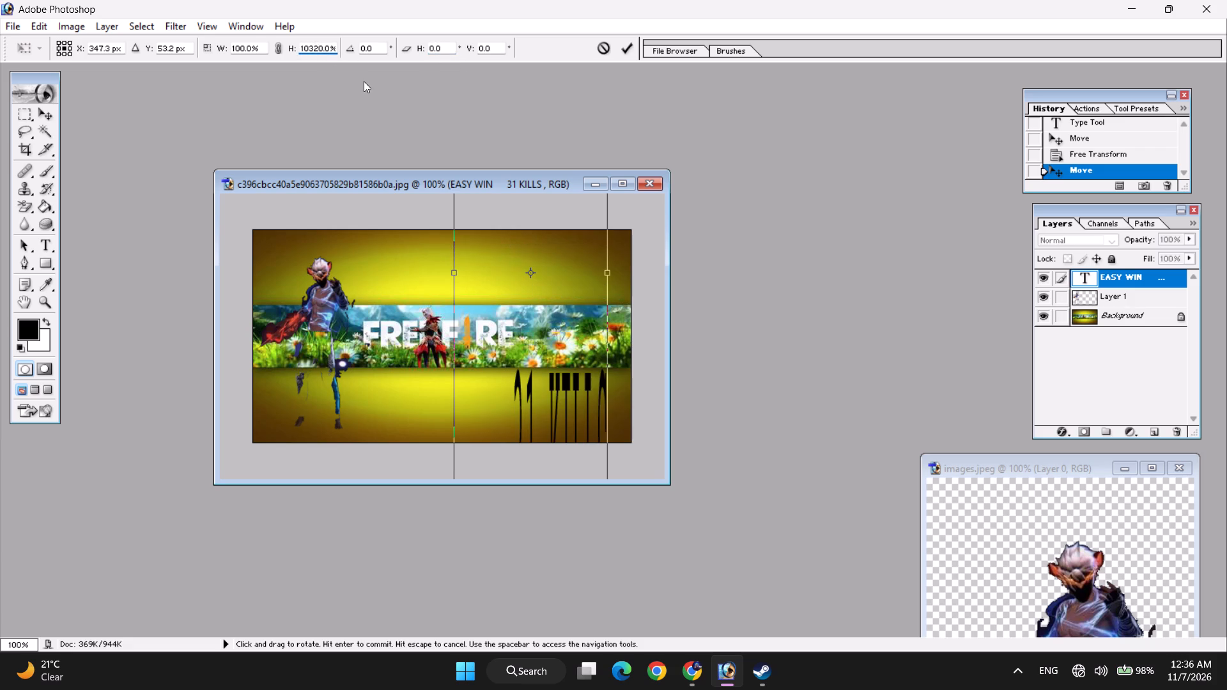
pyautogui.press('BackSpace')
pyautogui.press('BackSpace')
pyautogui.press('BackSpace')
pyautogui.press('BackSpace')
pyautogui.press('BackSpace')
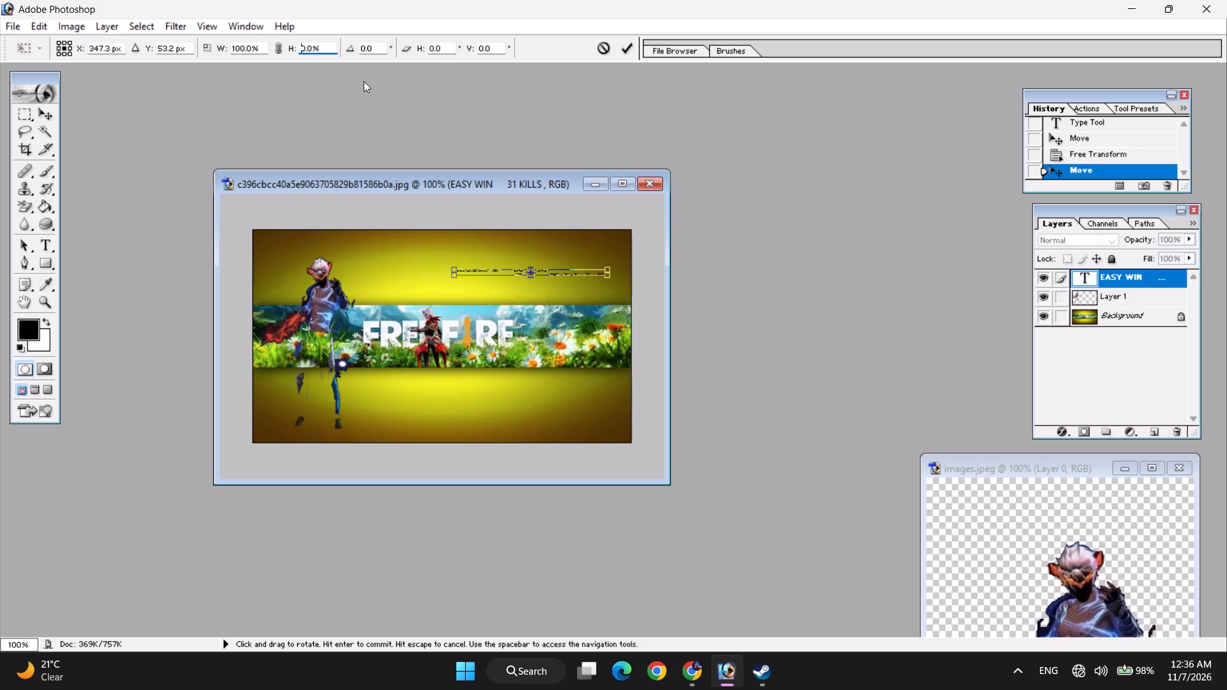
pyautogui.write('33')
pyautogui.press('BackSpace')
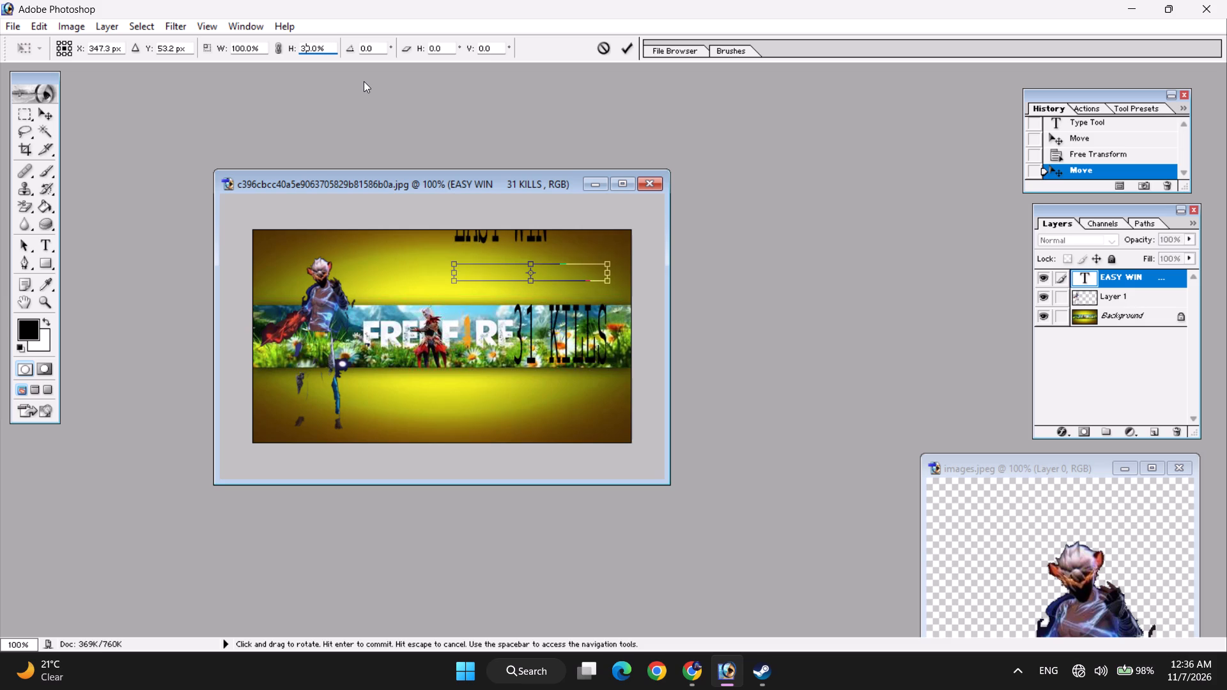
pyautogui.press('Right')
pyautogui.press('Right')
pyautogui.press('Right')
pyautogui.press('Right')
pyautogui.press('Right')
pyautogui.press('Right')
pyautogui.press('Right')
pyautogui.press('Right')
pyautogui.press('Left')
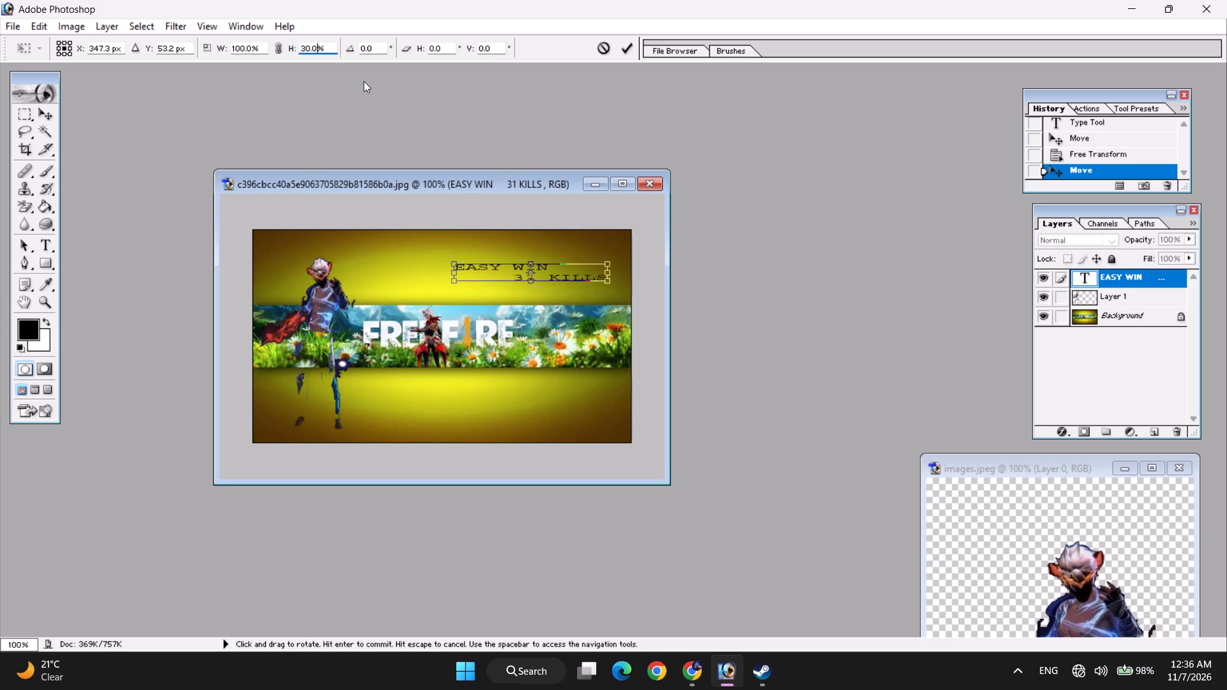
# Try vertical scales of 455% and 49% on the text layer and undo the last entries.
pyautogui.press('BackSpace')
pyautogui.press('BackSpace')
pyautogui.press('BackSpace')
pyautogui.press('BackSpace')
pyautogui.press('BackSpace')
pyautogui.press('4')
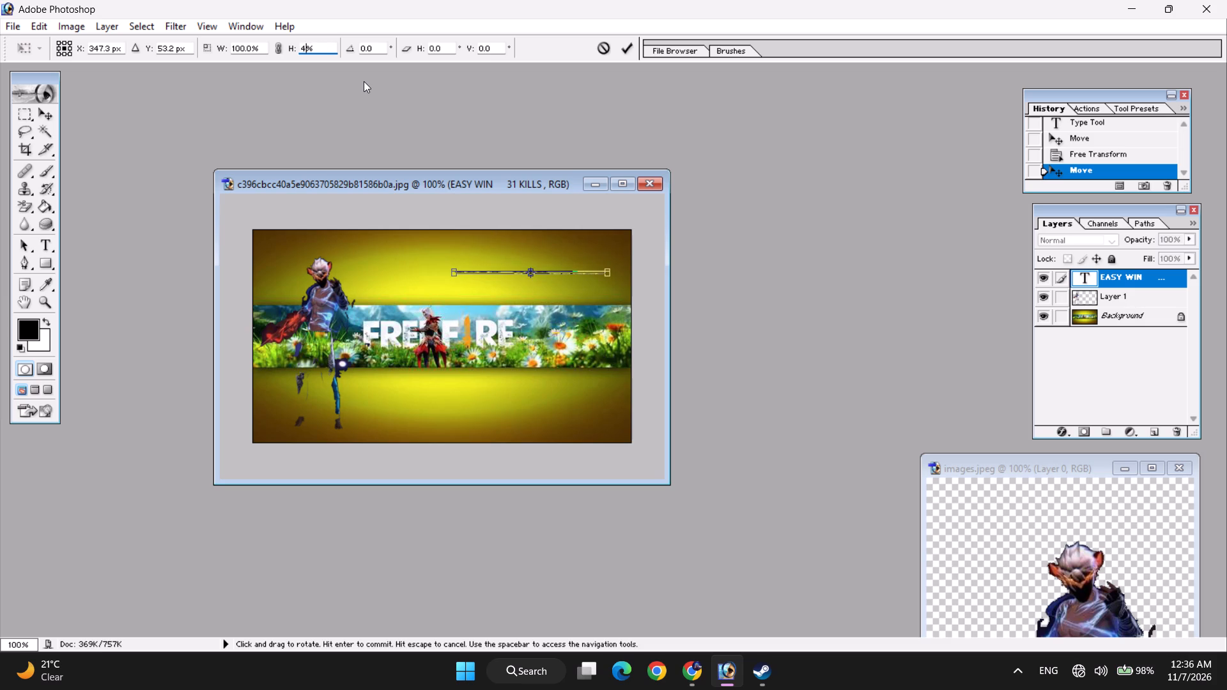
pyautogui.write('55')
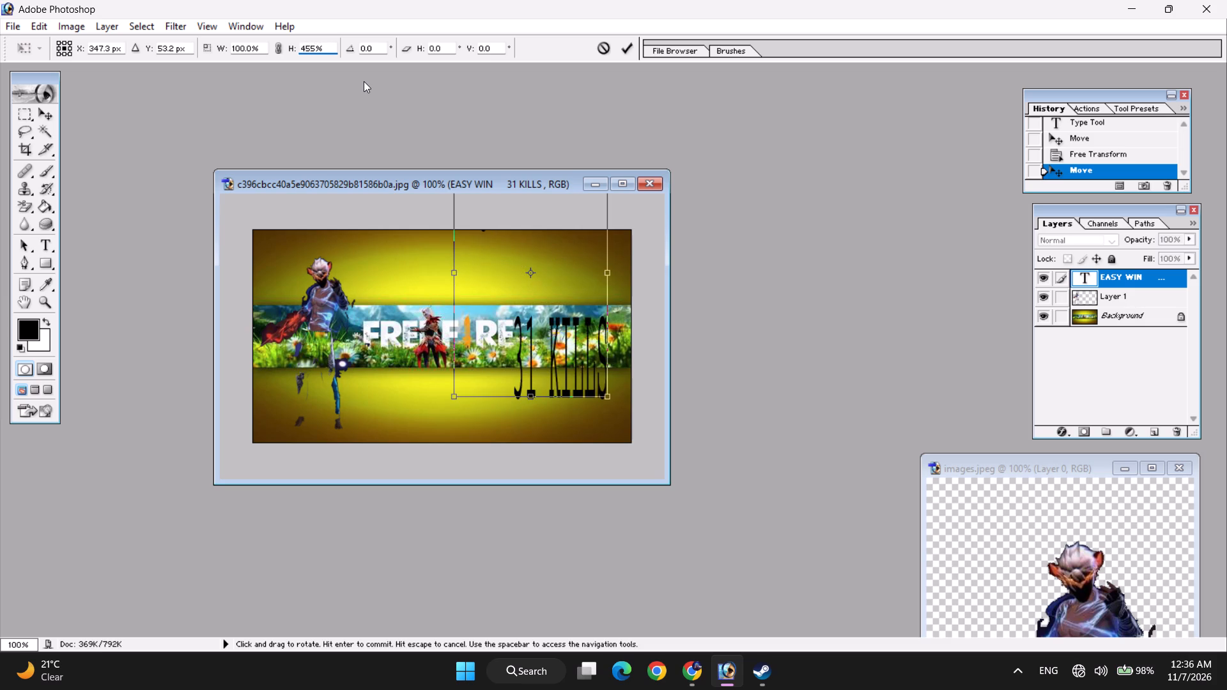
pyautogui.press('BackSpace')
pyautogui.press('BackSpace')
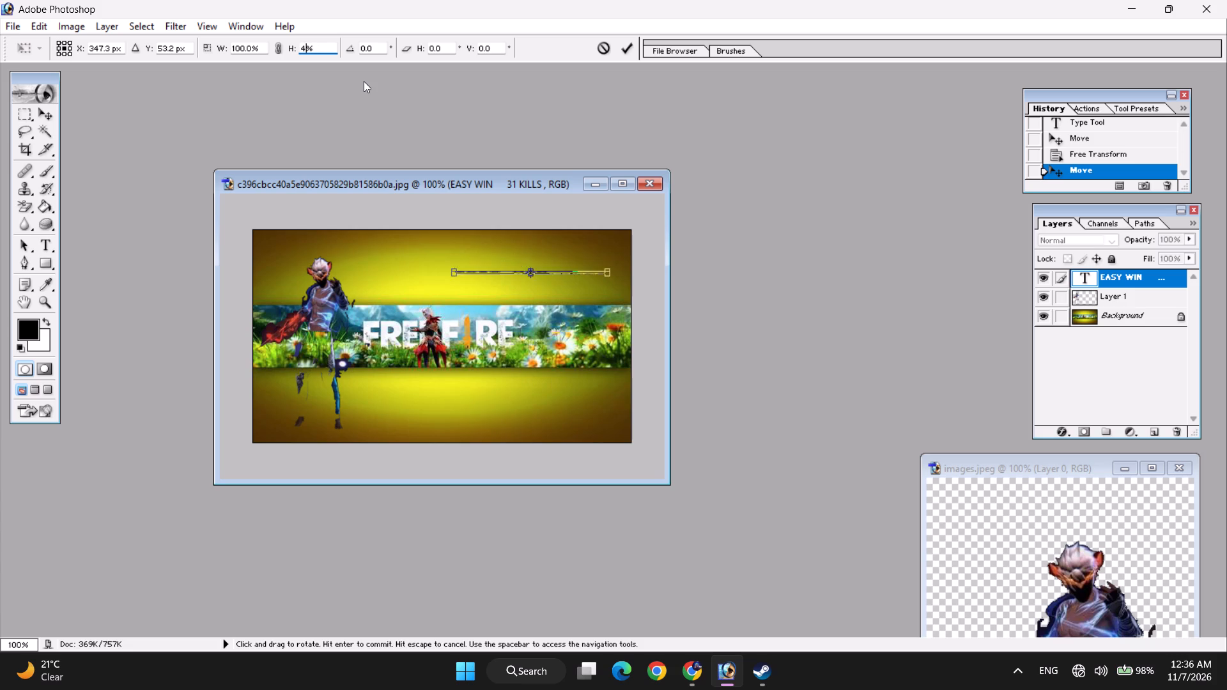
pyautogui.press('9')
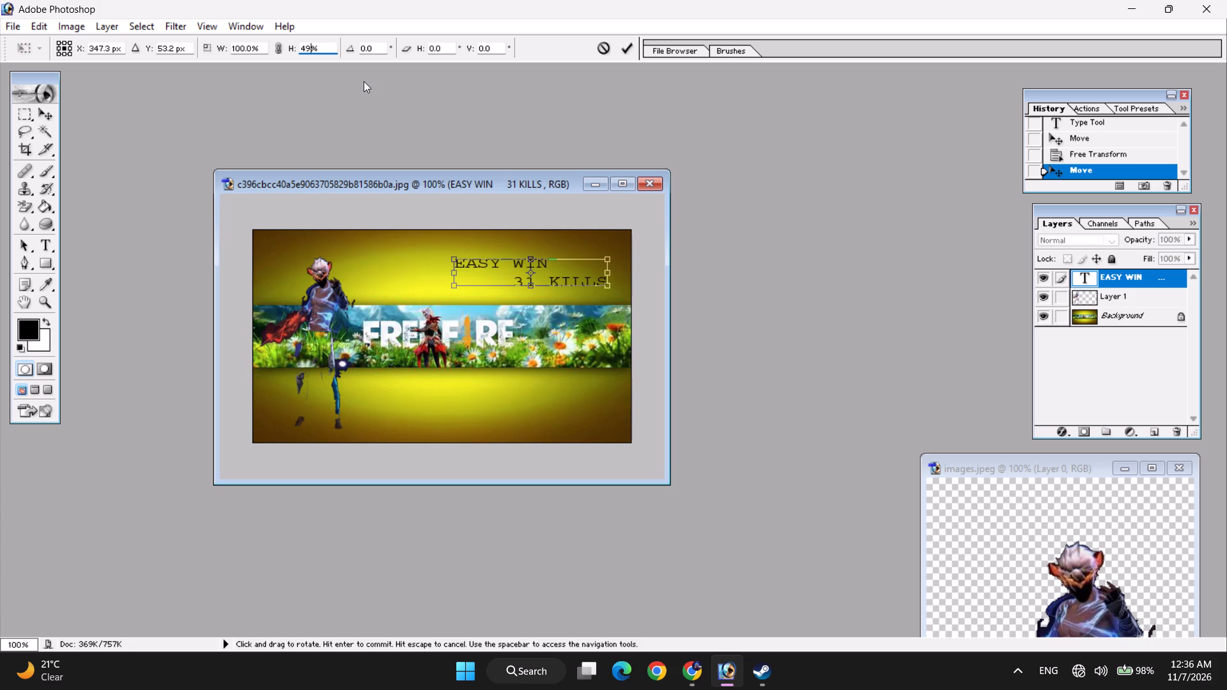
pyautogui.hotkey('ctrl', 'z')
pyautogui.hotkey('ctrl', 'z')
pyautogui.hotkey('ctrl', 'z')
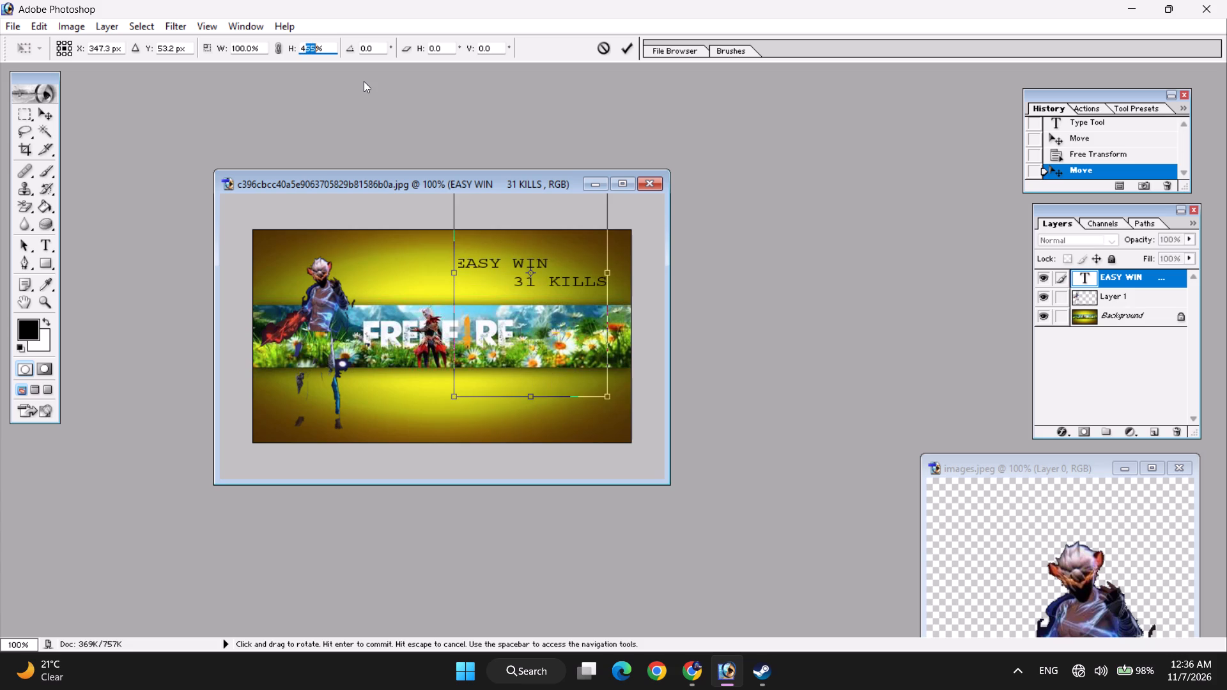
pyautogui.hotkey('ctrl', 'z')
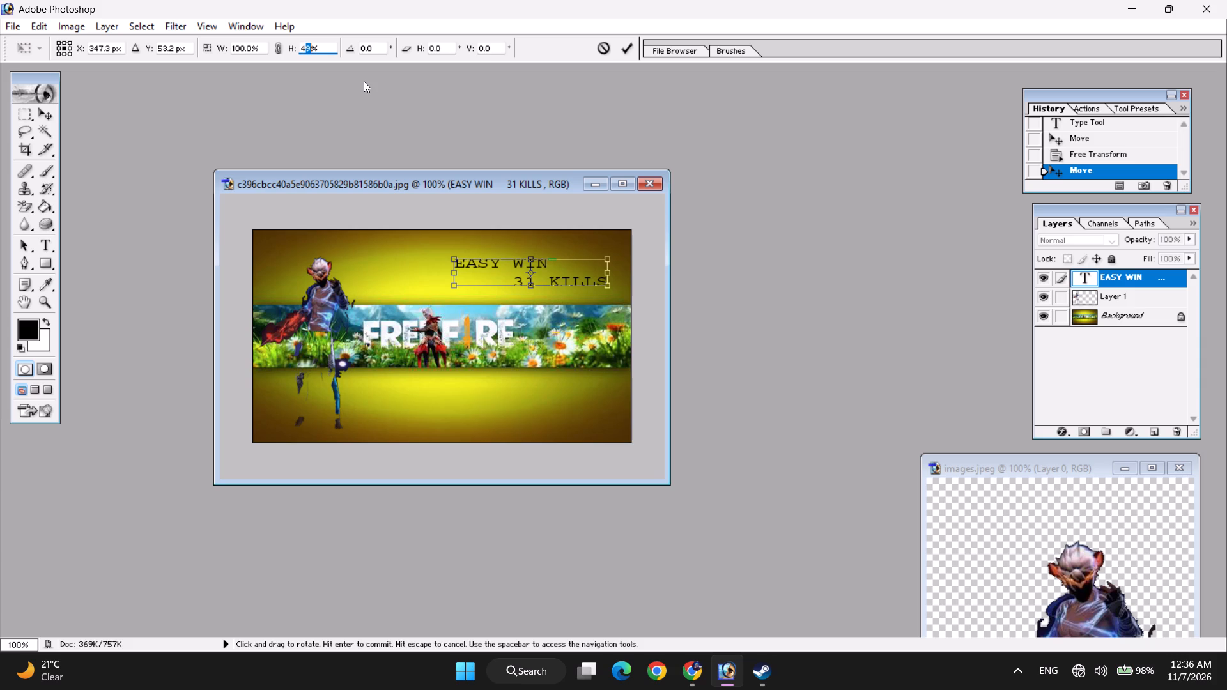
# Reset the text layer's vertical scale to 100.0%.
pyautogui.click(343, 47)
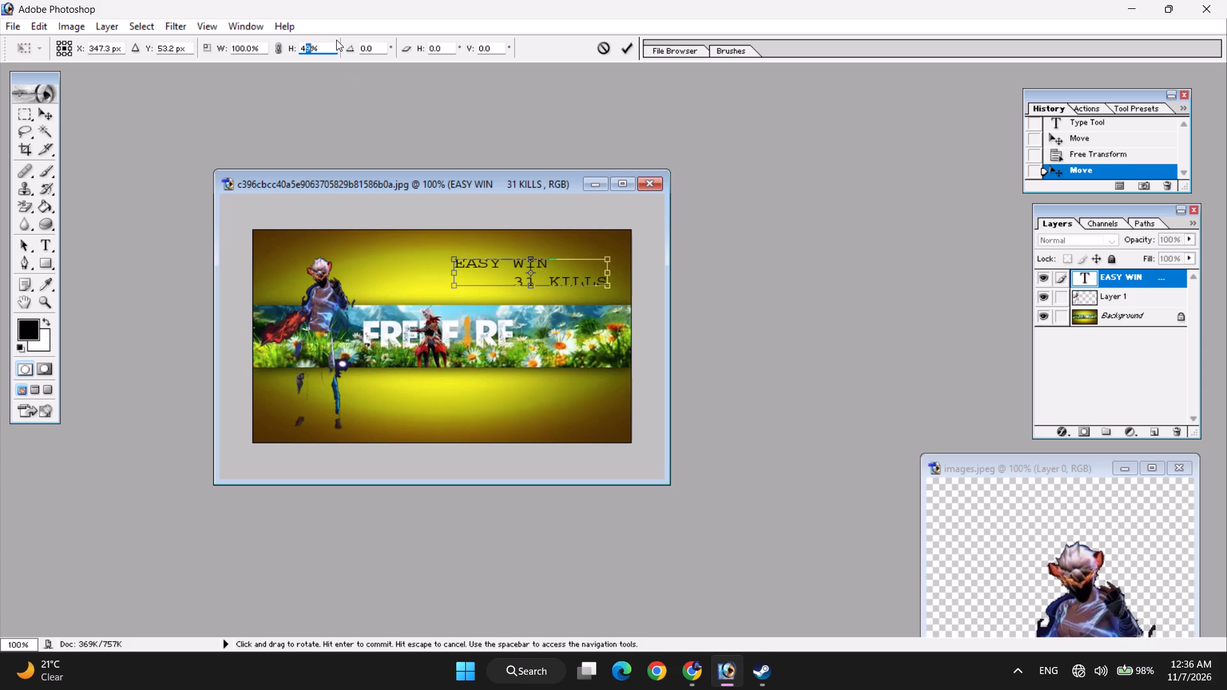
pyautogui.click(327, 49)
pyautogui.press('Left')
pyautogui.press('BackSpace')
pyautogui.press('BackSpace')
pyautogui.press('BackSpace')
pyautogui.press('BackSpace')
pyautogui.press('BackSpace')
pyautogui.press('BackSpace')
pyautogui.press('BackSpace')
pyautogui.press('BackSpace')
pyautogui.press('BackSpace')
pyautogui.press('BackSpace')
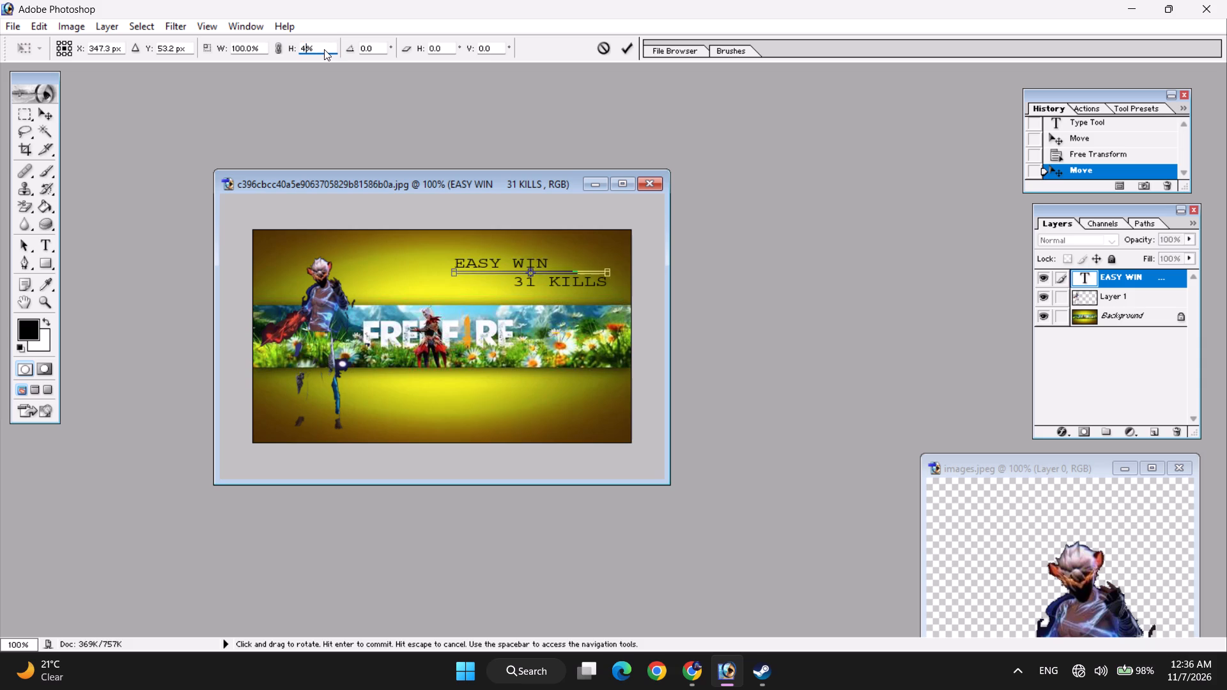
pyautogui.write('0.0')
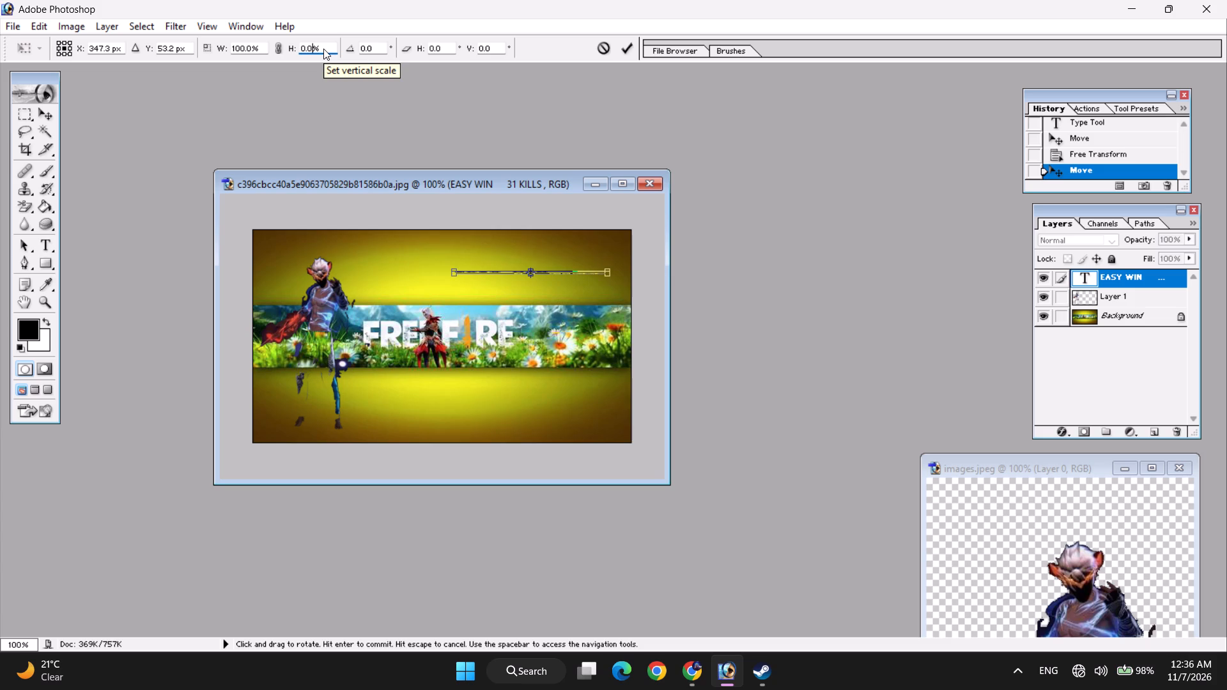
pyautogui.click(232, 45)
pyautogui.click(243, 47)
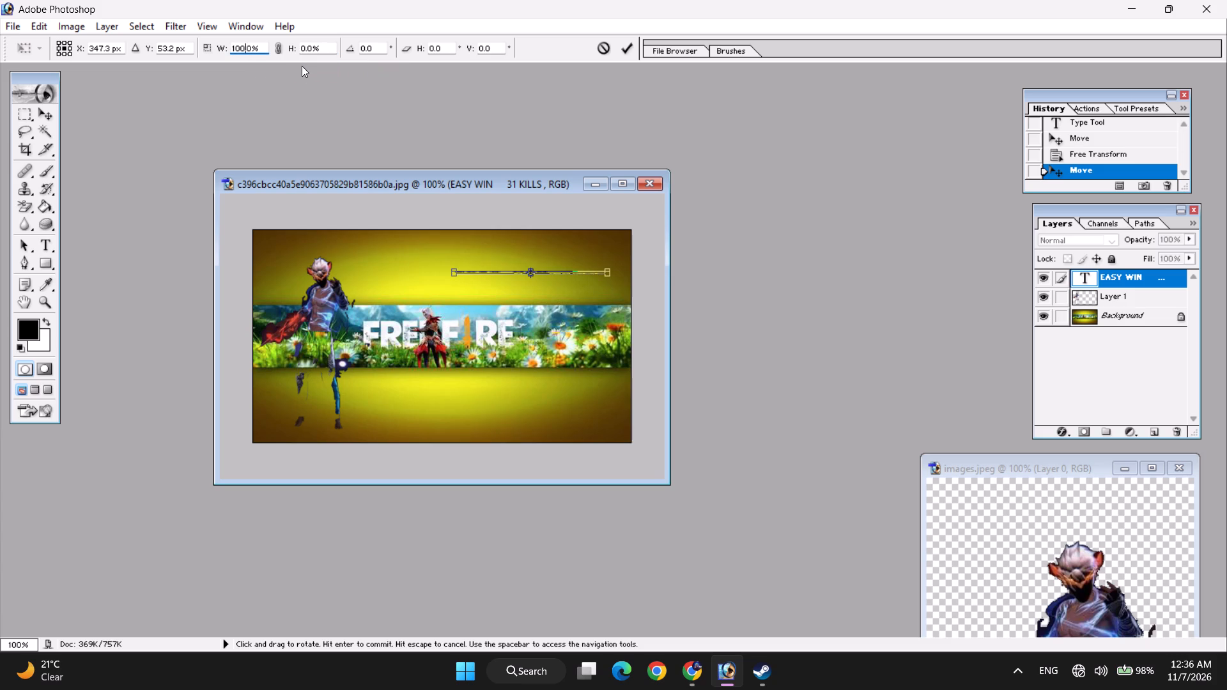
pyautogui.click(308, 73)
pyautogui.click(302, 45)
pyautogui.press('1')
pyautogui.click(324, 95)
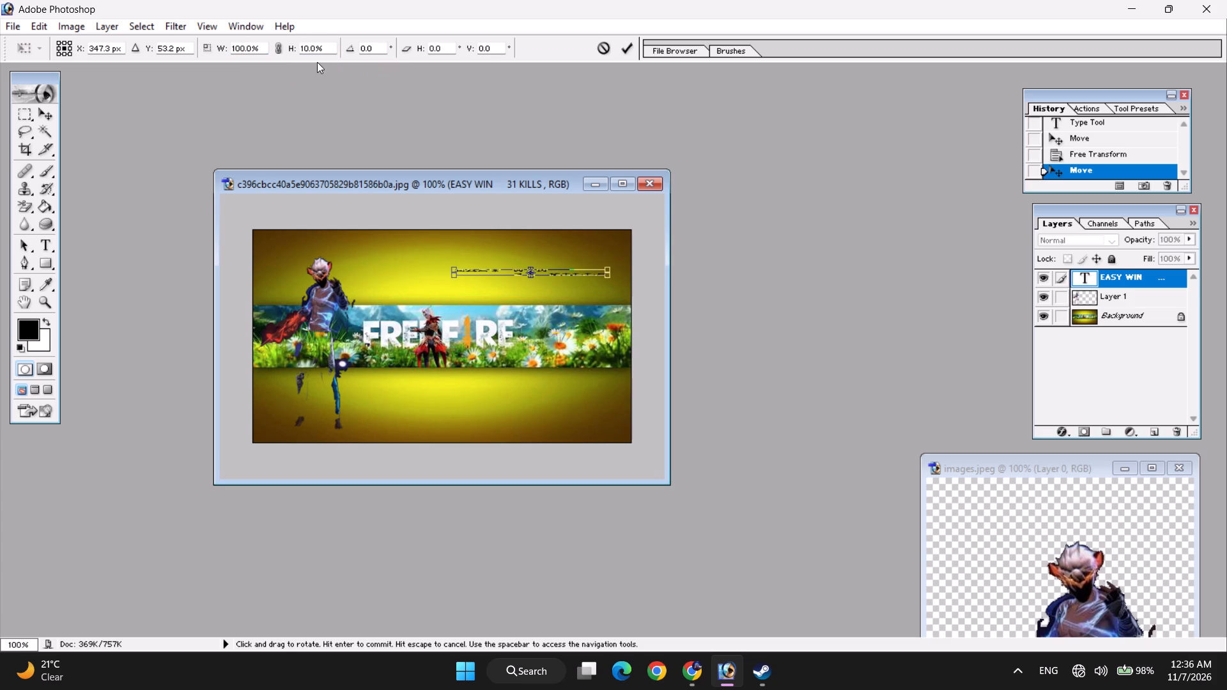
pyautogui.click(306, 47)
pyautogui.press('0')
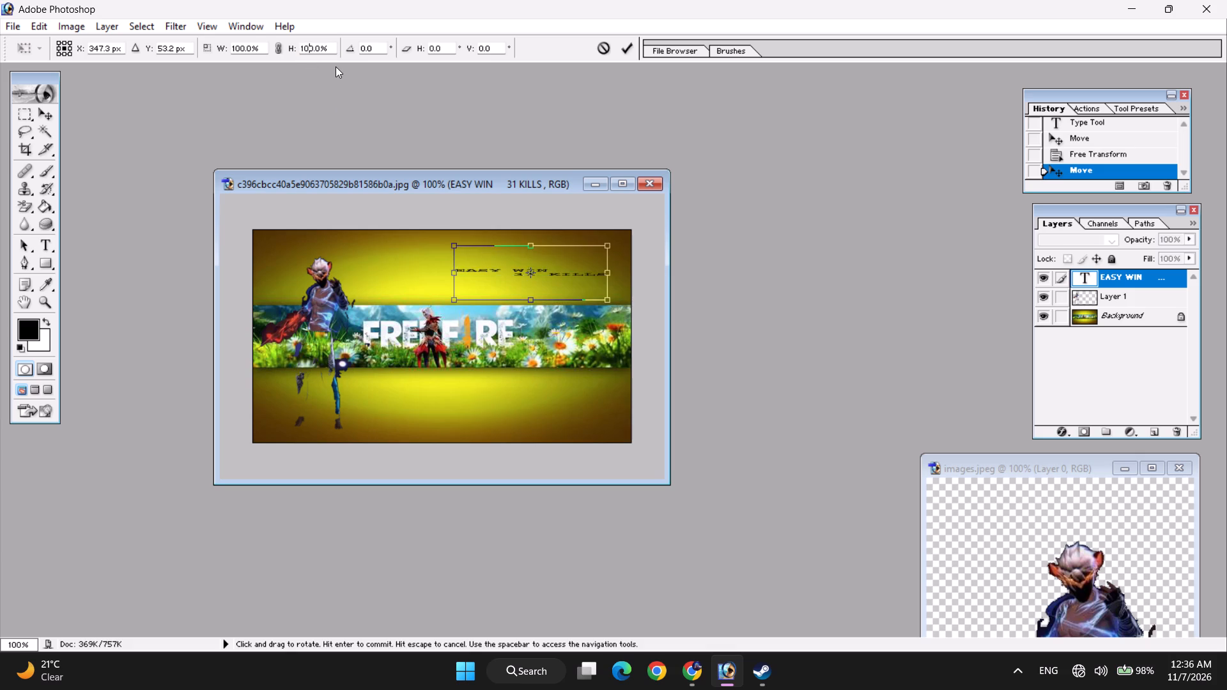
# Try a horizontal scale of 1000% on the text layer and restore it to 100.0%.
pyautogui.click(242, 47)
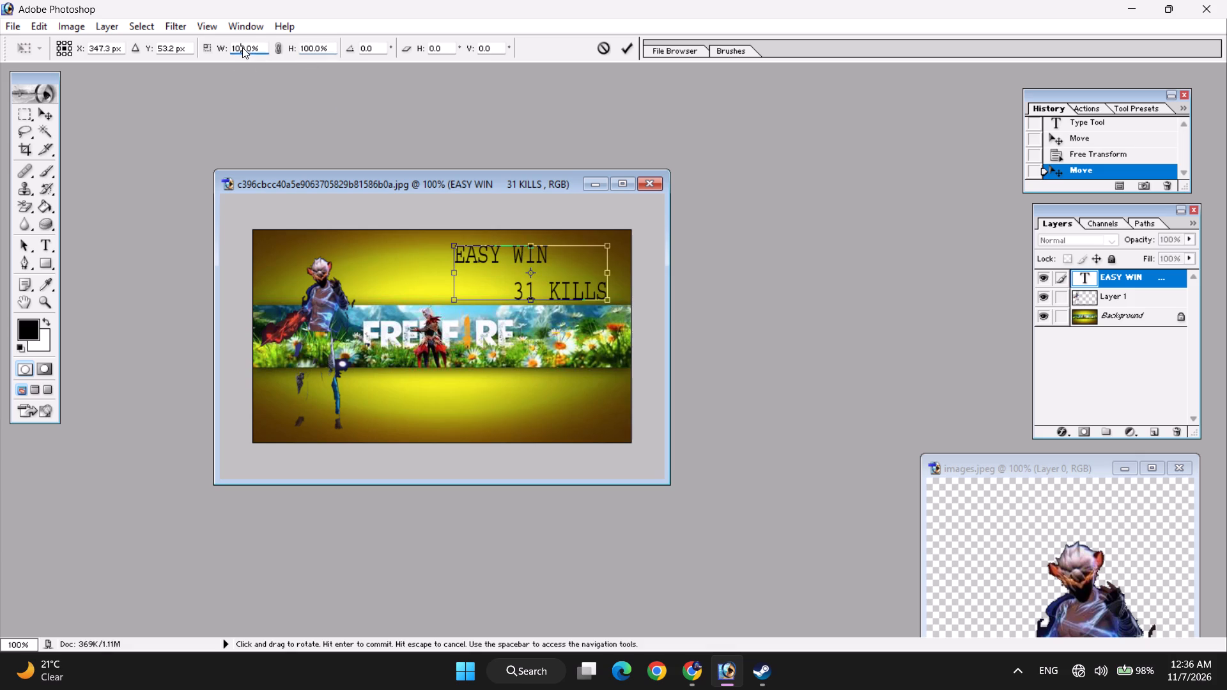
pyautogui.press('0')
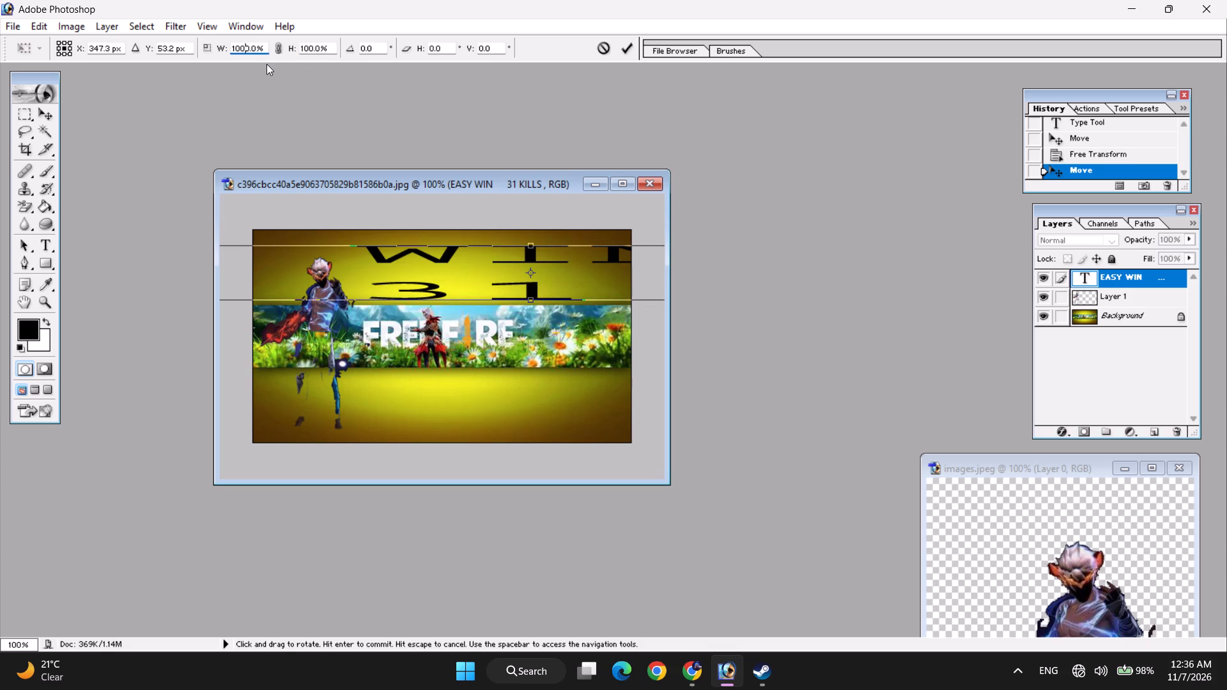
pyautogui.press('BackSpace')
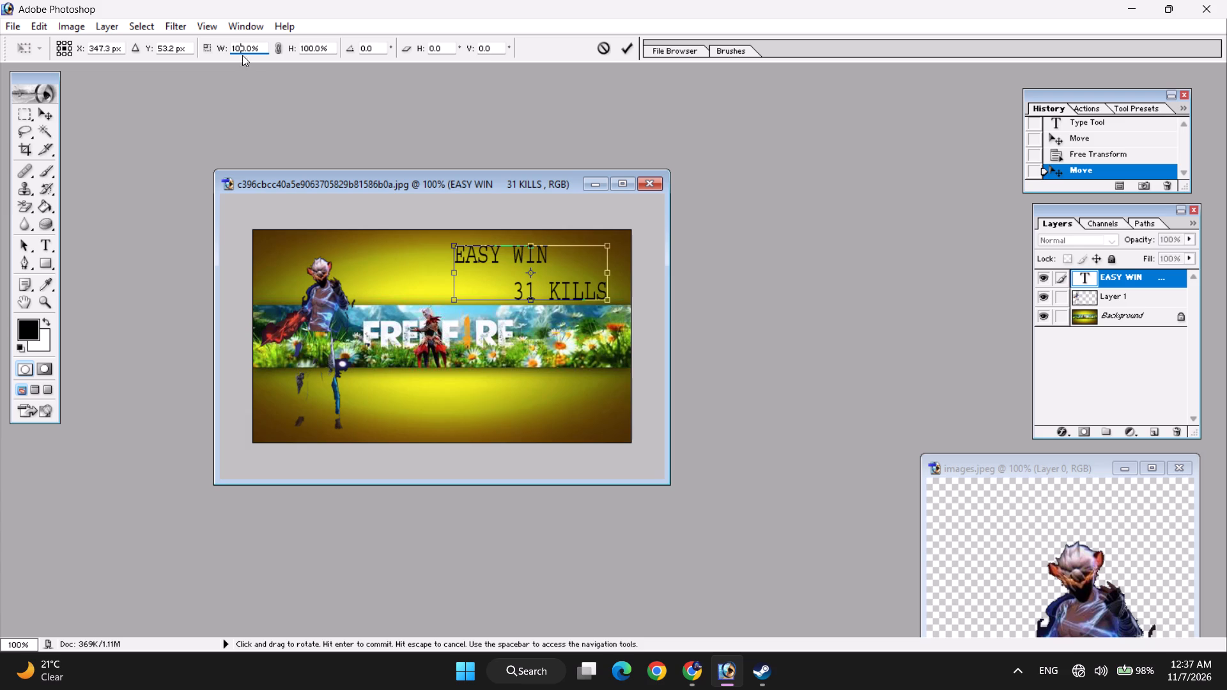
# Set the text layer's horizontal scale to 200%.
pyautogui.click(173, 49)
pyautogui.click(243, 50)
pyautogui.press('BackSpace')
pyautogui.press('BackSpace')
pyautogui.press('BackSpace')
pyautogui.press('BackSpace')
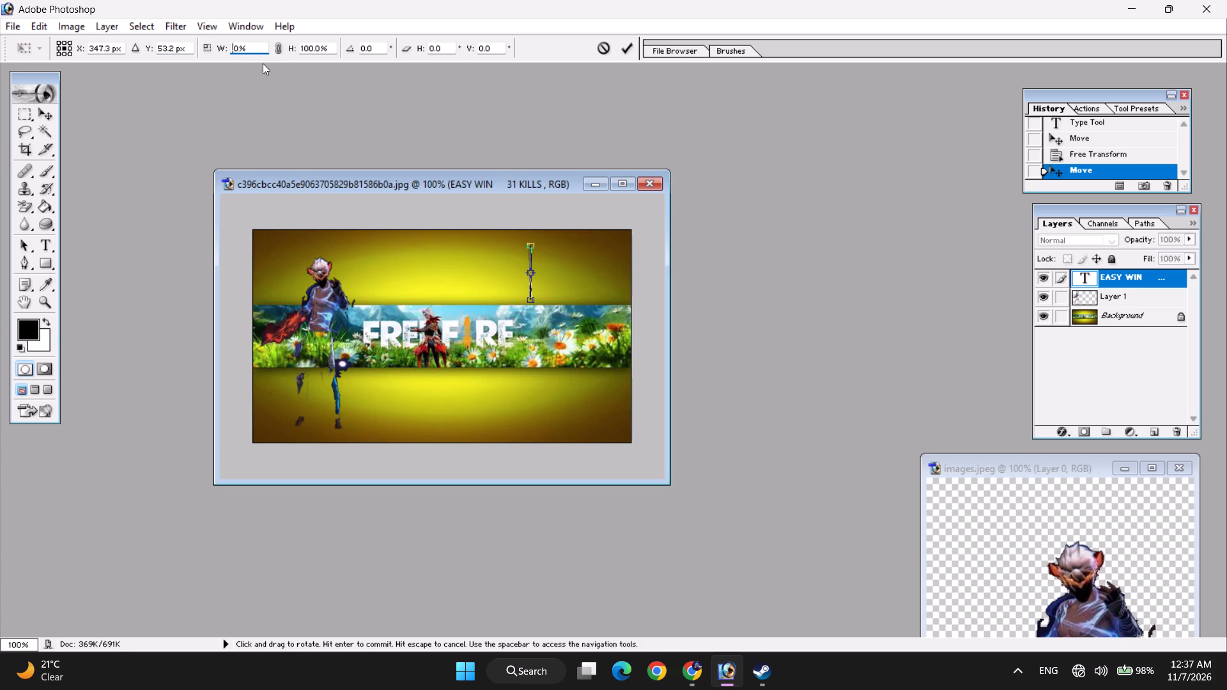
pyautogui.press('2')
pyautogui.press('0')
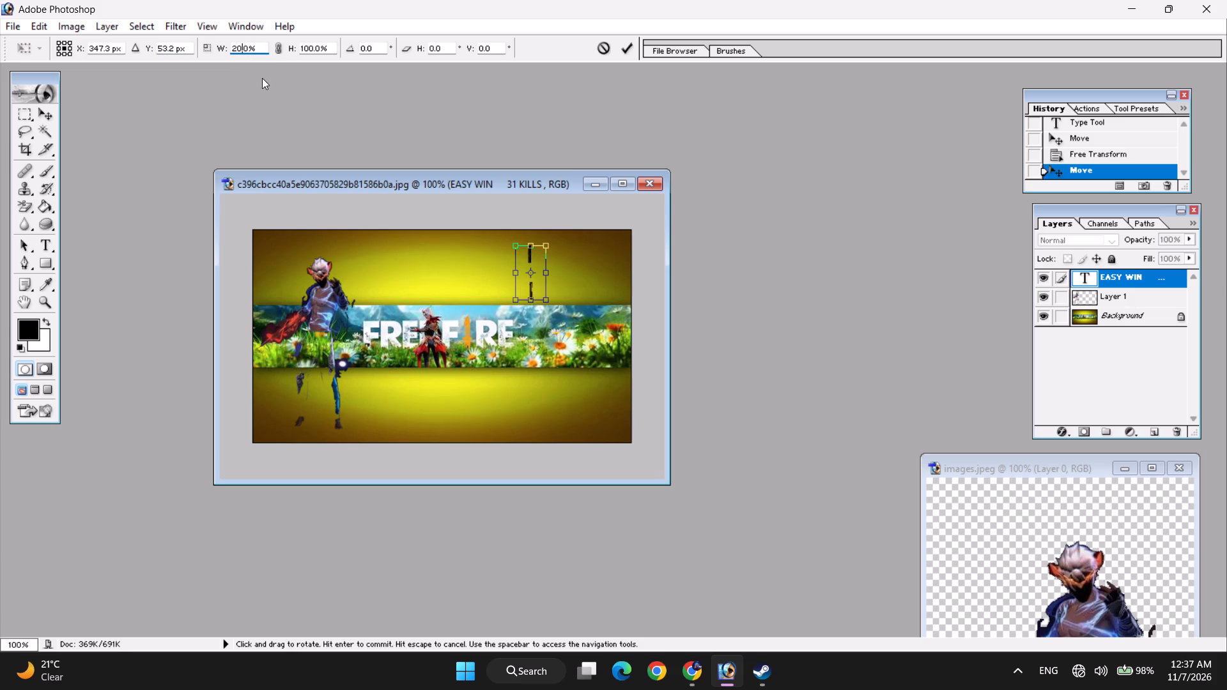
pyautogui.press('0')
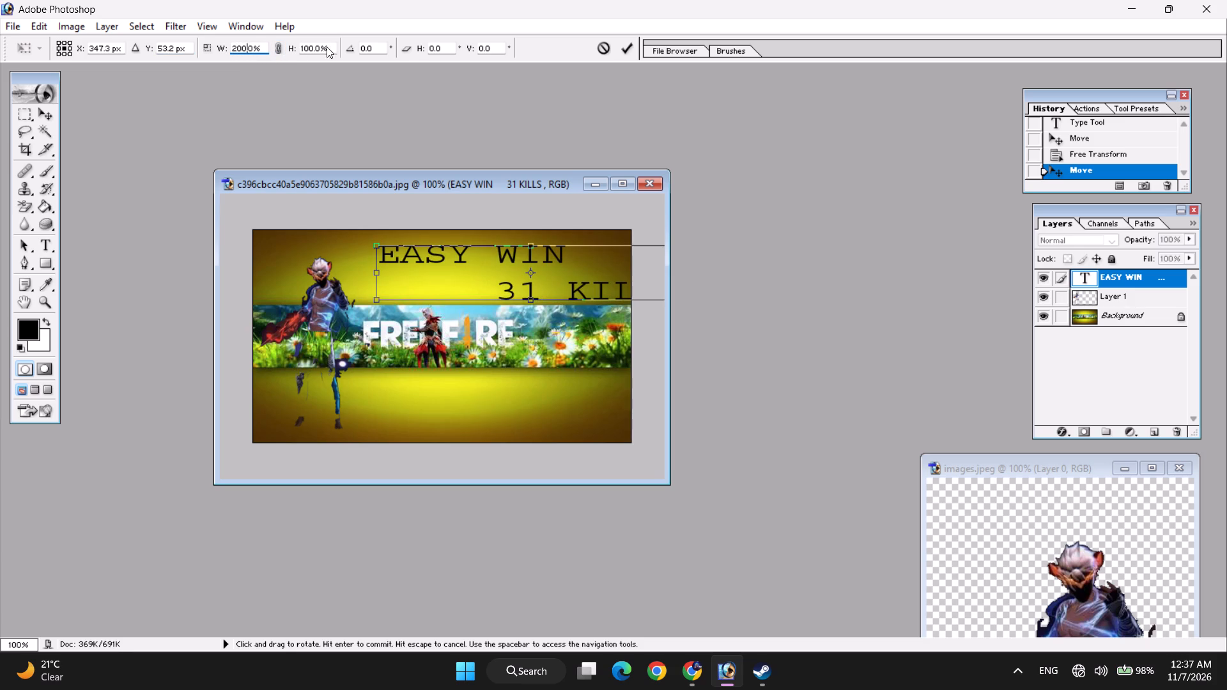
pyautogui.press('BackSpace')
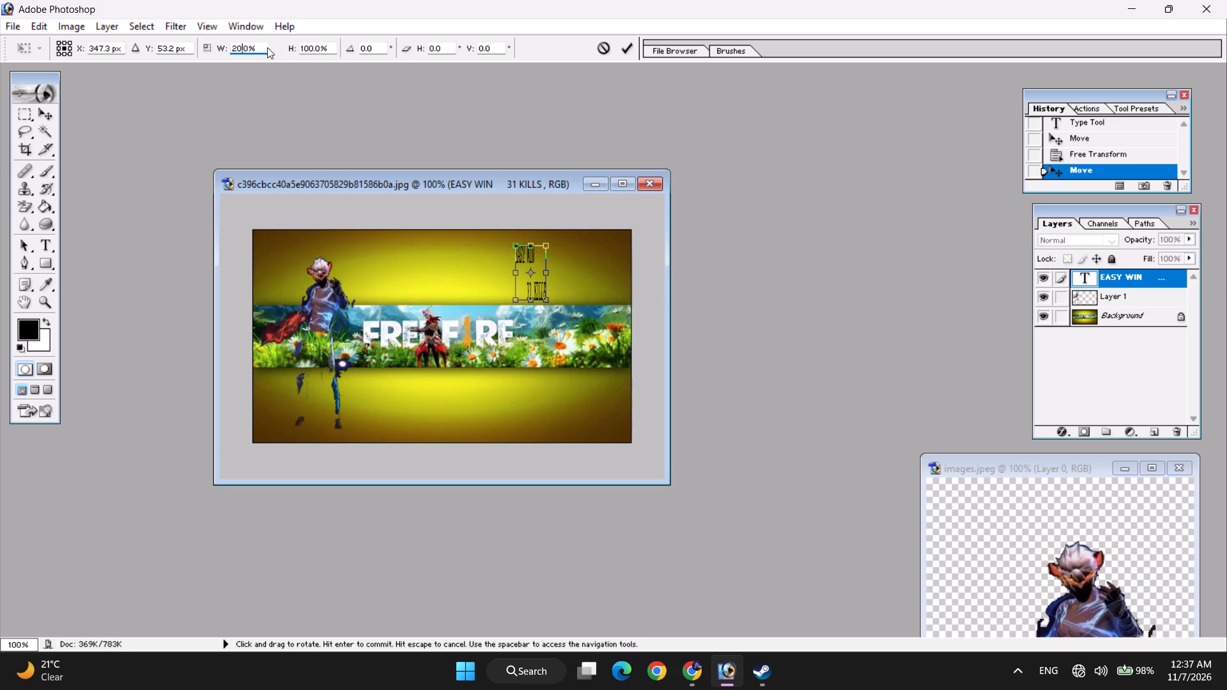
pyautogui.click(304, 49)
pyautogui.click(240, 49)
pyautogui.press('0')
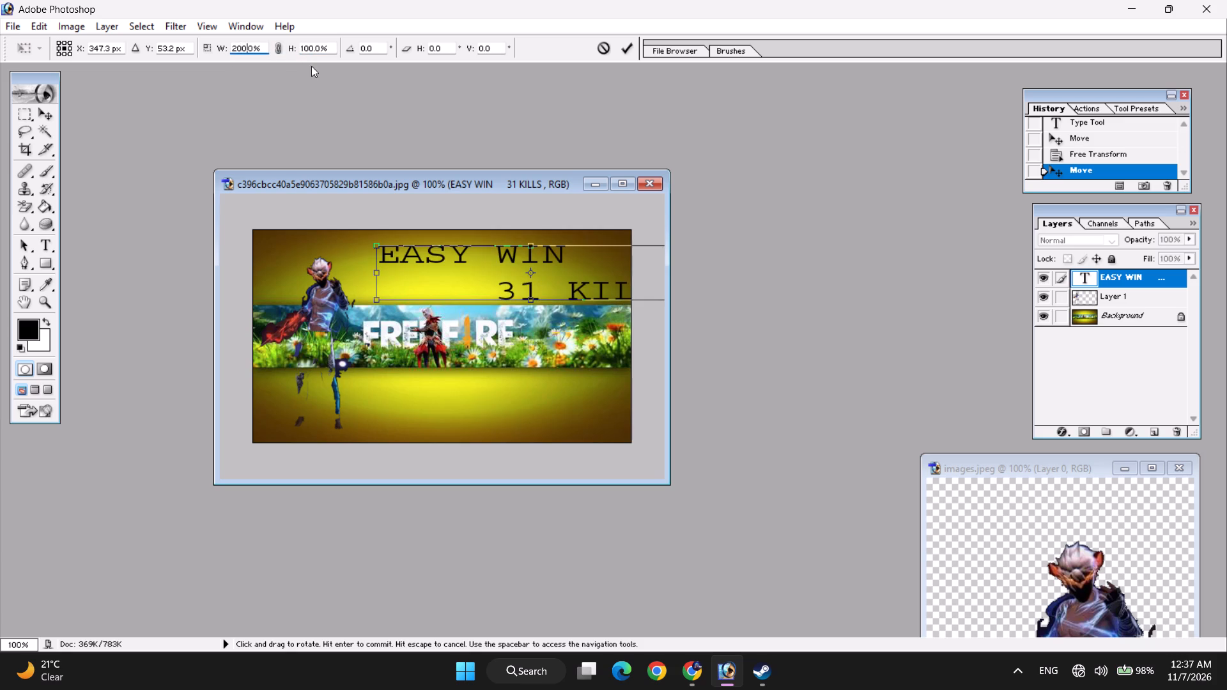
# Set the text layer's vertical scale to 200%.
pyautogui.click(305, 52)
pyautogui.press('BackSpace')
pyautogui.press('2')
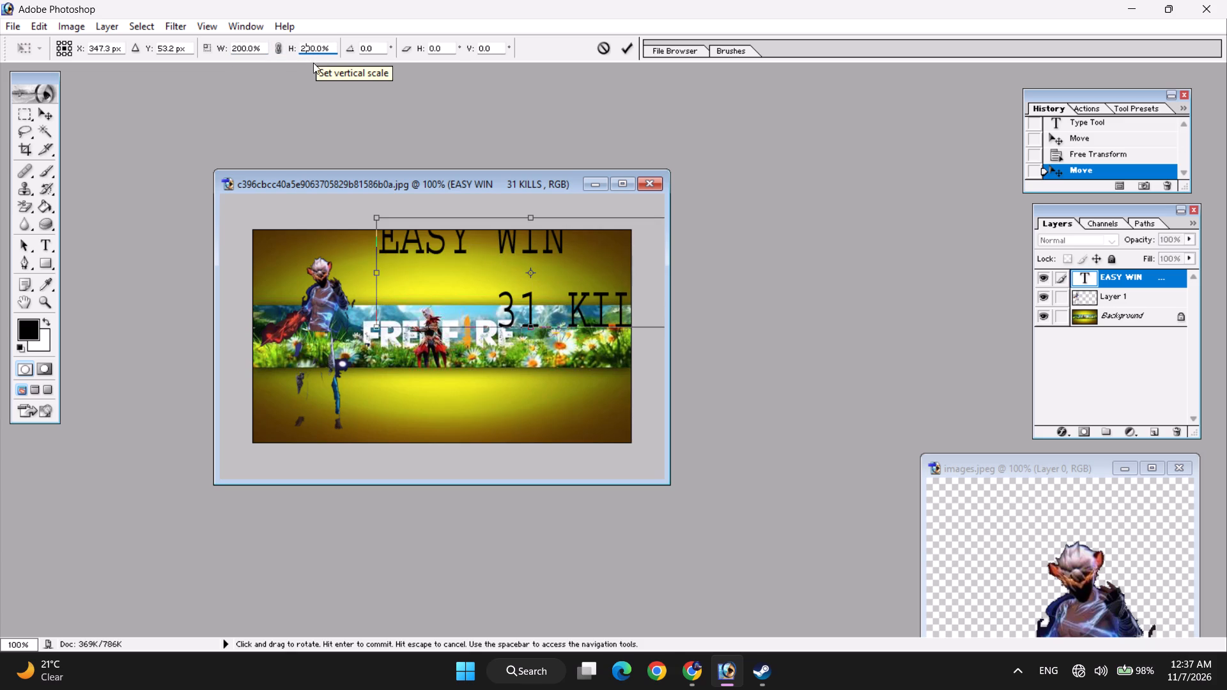
# Resize the text freehand to about 109% wide and 112% high and place it in the banner's upper-right corner, above the Free Fire strip.
pyautogui.moveTo(566, 263); pyautogui.dragTo(535, 301)
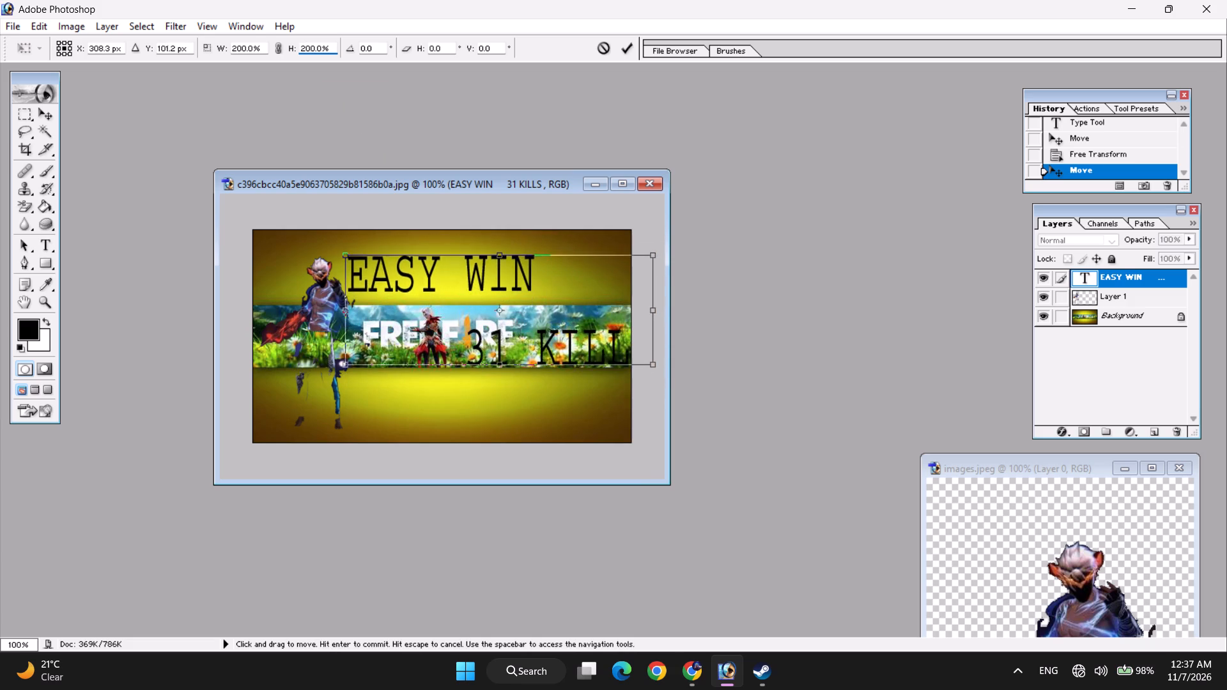
pyautogui.moveTo(535, 301); pyautogui.dragTo(534, 300)
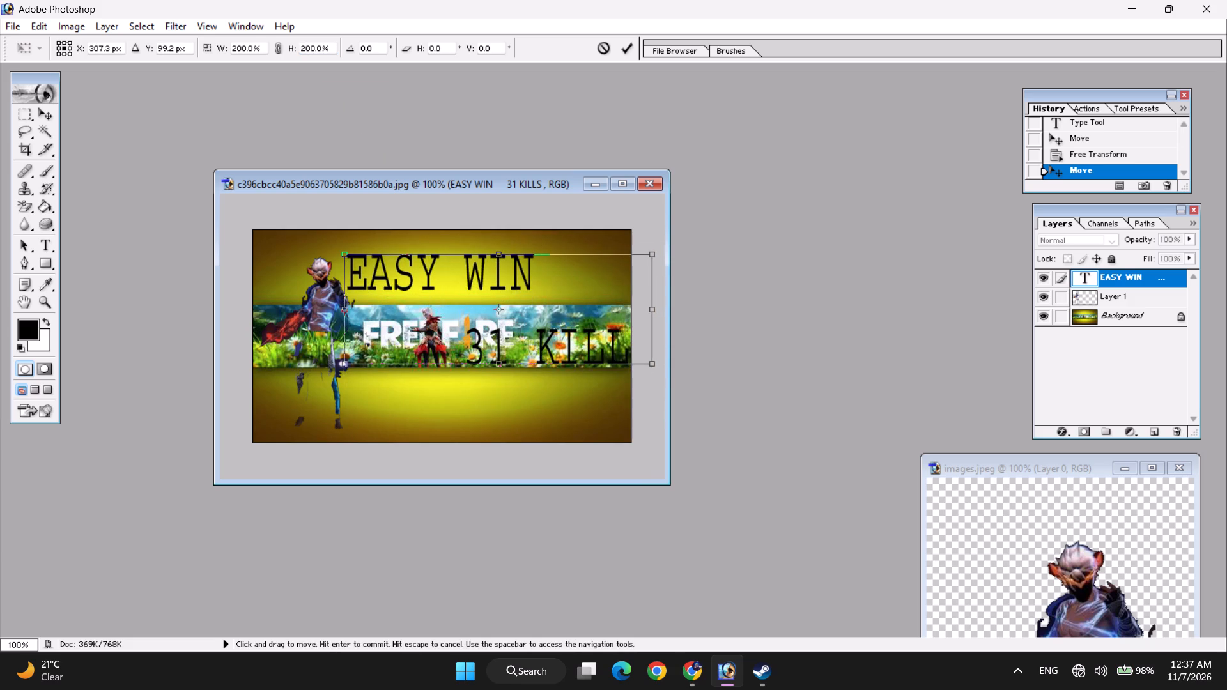
pyautogui.moveTo(651, 367); pyautogui.dragTo(537, 326)
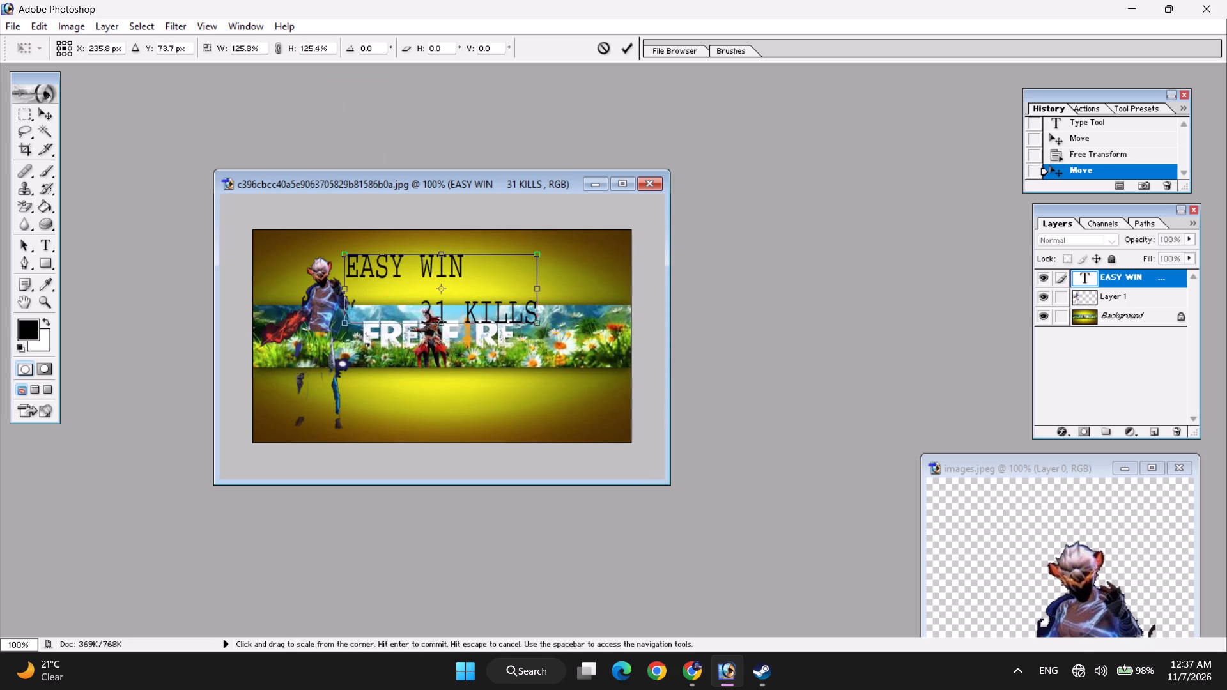
pyautogui.moveTo(537, 326); pyautogui.dragTo(536, 326)
pyautogui.moveTo(491, 309); pyautogui.dragTo(553, 292)
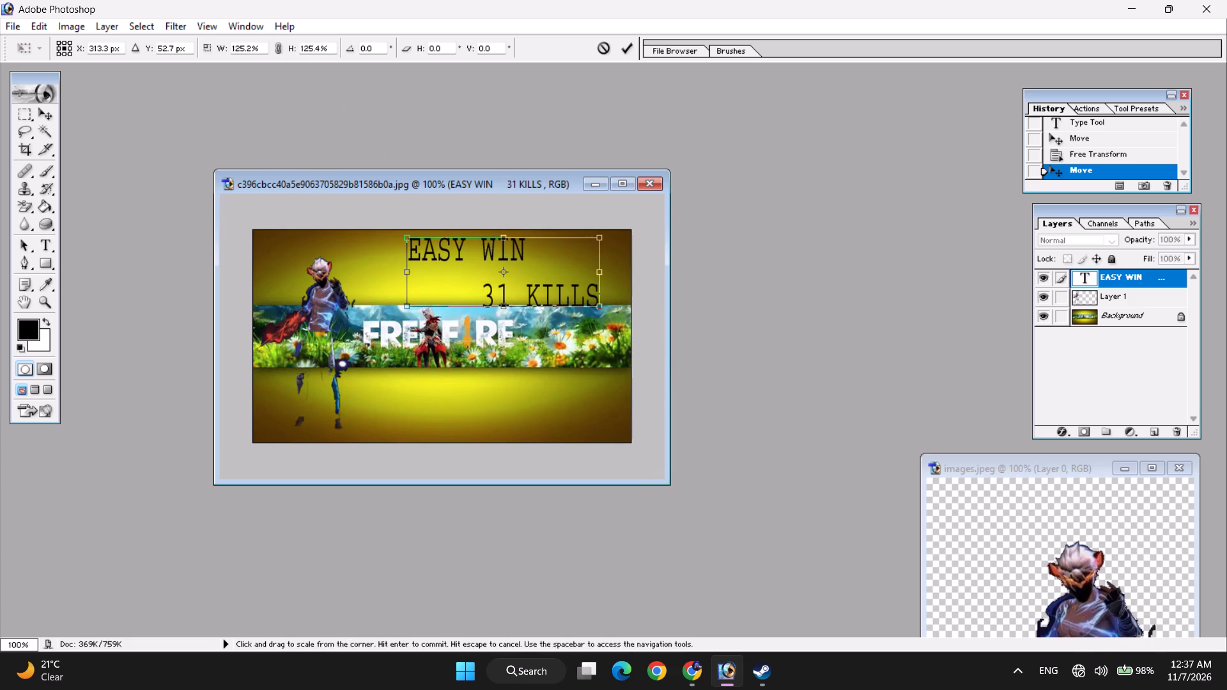
pyautogui.moveTo(601, 309); pyautogui.dragTo(585, 304)
pyautogui.moveTo(502, 276); pyautogui.dragTo(539, 273)
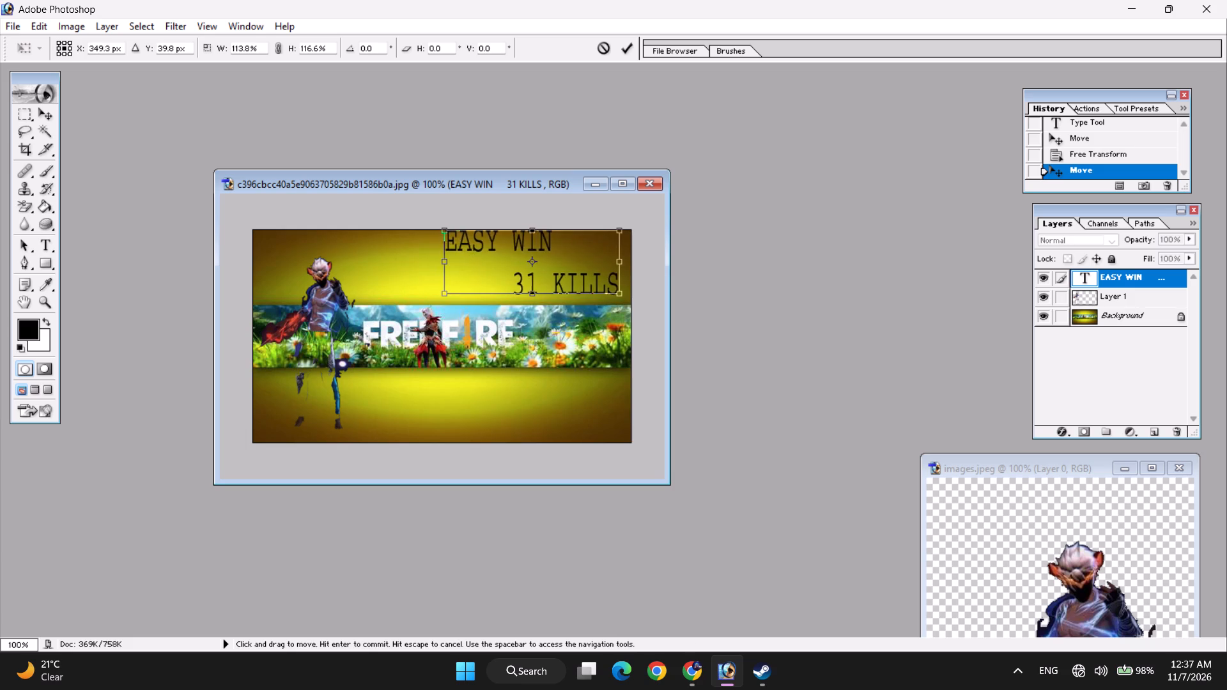
pyautogui.moveTo(539, 273); pyautogui.dragTo(537, 275)
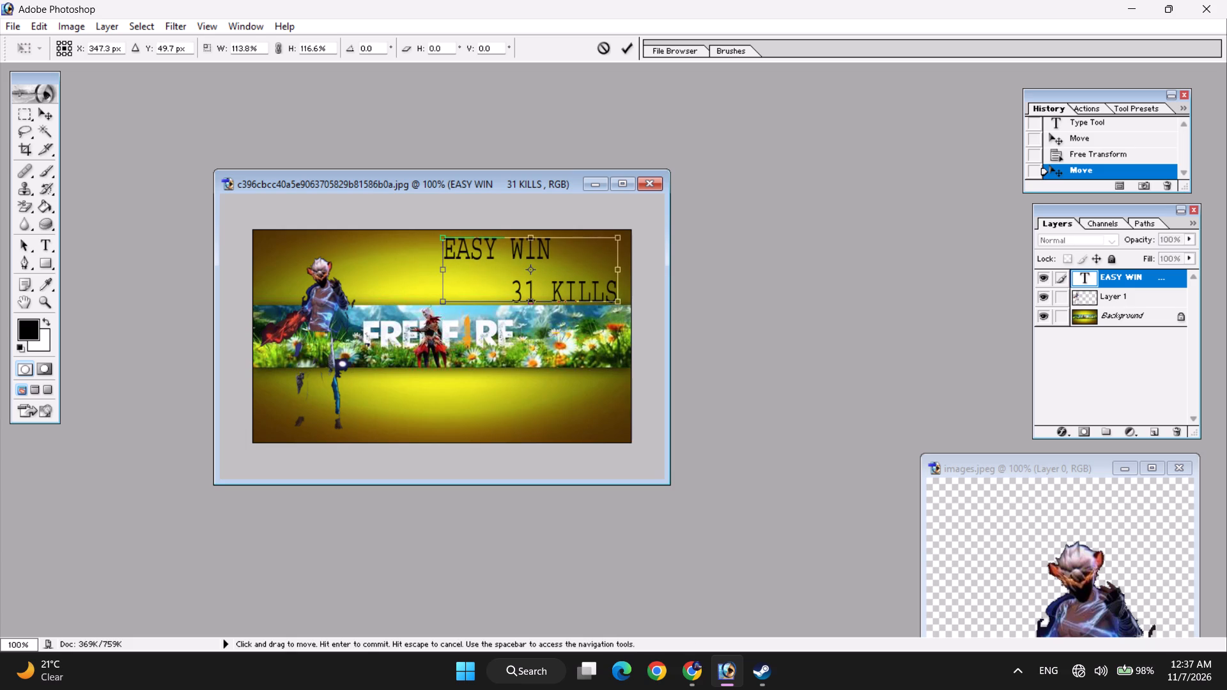
pyautogui.moveTo(619, 305); pyautogui.dragTo(612, 302)
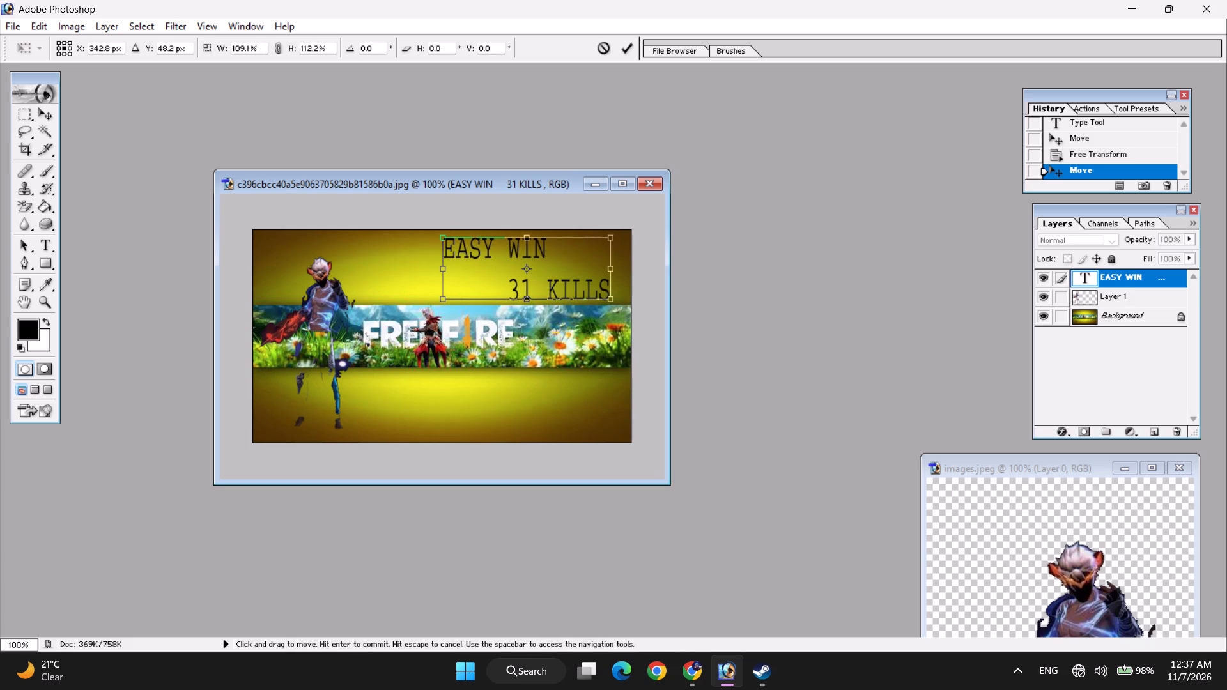
pyautogui.moveTo(548, 270); pyautogui.dragTo(557, 269)
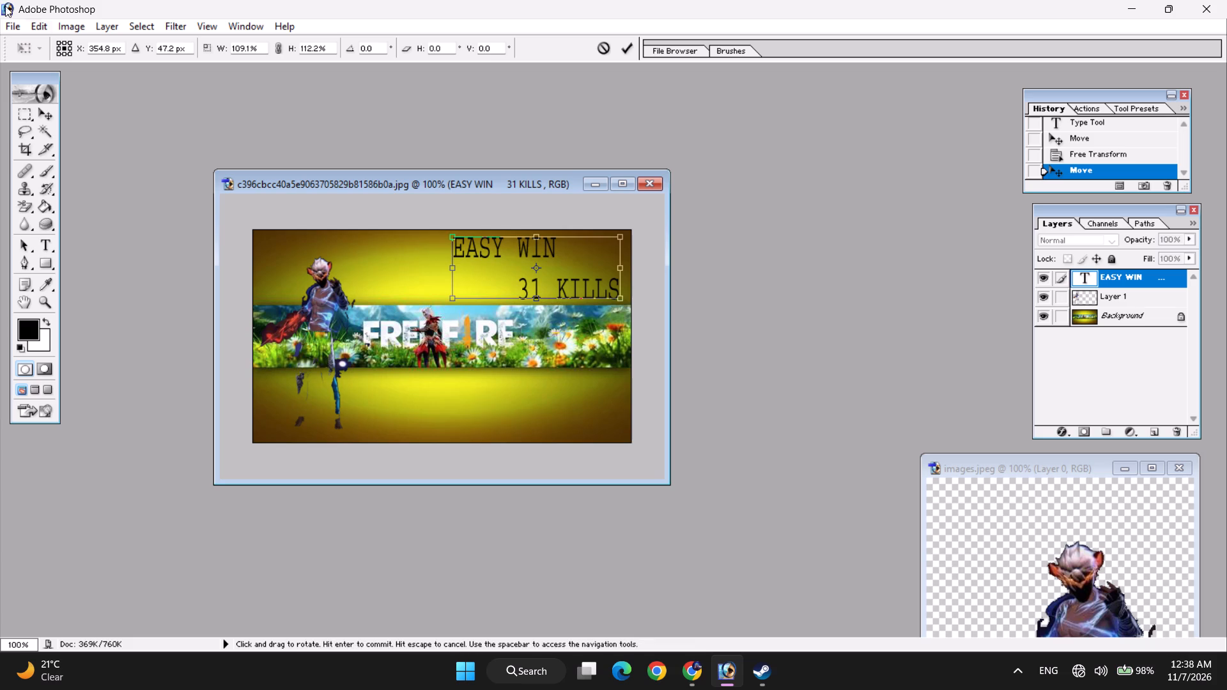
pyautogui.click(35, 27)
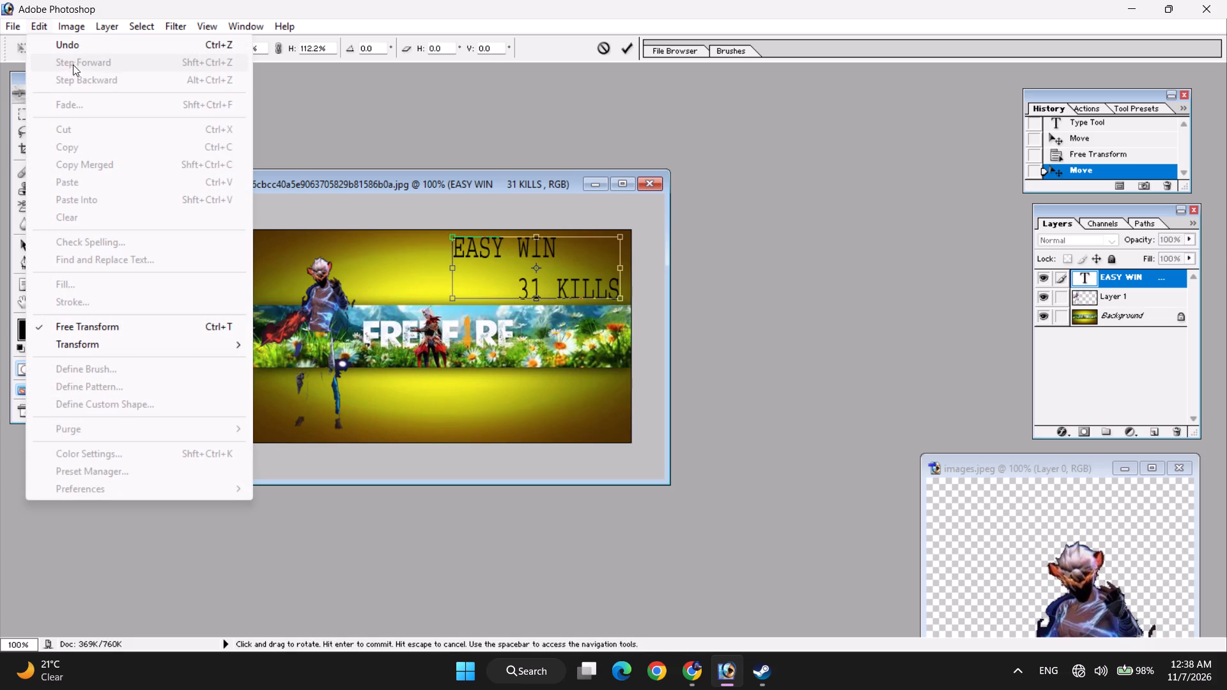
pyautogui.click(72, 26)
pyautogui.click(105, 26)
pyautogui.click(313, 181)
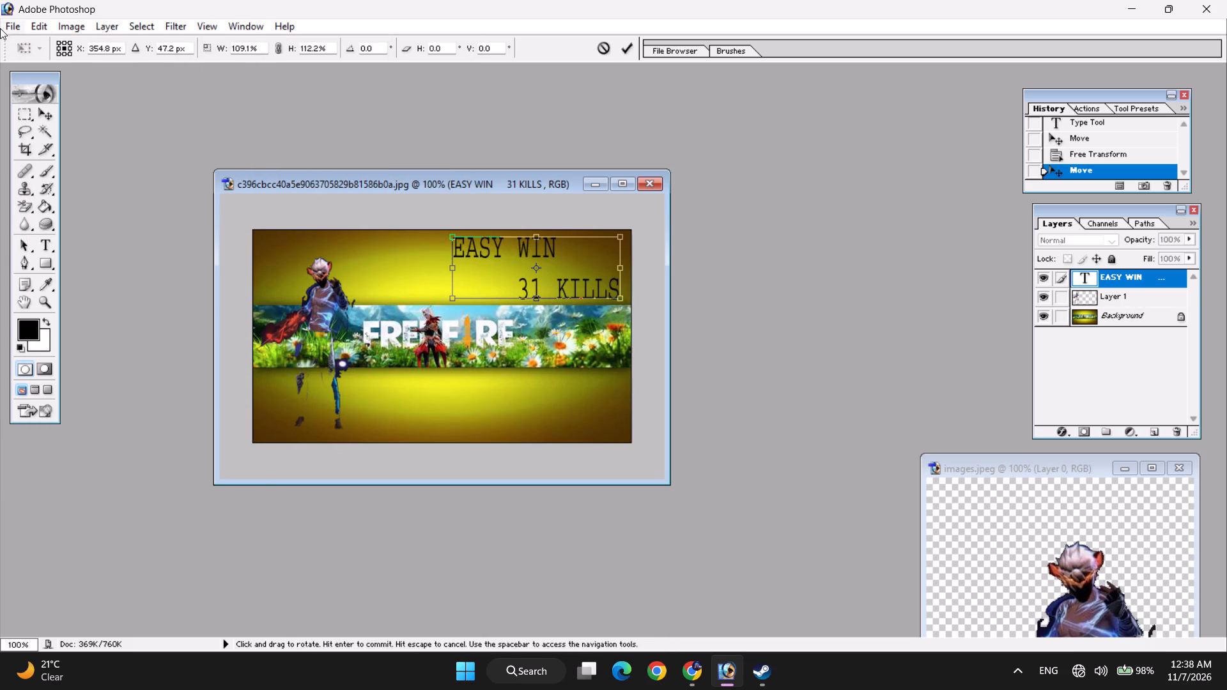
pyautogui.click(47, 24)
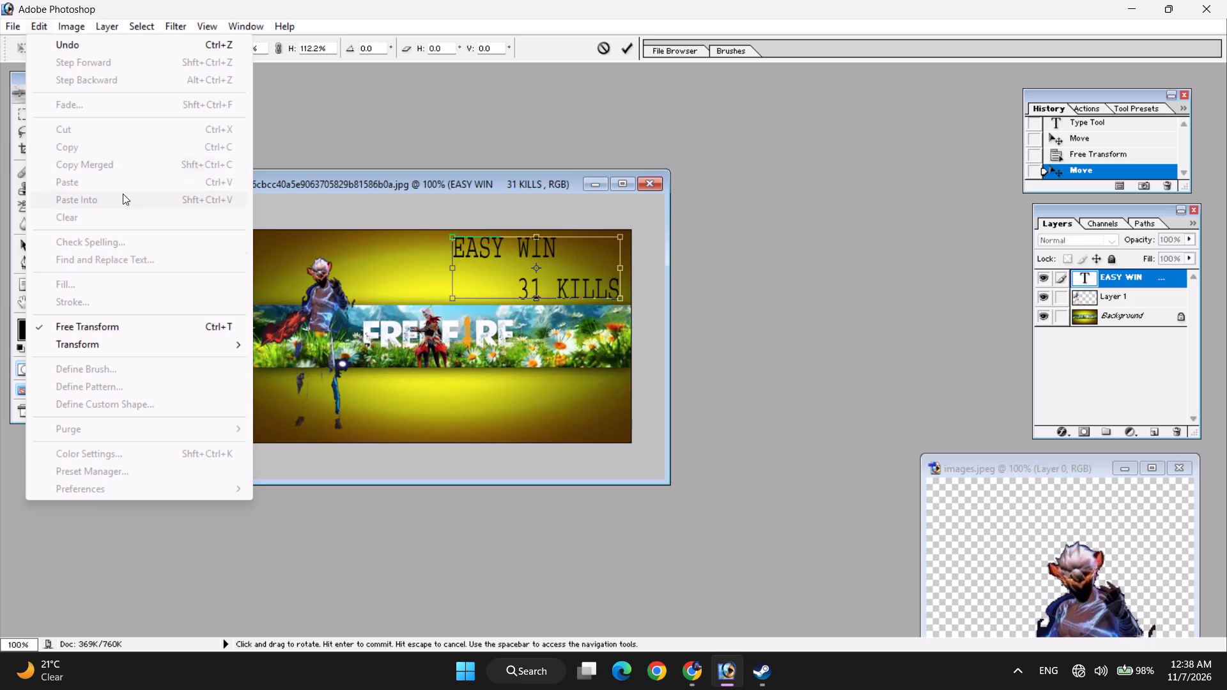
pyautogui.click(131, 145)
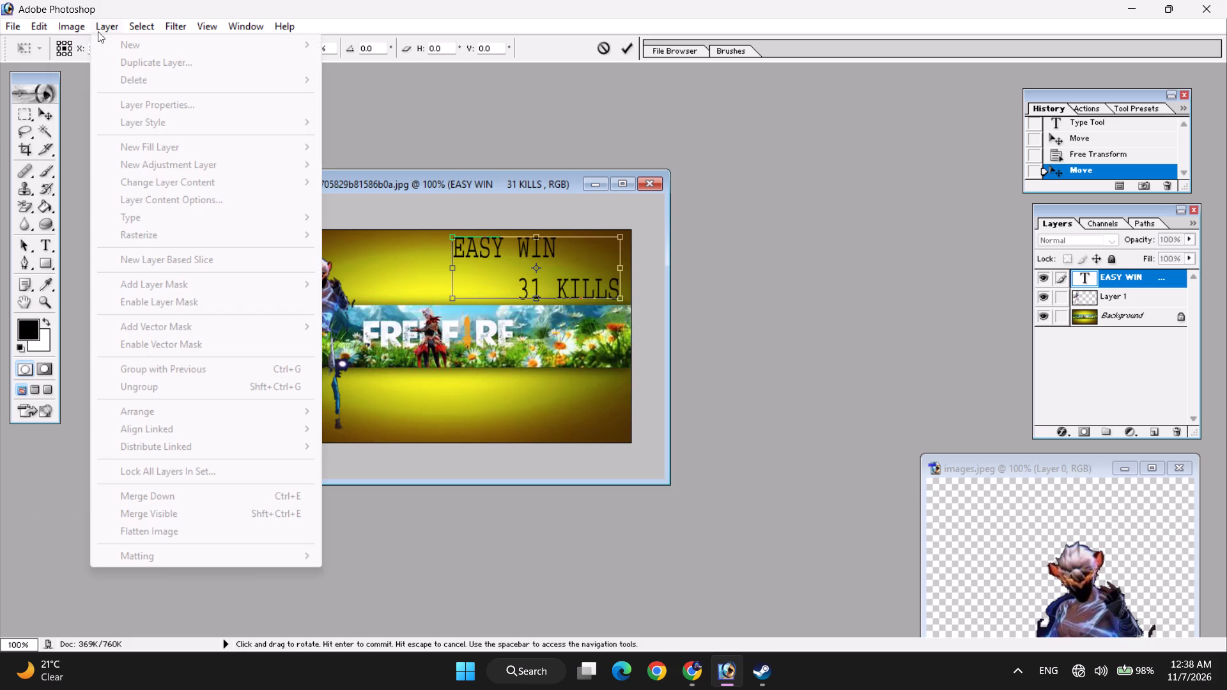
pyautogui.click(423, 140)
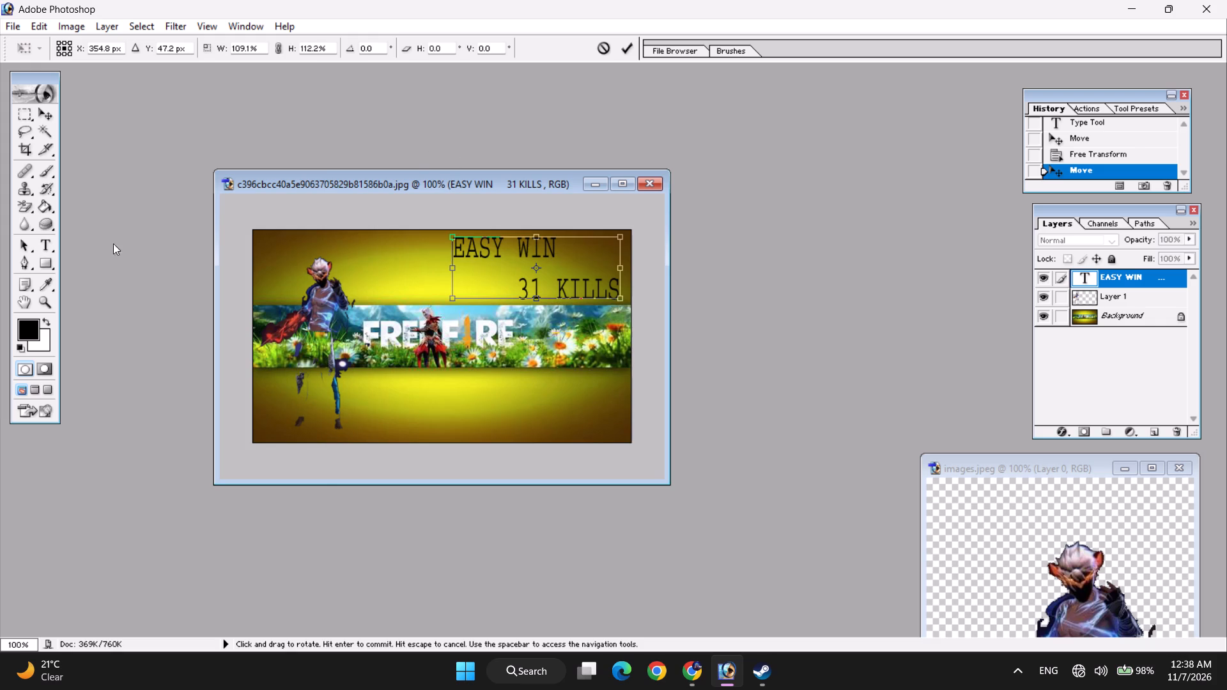
# Switch to the Type tool and apply the pending transformation to the text layer.
pyautogui.click(54, 250)
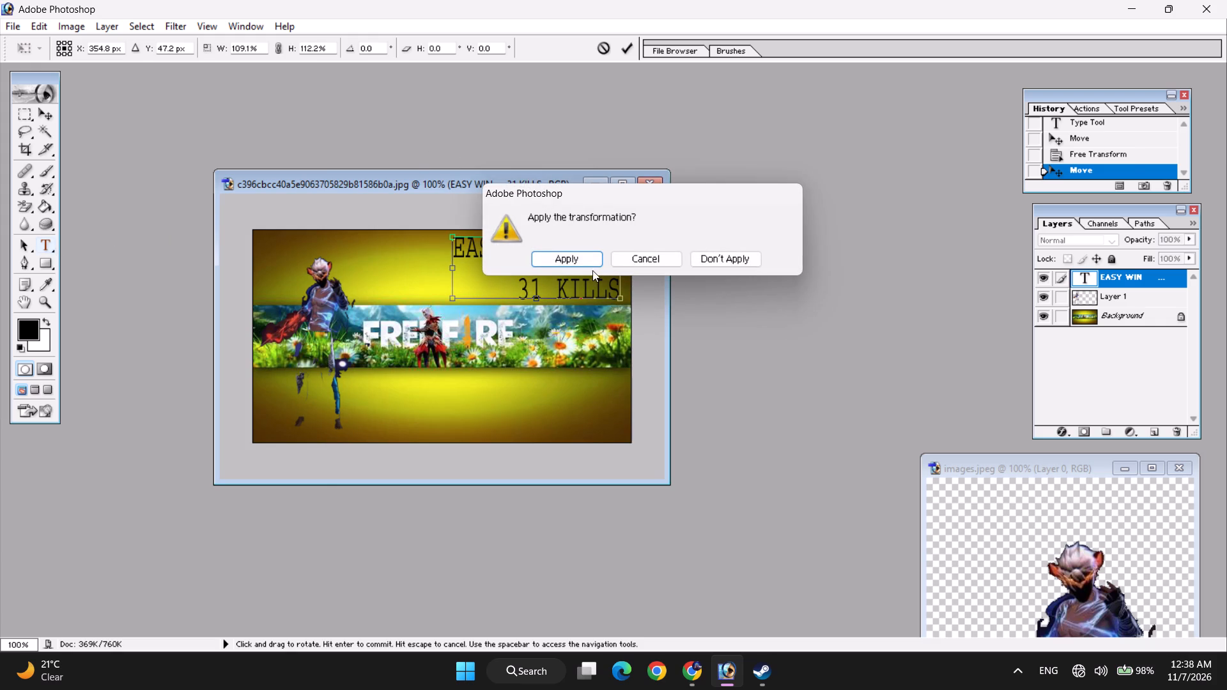
pyautogui.click(581, 261)
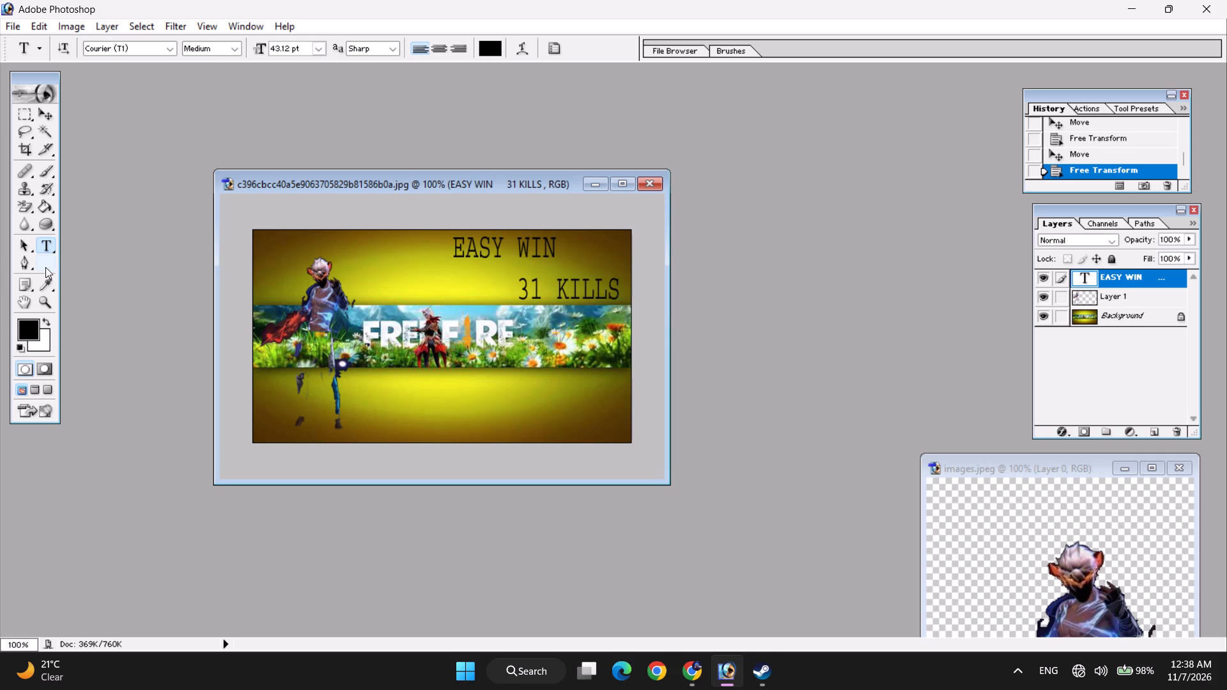
# Using the Horizontal Type tool, copy the whole "EASY WIN 31 KILLS" text and delete it from its layer.
pyautogui.click(54, 251)
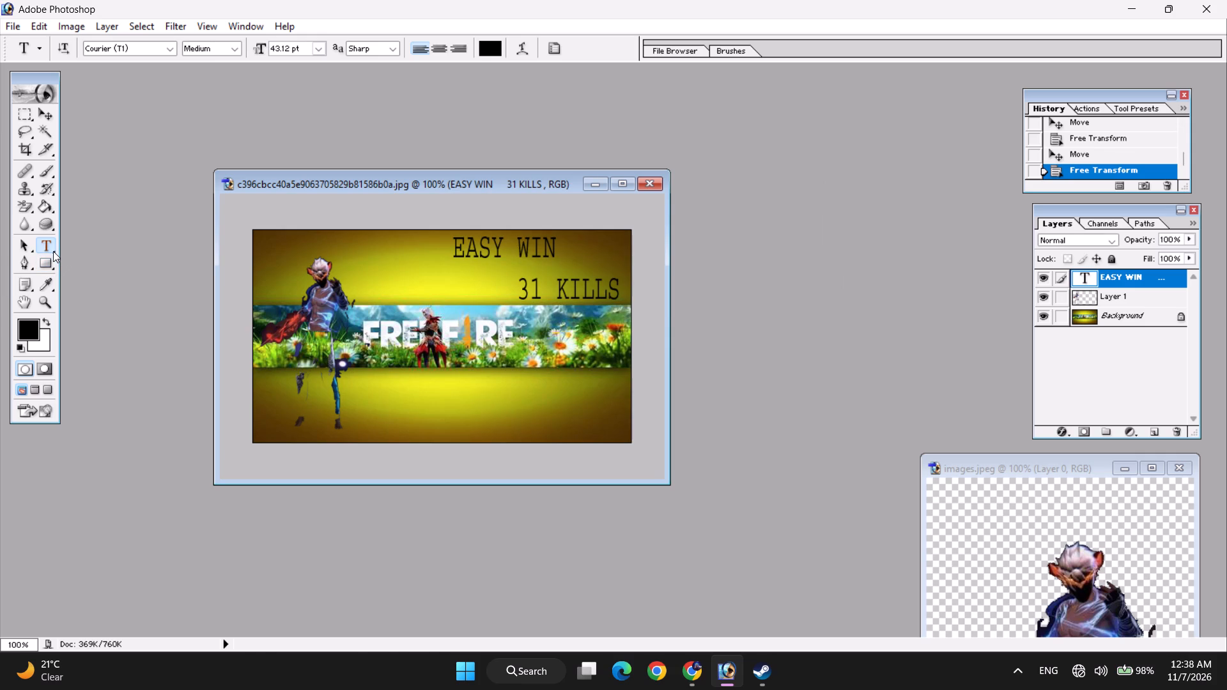
pyautogui.click(56, 253)
pyautogui.rightClick(54, 250)
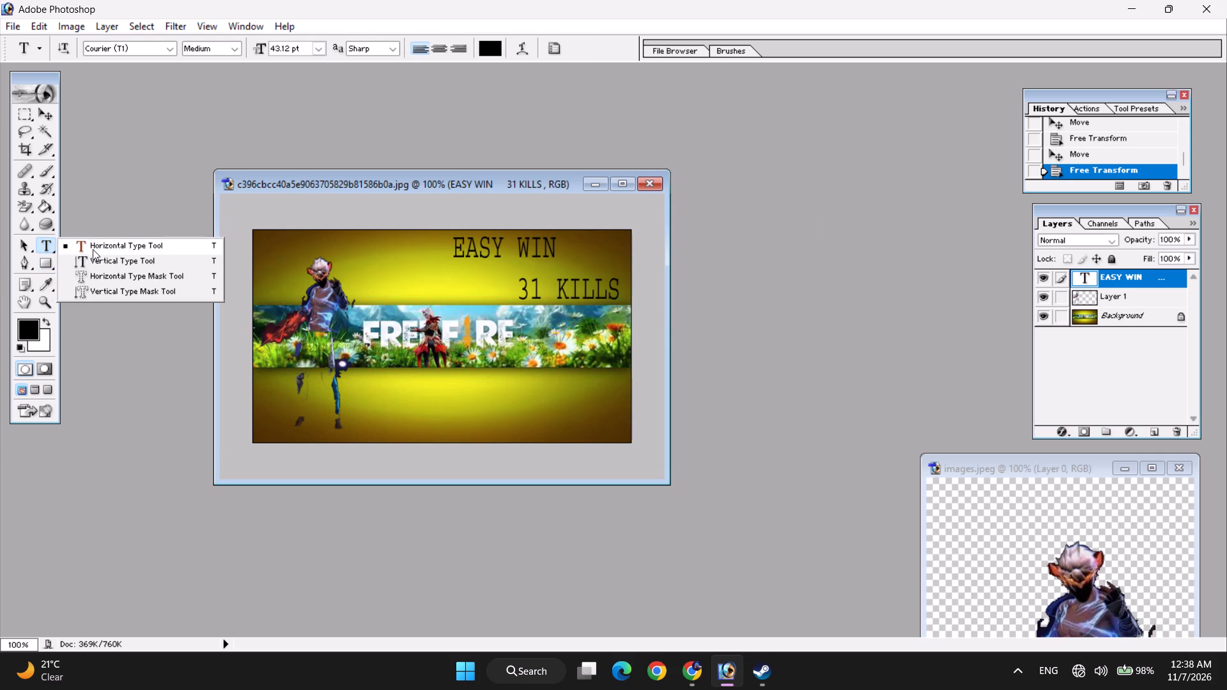
pyautogui.click(95, 247)
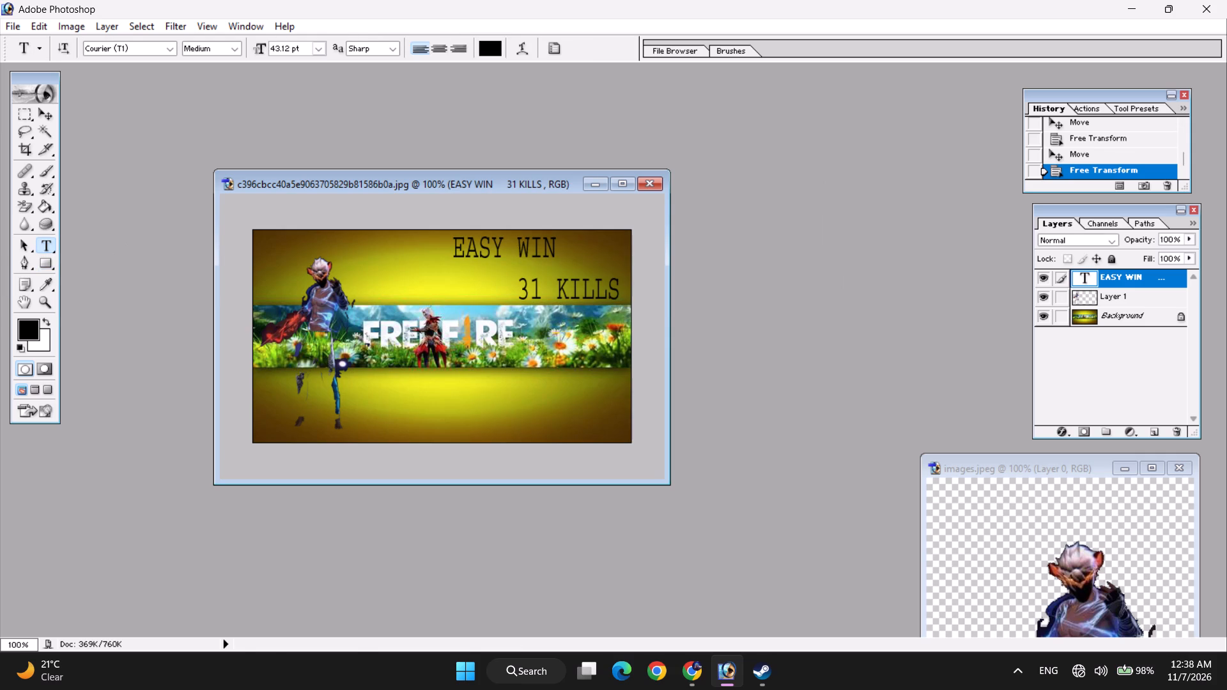
pyautogui.click(536, 253)
pyautogui.moveTo(452, 249); pyautogui.dragTo(641, 318)
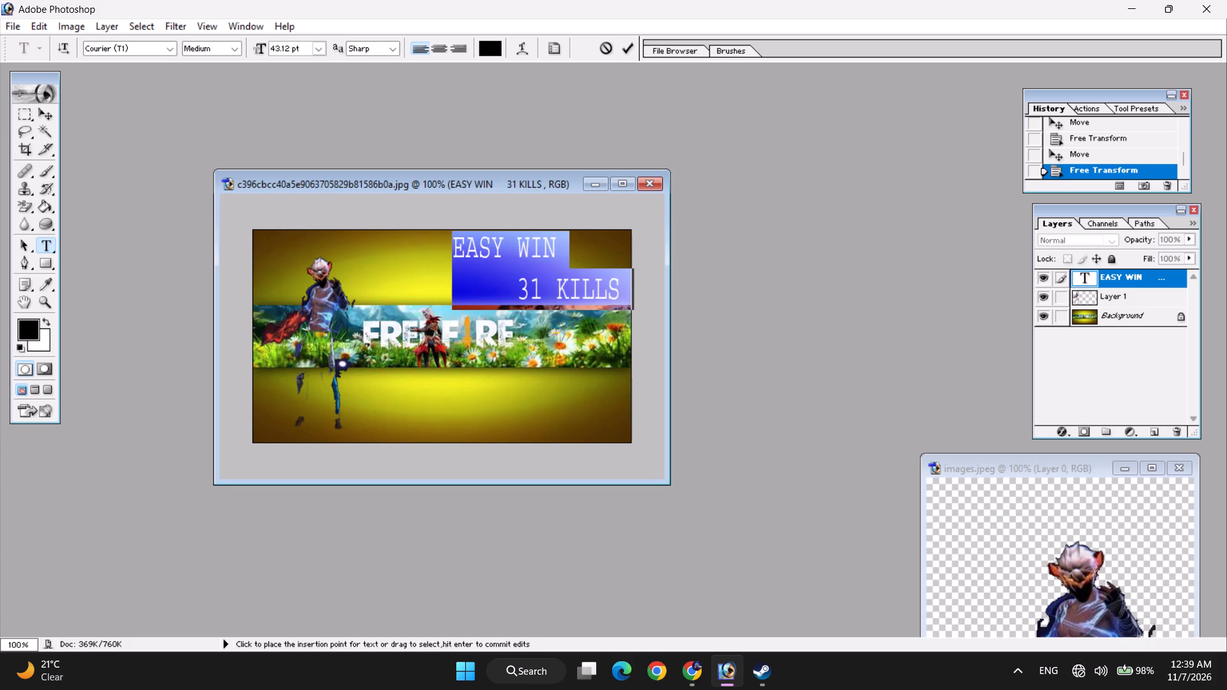
pyautogui.moveTo(641, 318); pyautogui.dragTo(642, 319)
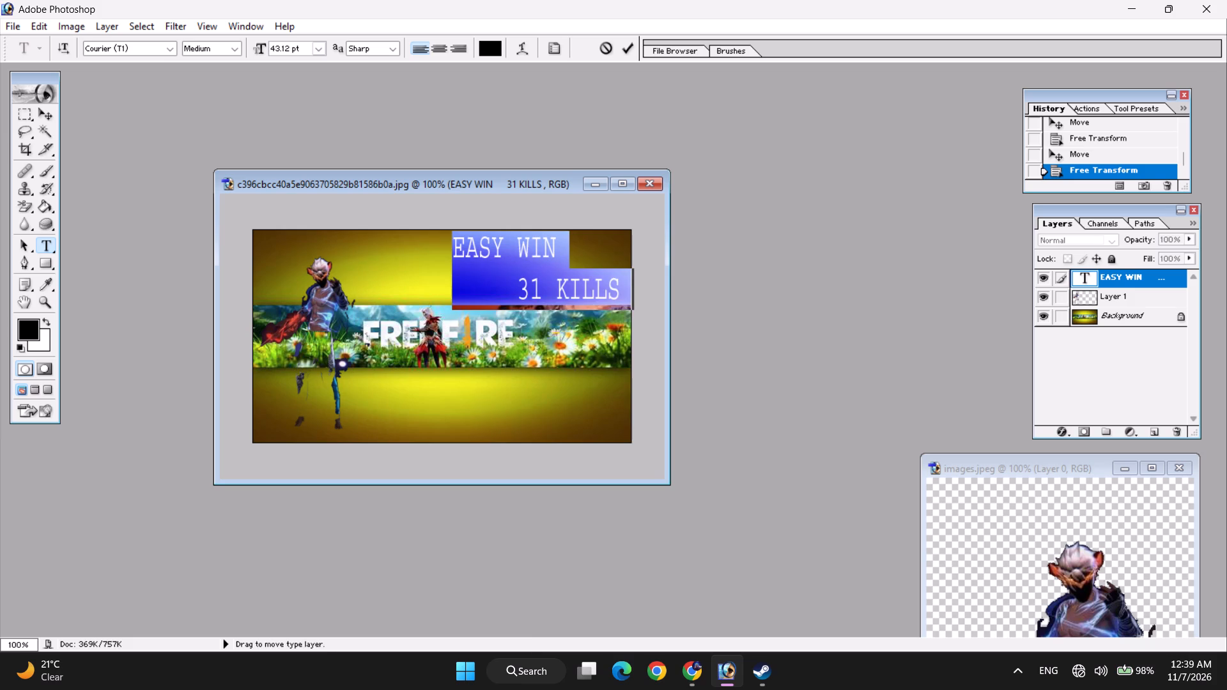
pyautogui.hotkey('ctrl', 'c')
pyautogui.press('BackSpace')
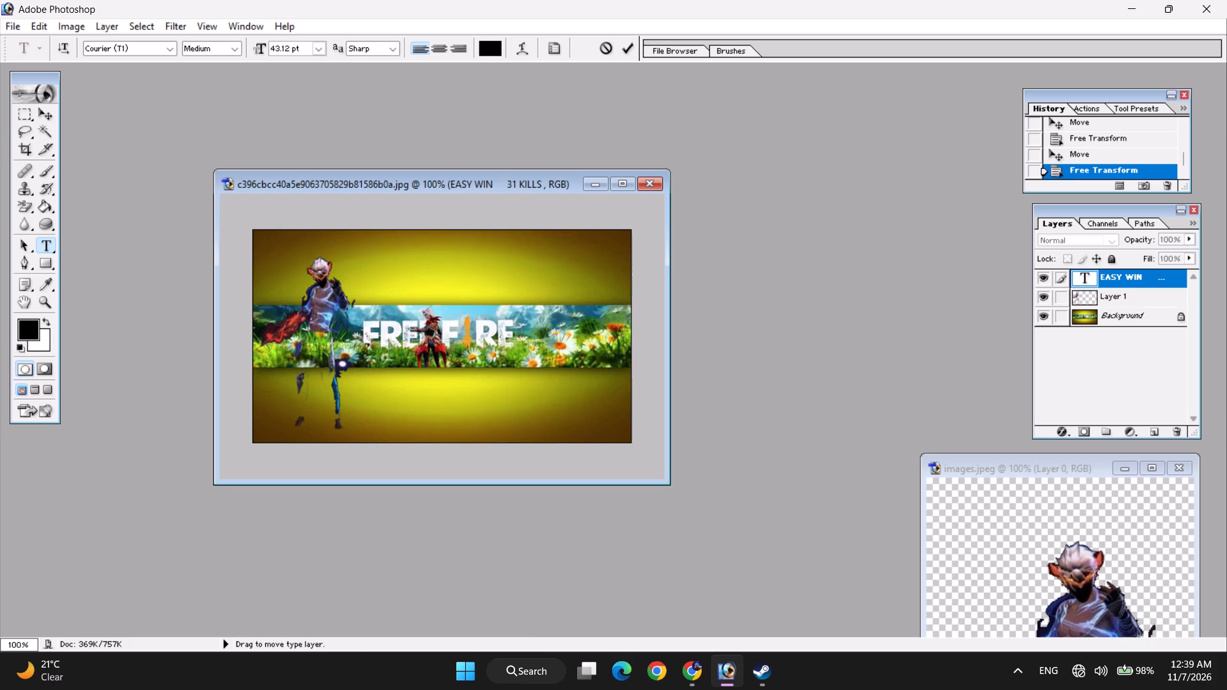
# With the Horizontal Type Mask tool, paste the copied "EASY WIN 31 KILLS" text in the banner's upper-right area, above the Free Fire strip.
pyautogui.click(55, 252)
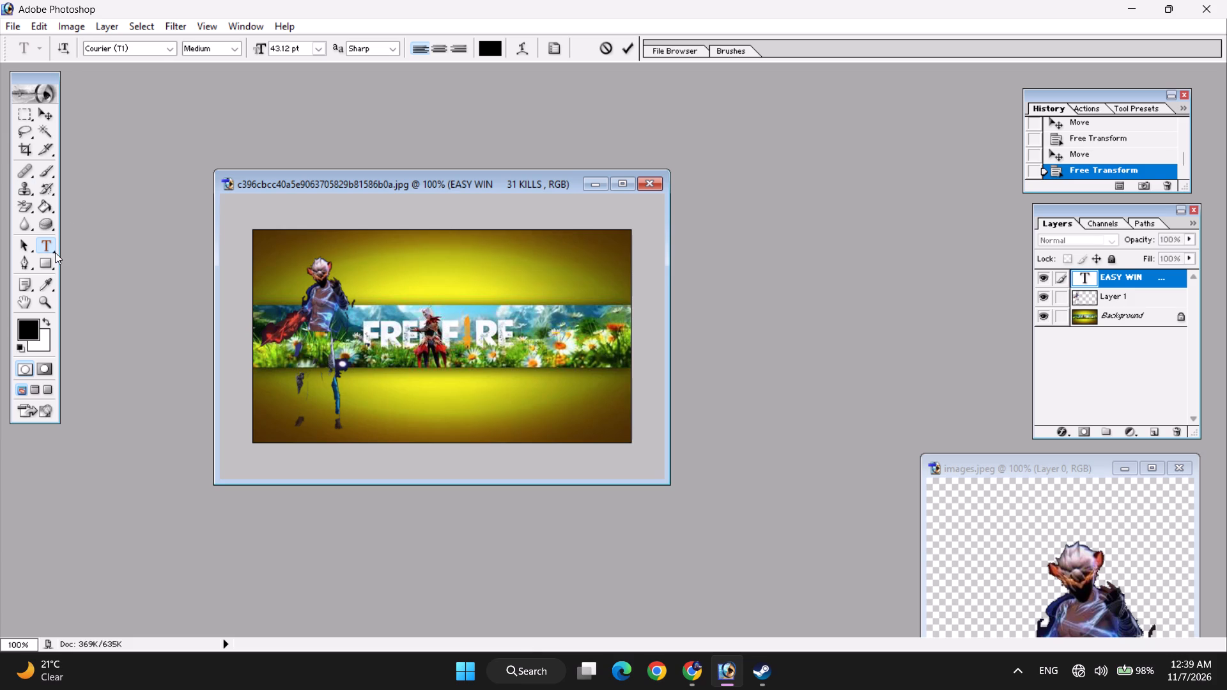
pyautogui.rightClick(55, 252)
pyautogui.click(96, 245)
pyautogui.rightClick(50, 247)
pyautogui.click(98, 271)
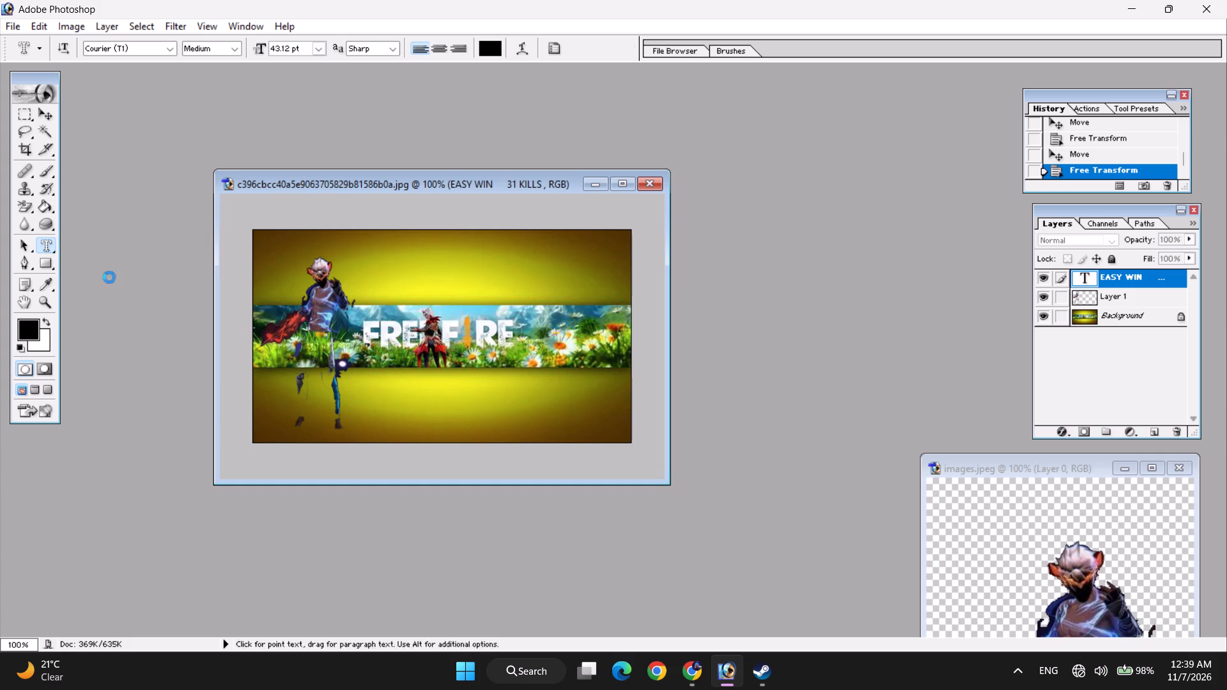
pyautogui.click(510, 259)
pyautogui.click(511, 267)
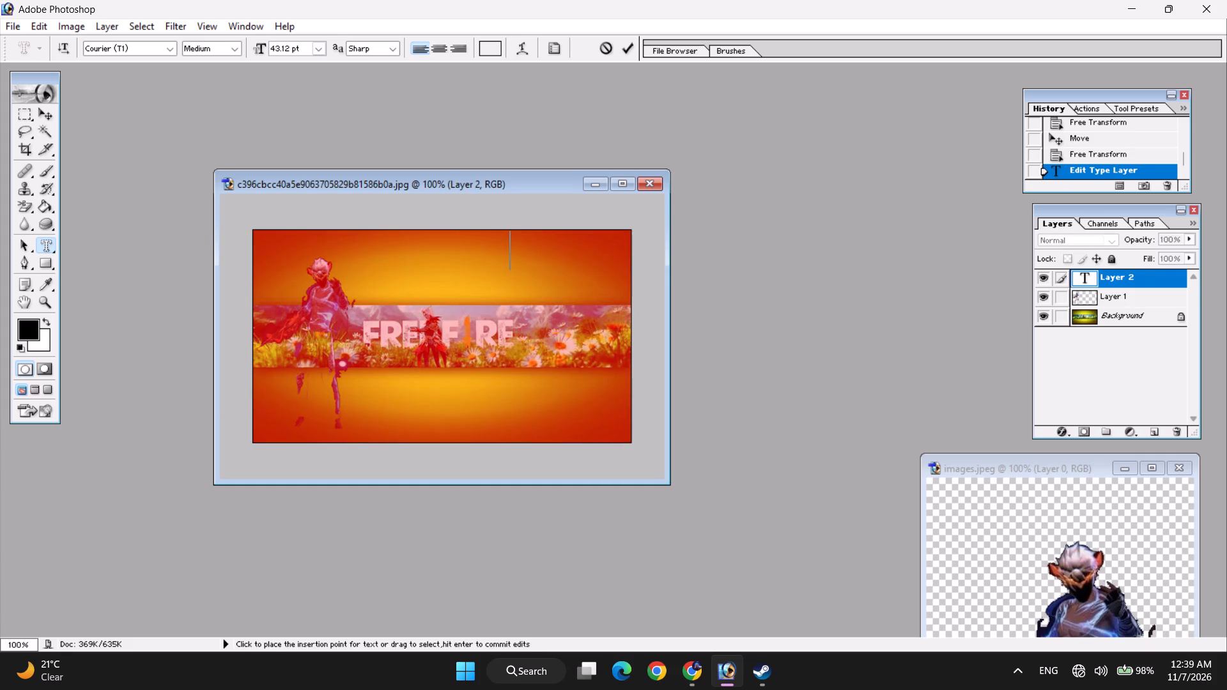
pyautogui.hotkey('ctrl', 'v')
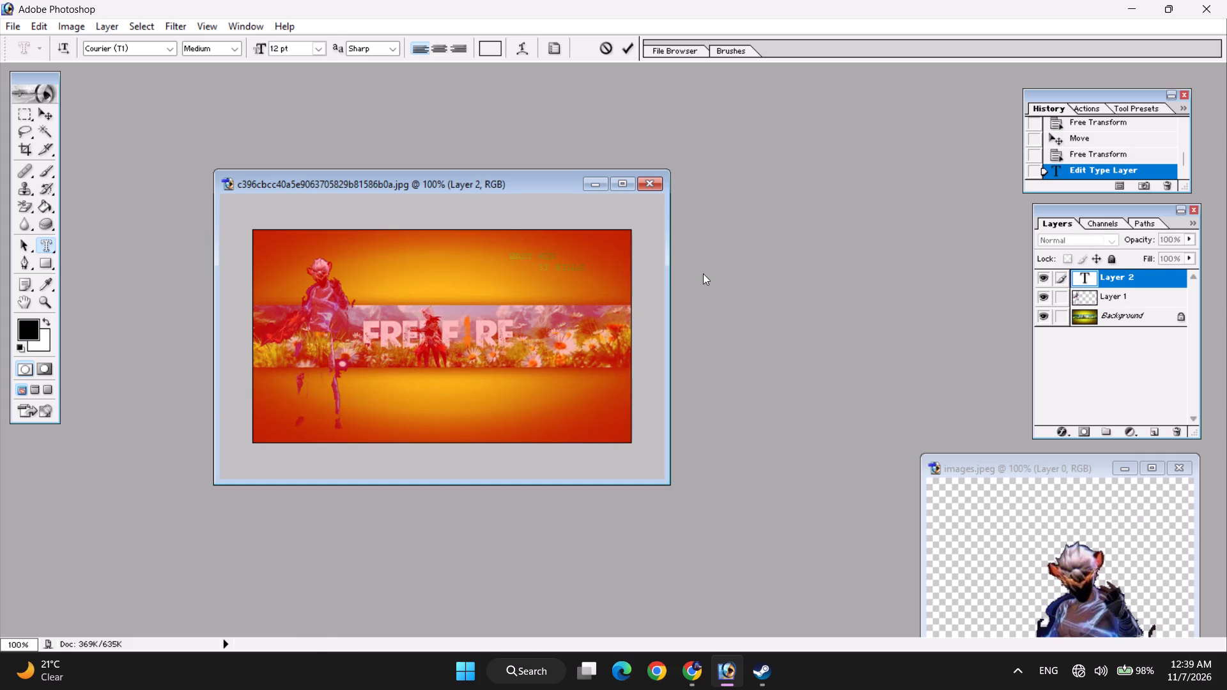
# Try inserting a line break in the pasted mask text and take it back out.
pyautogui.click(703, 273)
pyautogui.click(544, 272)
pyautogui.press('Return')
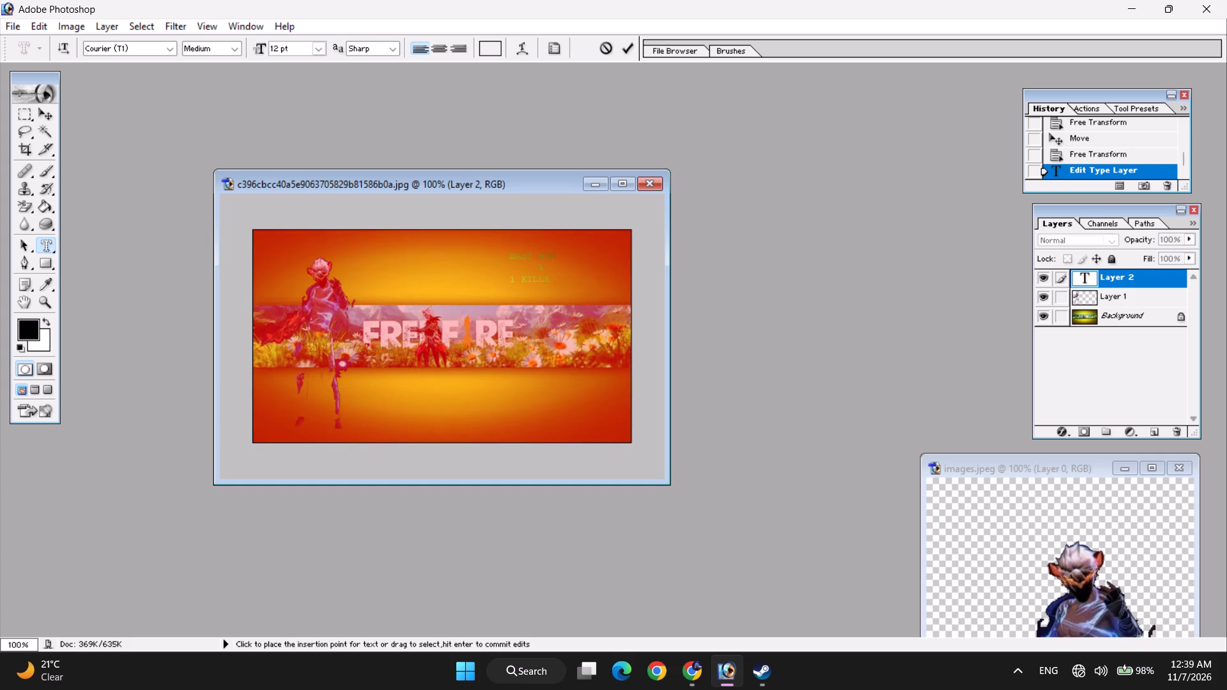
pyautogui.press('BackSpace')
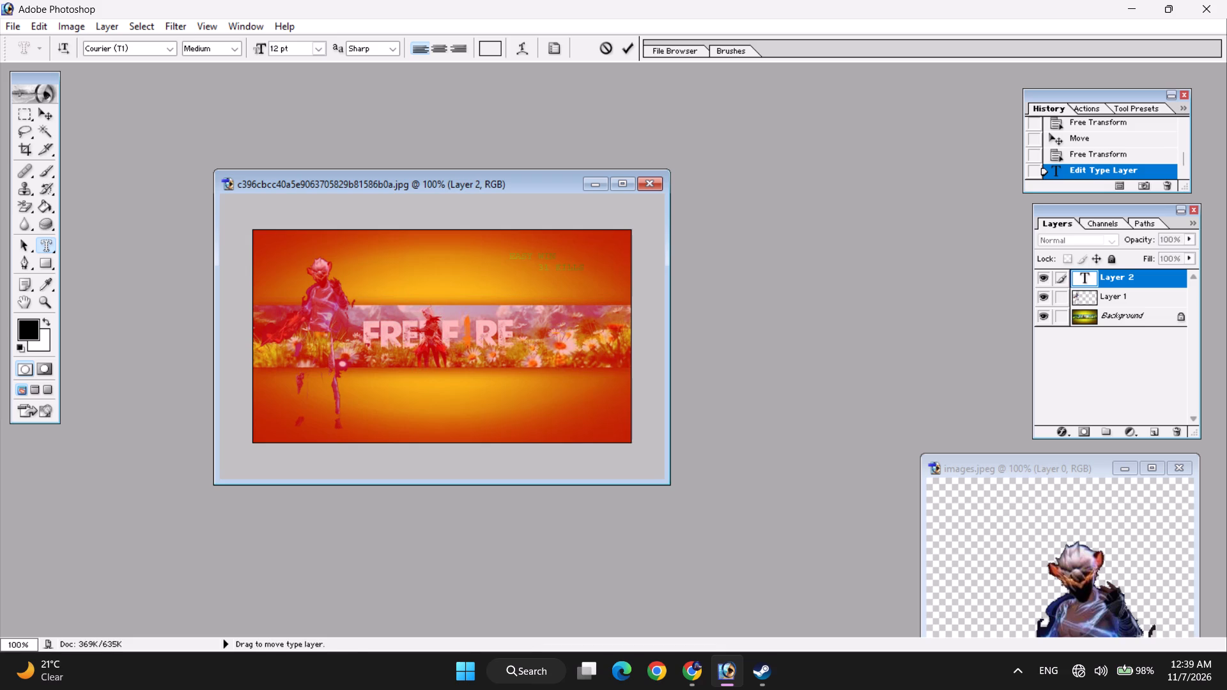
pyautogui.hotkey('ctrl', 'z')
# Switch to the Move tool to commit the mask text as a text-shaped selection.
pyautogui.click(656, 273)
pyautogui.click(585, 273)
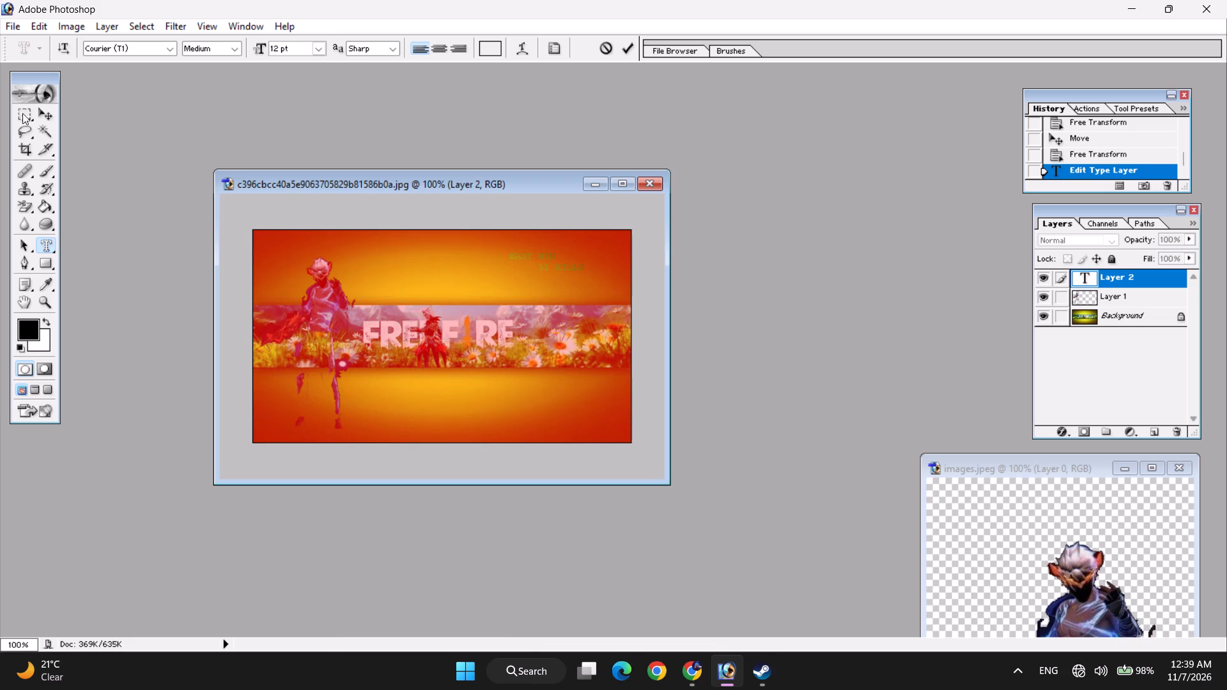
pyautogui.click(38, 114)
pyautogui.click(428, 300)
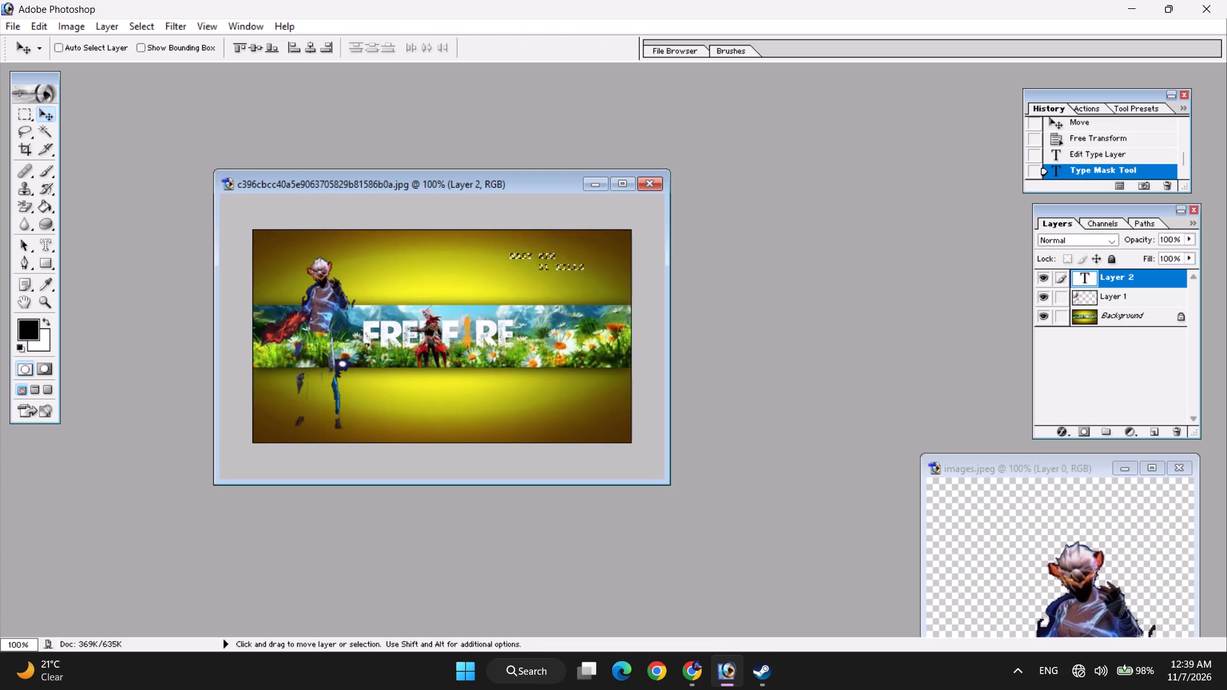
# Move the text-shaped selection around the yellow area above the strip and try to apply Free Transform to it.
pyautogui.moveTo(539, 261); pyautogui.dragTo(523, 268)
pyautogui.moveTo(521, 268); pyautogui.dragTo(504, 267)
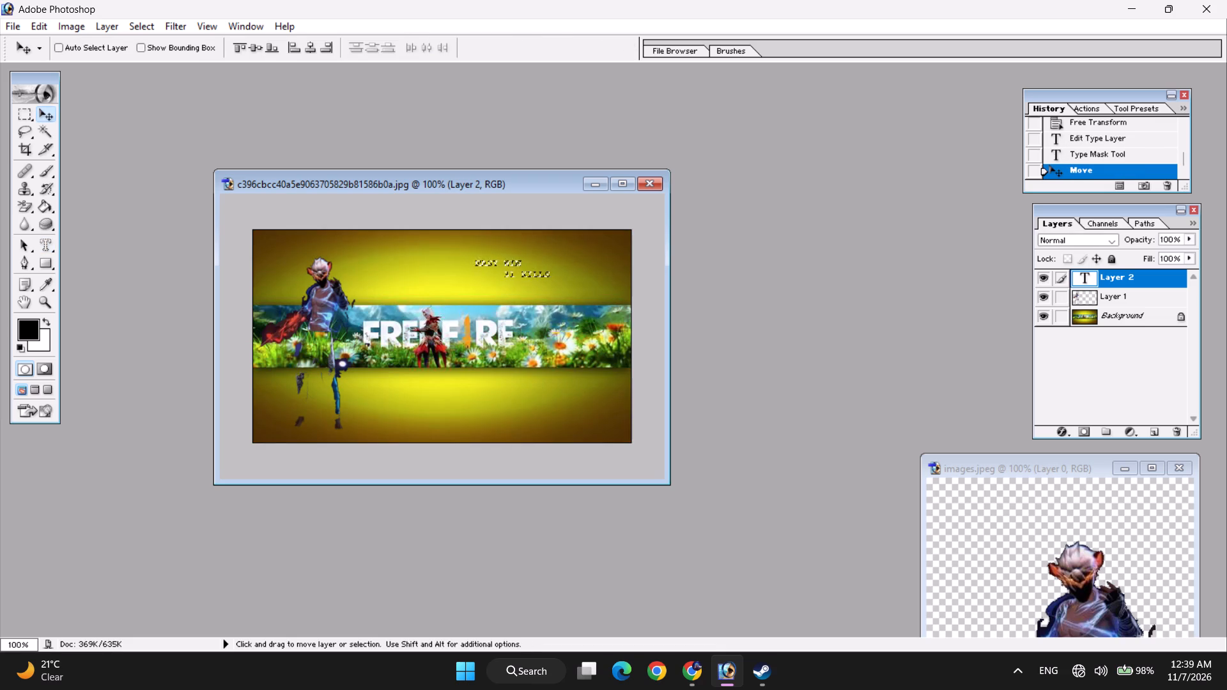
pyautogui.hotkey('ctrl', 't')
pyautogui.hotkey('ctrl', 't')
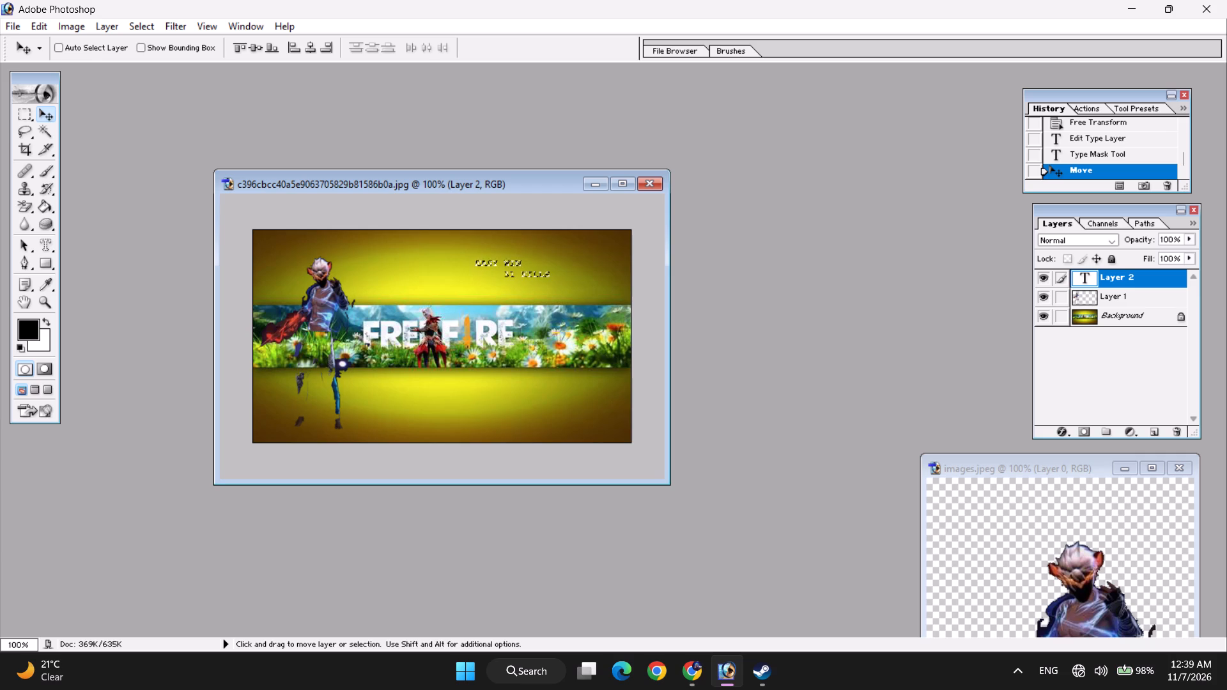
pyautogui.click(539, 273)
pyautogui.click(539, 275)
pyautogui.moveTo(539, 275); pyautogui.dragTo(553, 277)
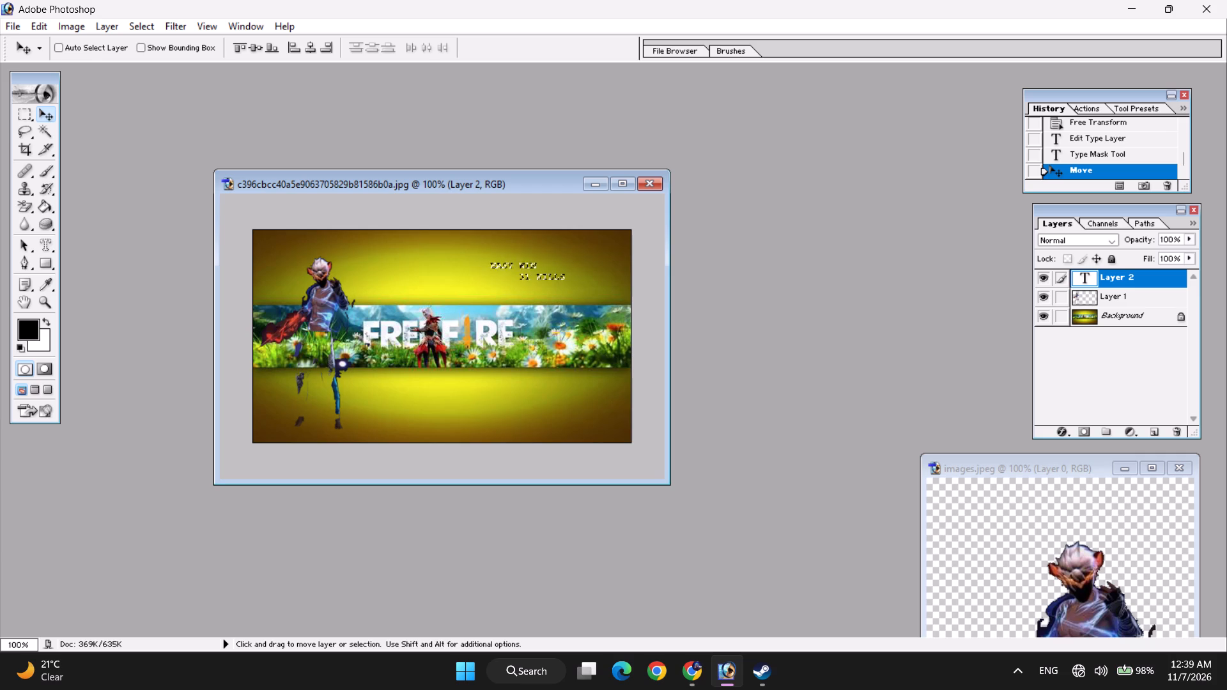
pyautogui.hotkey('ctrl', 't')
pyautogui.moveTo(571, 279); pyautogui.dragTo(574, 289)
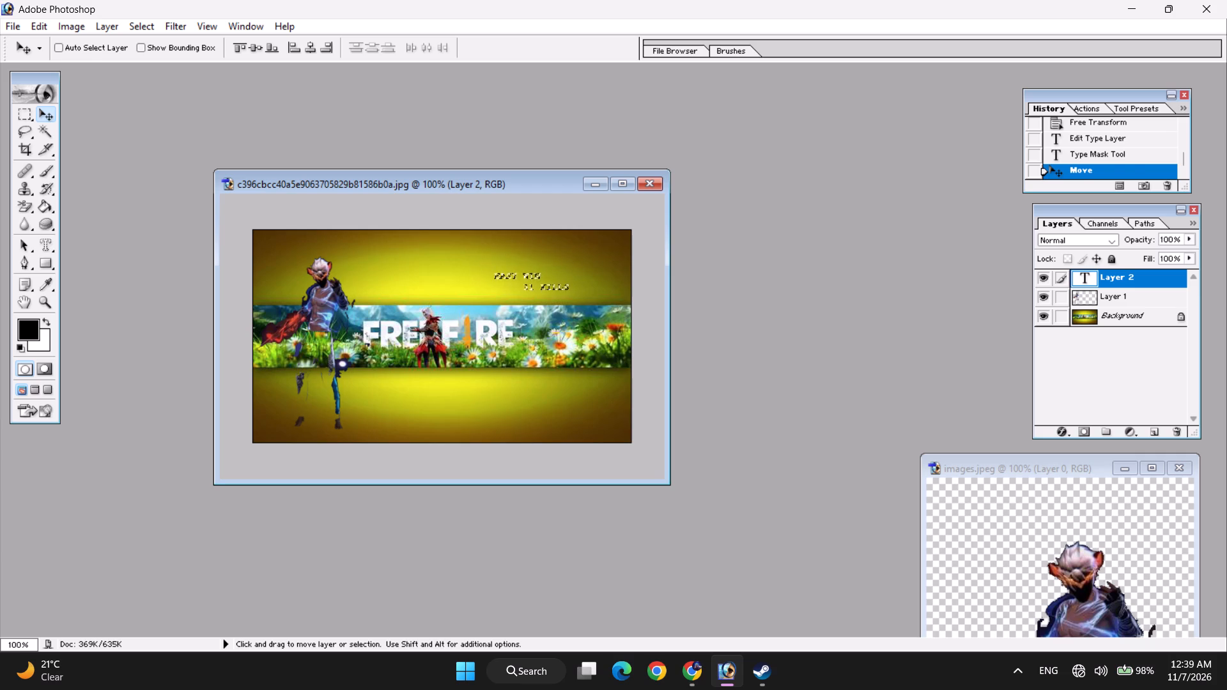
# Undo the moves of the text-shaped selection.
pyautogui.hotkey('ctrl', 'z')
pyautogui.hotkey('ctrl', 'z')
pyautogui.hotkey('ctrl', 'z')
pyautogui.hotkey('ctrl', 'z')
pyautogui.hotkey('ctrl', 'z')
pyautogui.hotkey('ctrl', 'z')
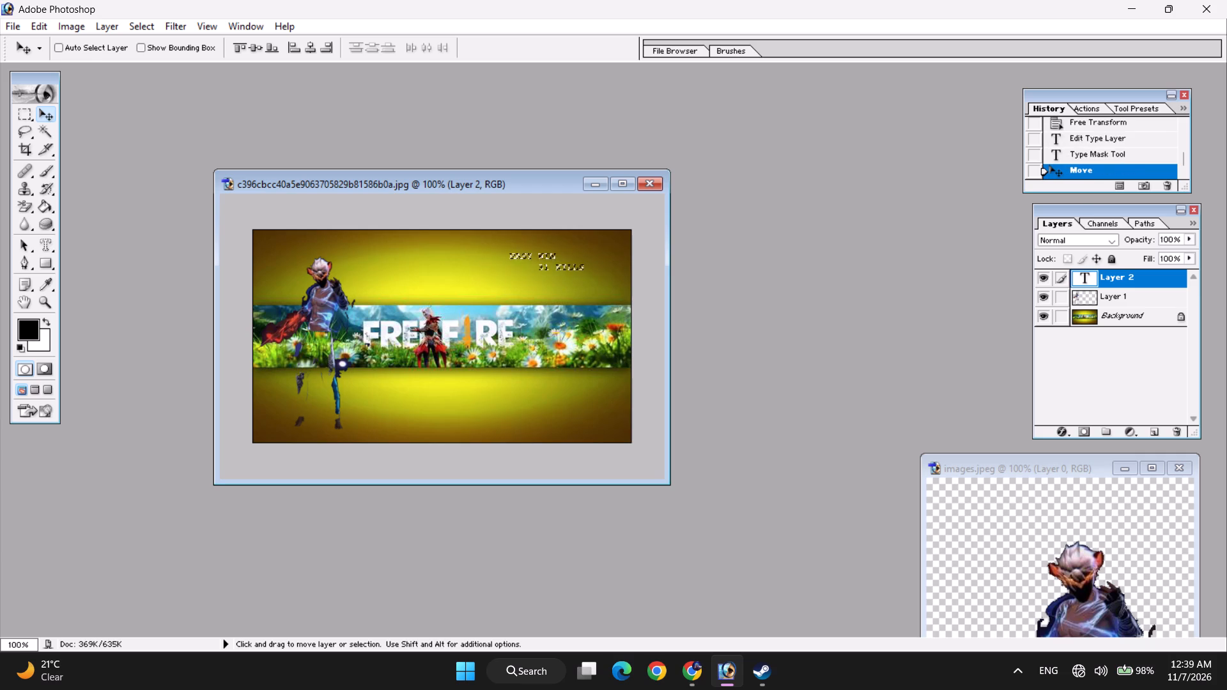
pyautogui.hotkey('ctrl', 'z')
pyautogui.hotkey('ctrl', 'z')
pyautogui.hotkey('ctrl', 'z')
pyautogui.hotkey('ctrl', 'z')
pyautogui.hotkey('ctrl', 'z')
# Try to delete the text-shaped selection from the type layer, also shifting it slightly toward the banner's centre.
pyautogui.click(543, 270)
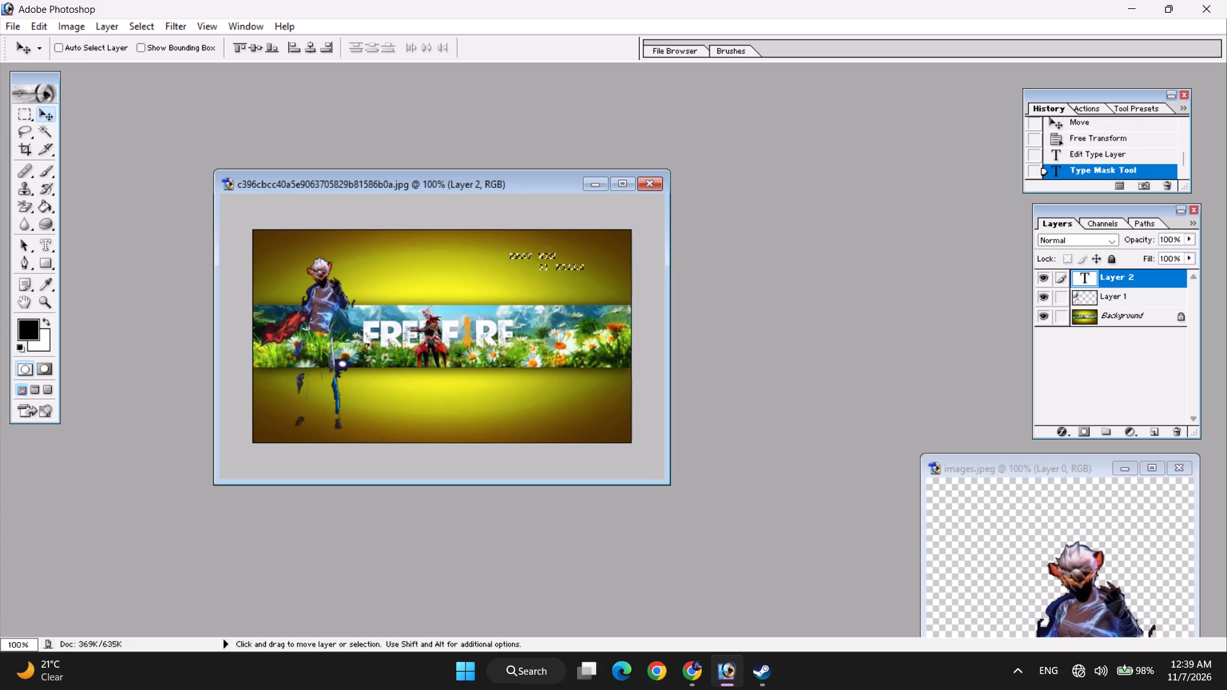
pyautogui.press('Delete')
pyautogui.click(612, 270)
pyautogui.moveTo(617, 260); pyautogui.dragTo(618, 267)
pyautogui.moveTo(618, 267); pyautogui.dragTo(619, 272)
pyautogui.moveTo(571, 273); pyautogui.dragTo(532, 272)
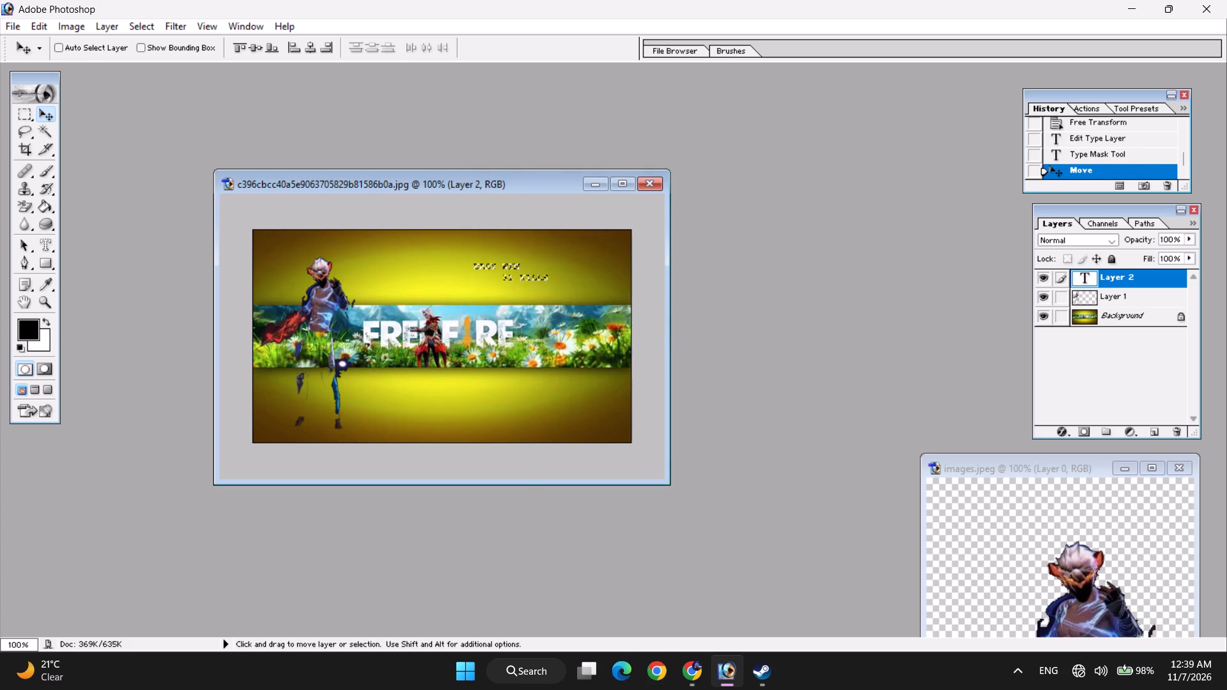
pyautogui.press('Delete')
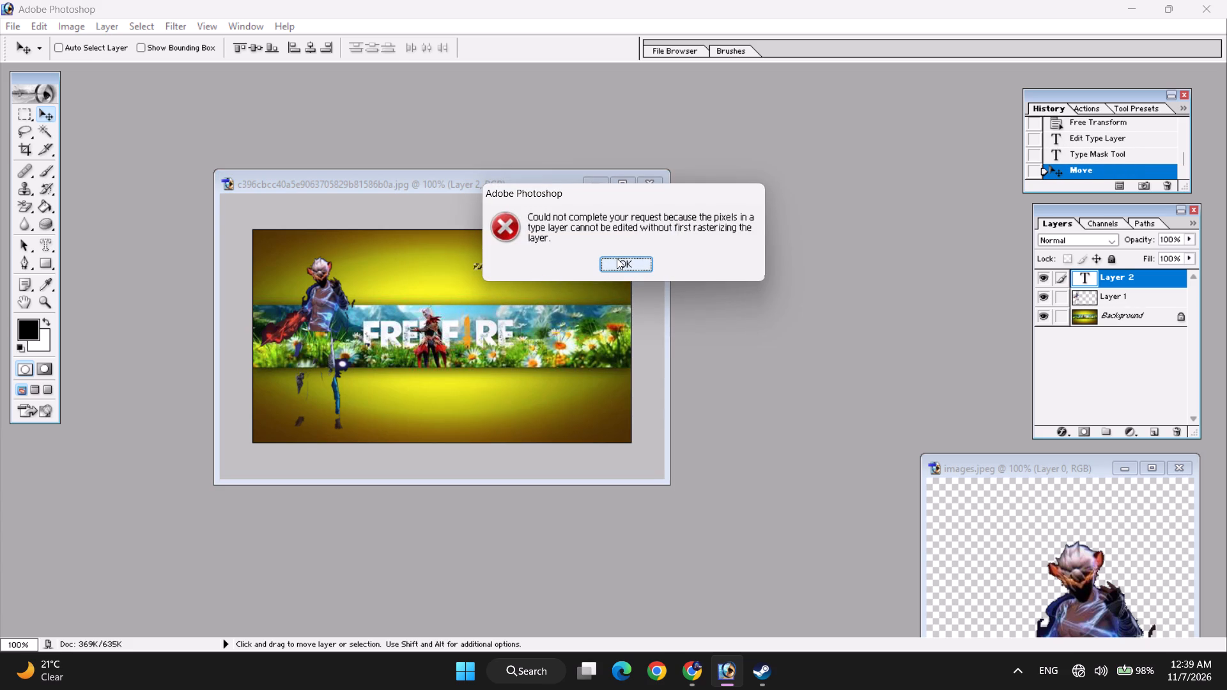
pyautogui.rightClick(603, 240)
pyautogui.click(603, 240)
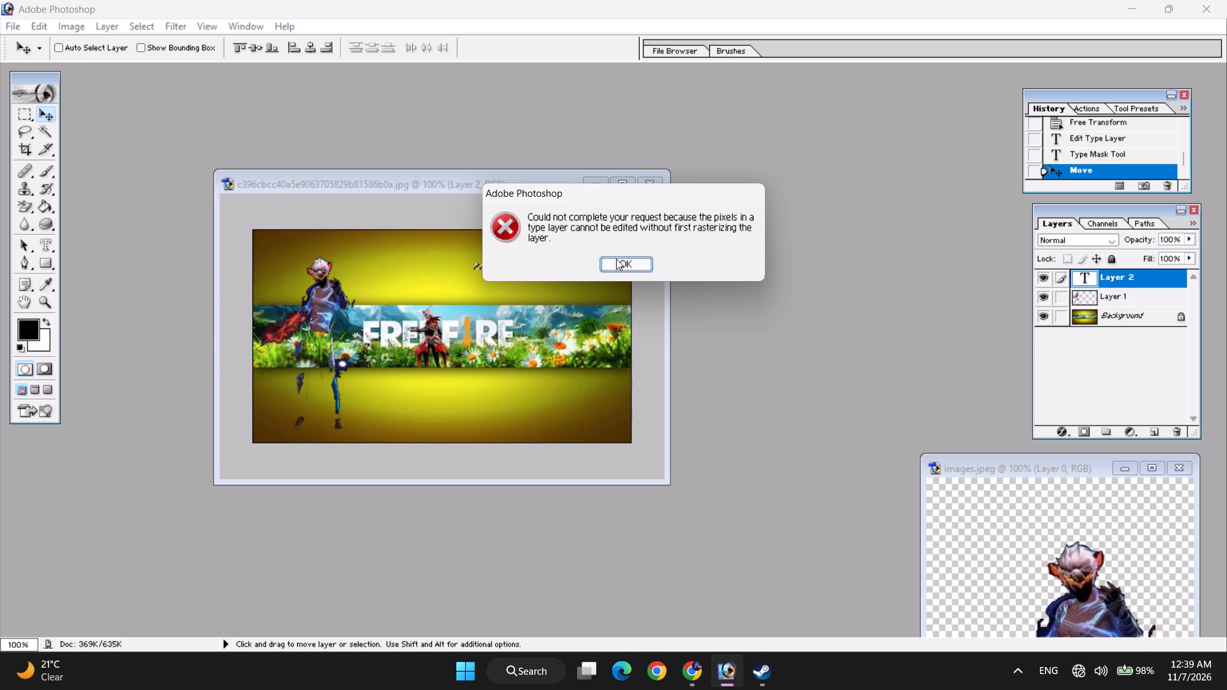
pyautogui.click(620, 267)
# Delete the empty type layer Layer 2.
pyautogui.rightClick(1131, 279)
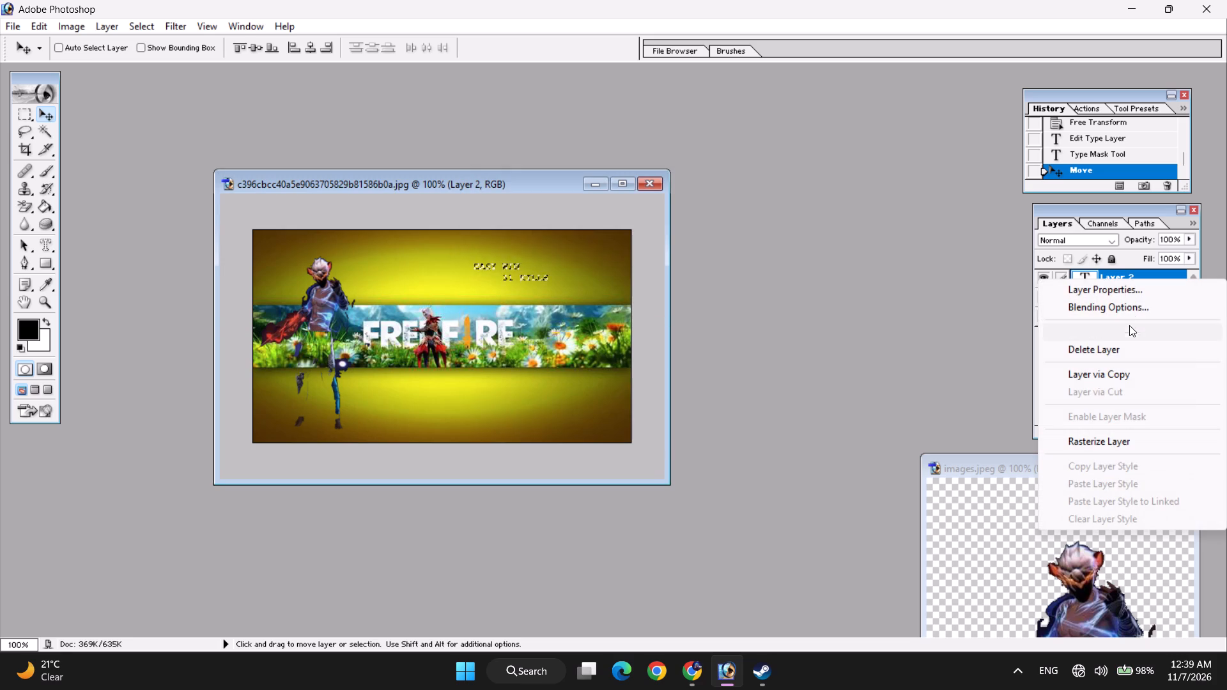
pyautogui.click(1098, 354)
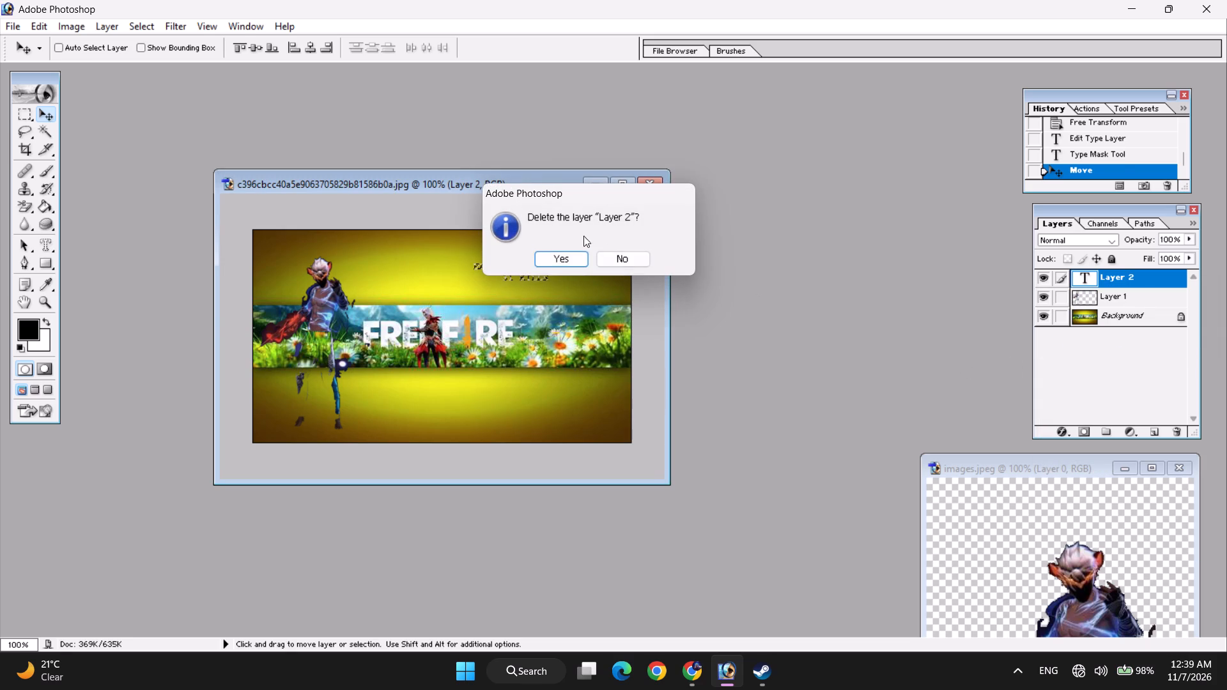
pyautogui.click(557, 256)
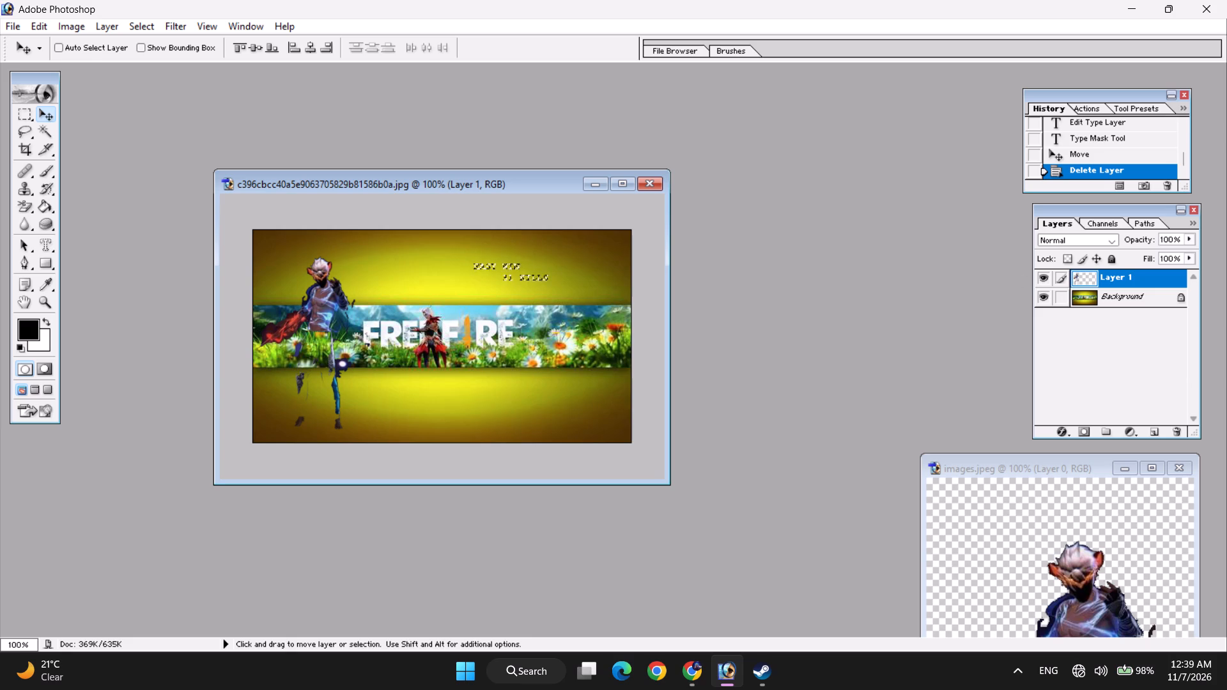
# With Layer 1 active, try to reposition the text-shaped selection, moving the character slightly up and to the left with it.
pyautogui.click(1122, 300)
pyautogui.click(1121, 284)
pyautogui.click(536, 272)
pyautogui.hotkey('ctrl', 'z')
pyautogui.hotkey('ctrl', 'z')
pyautogui.hotkey('ctrl', 'z')
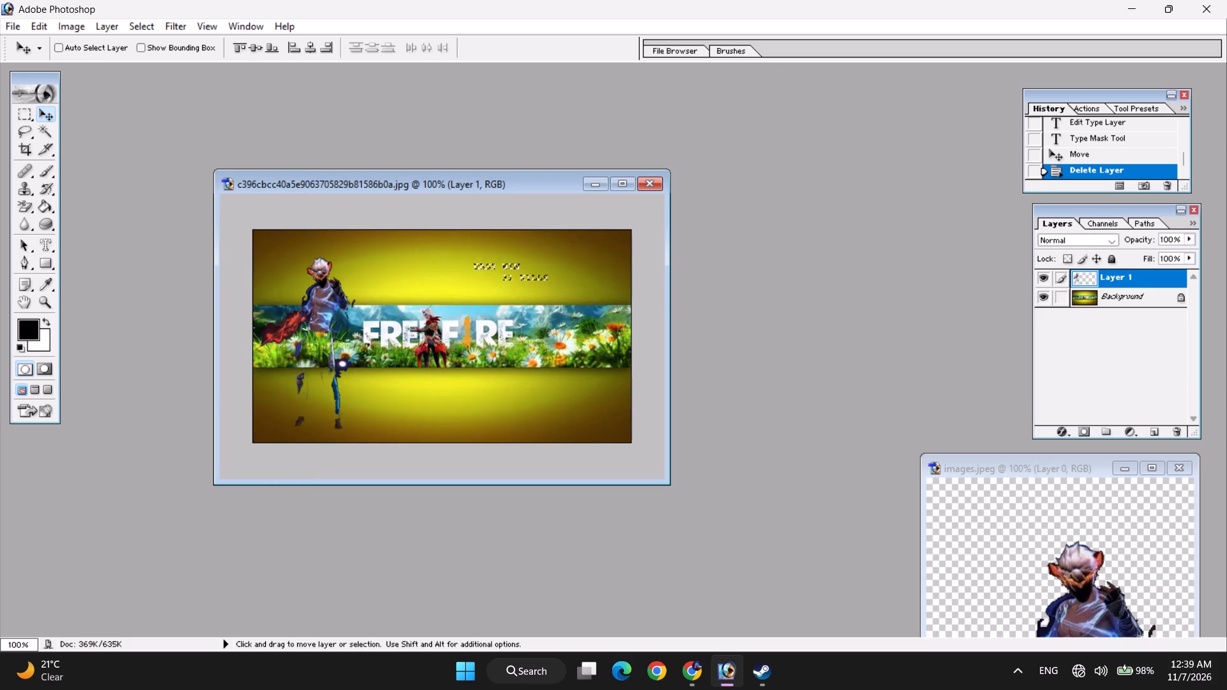
pyautogui.moveTo(518, 274); pyautogui.dragTo(511, 278)
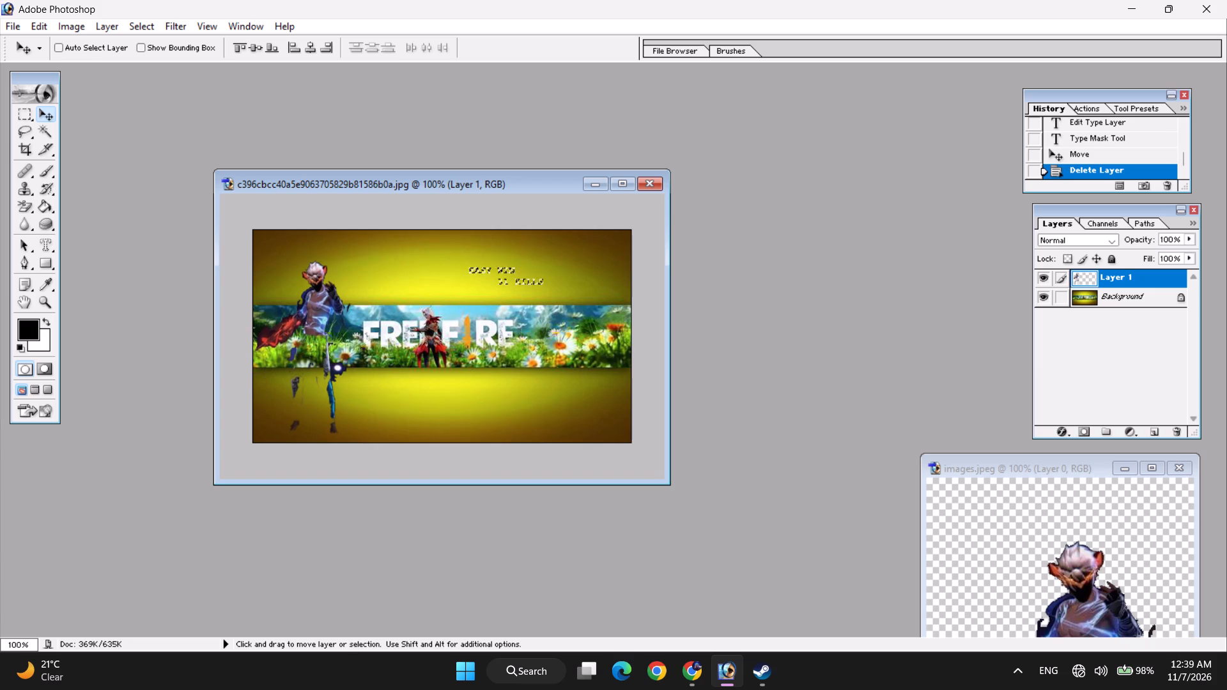
pyautogui.moveTo(511, 278); pyautogui.dragTo(509, 272)
pyautogui.click(509, 272)
pyautogui.click(518, 273)
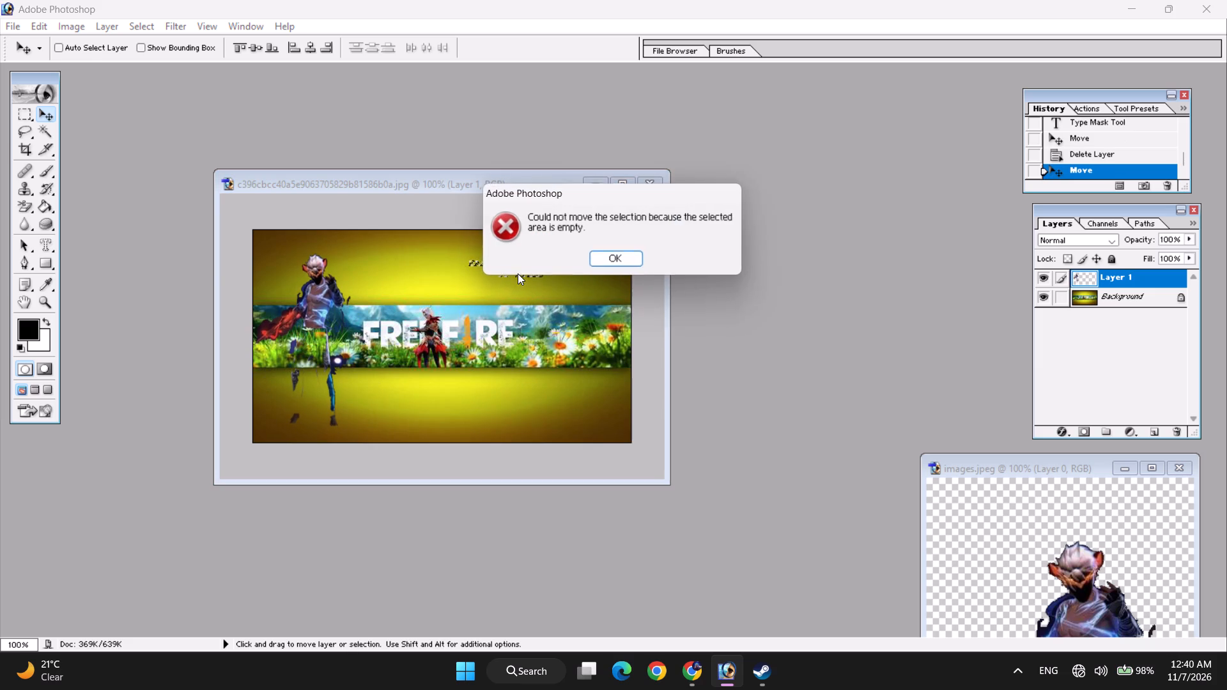
pyautogui.click(606, 261)
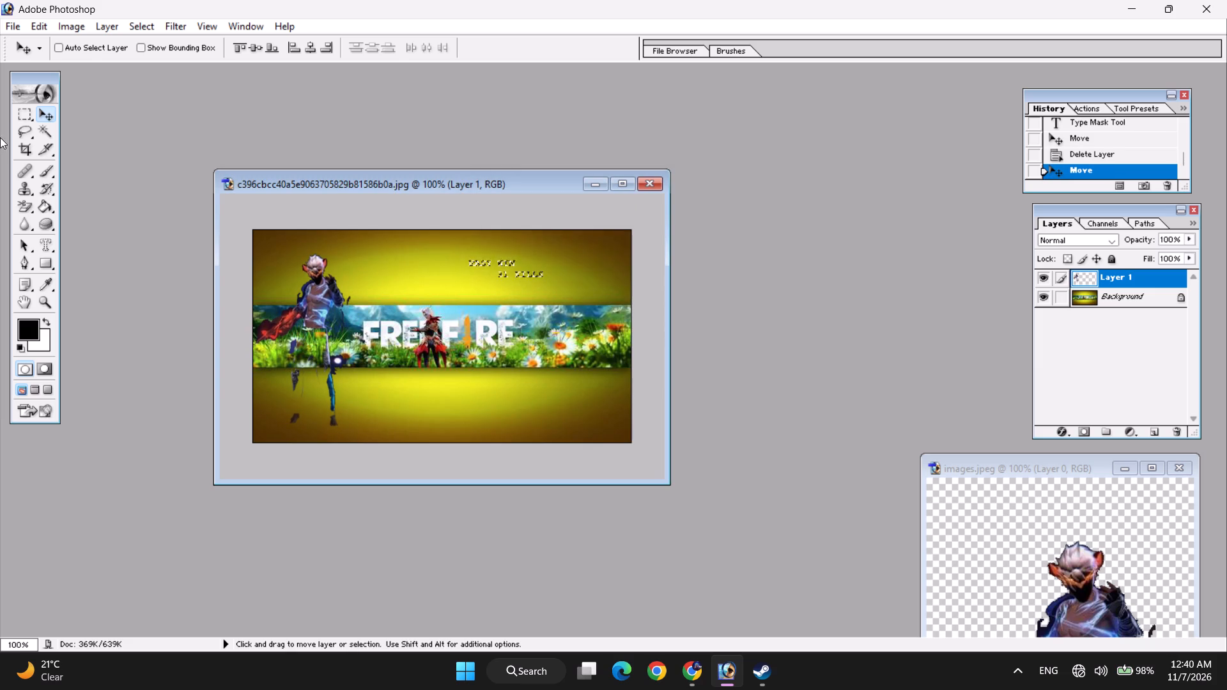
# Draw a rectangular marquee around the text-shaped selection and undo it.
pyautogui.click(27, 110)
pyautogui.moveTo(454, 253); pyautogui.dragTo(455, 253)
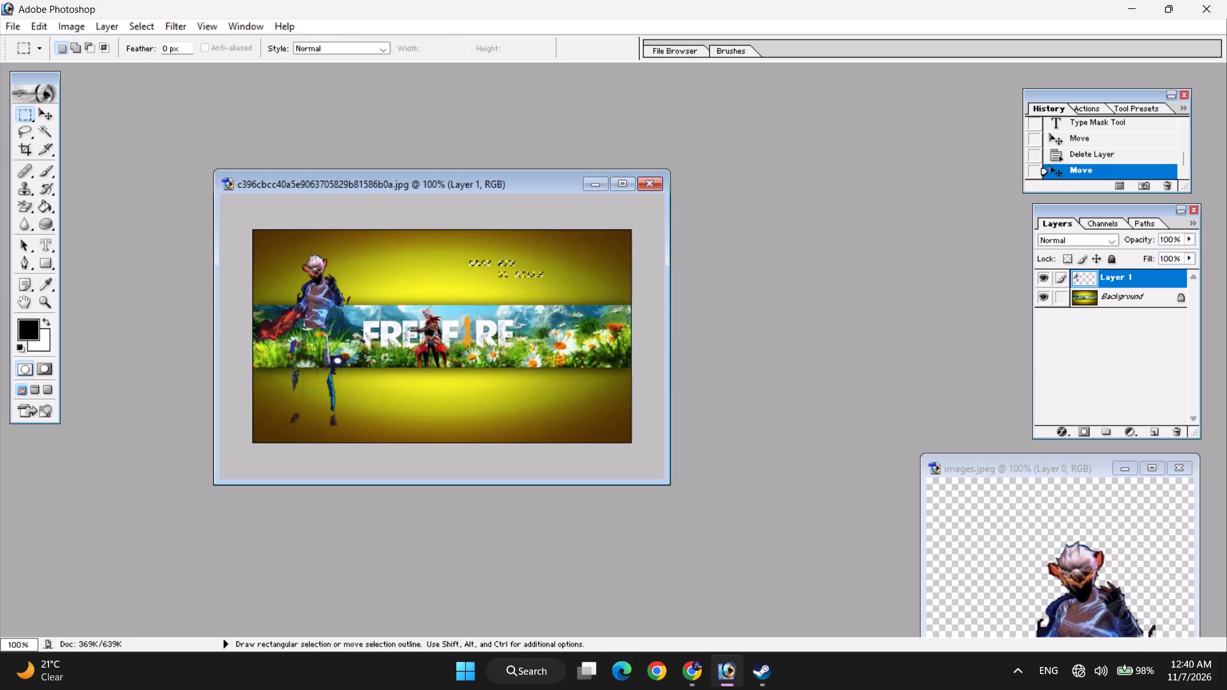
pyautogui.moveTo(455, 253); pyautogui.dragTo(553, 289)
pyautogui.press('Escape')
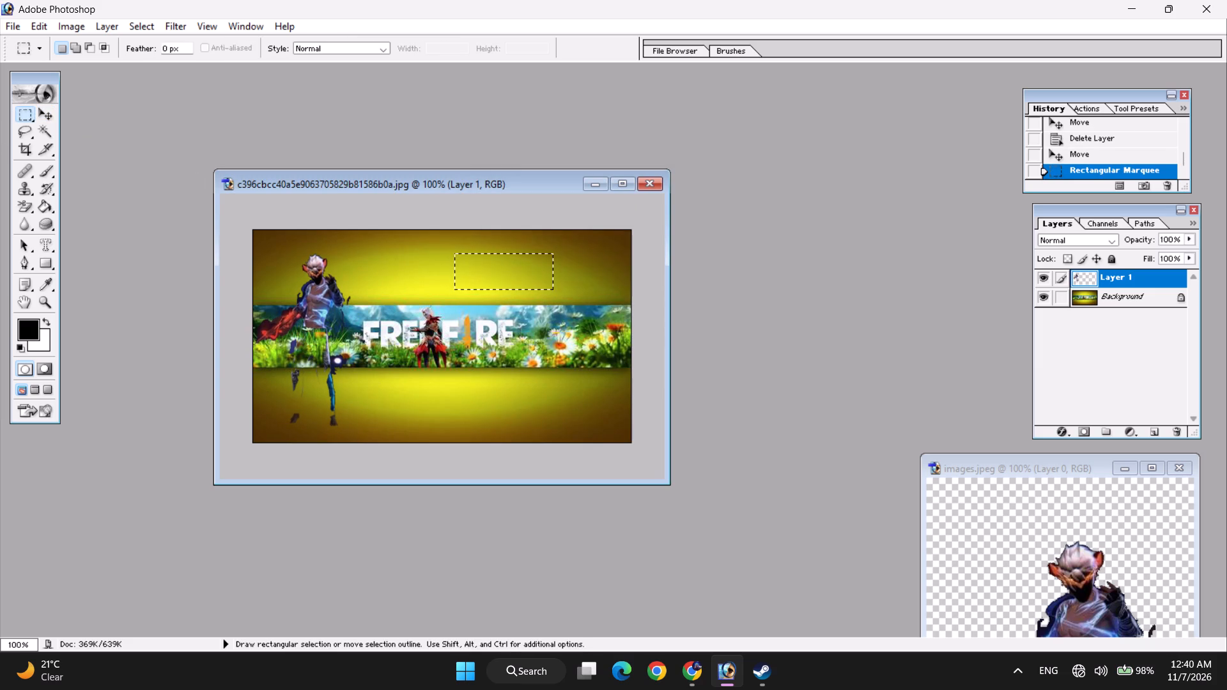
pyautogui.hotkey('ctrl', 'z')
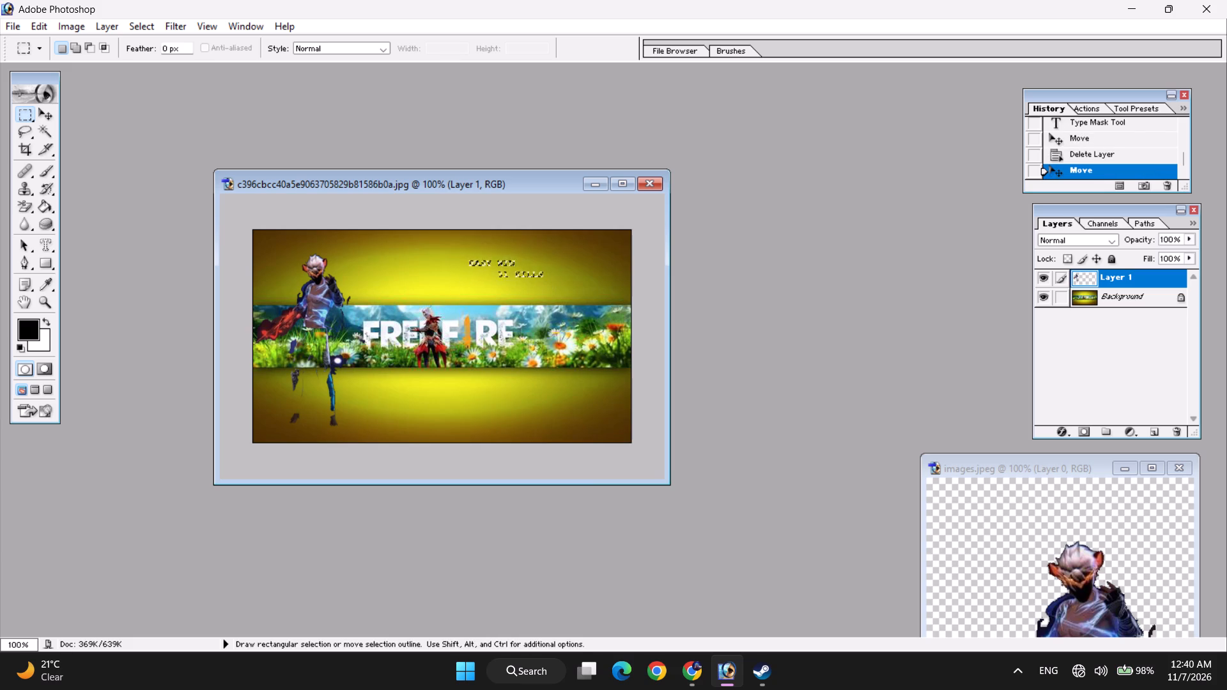
# Draw a rectangular marquee around the text-shaped selection above the Free Fire strip, replacing that selection.
pyautogui.moveTo(447, 251); pyautogui.dragTo(523, 284)
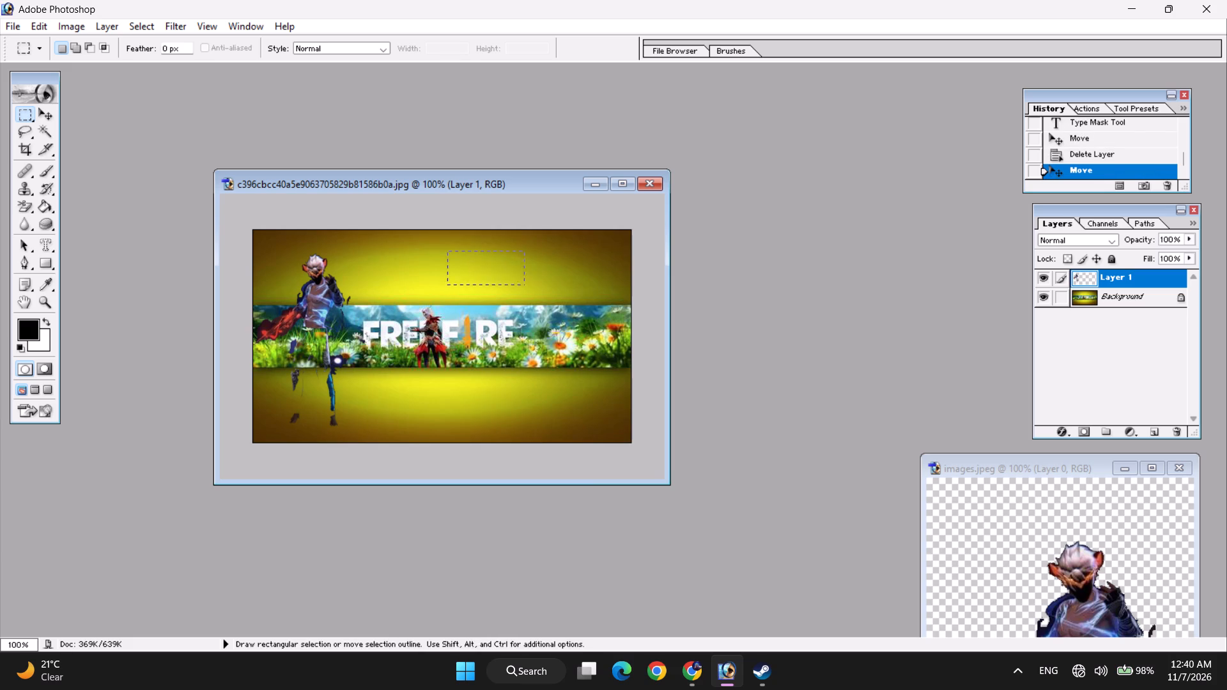
pyautogui.moveTo(523, 284); pyautogui.dragTo(567, 290)
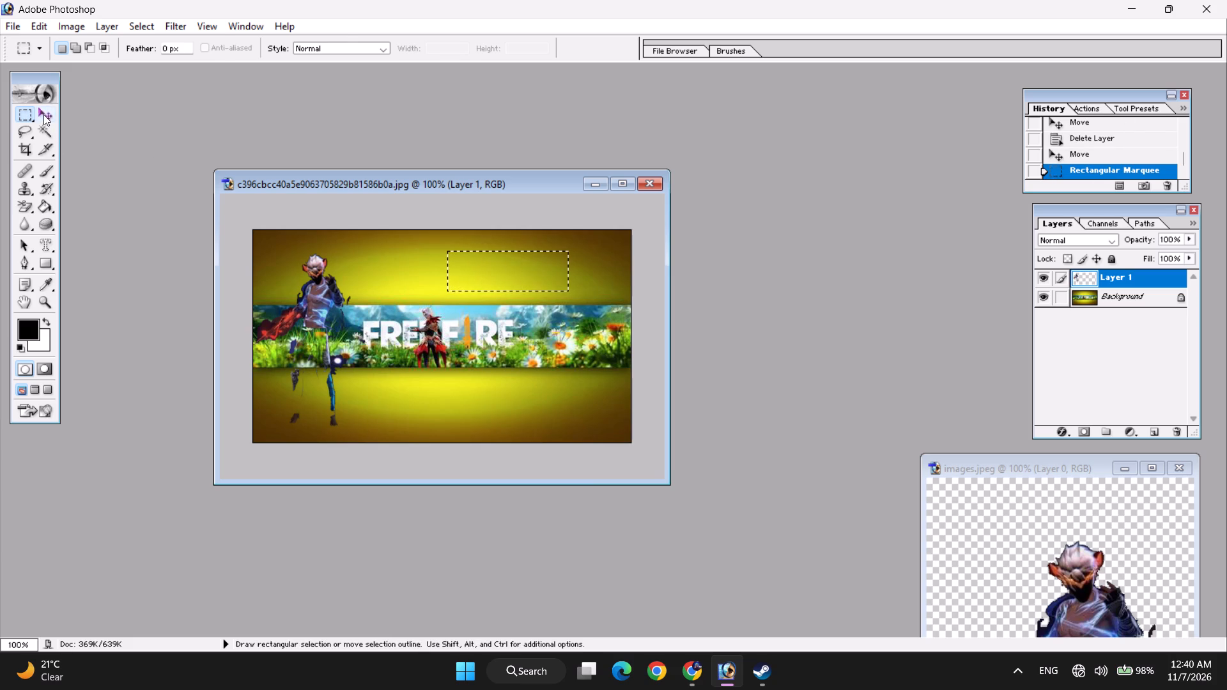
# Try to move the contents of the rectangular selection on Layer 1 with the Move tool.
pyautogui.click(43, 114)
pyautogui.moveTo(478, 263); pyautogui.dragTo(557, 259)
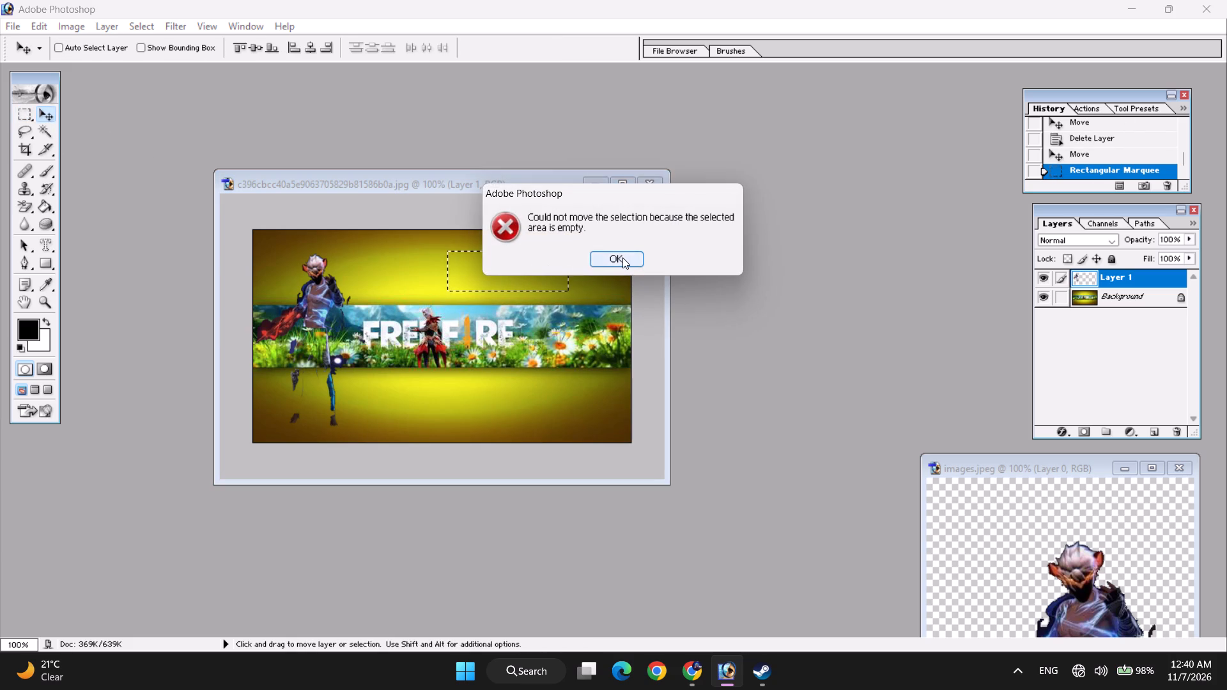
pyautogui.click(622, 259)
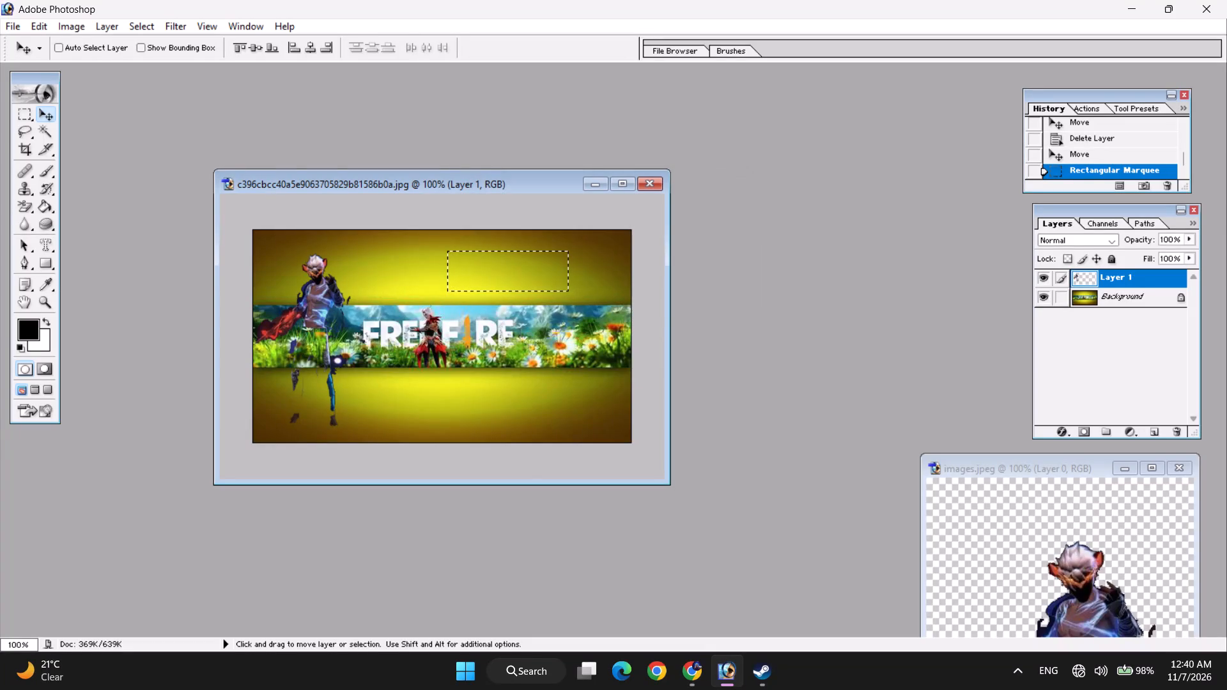
# Clear the contents of the rectangular selection on Layer 1 and remove the selection.
pyautogui.press('Delete')
pyautogui.click(166, 183)
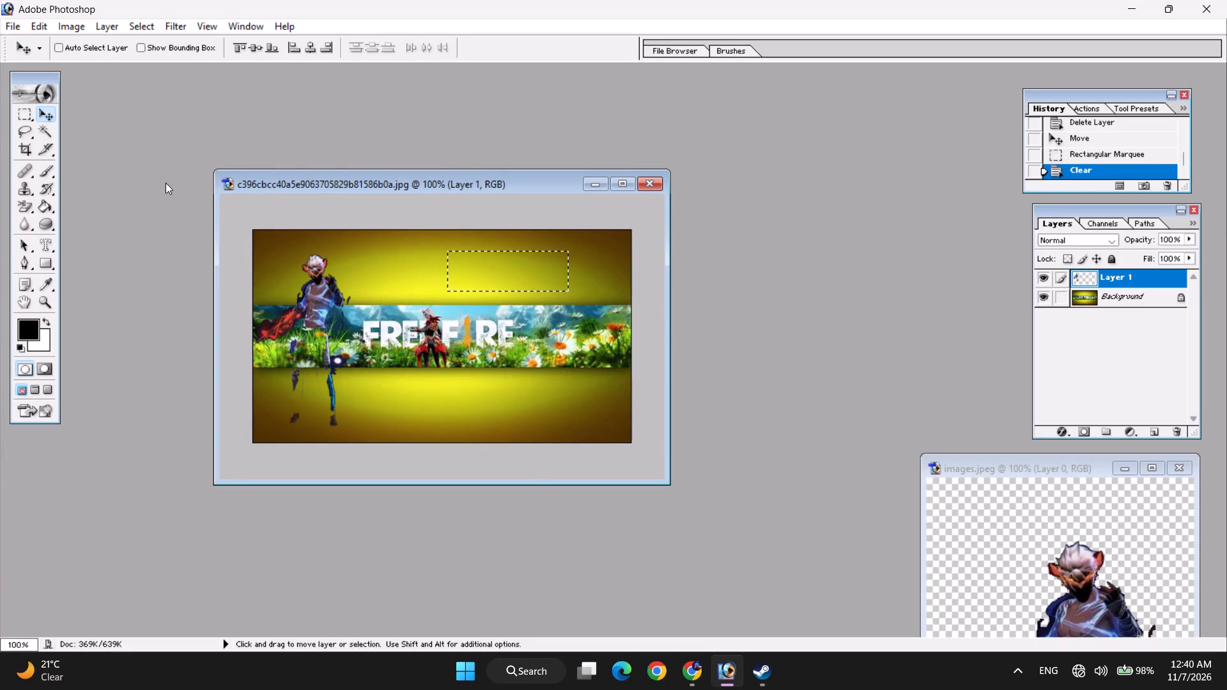
pyautogui.click(456, 293)
pyautogui.click(20, 117)
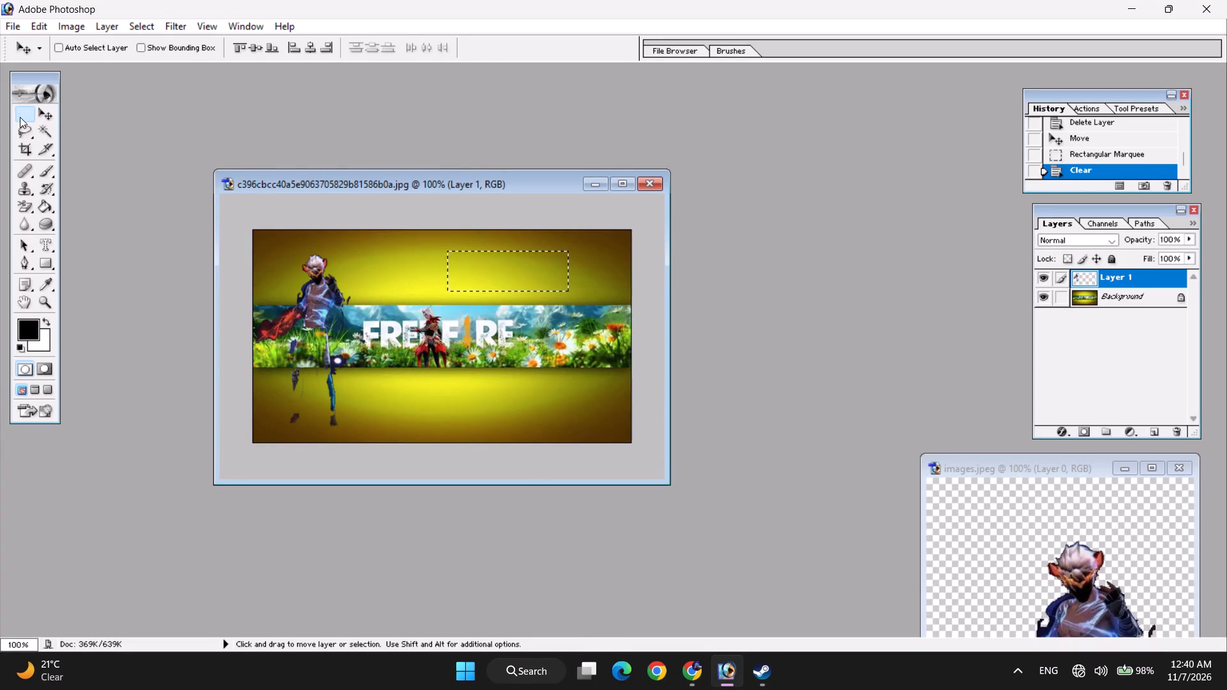
pyautogui.hotkey('ctrl', 'd')
pyautogui.click(507, 275)
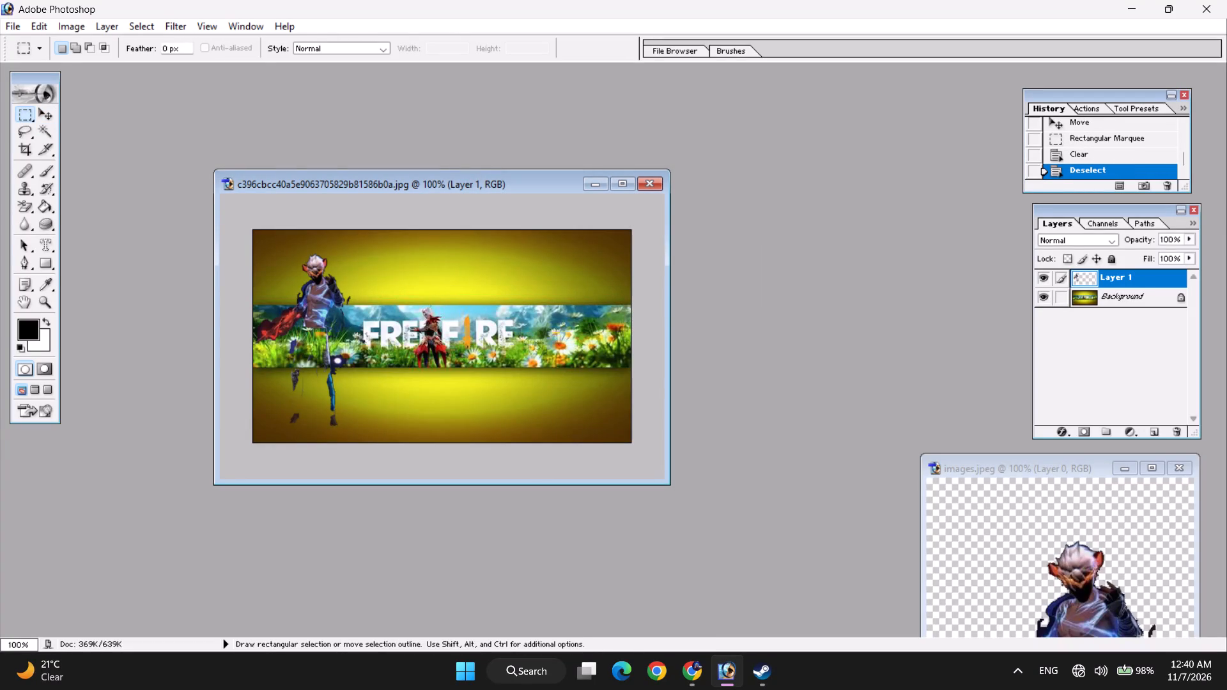
pyautogui.hotkey('ctrl', 'd')
pyautogui.click(48, 112)
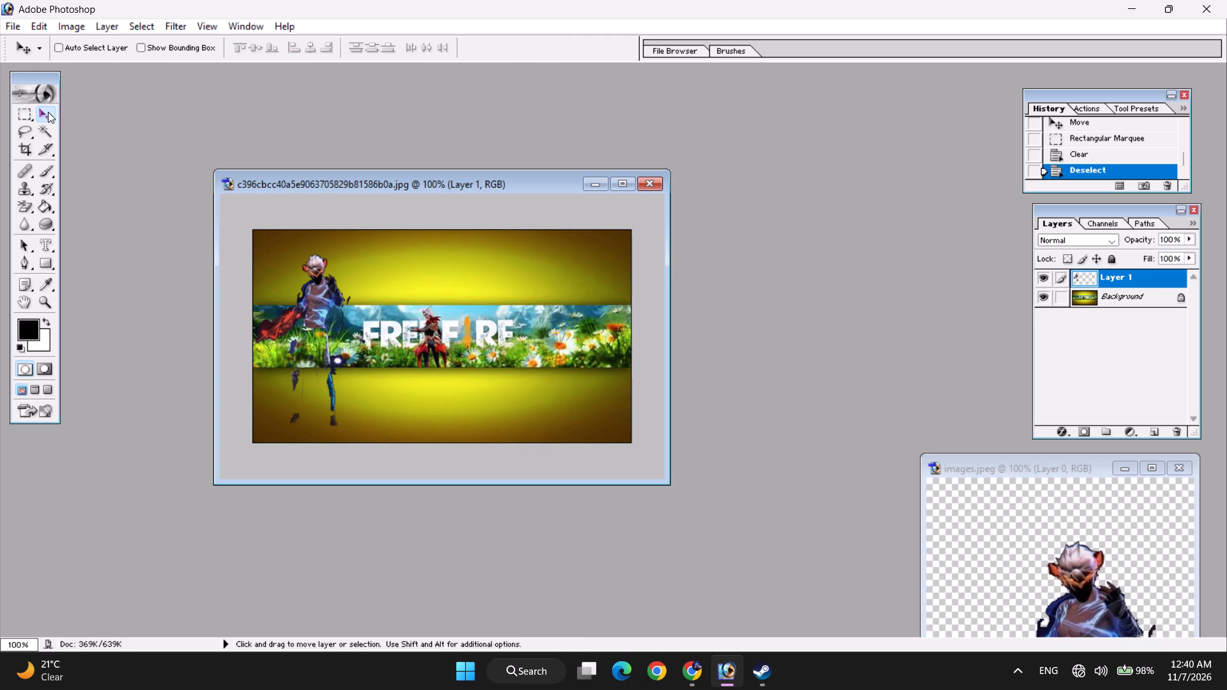
pyautogui.click(415, 250)
pyautogui.click(497, 257)
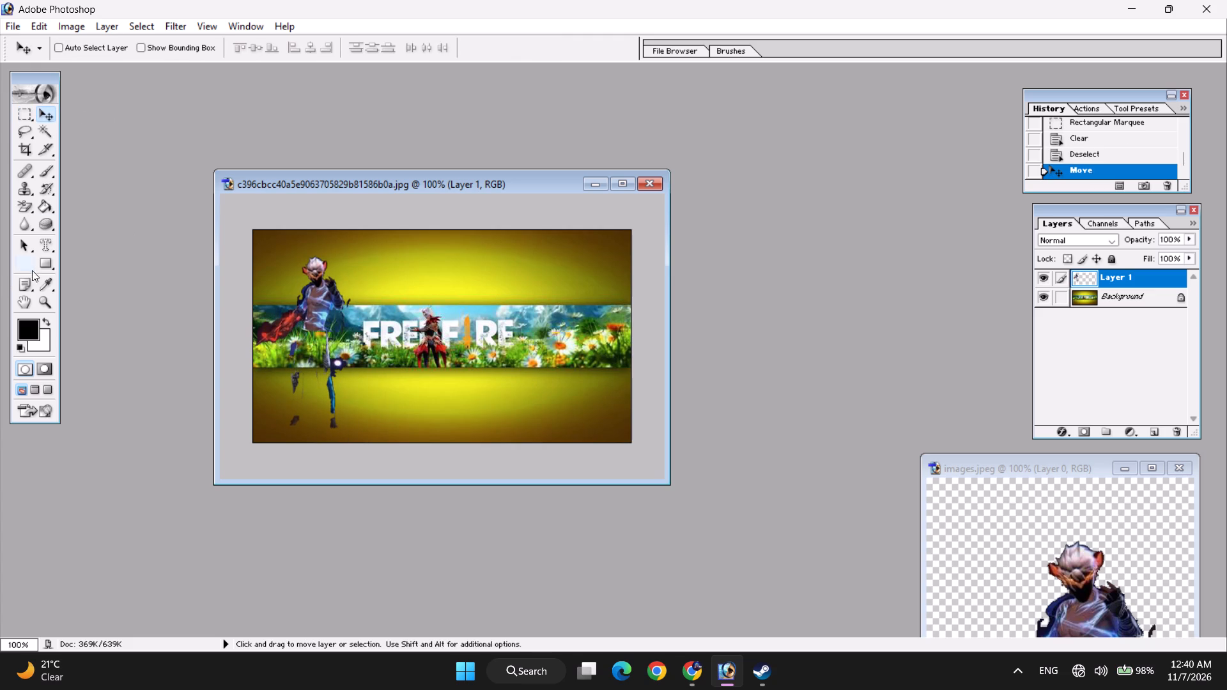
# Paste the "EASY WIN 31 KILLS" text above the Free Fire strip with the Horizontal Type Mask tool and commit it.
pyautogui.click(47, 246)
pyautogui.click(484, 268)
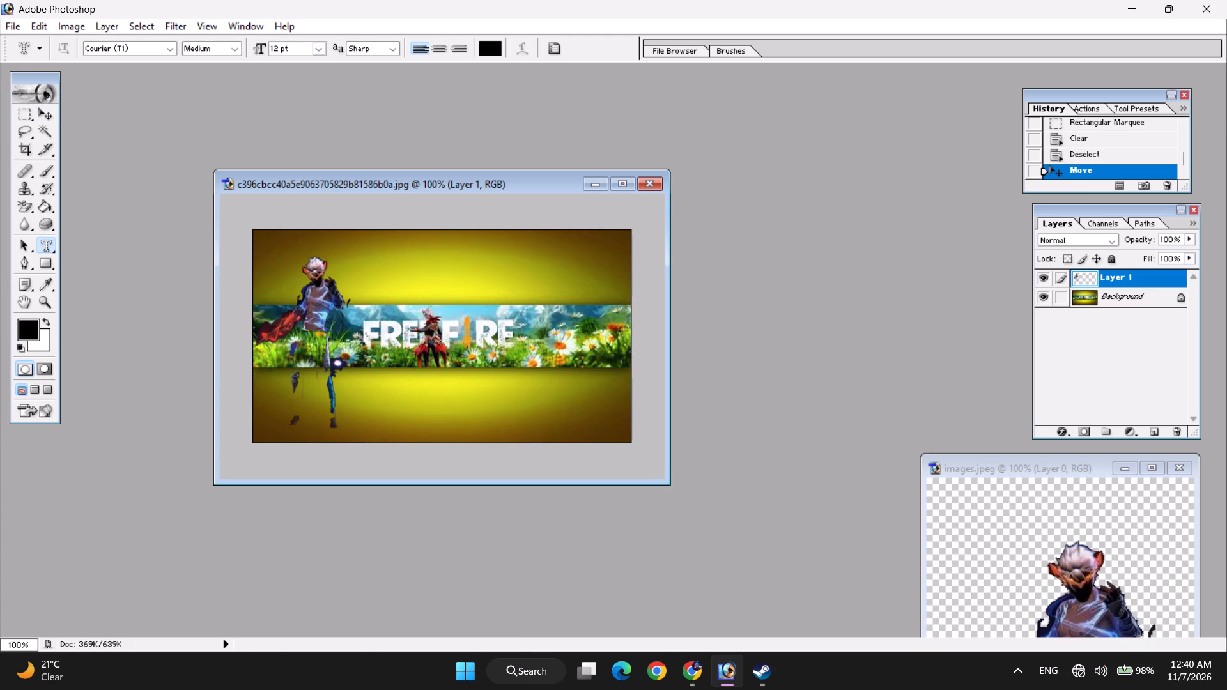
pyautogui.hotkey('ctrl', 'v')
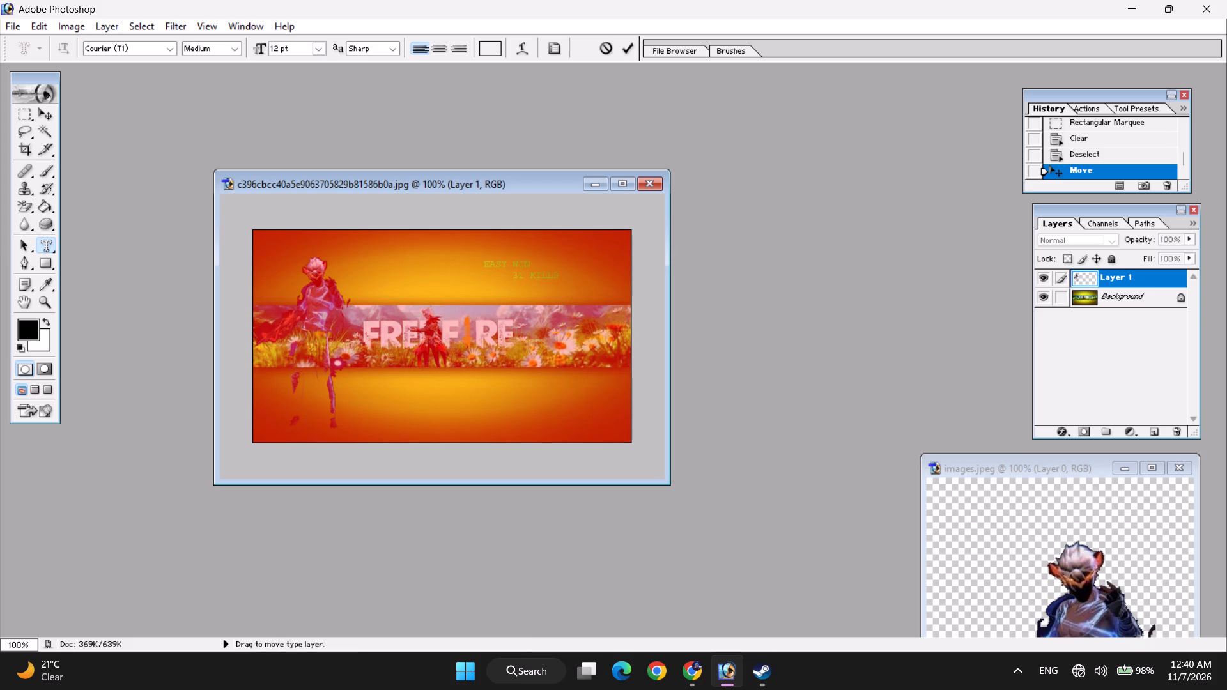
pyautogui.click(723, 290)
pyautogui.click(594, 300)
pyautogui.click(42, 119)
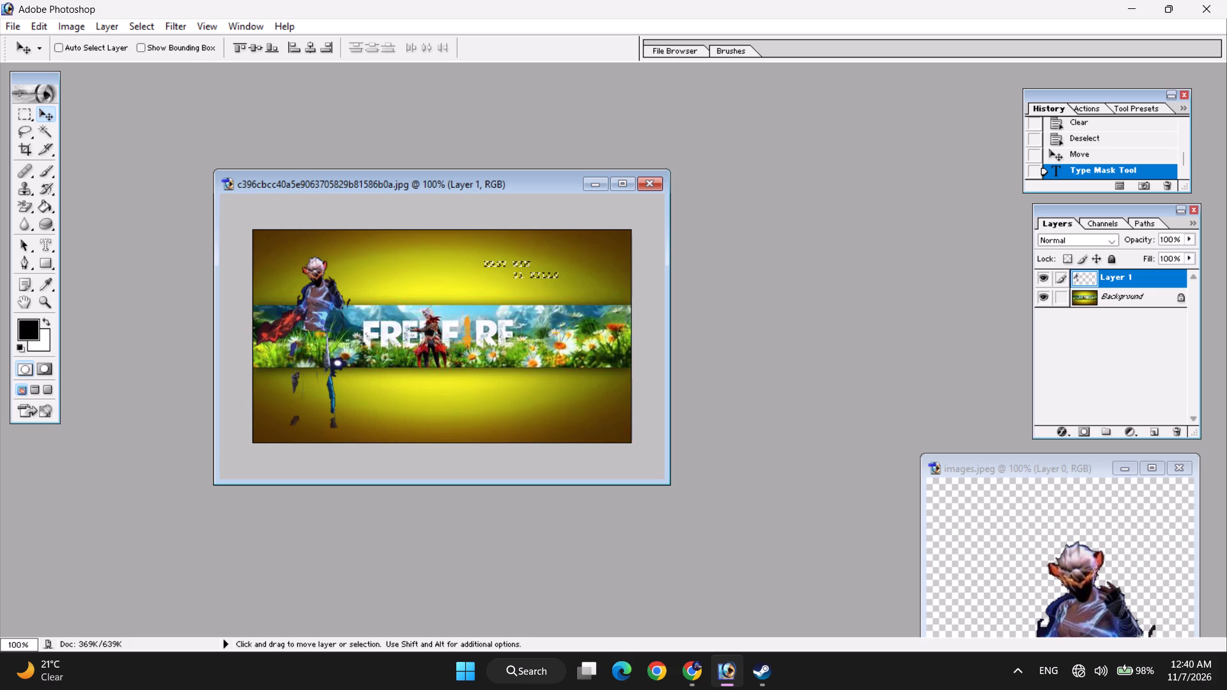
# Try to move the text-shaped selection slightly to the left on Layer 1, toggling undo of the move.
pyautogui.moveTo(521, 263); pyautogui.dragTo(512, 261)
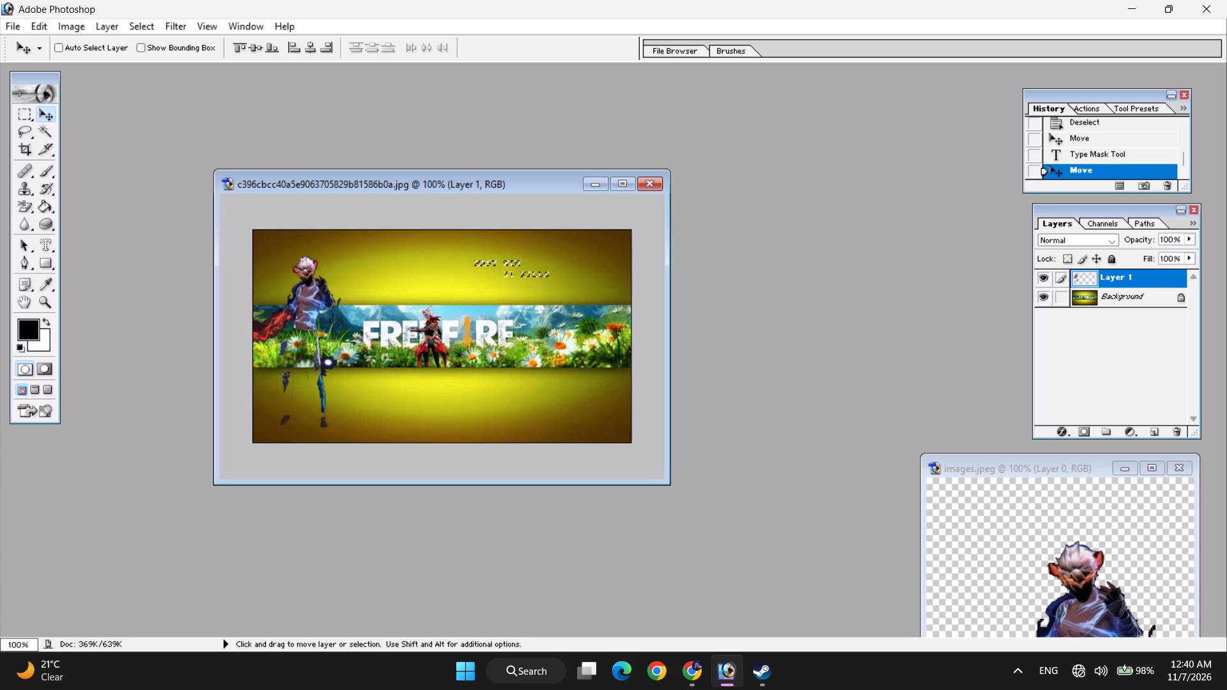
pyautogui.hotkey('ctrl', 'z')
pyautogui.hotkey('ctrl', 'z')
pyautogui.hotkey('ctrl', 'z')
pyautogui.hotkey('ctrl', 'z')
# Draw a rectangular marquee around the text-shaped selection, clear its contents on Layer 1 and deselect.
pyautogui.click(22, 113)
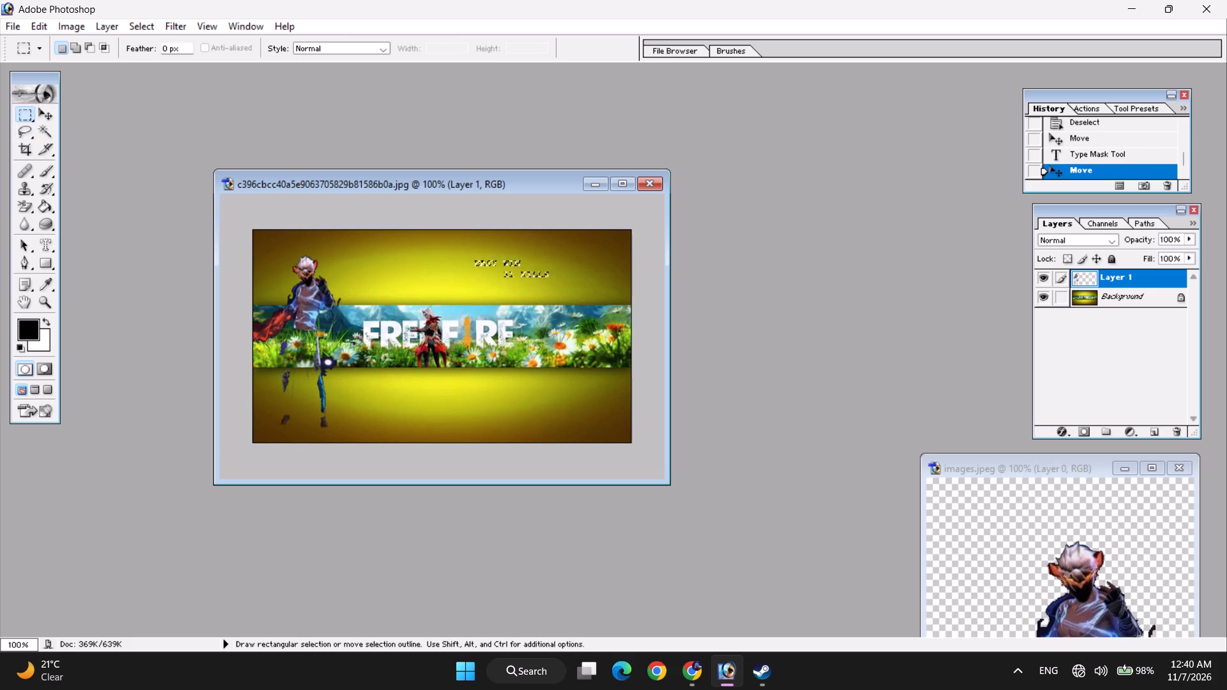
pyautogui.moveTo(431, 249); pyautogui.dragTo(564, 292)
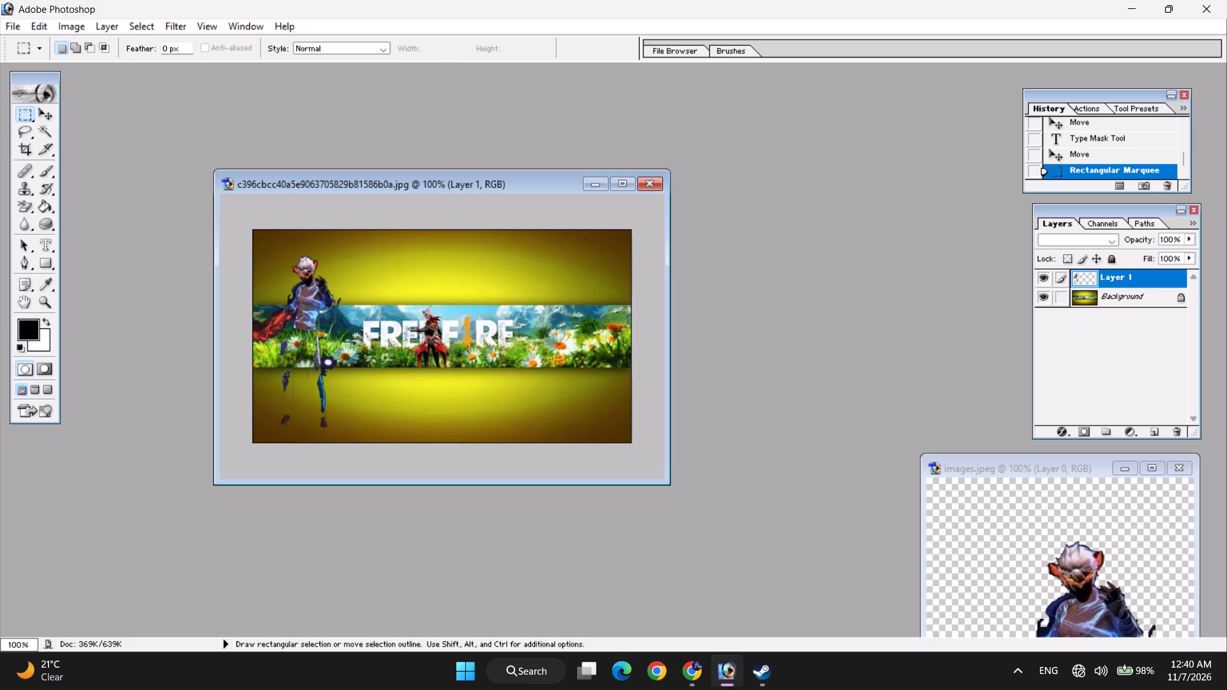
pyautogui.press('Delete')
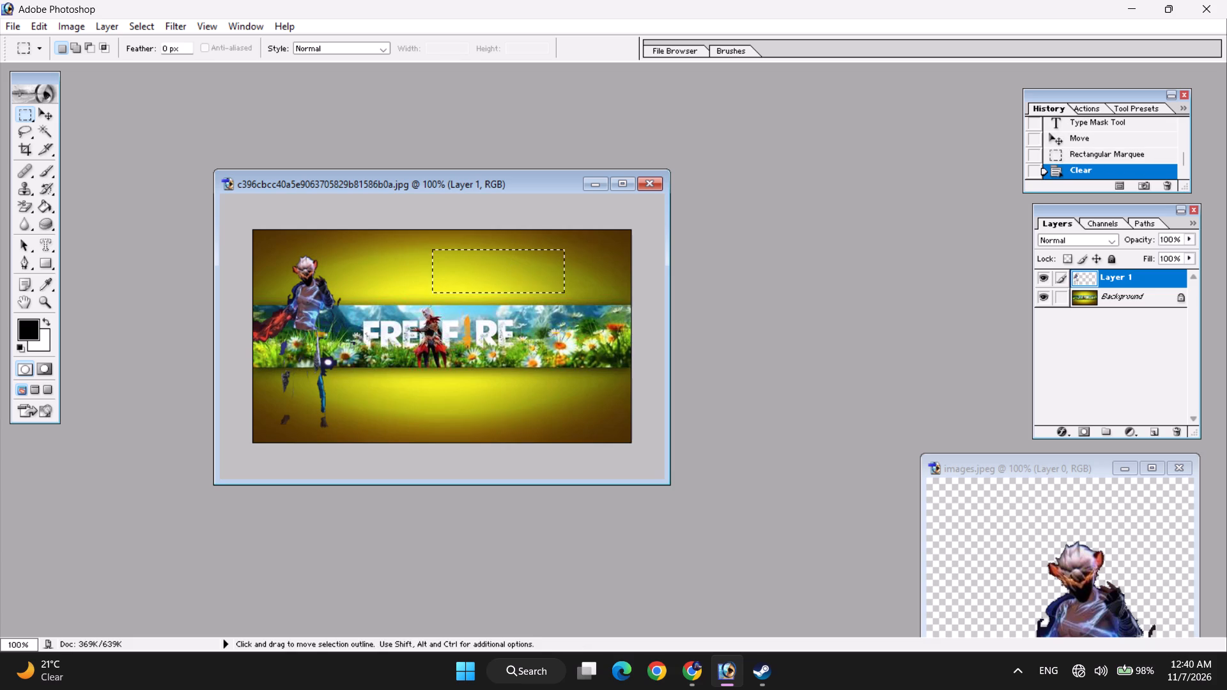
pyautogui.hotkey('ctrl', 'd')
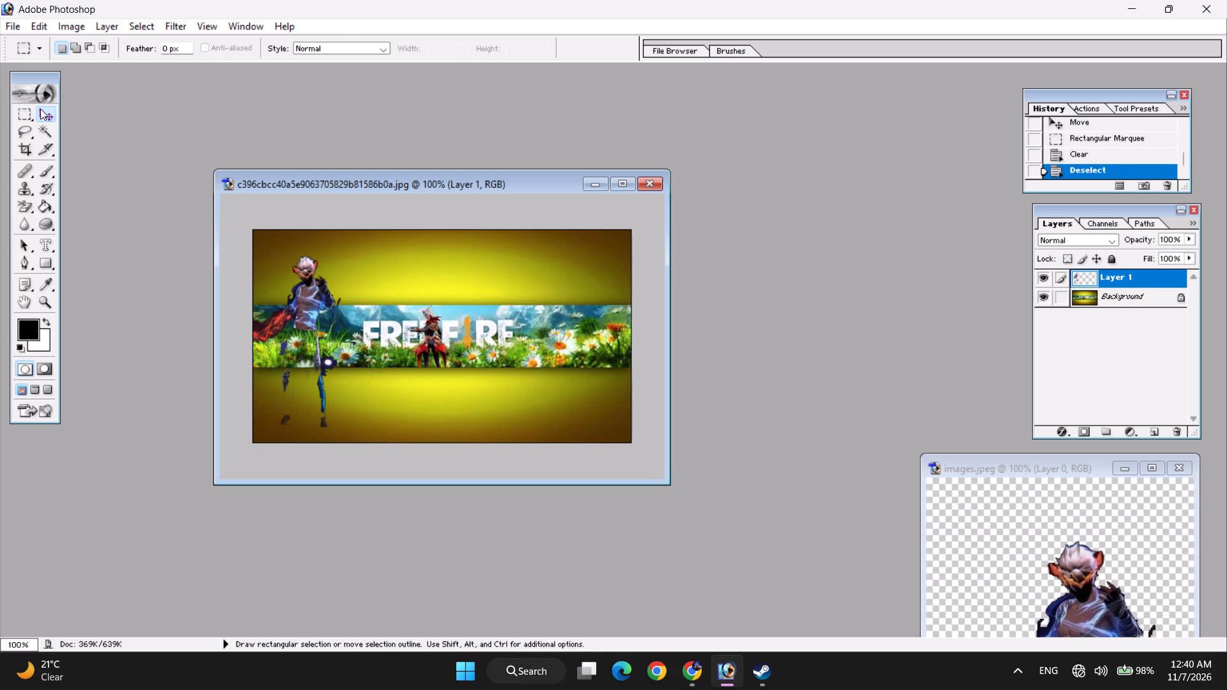
# Reposition the cut-out character slightly to the right, keeping it beside the FREE FIRE lettering.
pyautogui.click(40, 109)
pyautogui.moveTo(309, 305); pyautogui.dragTo(361, 323)
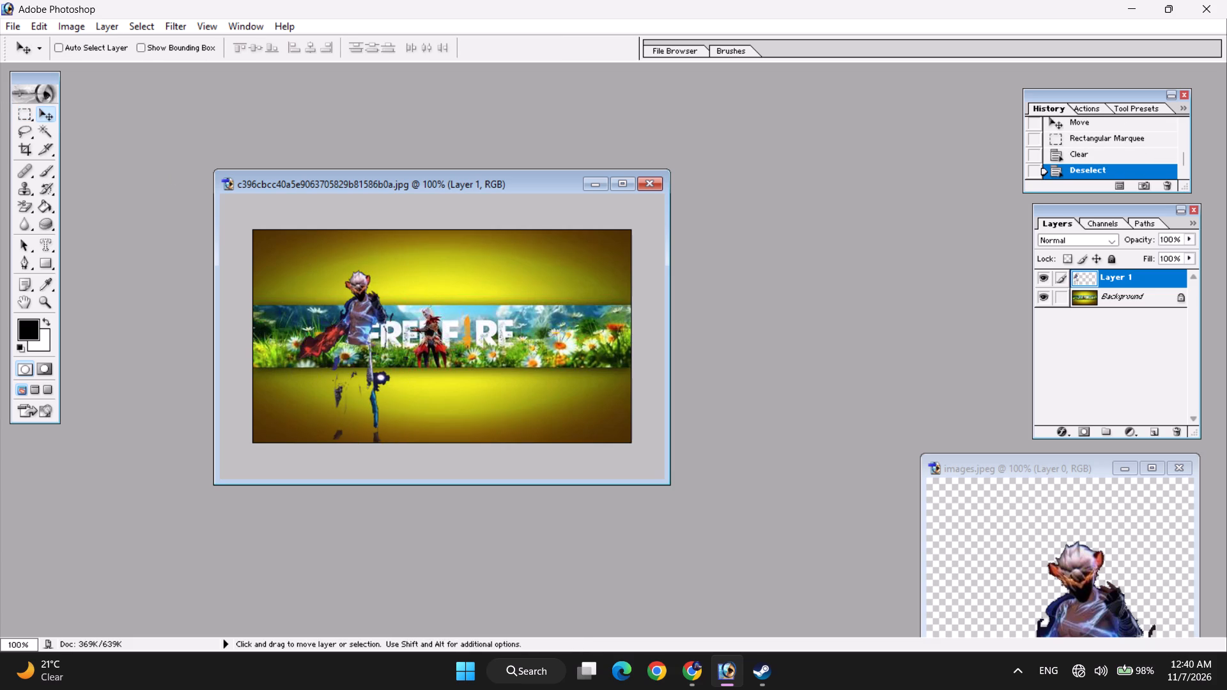
pyautogui.moveTo(361, 323); pyautogui.dragTo(327, 306)
pyautogui.rightClick(327, 306)
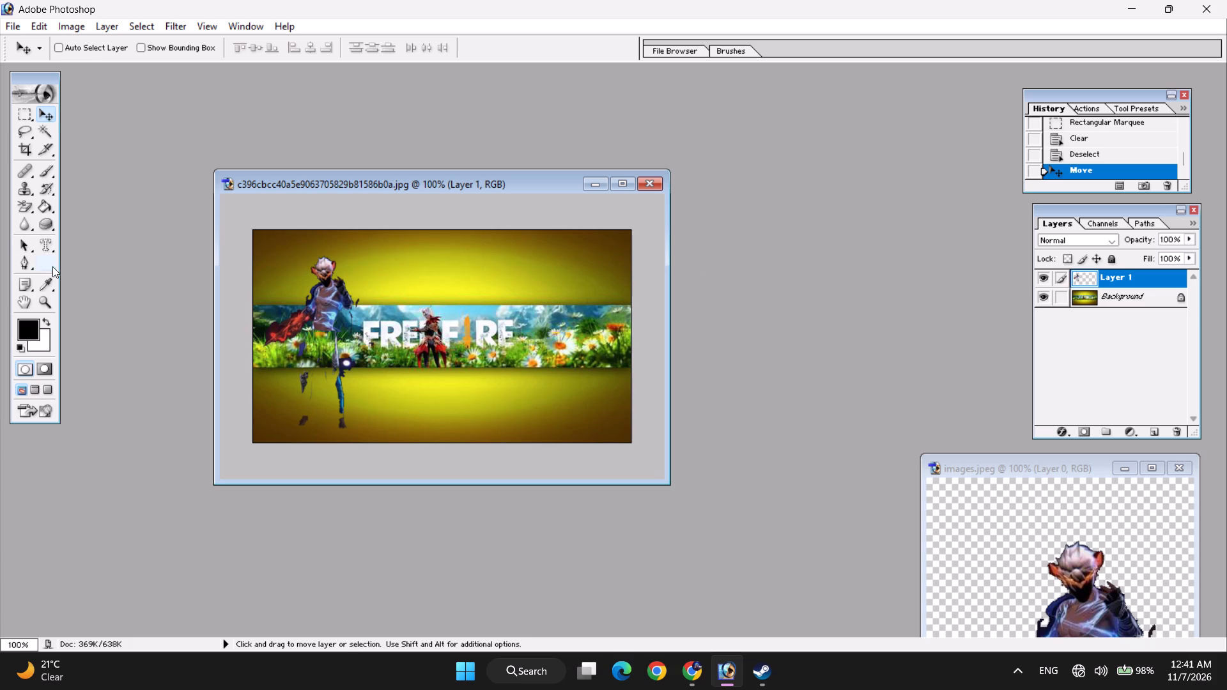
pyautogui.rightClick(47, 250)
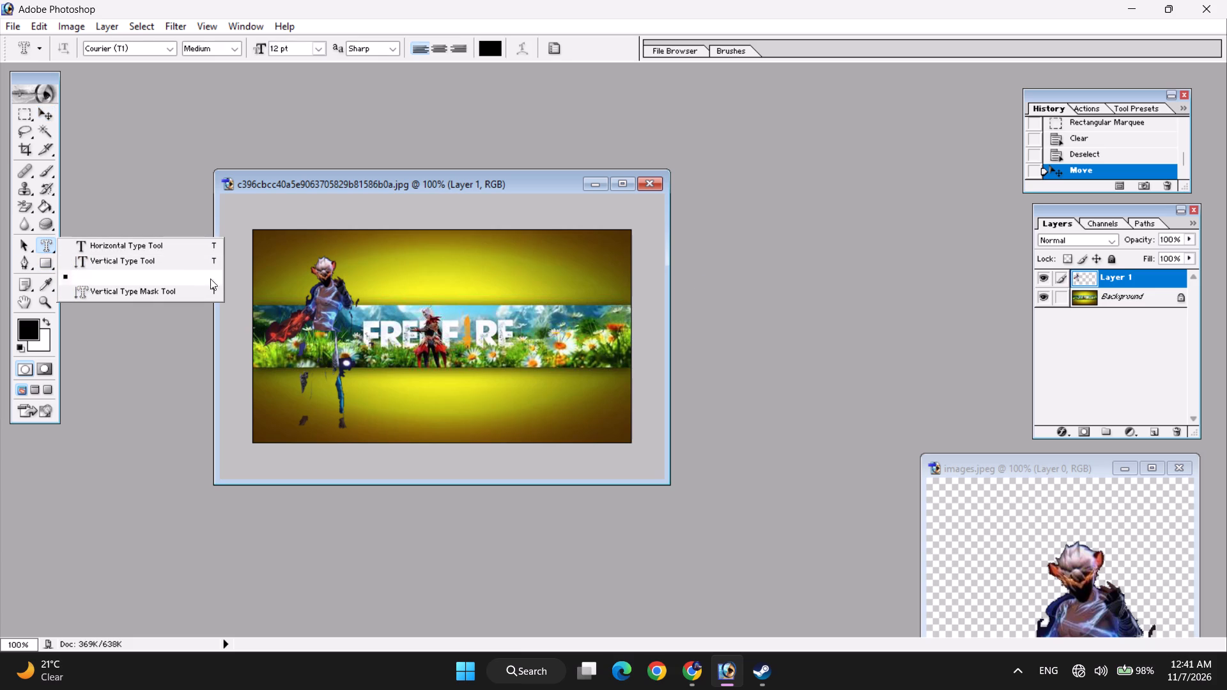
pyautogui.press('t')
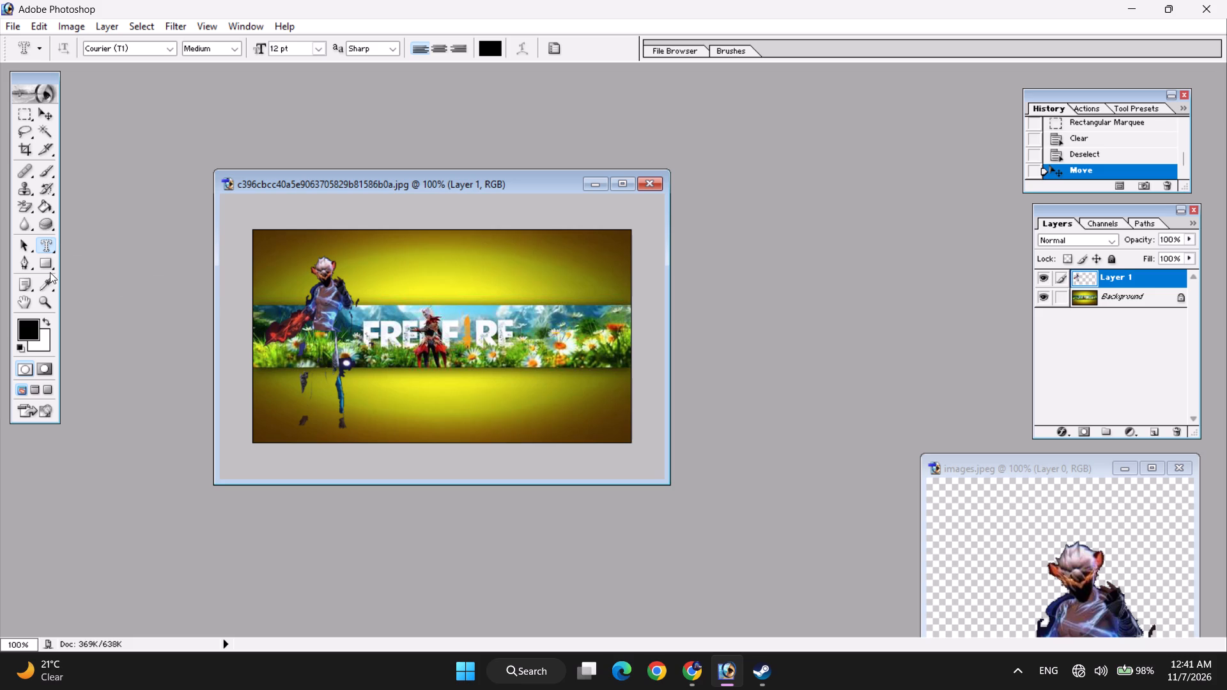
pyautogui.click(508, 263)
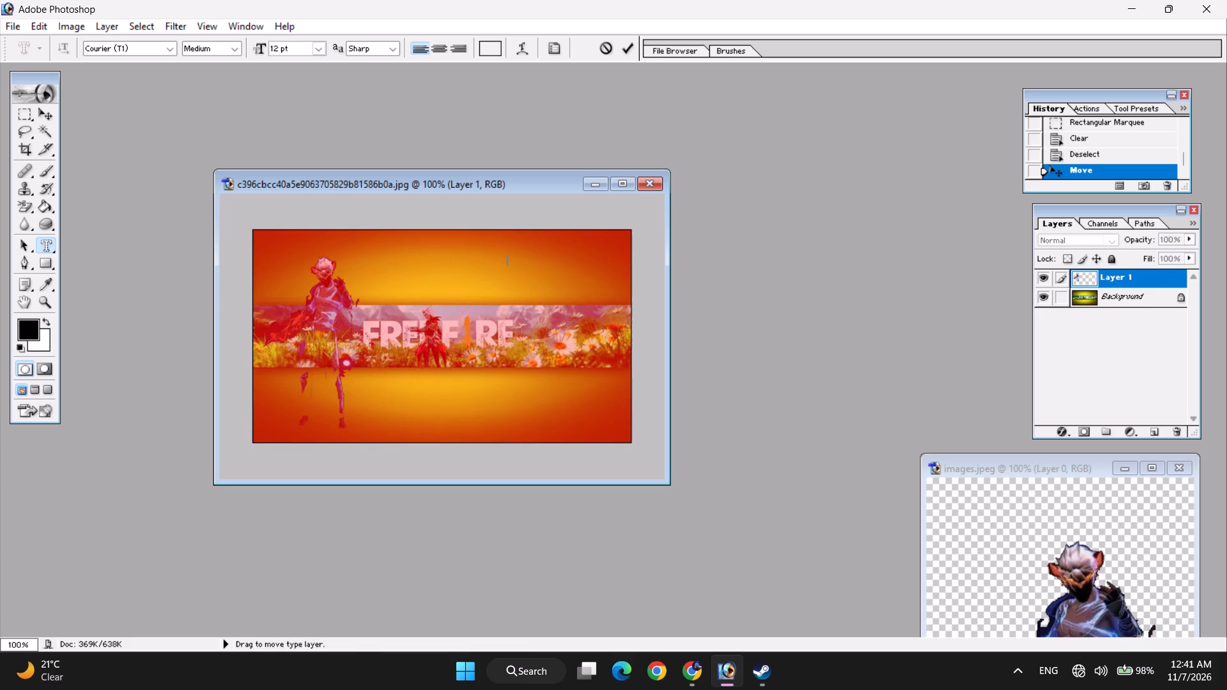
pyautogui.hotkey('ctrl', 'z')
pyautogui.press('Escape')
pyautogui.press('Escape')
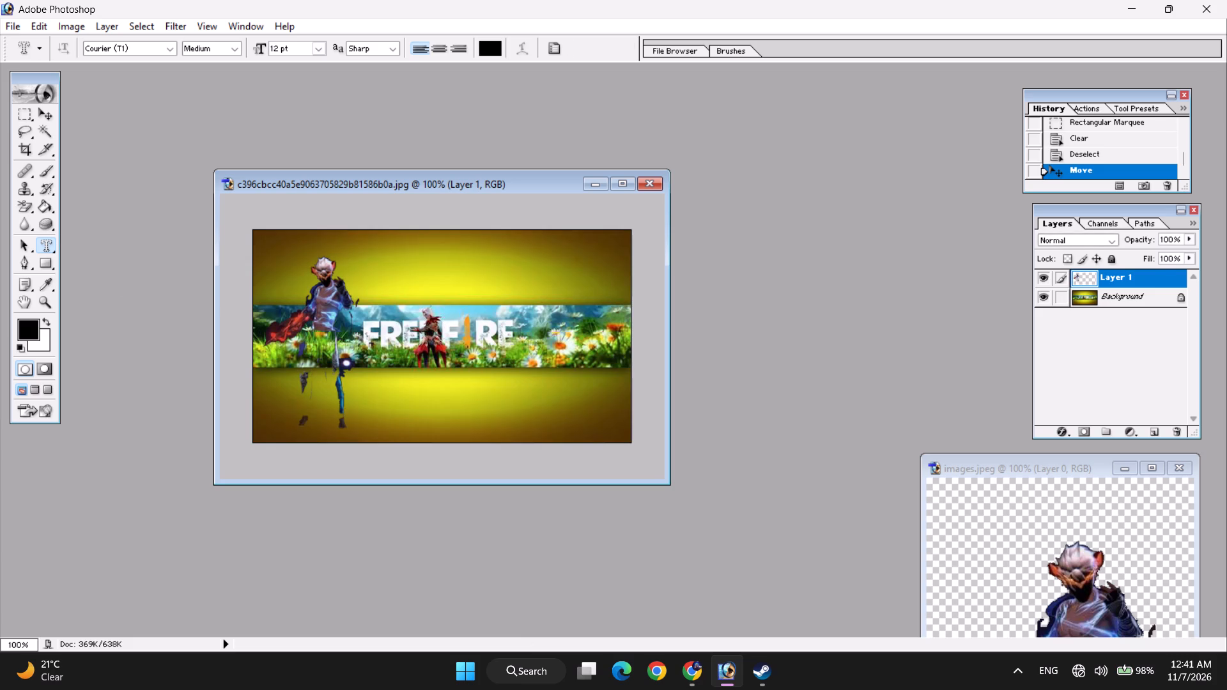
# Enter the vertical mask text "DSA" above the Free Fire strip with the Vertical Type Mask tool, erasing and re-entering it.
pyautogui.rightClick(49, 244)
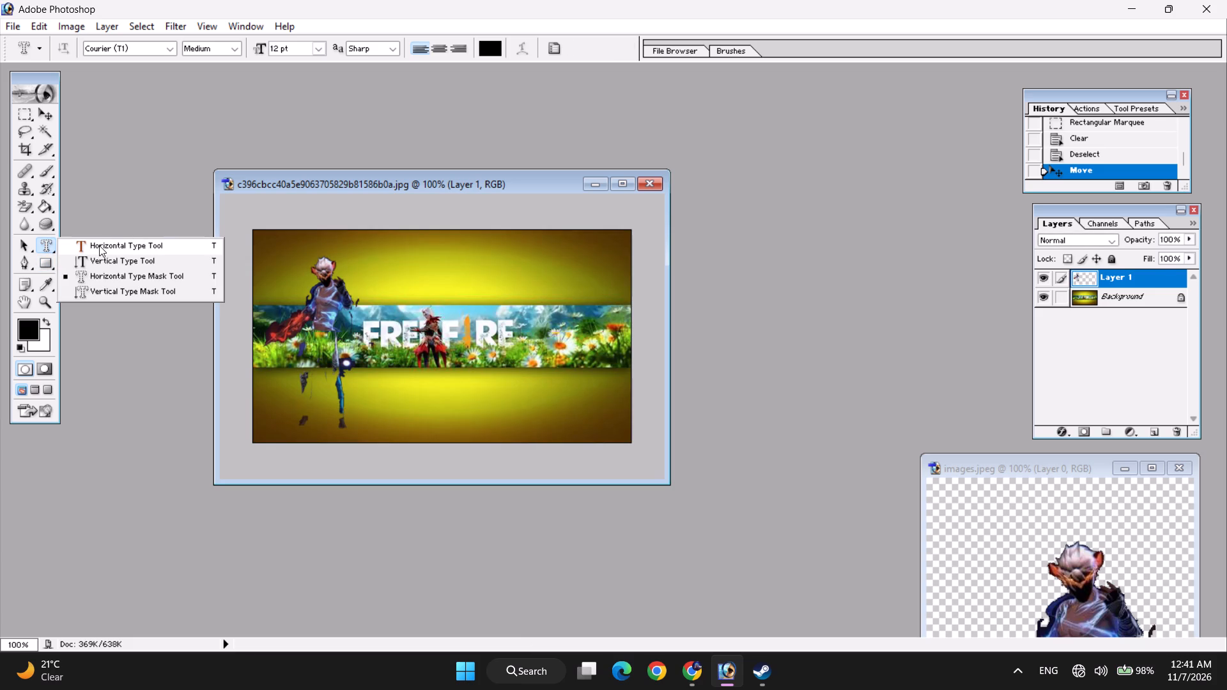
pyautogui.click(98, 286)
pyautogui.click(490, 259)
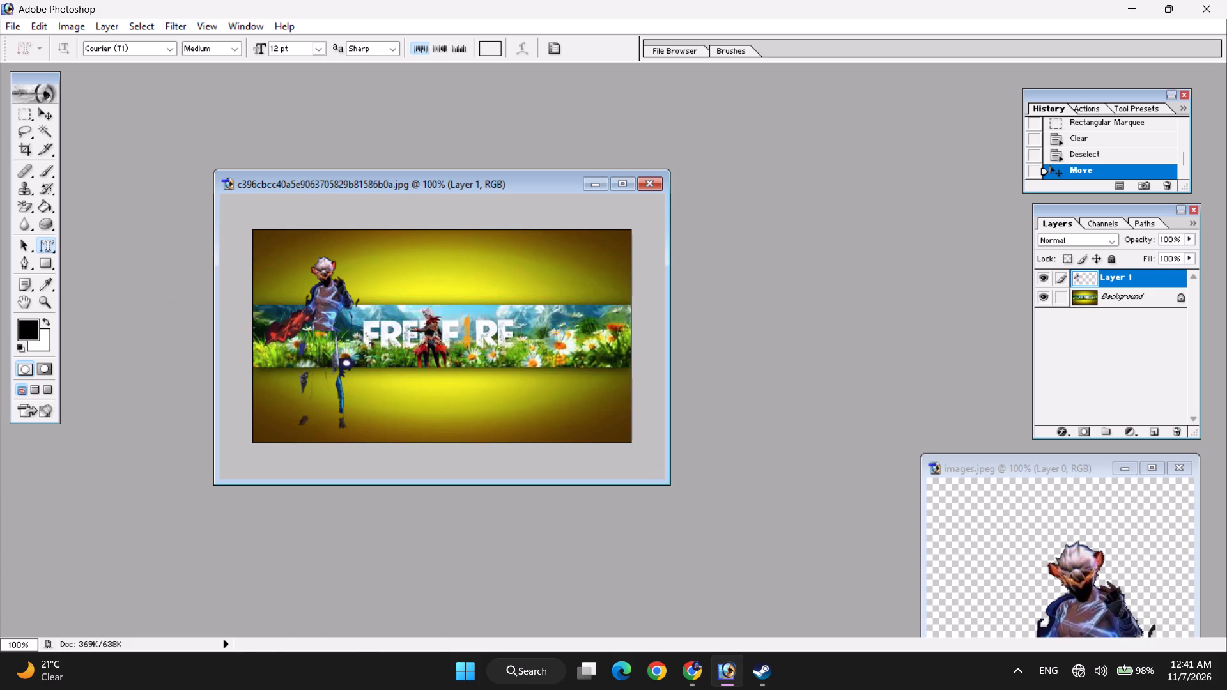
pyautogui.write('DSA')
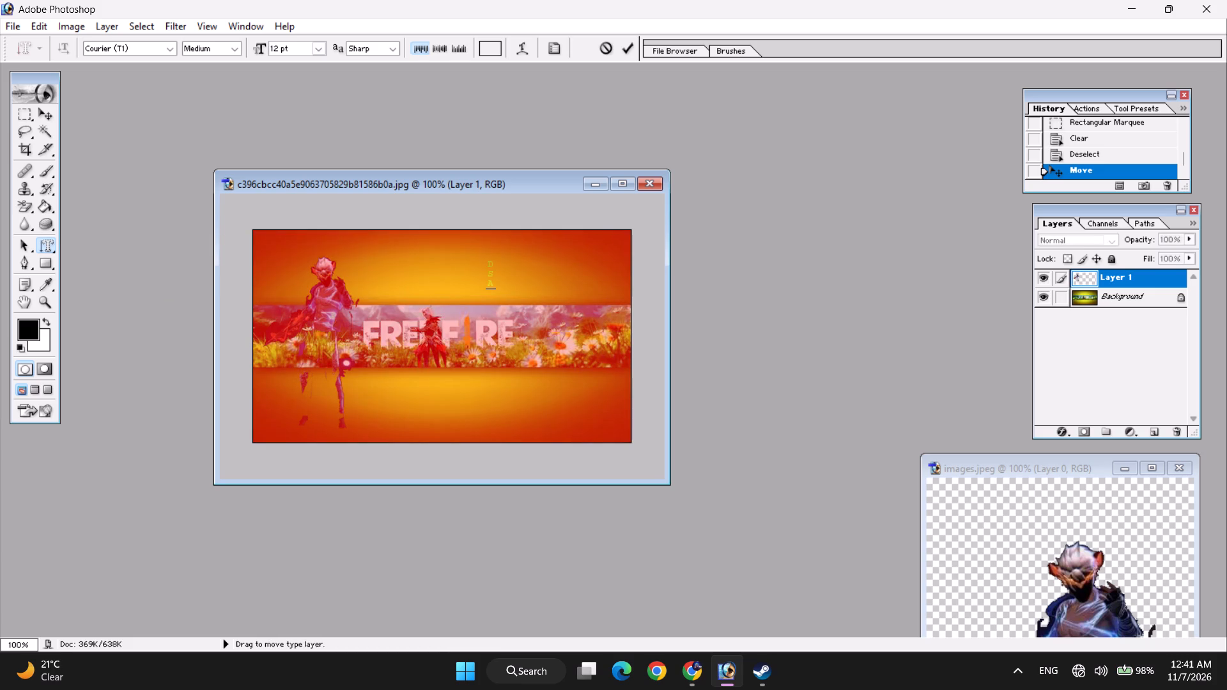
pyautogui.press('BackSpace')
pyautogui.press('BackSpace')
pyautogui.press('BackSpace')
pyautogui.press('BackSpace')
pyautogui.press('BackSpace')
pyautogui.press('BackSpace')
pyautogui.press('BackSpace')
pyautogui.press('BackSpace')
pyautogui.press('BackSpace')
pyautogui.press('BackSpace')
pyautogui.press('BackSpace')
pyautogui.press('BackSpace')
pyautogui.write('DSA')
# Switch to Steam and pause the ARK: Survival Ascended download.
pyautogui.click(766, 676)
pyautogui.click(759, 500)
pyautogui.rightClick(759, 500)
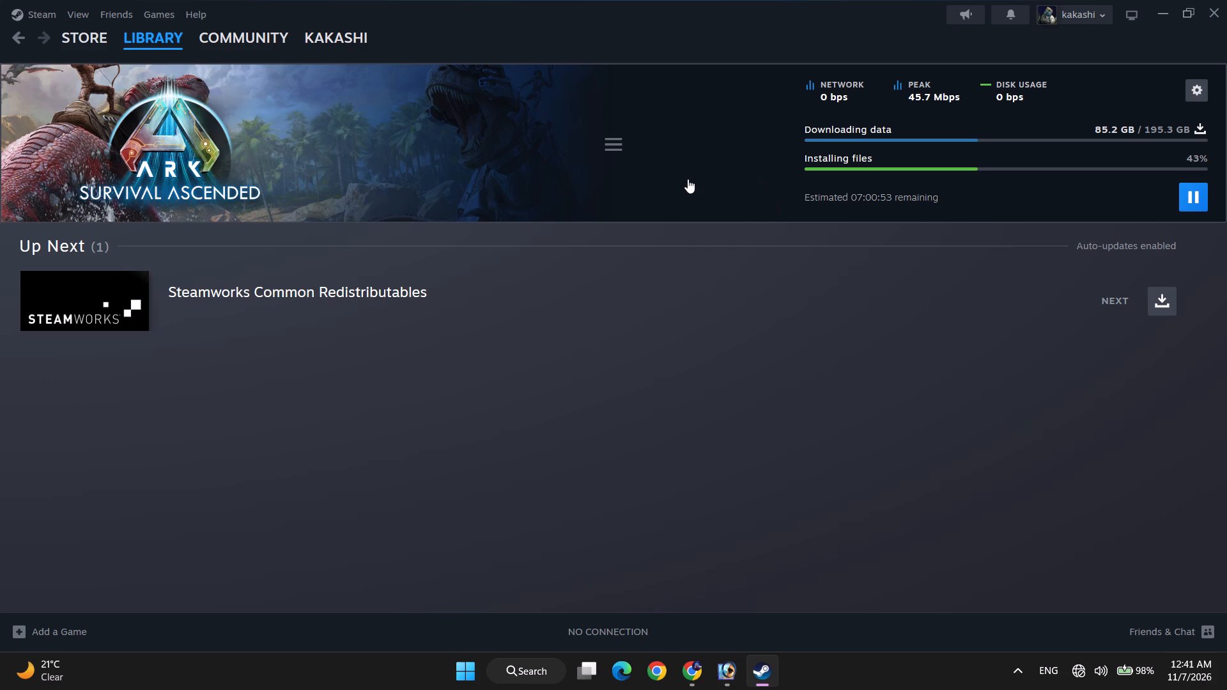
pyautogui.click(1188, 203)
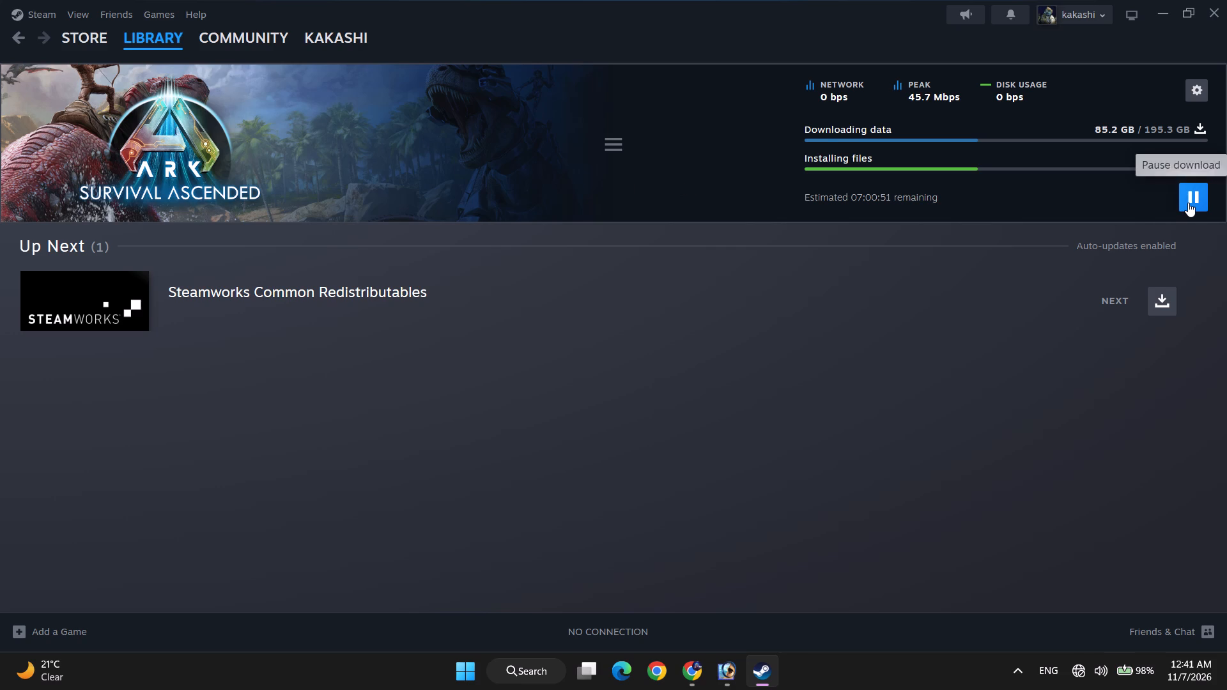
pyautogui.click(1189, 204)
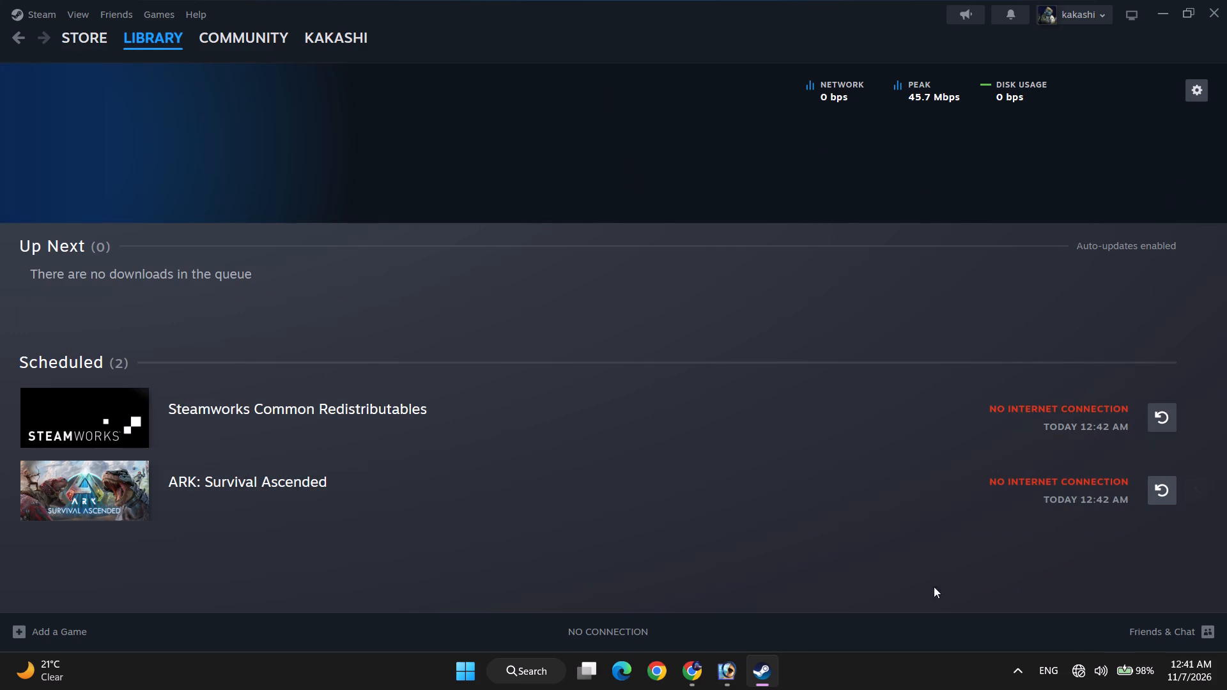
pyautogui.click(782, 564)
pyautogui.rightClick(782, 564)
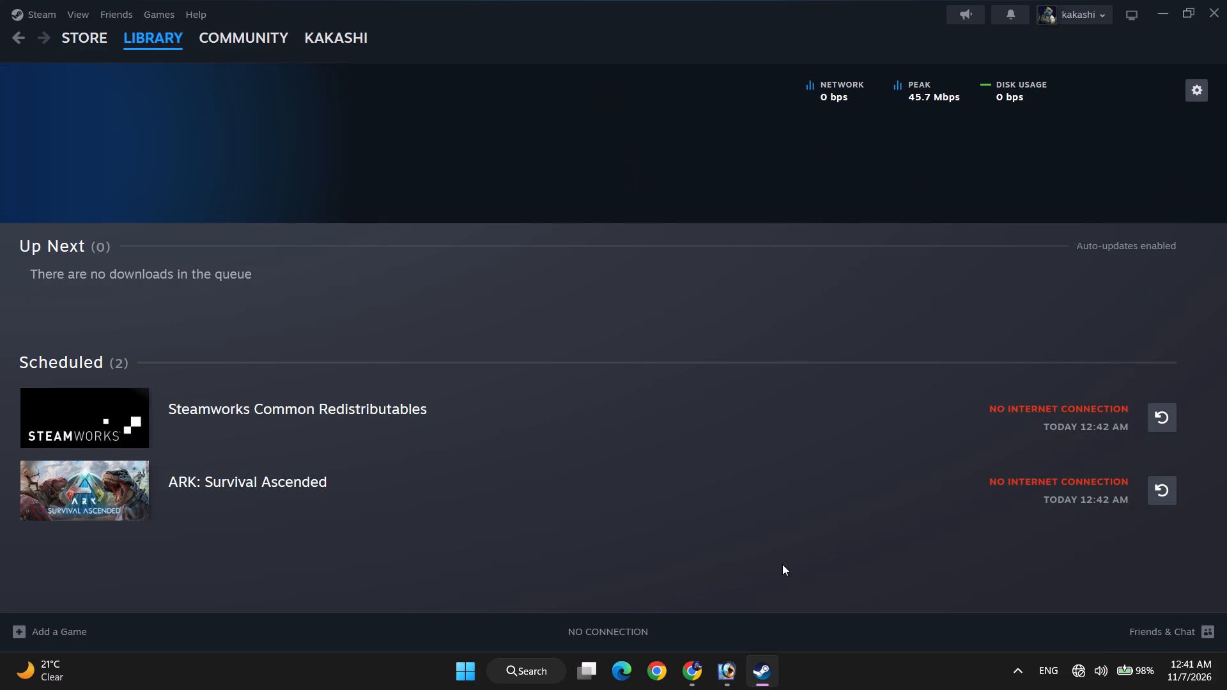
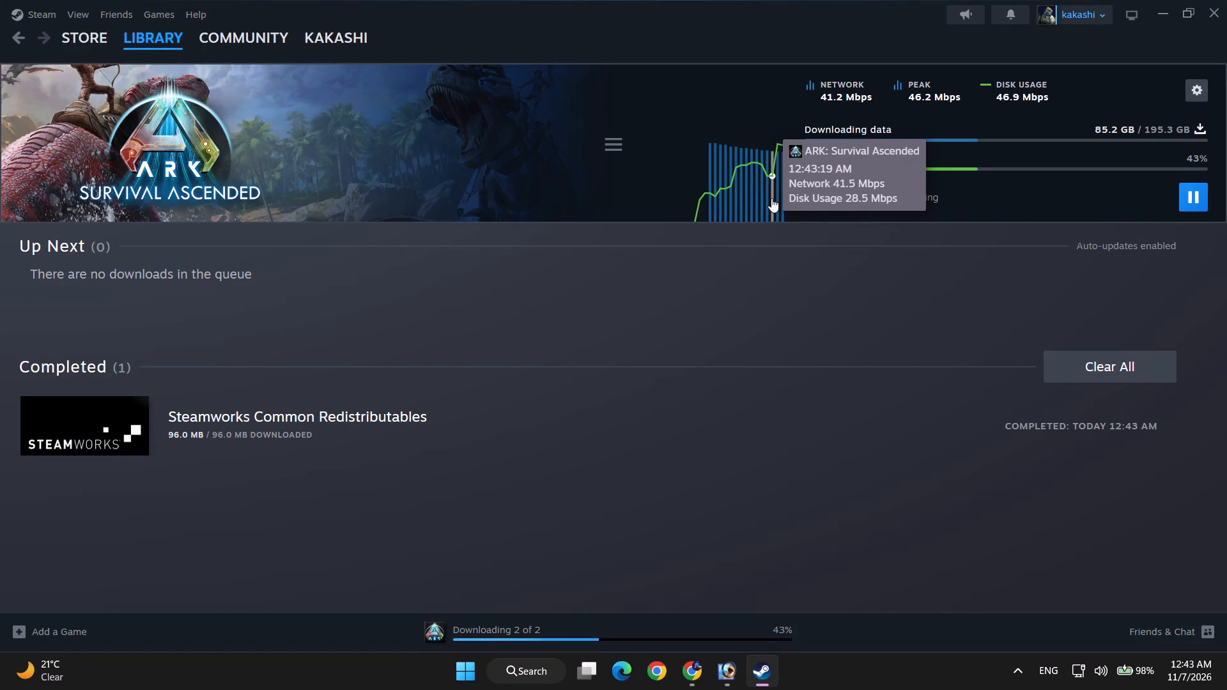
# Return from Steam to Photoshop and discard the pending vertical mask text above the Free Fire strip.
pyautogui.click(1158, 18)
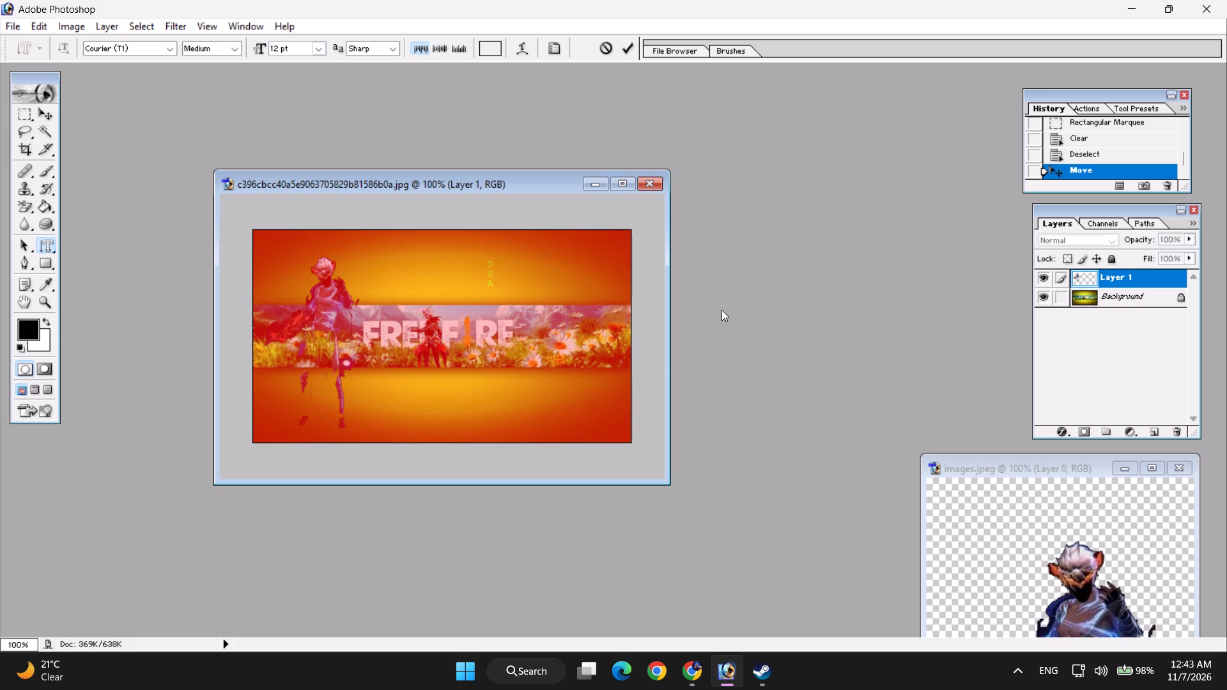
pyautogui.press('Escape')
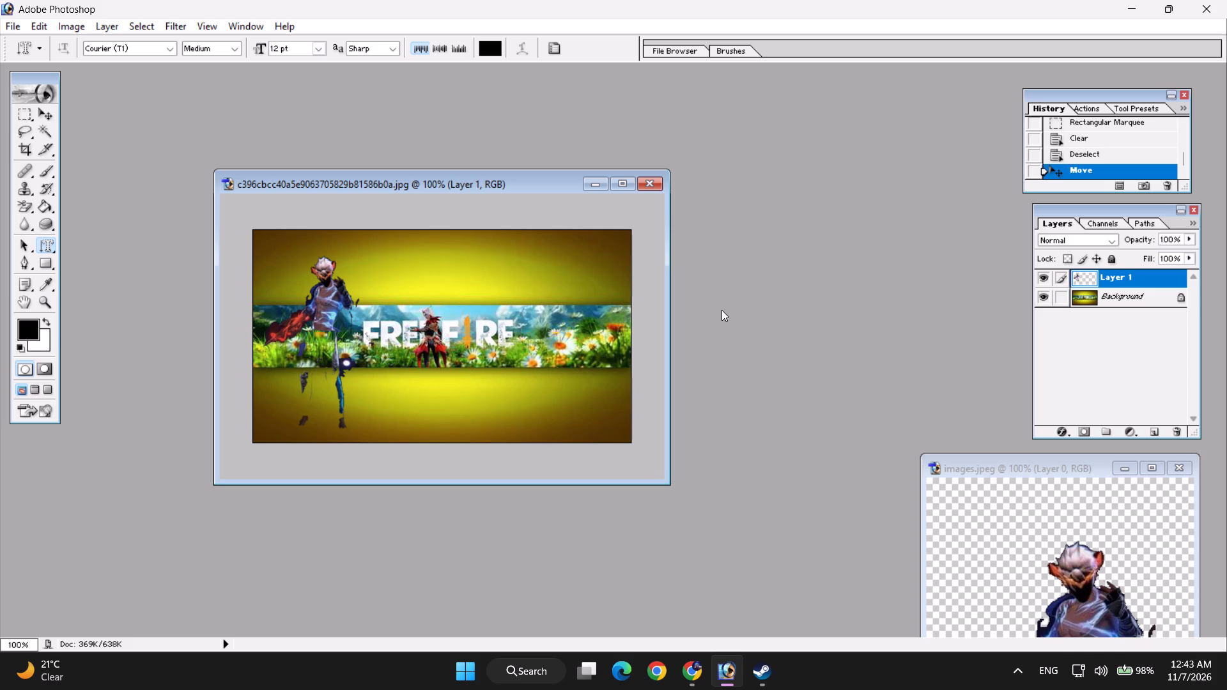
# Reposition the cut-out character slightly further left, keeping it beside the FREE FIRE lettering.
pyautogui.write('VV')
pyautogui.click(528, 307)
pyautogui.moveTo(529, 308); pyautogui.dragTo(528, 311)
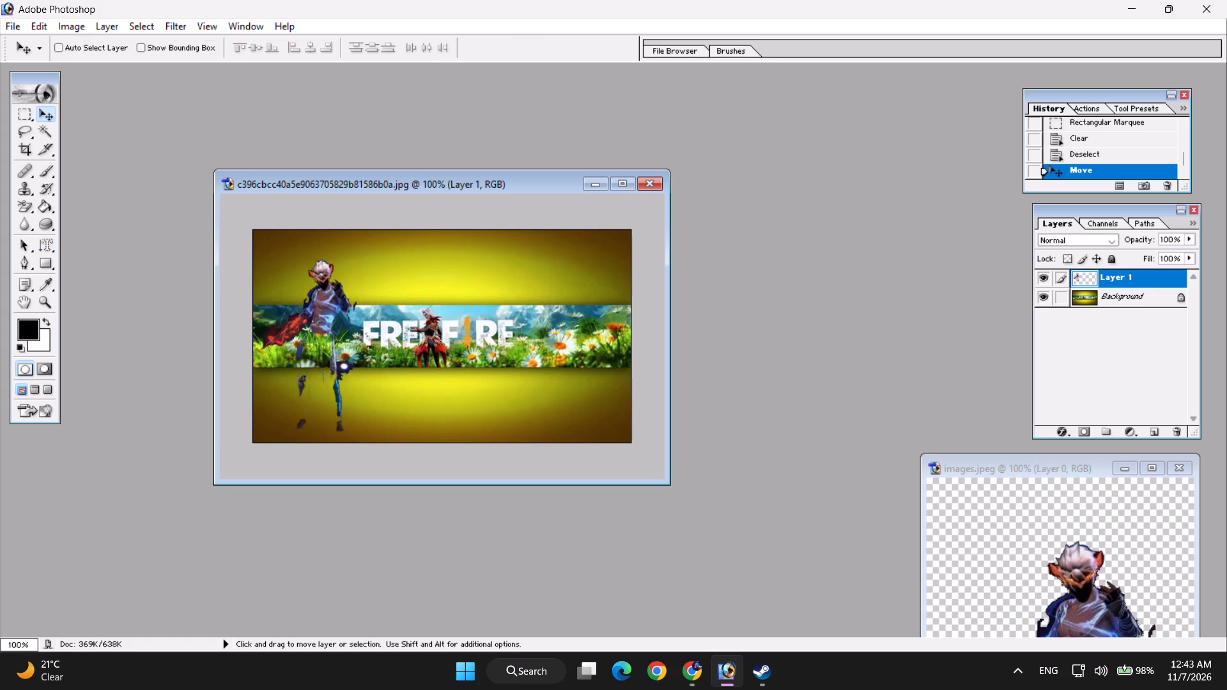
pyautogui.moveTo(528, 311); pyautogui.dragTo(521, 307)
pyautogui.rightClick(778, 263)
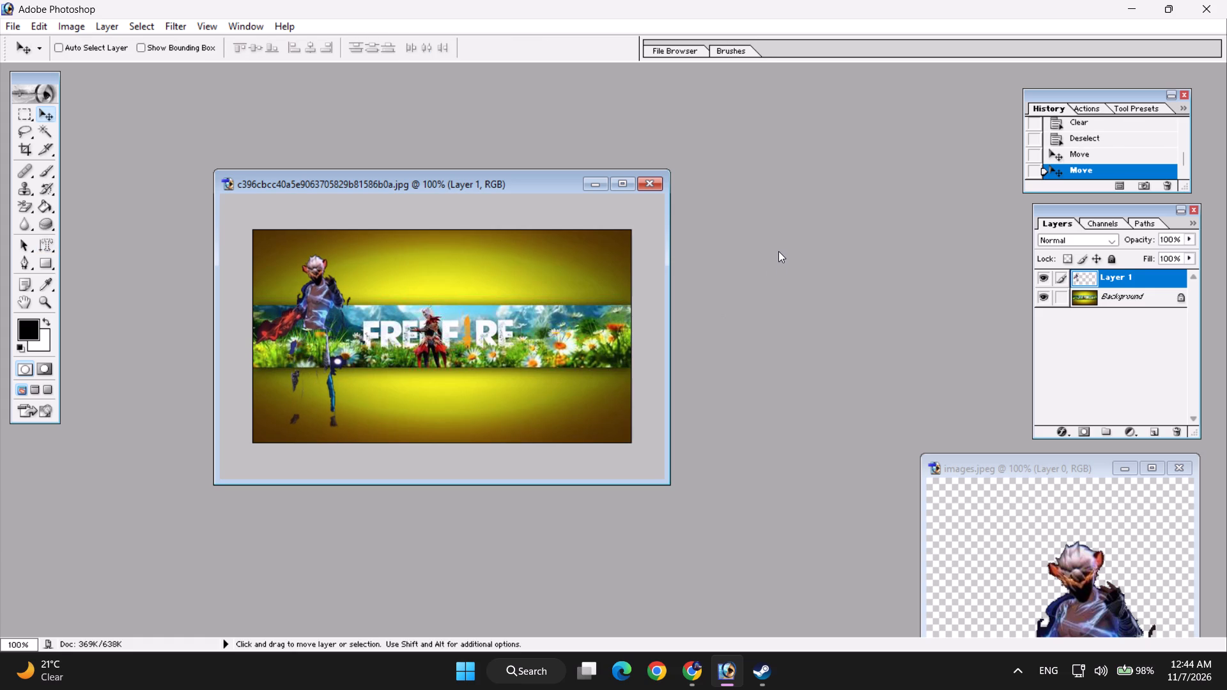
pyautogui.click(760, 228)
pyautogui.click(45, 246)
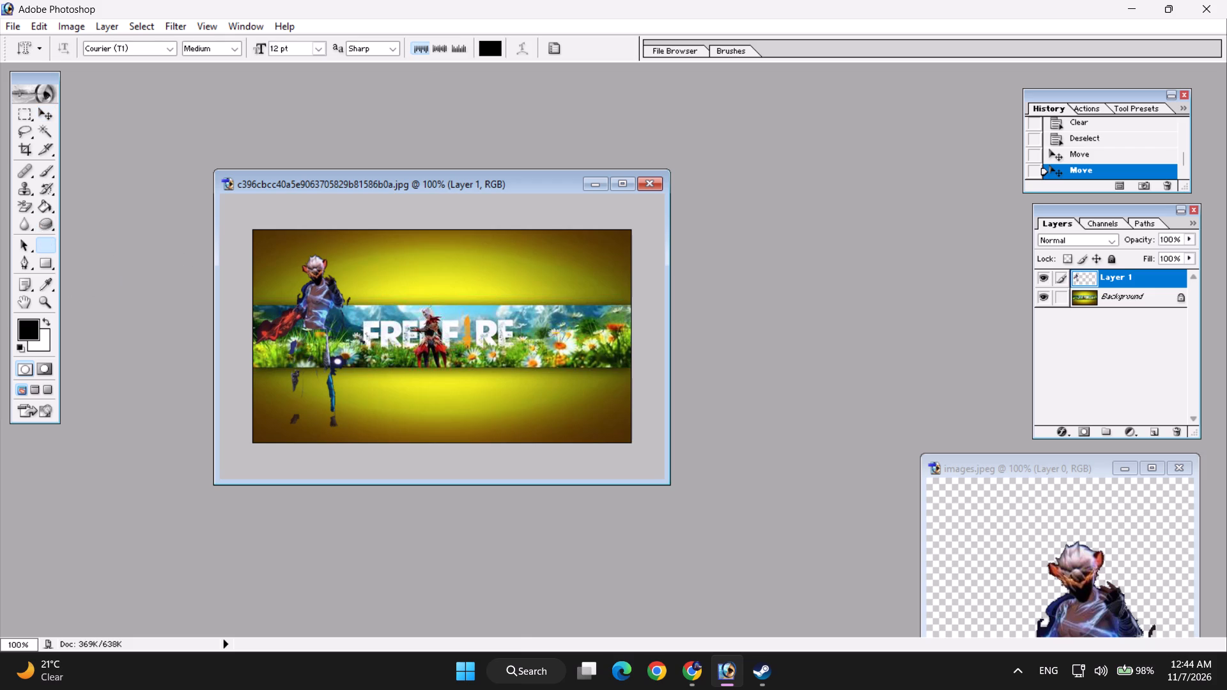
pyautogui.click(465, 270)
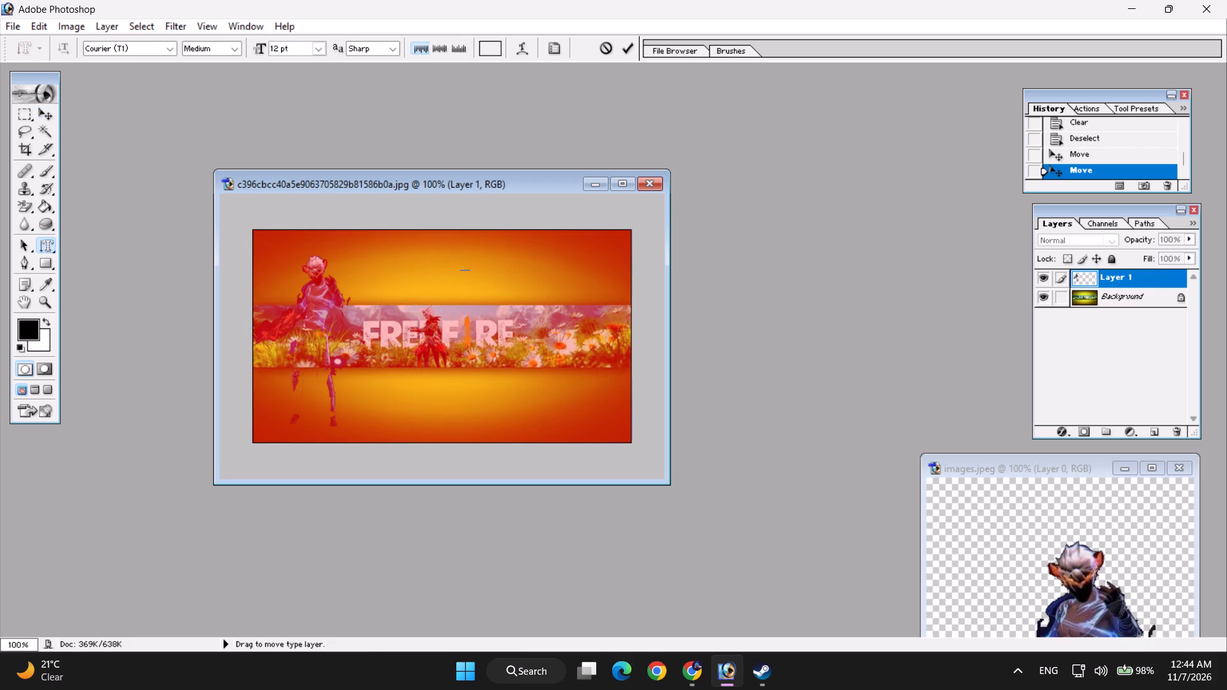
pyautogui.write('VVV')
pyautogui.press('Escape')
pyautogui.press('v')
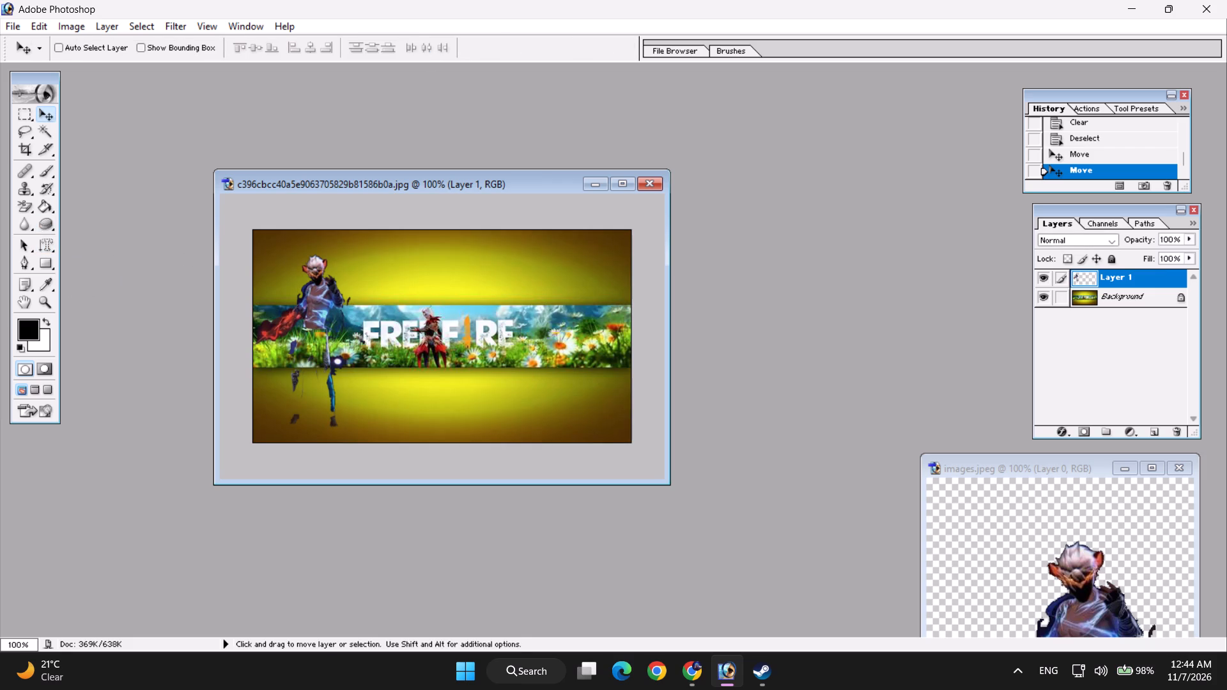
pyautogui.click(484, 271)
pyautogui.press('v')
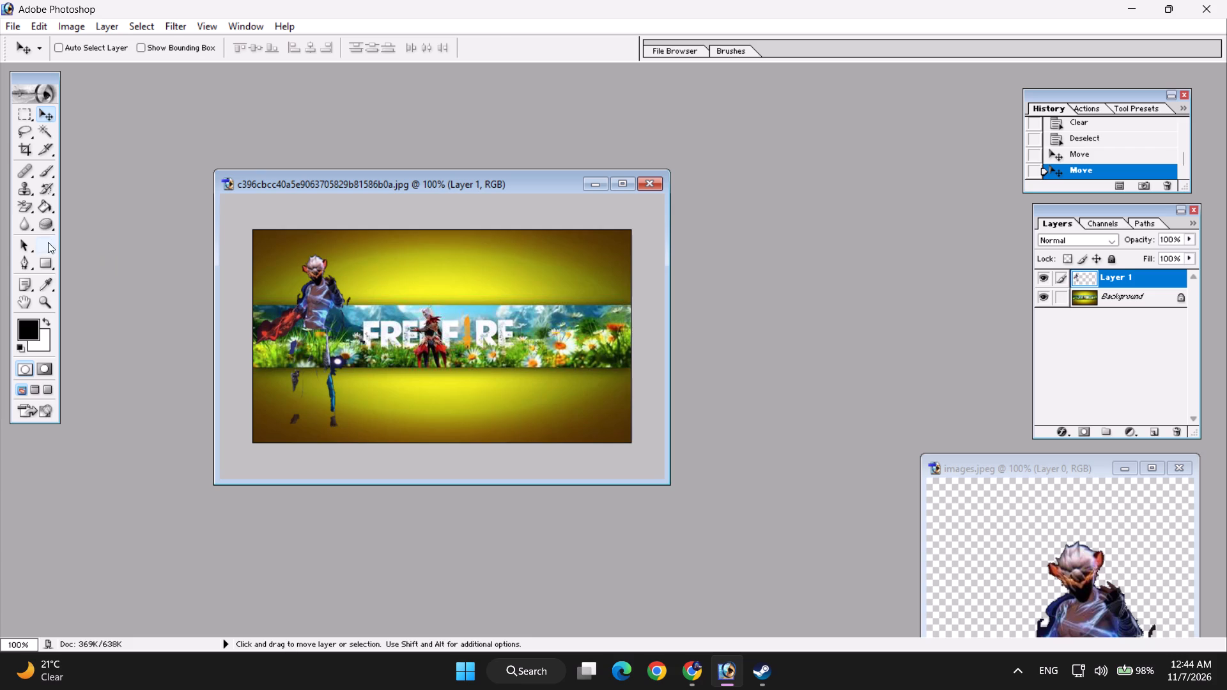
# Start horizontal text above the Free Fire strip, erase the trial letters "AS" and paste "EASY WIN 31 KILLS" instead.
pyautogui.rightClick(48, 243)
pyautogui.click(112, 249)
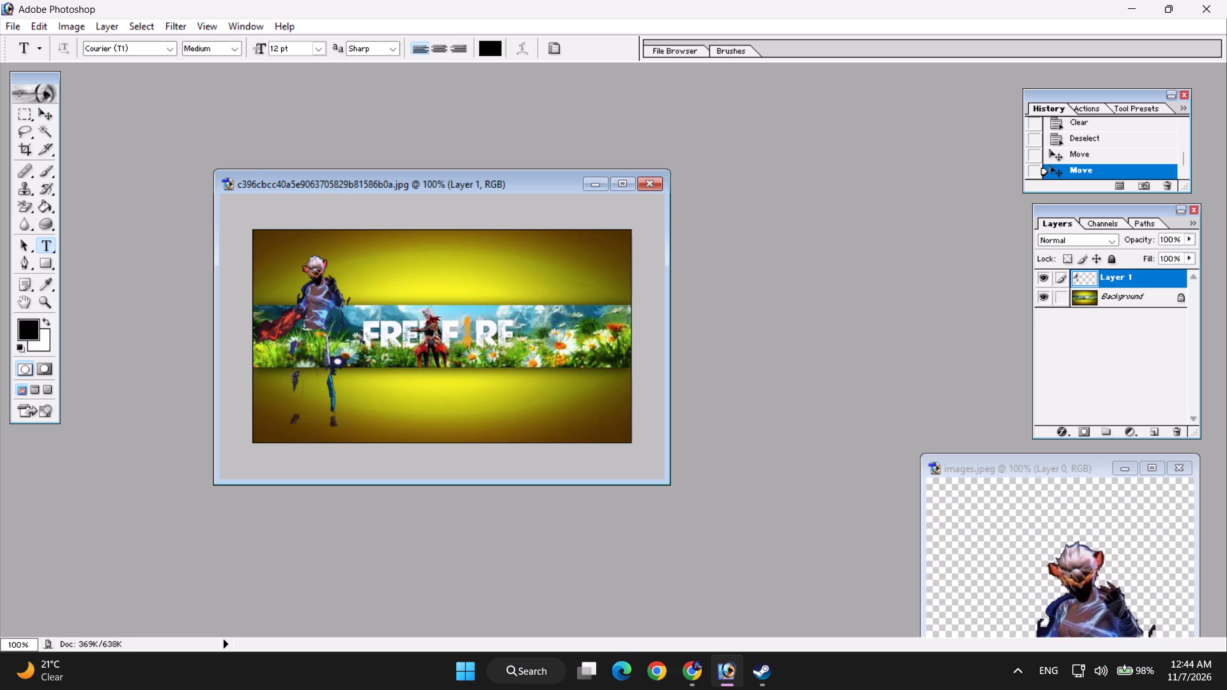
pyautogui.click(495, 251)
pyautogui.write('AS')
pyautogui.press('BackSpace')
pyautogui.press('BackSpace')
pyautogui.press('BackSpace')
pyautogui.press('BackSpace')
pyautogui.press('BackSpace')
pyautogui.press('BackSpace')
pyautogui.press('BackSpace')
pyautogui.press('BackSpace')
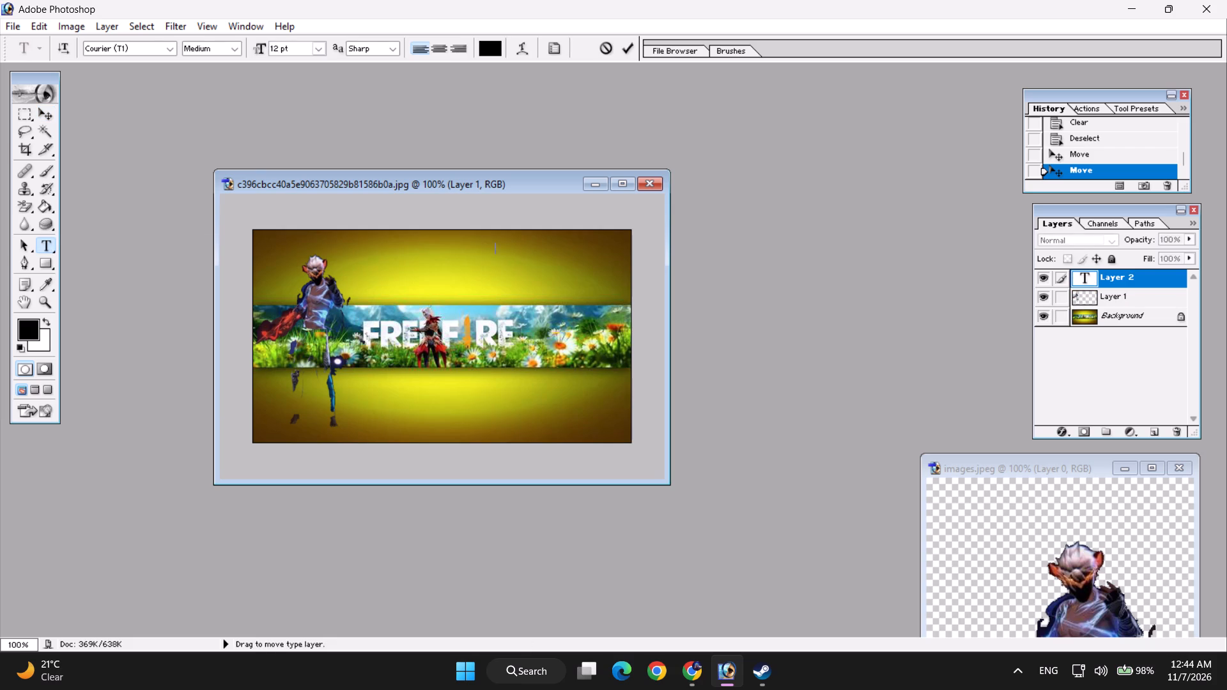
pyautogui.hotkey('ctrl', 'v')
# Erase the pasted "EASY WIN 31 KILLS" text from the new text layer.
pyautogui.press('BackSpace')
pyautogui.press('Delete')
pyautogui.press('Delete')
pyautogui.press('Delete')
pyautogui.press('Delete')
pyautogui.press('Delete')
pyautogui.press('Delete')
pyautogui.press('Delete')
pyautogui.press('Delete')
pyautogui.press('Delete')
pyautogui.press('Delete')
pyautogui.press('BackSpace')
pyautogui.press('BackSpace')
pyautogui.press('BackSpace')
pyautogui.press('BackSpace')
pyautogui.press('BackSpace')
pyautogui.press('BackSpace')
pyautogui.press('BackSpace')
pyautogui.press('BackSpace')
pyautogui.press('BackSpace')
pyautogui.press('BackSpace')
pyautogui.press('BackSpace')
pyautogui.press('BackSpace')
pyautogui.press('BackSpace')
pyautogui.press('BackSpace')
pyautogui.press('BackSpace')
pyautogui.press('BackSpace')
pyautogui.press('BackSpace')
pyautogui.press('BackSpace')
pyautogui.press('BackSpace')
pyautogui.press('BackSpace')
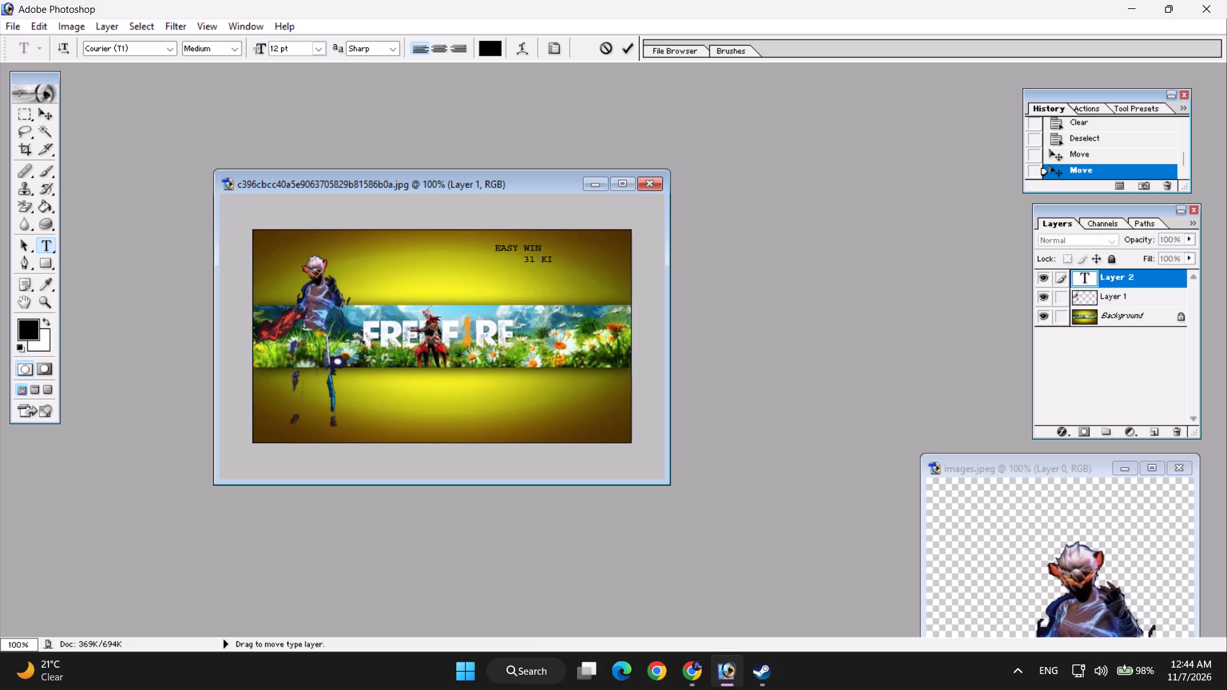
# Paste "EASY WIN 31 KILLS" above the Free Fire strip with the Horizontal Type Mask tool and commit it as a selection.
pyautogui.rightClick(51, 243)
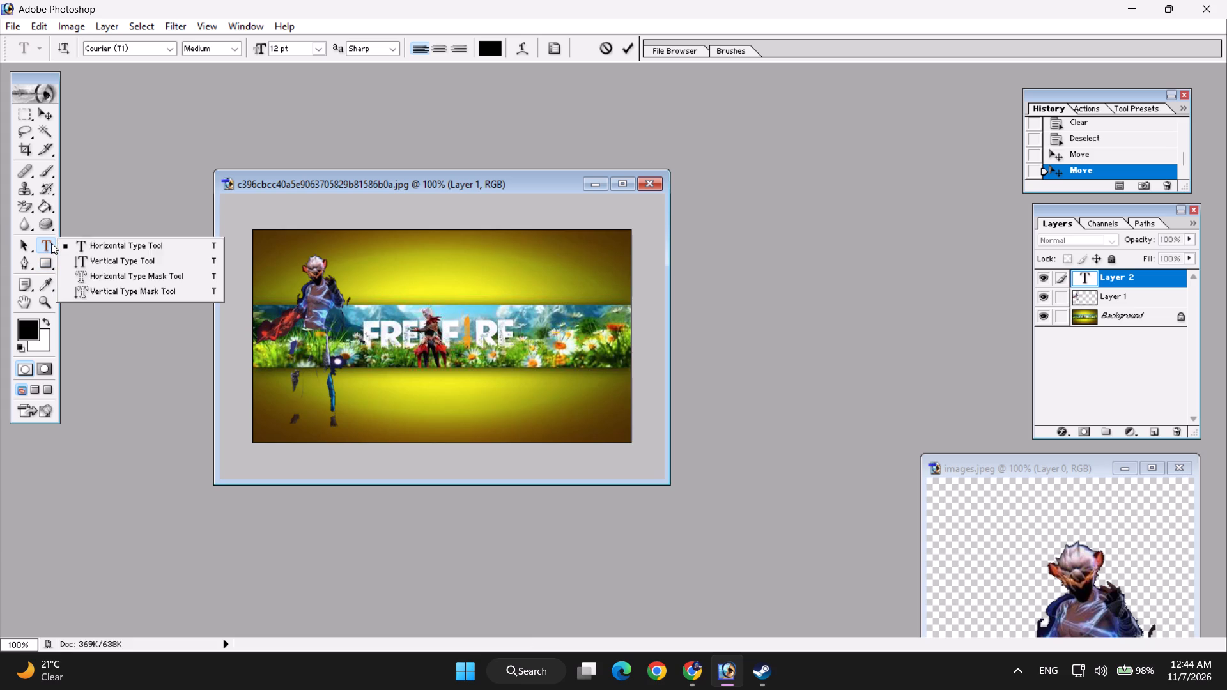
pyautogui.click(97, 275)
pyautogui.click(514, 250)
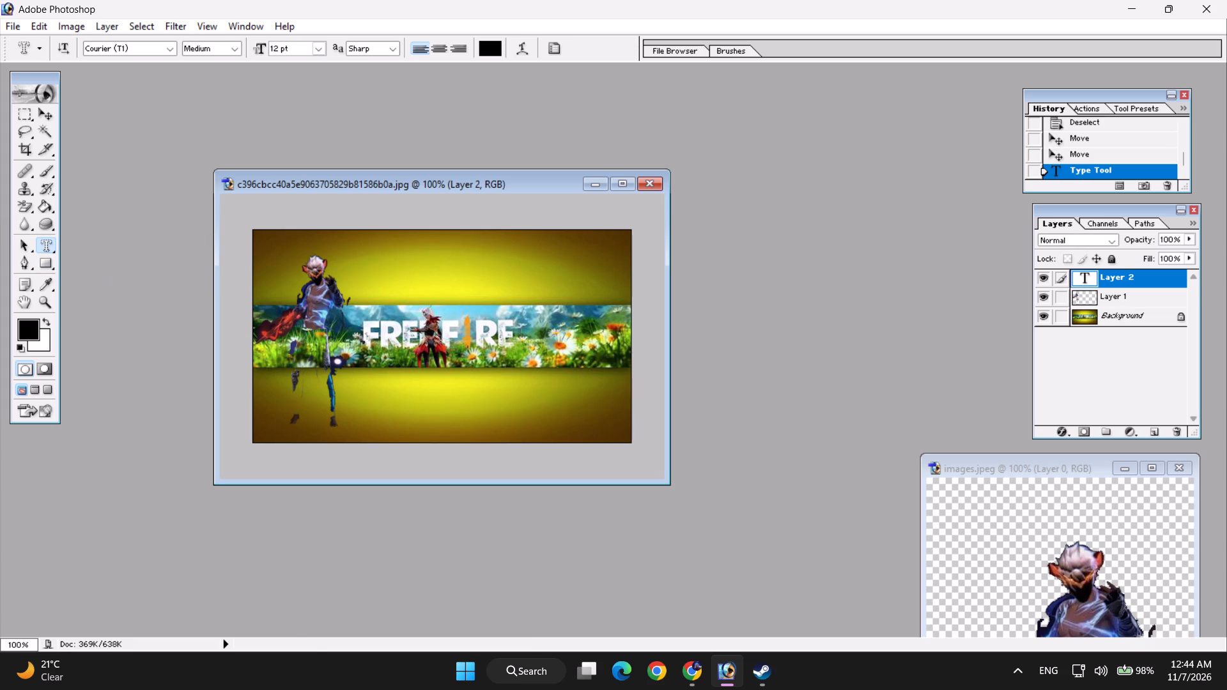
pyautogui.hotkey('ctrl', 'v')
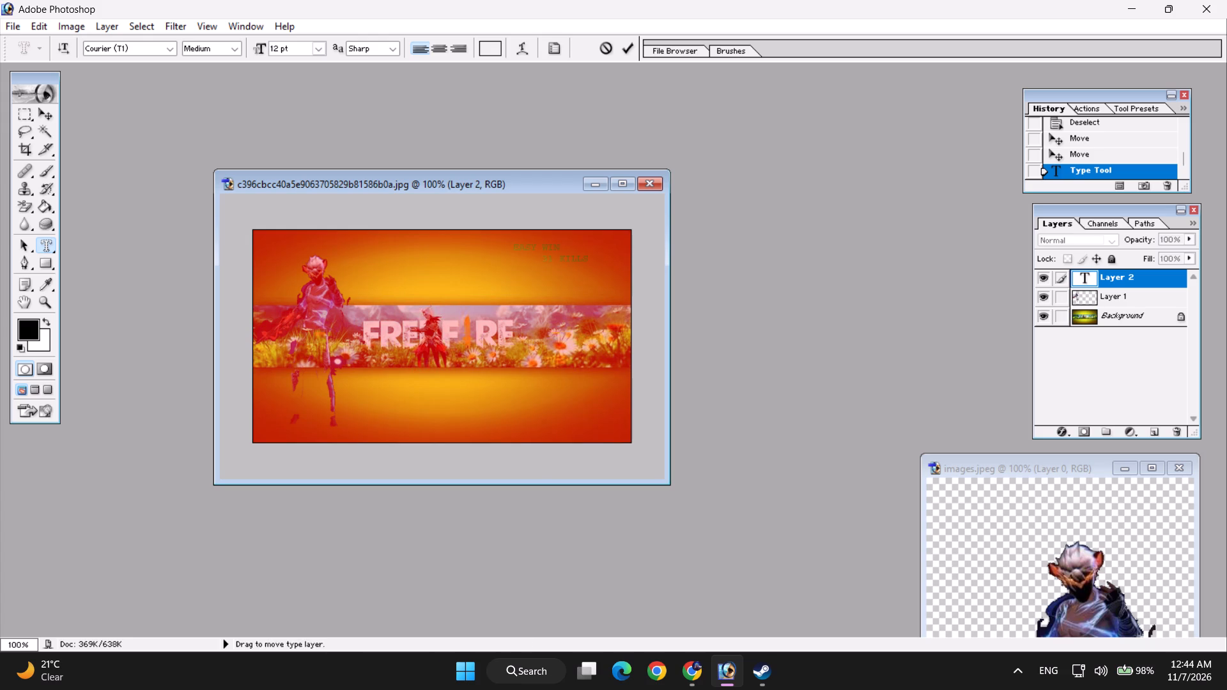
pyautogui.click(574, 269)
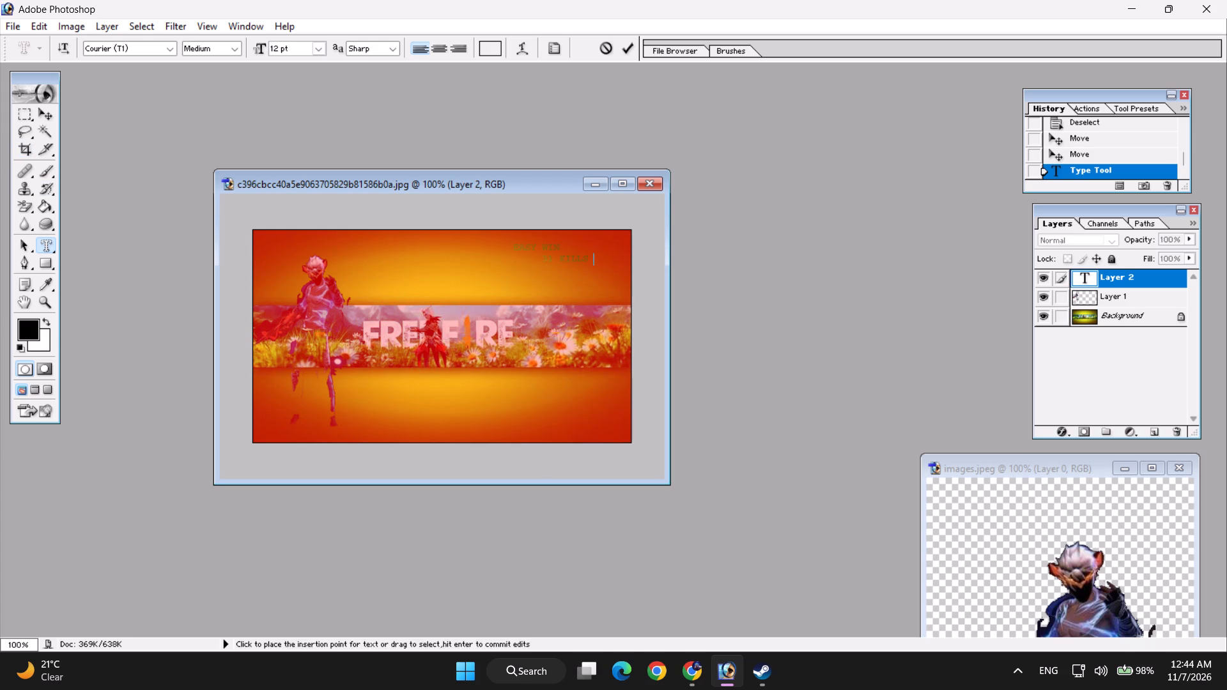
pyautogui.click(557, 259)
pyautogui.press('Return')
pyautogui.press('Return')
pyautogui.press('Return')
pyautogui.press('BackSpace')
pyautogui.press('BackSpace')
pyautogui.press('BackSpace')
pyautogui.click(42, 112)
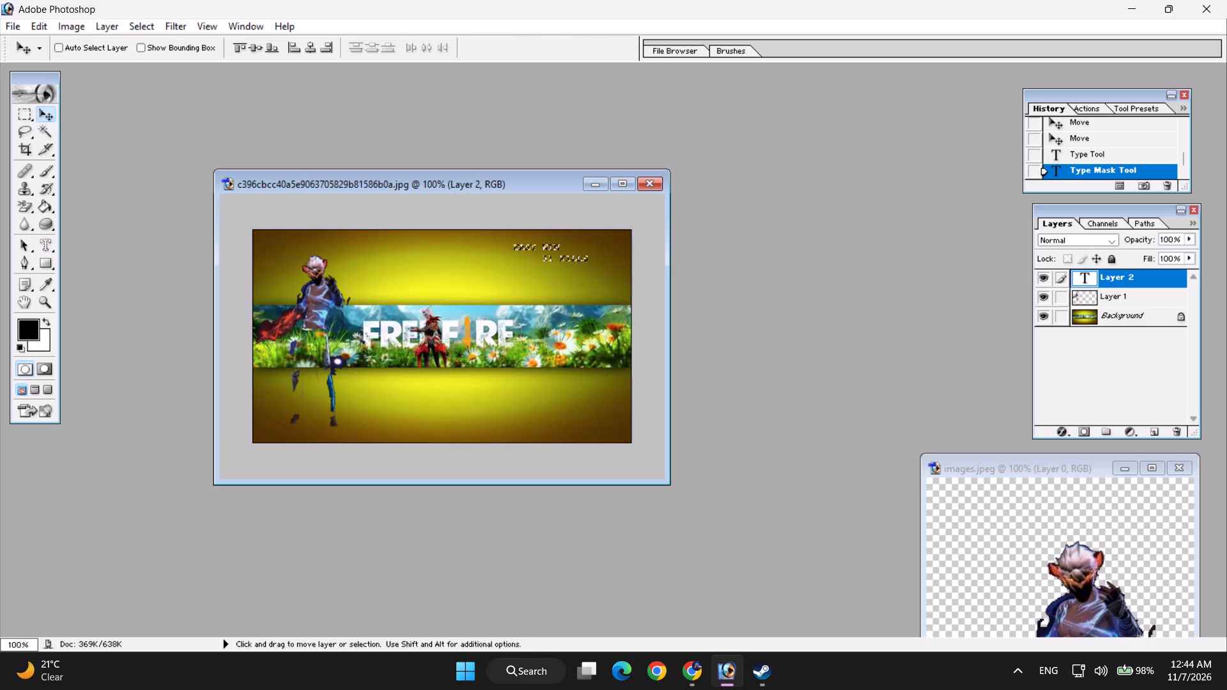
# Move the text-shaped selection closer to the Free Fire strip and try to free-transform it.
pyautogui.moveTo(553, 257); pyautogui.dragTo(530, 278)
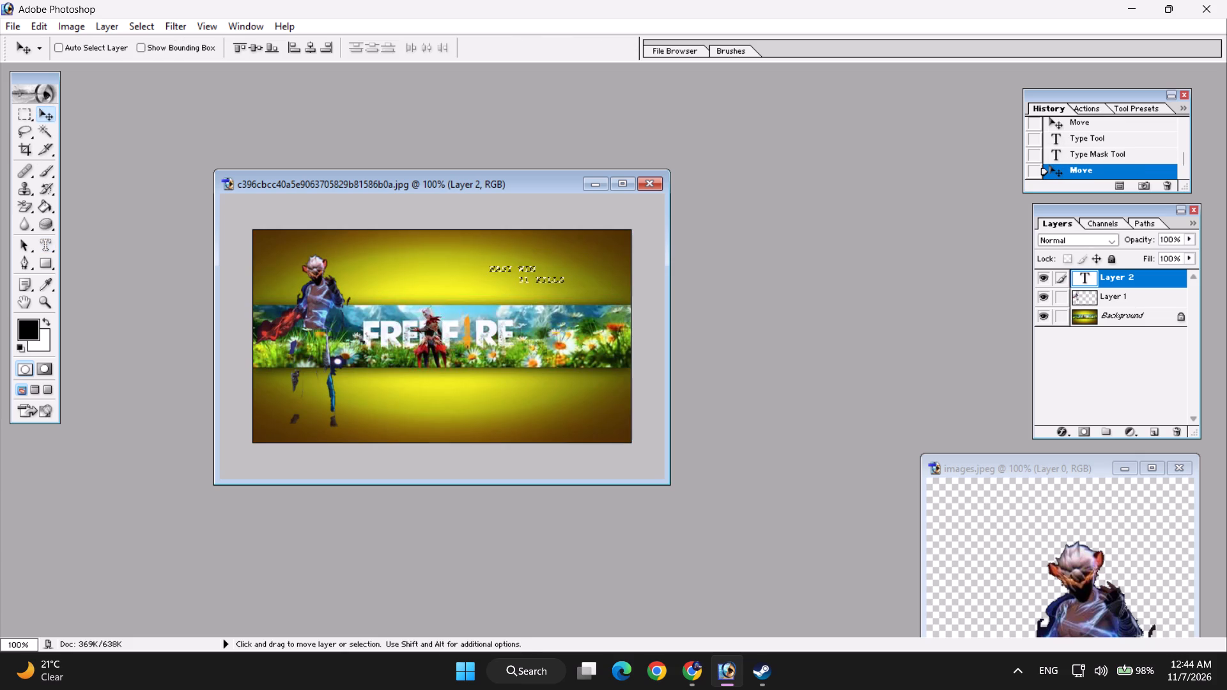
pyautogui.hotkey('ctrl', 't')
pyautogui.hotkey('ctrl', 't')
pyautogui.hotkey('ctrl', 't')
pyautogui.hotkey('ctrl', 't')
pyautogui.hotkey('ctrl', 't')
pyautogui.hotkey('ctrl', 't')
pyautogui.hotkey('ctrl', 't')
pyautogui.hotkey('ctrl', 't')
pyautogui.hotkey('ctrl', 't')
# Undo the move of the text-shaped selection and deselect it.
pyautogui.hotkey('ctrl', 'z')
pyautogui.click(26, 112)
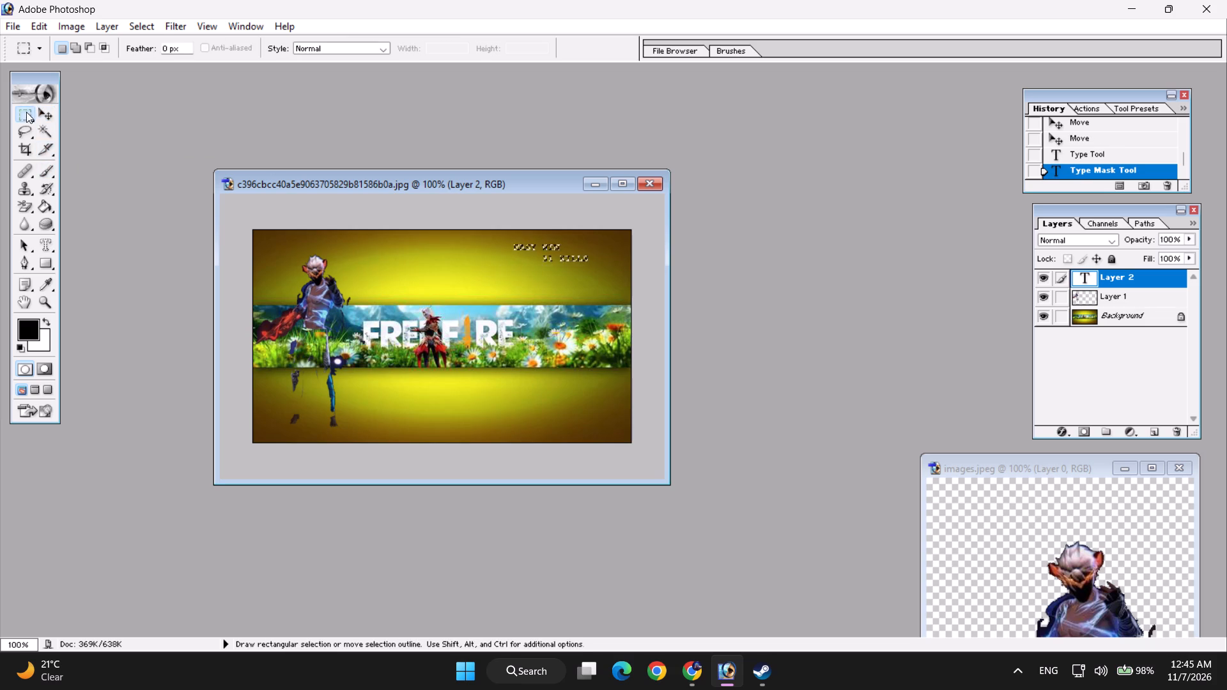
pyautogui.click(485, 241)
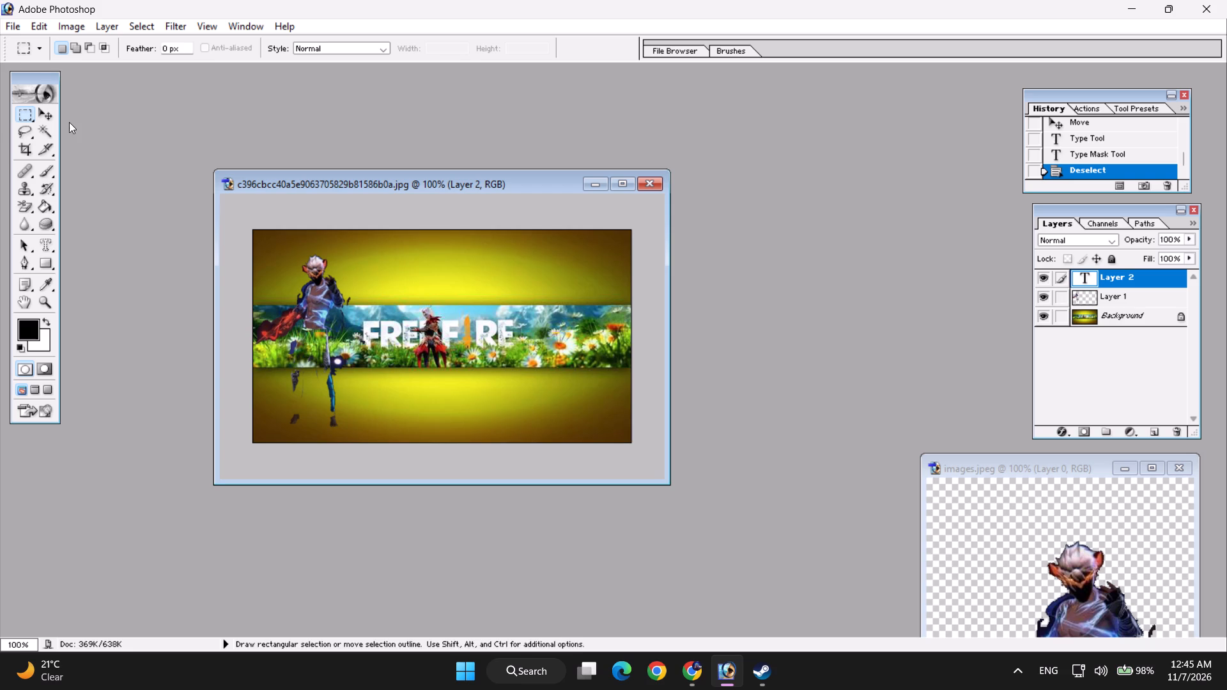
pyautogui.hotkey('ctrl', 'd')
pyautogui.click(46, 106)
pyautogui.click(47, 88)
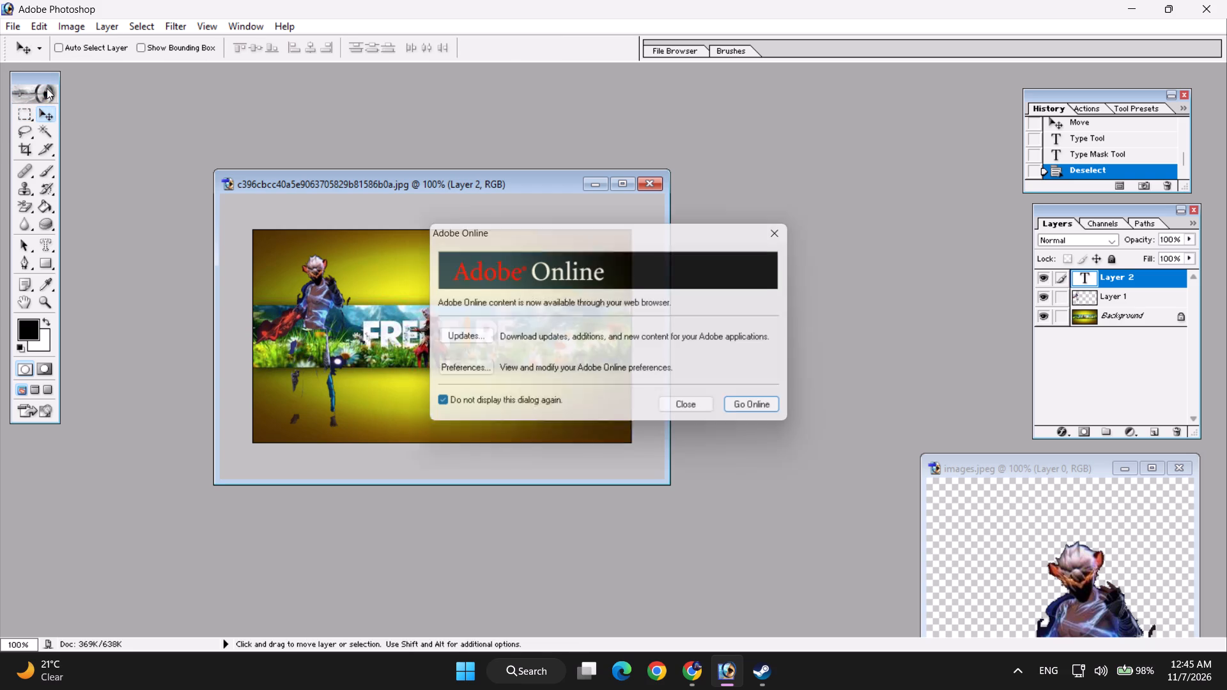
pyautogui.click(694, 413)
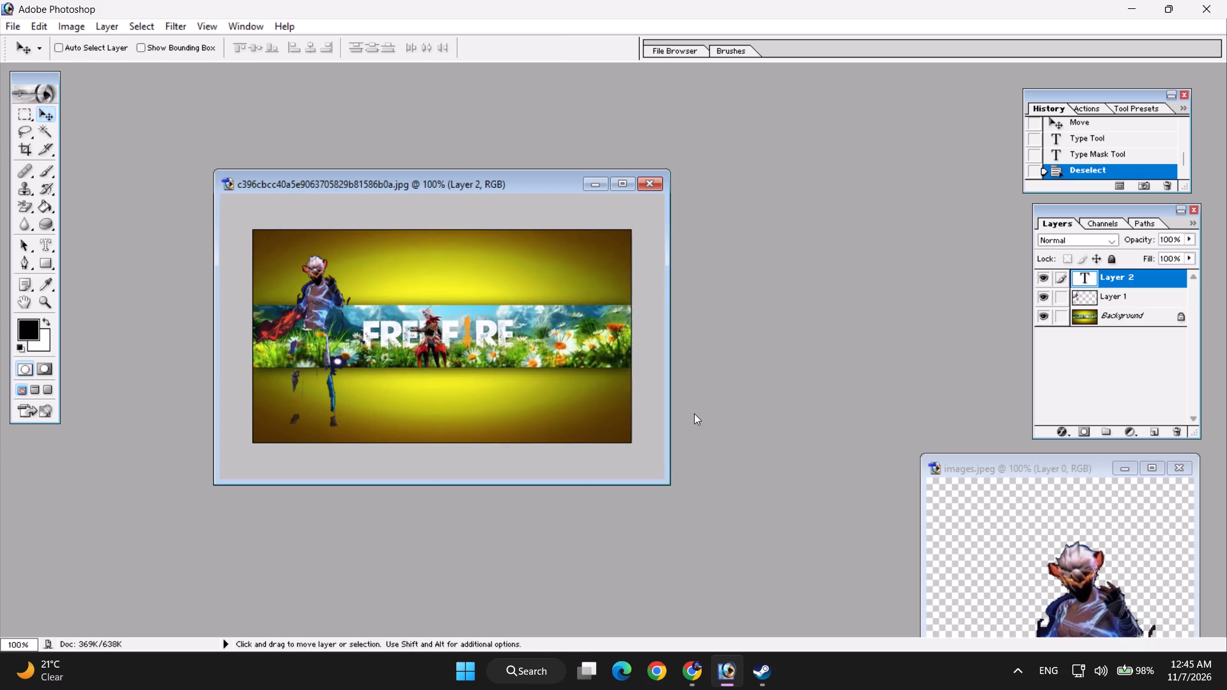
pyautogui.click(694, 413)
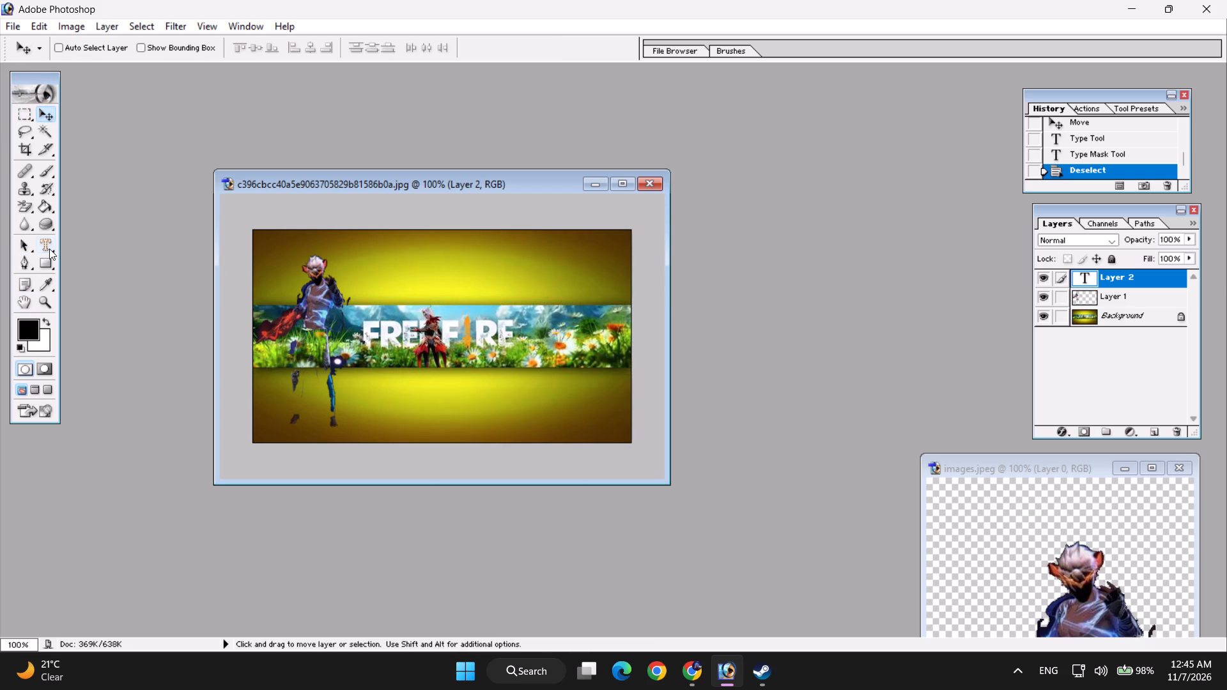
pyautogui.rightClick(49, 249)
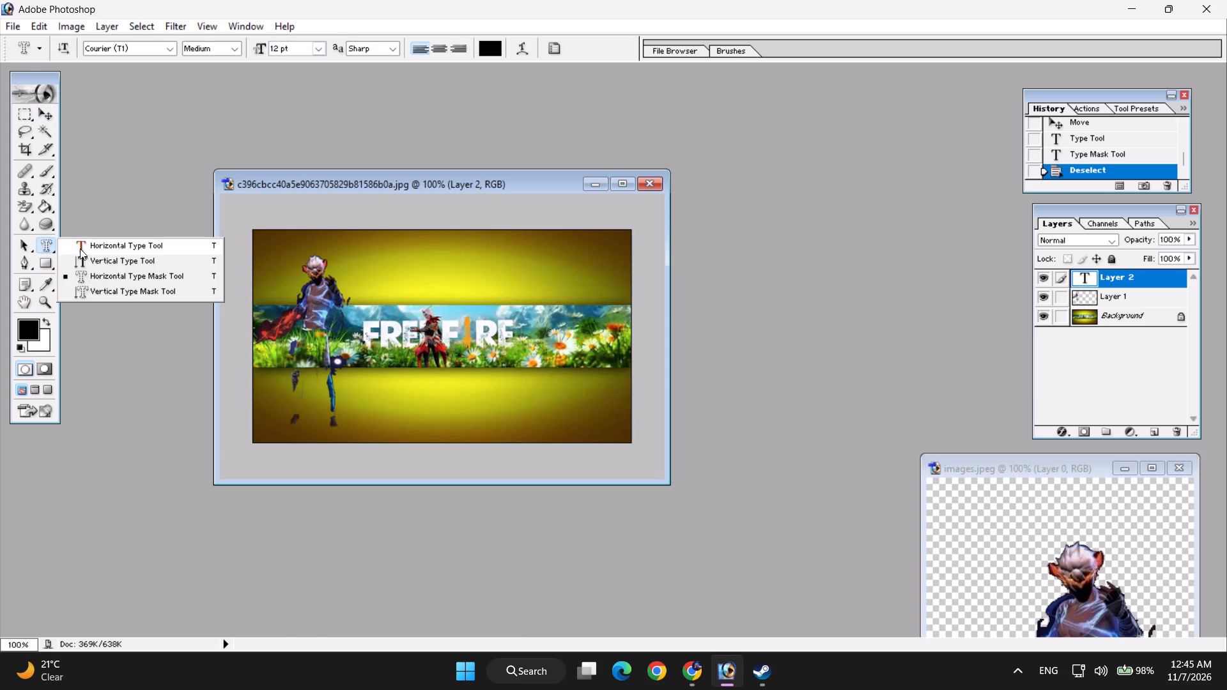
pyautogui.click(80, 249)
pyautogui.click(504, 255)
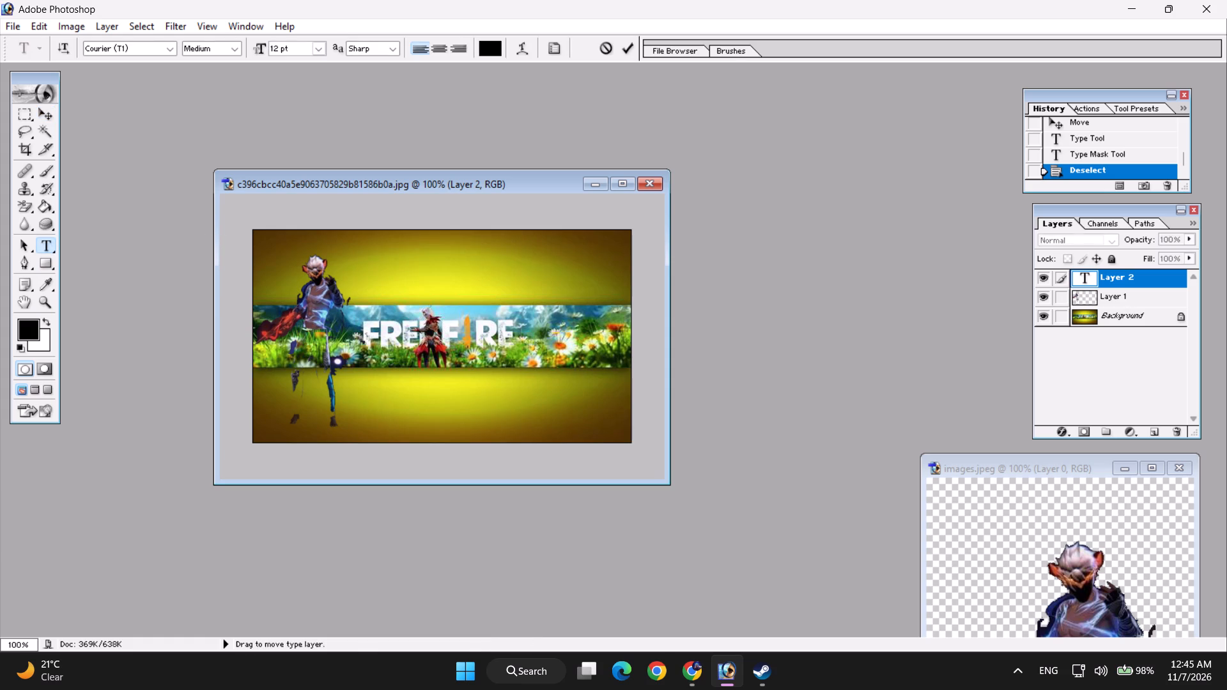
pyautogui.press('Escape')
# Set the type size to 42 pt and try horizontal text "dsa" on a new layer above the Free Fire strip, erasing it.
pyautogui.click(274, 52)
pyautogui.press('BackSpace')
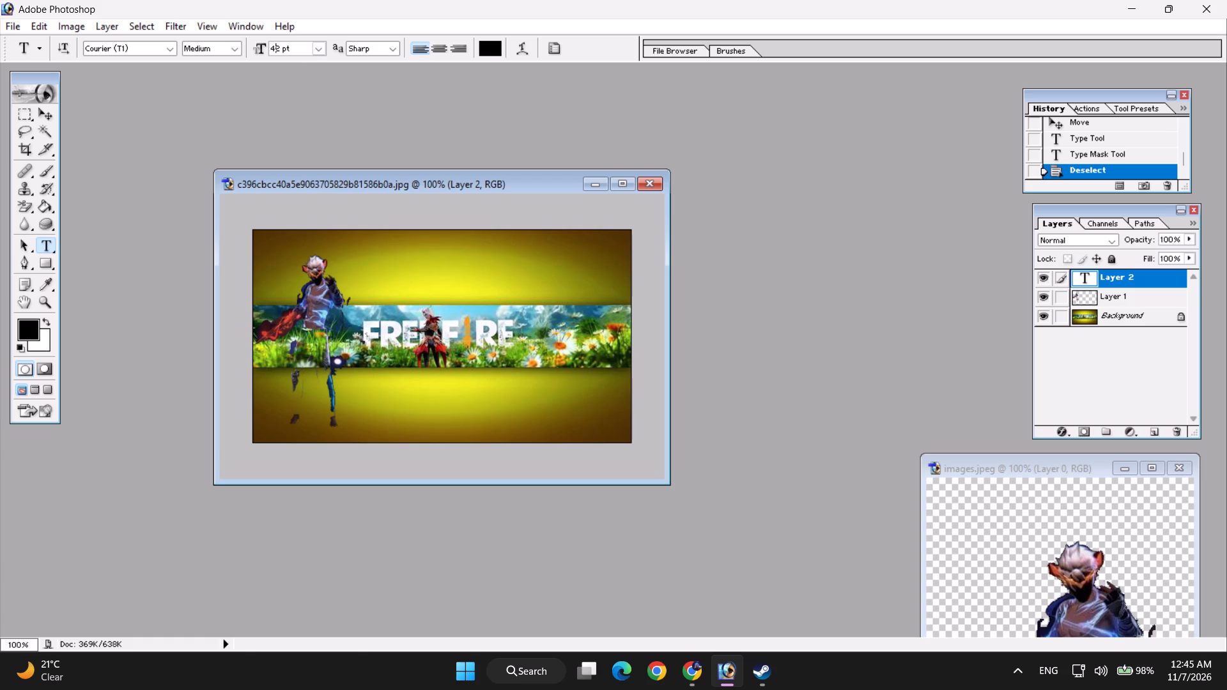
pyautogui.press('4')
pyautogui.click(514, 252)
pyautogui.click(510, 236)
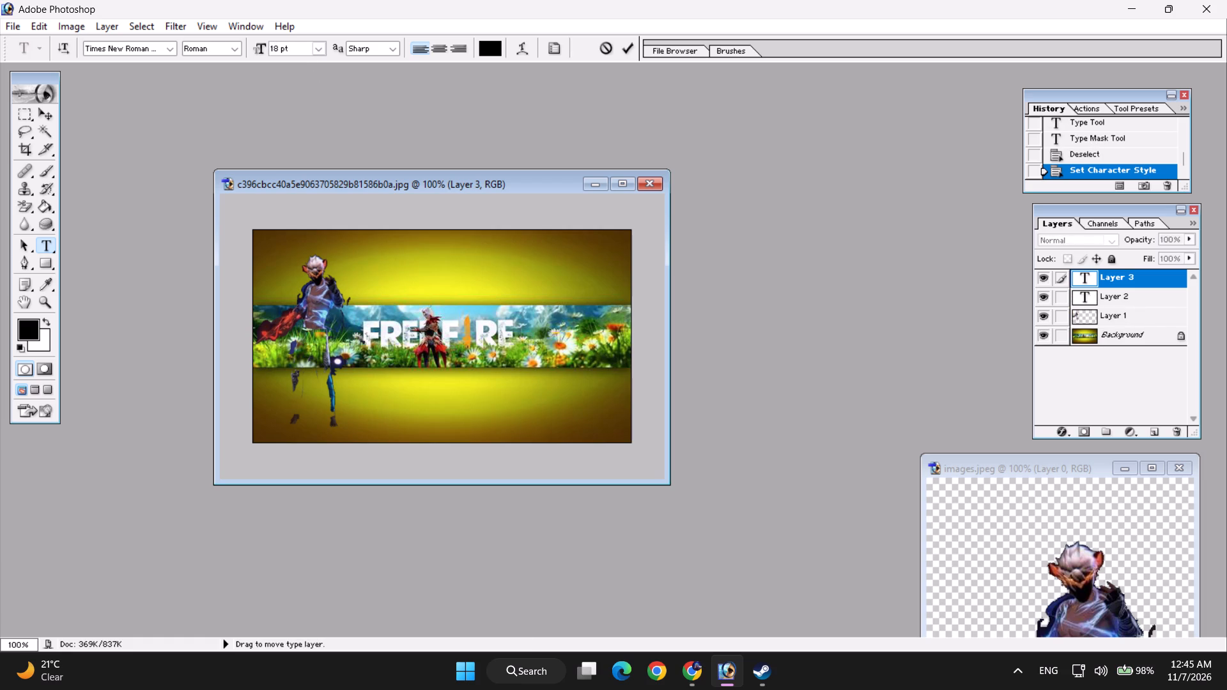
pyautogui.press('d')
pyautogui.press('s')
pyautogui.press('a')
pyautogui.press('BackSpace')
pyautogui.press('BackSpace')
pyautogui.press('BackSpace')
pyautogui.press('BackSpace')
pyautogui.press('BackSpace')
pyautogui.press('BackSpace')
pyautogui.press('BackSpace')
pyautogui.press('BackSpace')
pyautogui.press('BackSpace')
# Paste "EASY WIN 31 KILLS" onto the existing empty text layer above the Free Fire strip.
pyautogui.rightClick(50, 241)
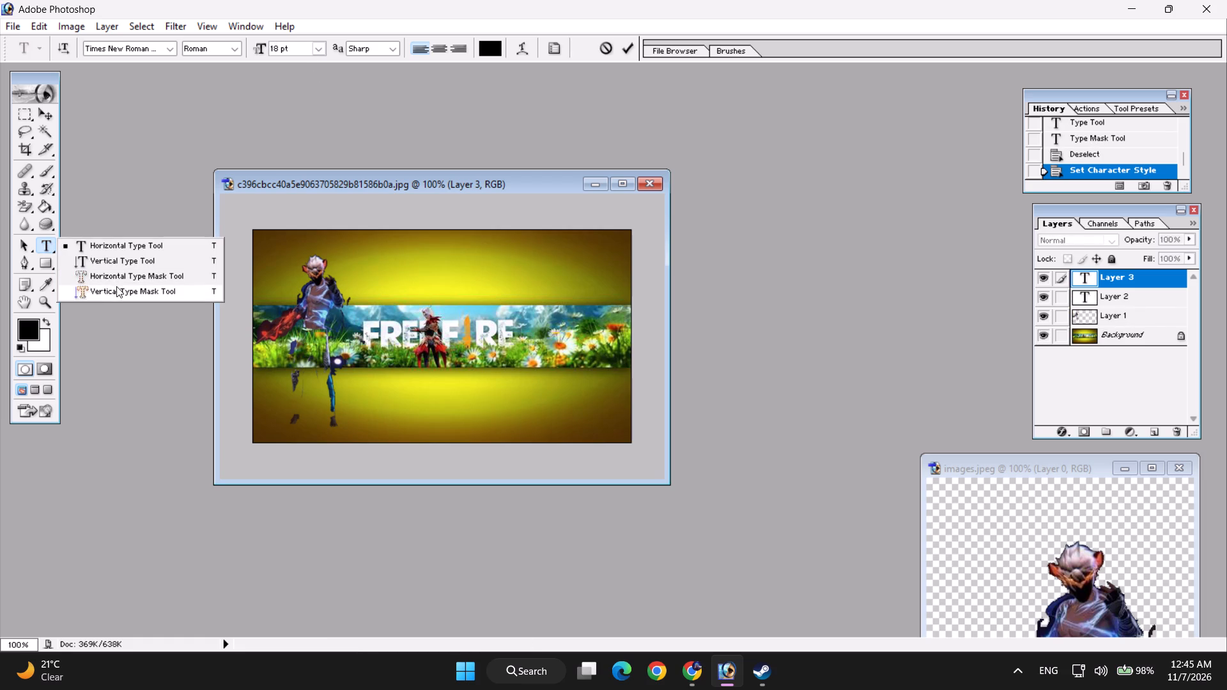
pyautogui.click(114, 277)
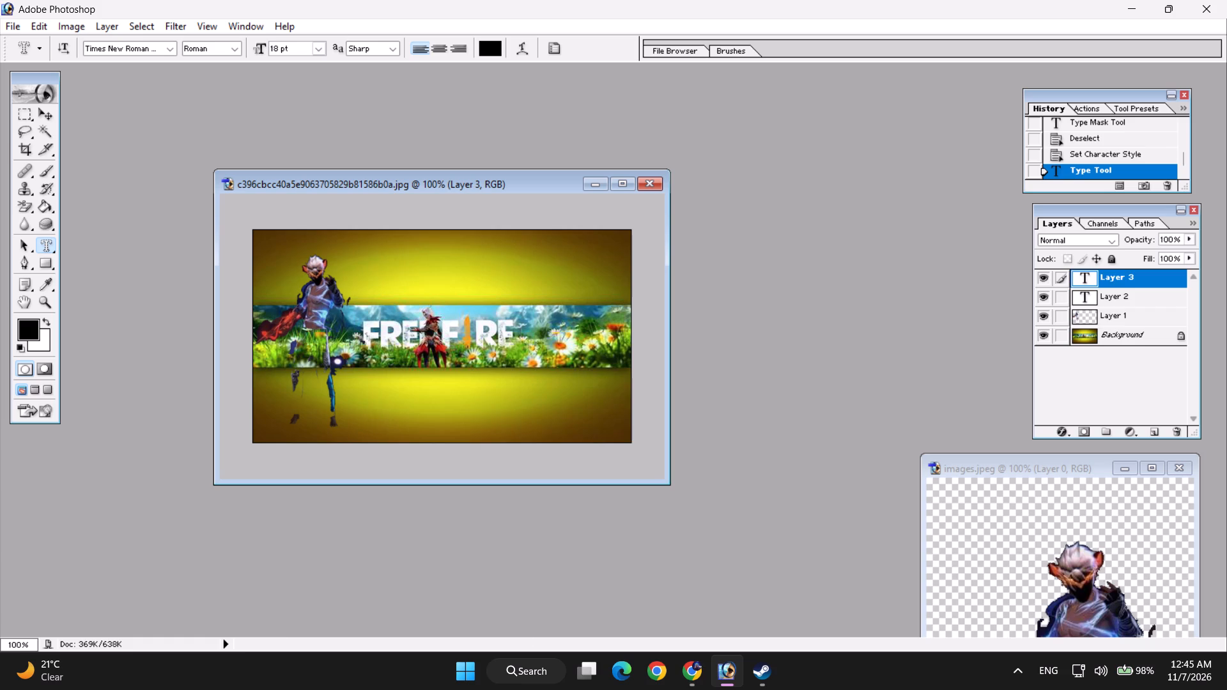
pyautogui.click(494, 258)
pyautogui.hotkey('ctrl', 'v')
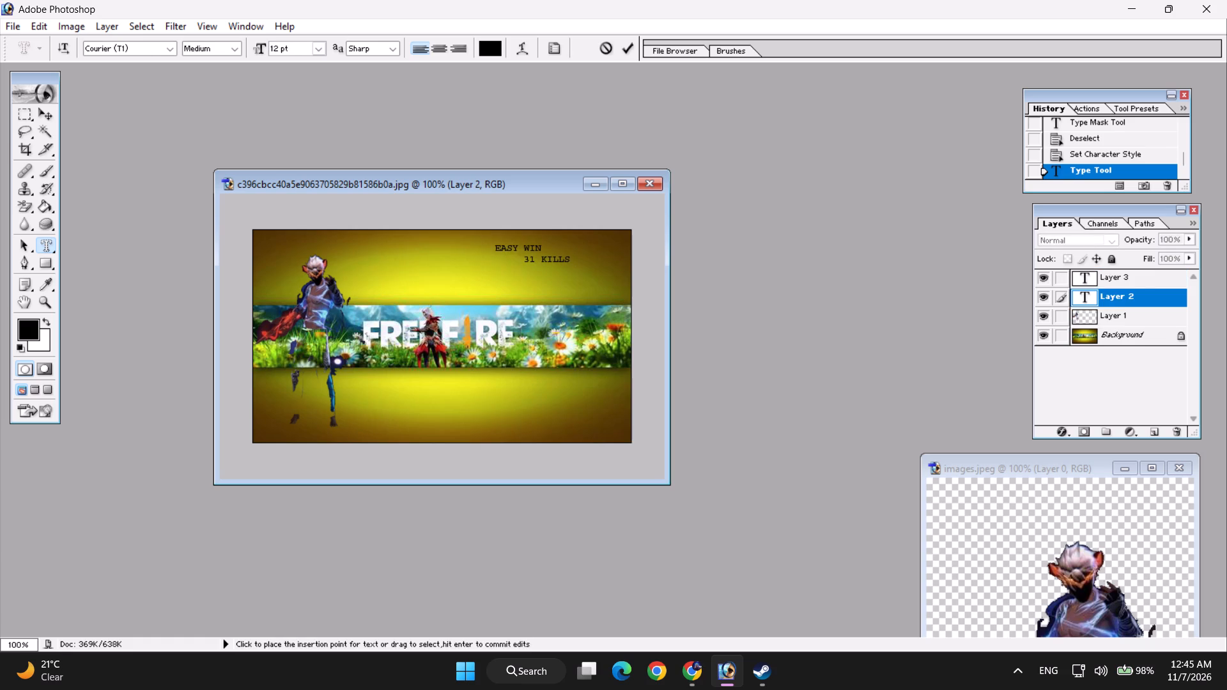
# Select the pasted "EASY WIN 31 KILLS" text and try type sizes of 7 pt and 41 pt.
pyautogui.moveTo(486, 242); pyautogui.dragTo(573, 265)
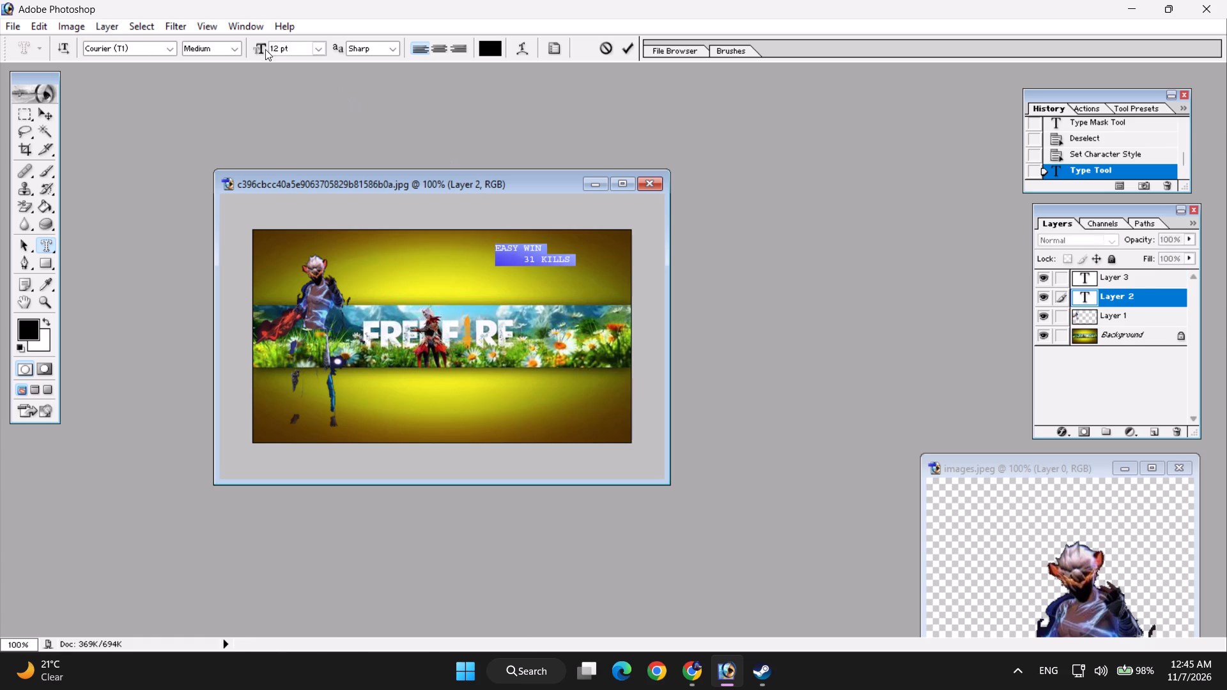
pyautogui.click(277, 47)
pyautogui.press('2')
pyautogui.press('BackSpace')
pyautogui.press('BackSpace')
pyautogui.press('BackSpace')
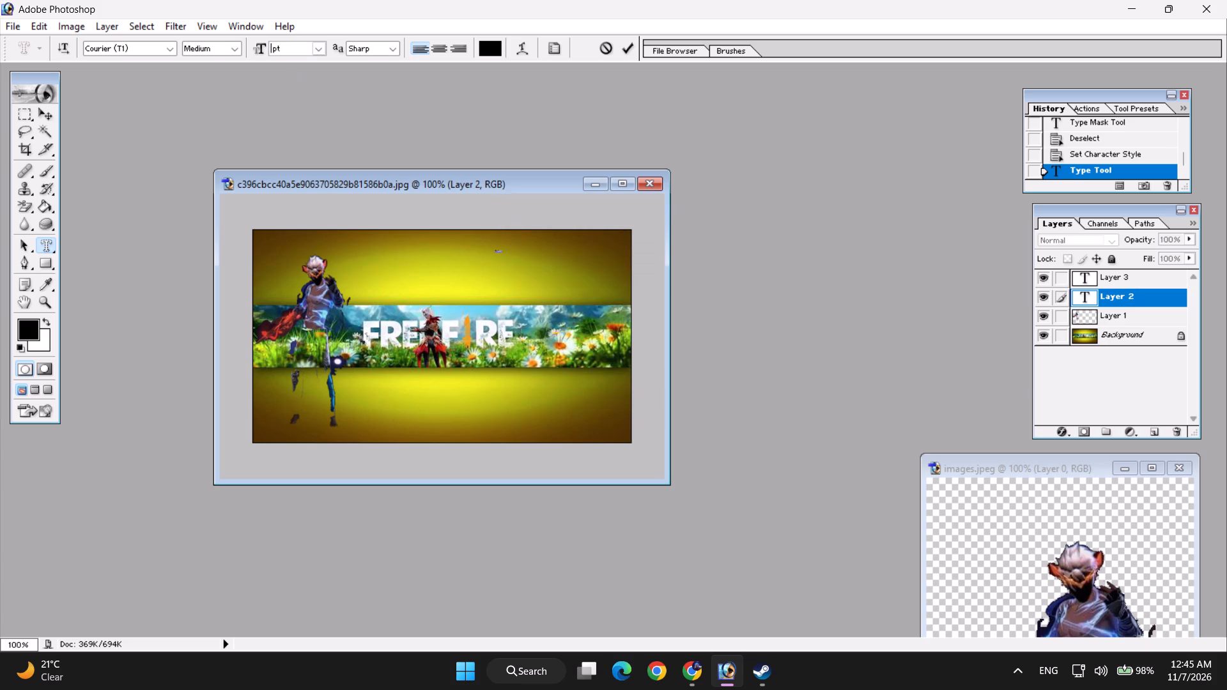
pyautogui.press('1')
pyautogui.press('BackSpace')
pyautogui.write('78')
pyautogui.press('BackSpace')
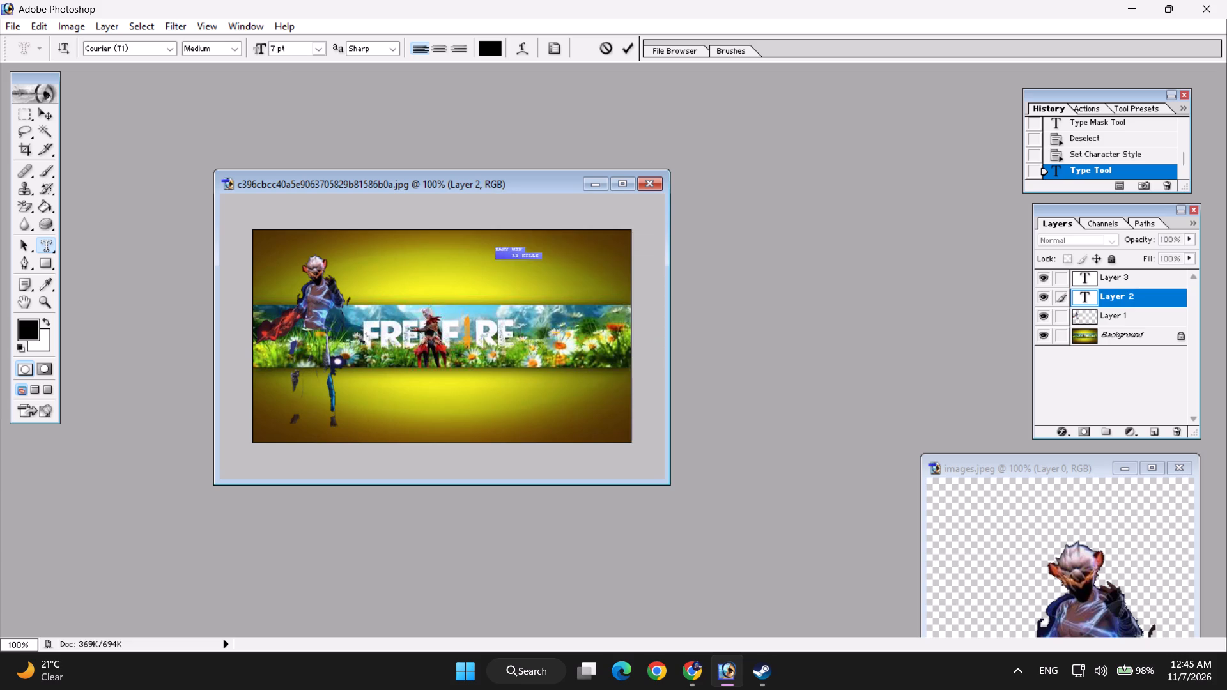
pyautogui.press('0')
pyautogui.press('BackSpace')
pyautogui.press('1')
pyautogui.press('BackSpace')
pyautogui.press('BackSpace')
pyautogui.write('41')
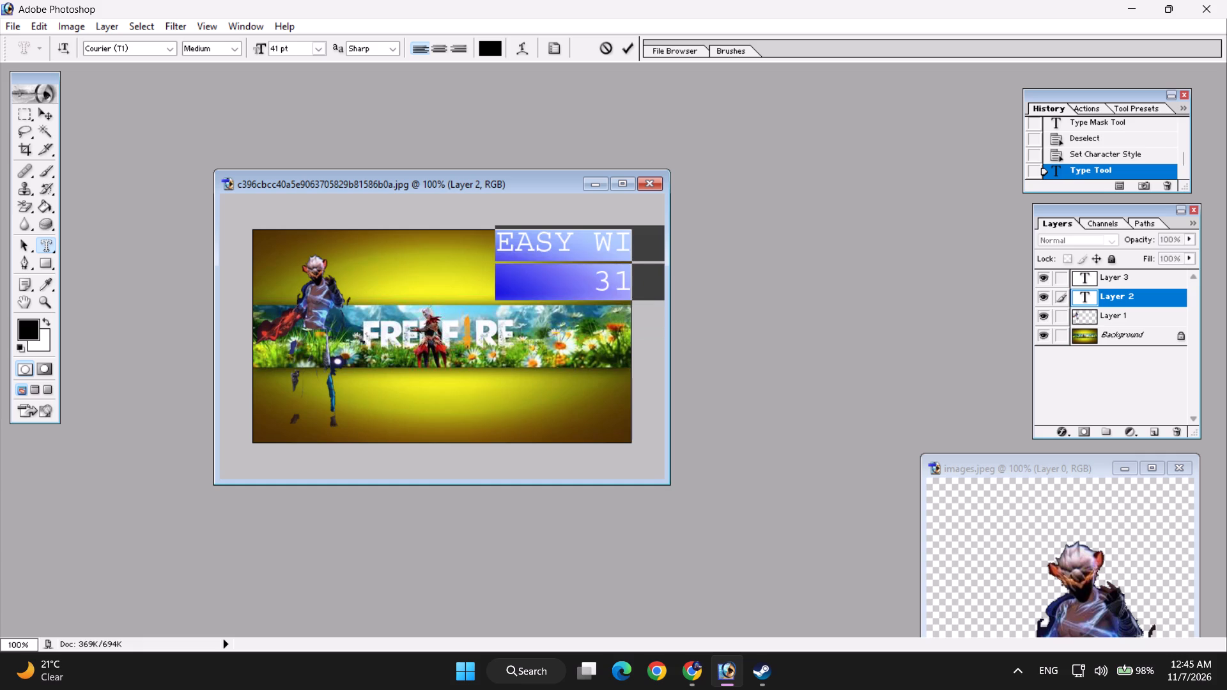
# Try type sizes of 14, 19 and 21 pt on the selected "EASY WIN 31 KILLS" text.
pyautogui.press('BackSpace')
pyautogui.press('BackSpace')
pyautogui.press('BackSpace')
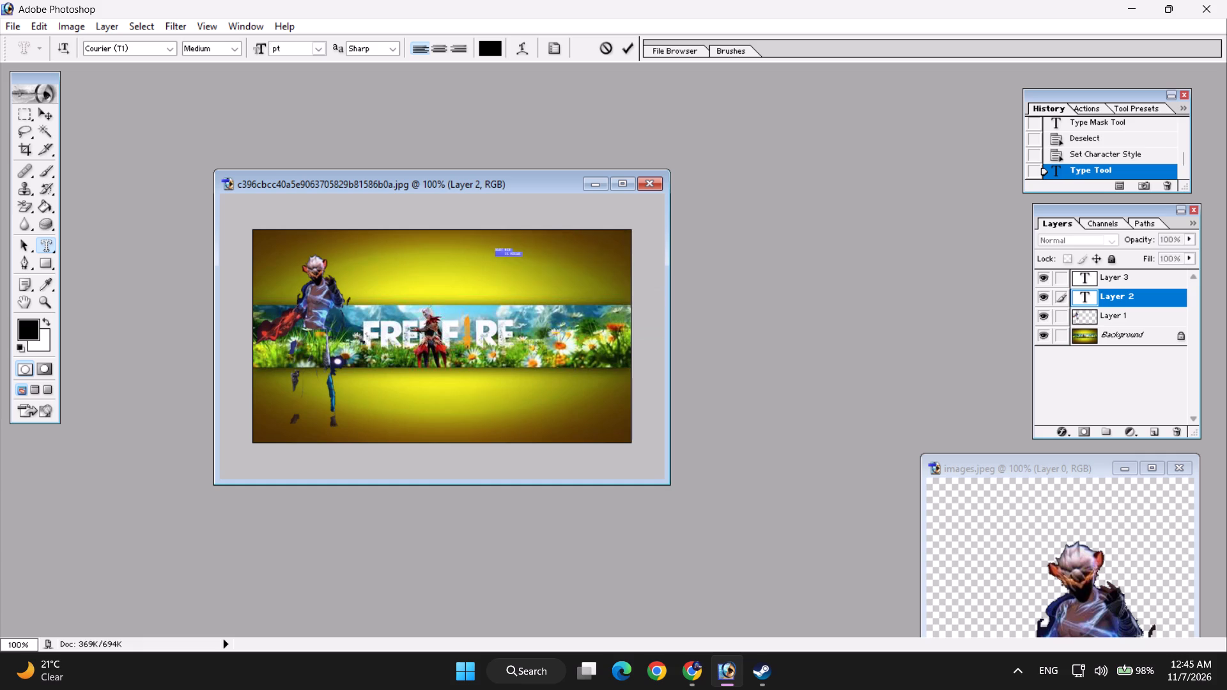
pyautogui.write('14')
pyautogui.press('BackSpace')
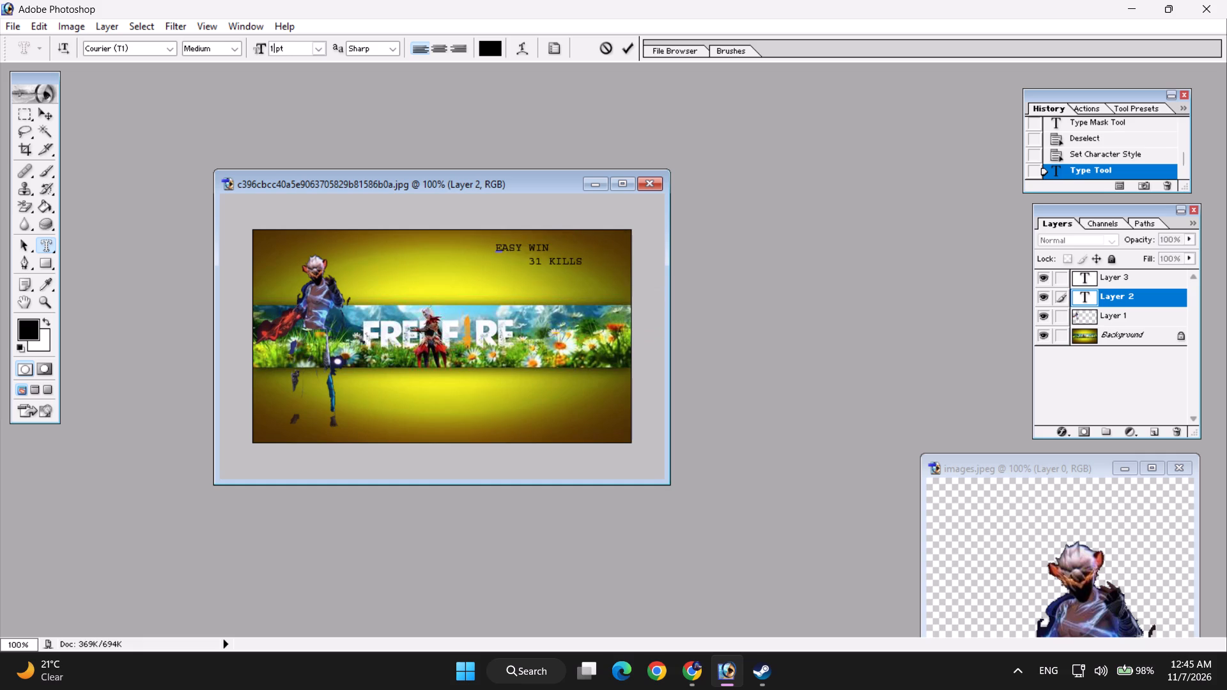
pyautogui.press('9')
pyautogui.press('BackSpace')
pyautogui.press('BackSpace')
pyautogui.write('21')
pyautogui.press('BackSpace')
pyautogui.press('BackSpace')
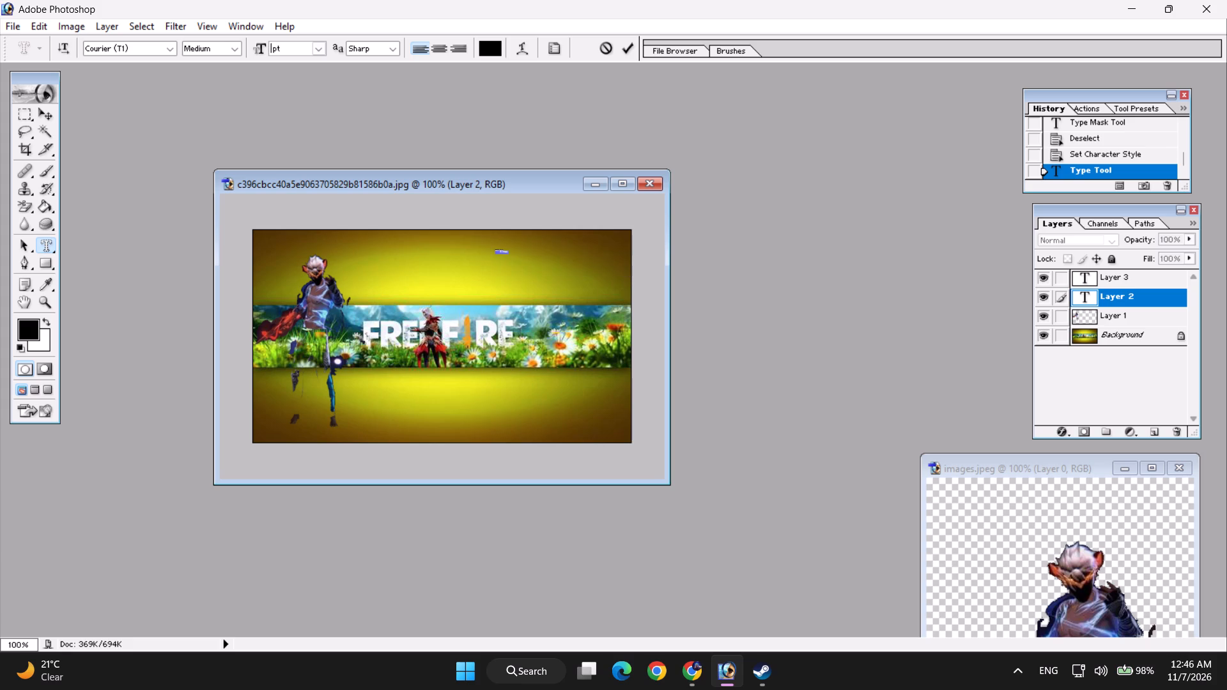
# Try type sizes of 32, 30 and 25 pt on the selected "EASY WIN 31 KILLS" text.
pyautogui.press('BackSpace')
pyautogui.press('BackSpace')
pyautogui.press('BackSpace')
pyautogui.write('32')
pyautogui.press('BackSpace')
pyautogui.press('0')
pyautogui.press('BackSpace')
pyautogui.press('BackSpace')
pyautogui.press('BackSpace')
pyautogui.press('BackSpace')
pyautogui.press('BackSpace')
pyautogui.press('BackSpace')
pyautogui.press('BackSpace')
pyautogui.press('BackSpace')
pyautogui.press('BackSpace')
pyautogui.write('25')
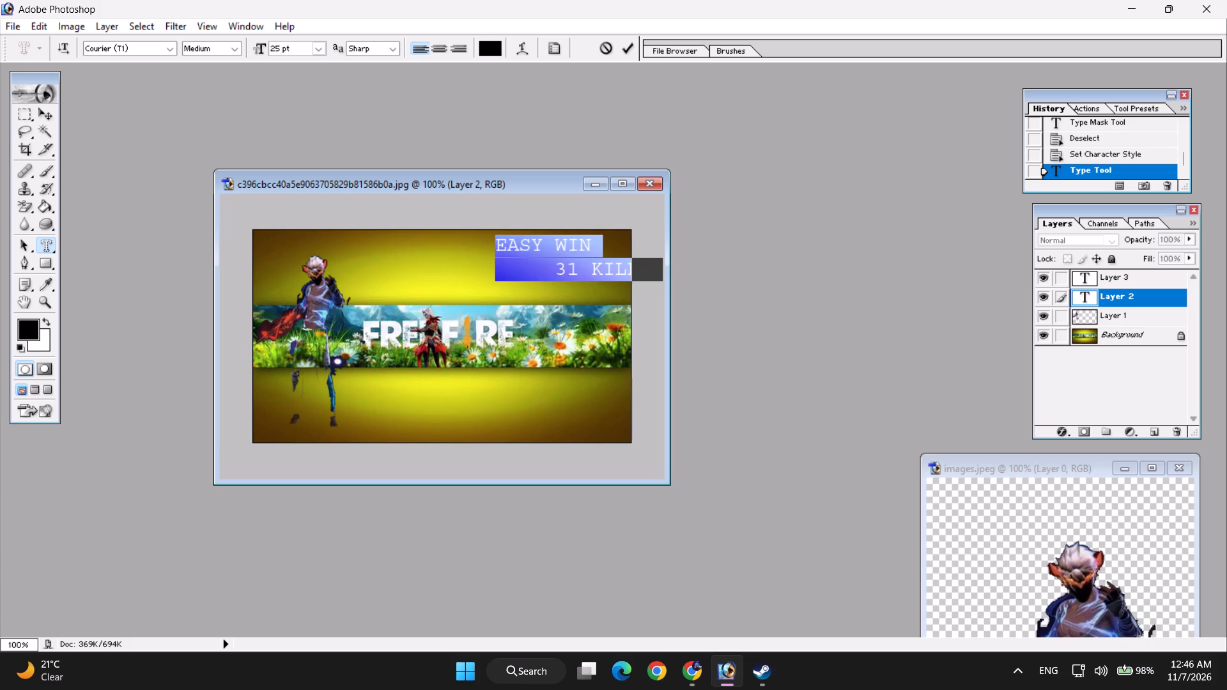
# Set the "EASY WIN 31 KILLS" text to 20 pt and deselect it, placing the insertion point in the first line.
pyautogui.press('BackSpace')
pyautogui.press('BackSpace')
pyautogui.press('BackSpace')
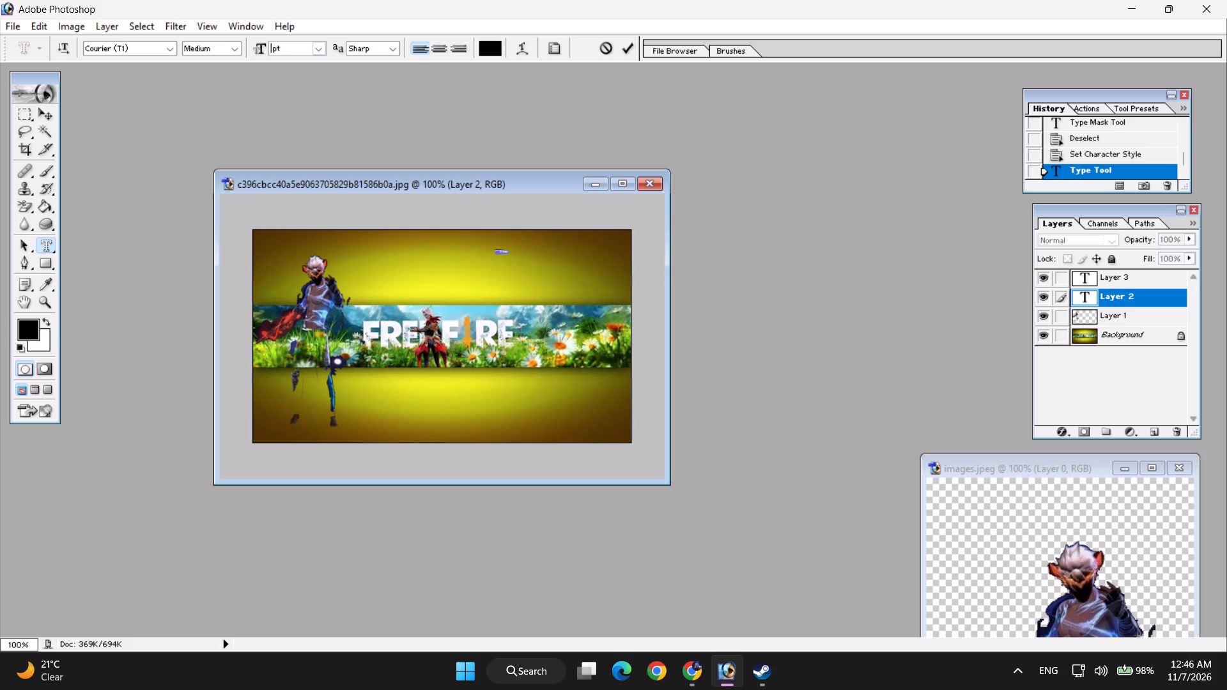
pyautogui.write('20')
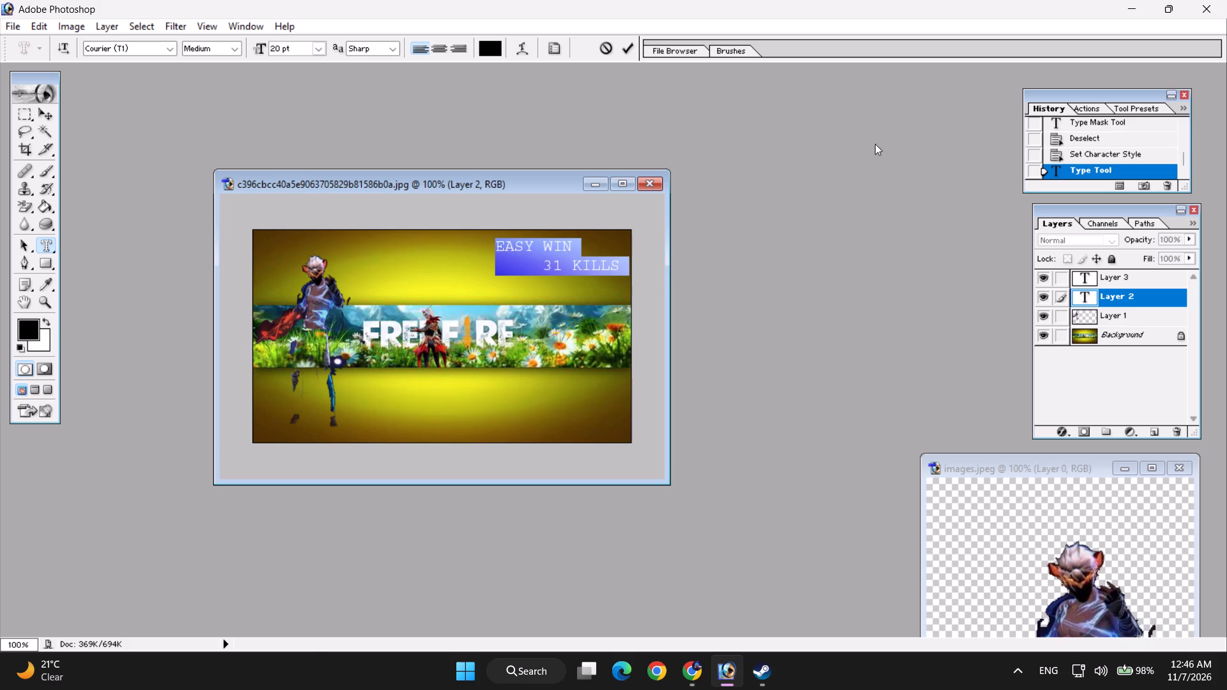
pyautogui.click(504, 322)
pyautogui.click(517, 258)
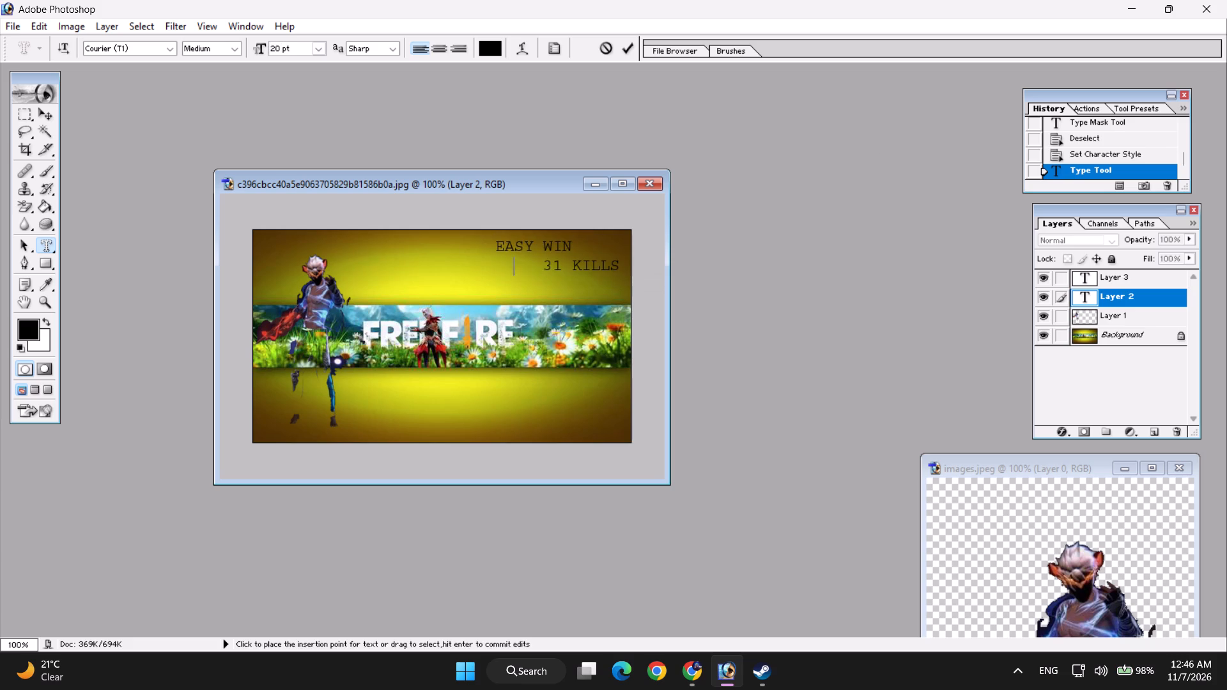
pyautogui.click(514, 253)
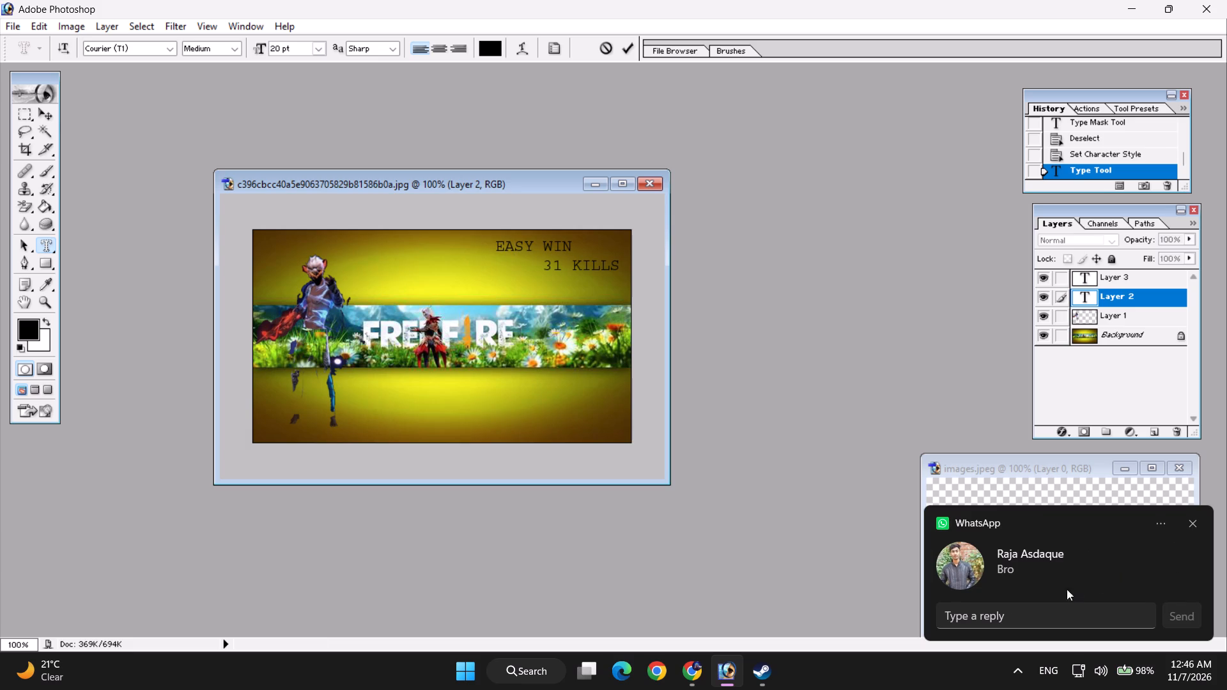
pyautogui.click(1046, 606)
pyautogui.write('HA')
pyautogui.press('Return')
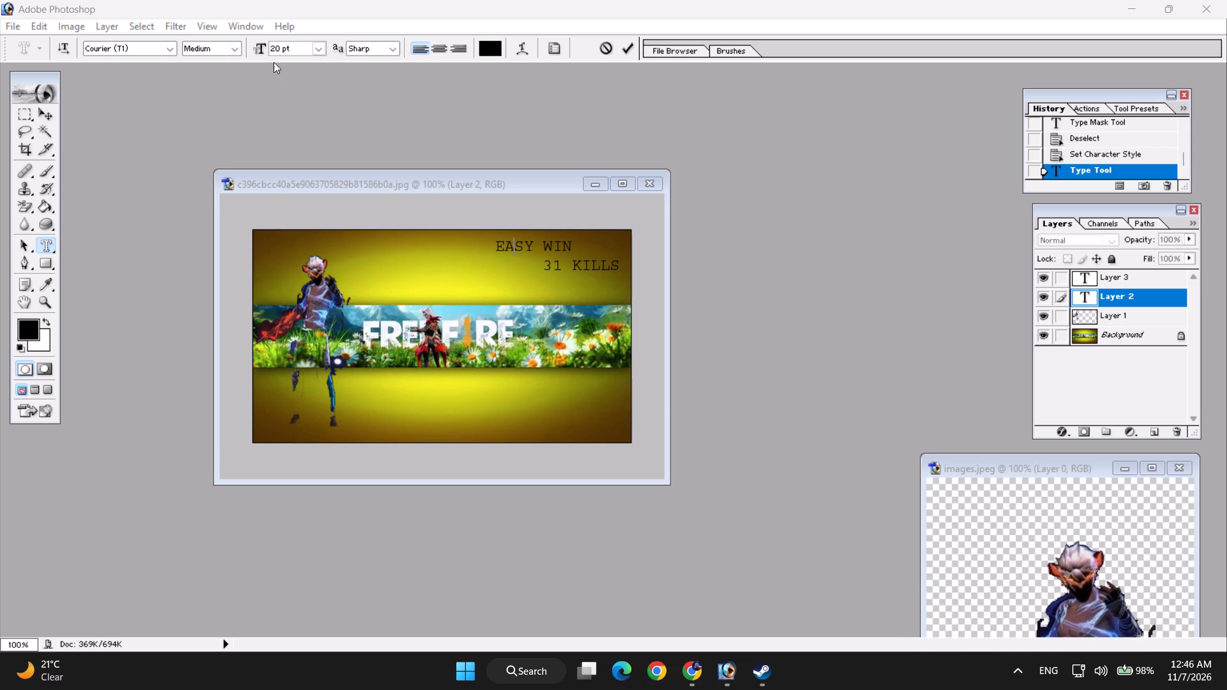
# Open the font style choices for the "EASY WIN 31 KILLS" text.
pyautogui.click(236, 49)
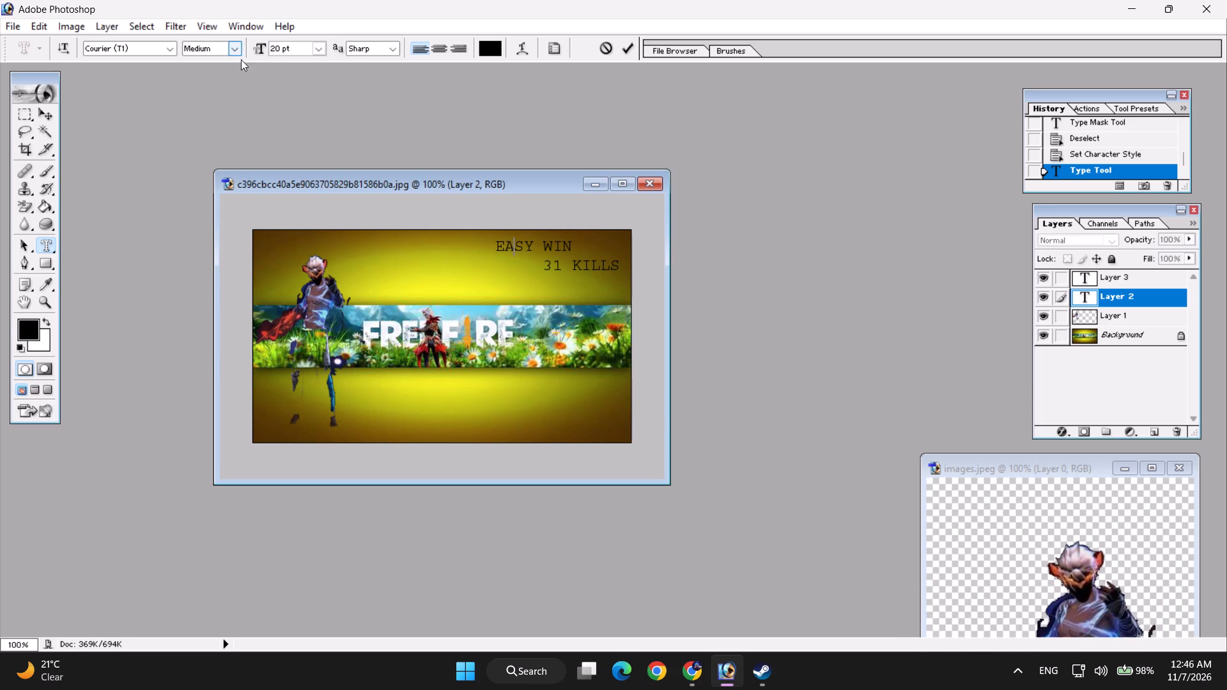
# Compare the Medium, Bold and Bold Oblique styles on the whole "EASY WIN 31 KILLS" text and set it to Bold Oblique.
pyautogui.click(232, 47)
pyautogui.click(216, 78)
pyautogui.moveTo(496, 246); pyautogui.dragTo(575, 261)
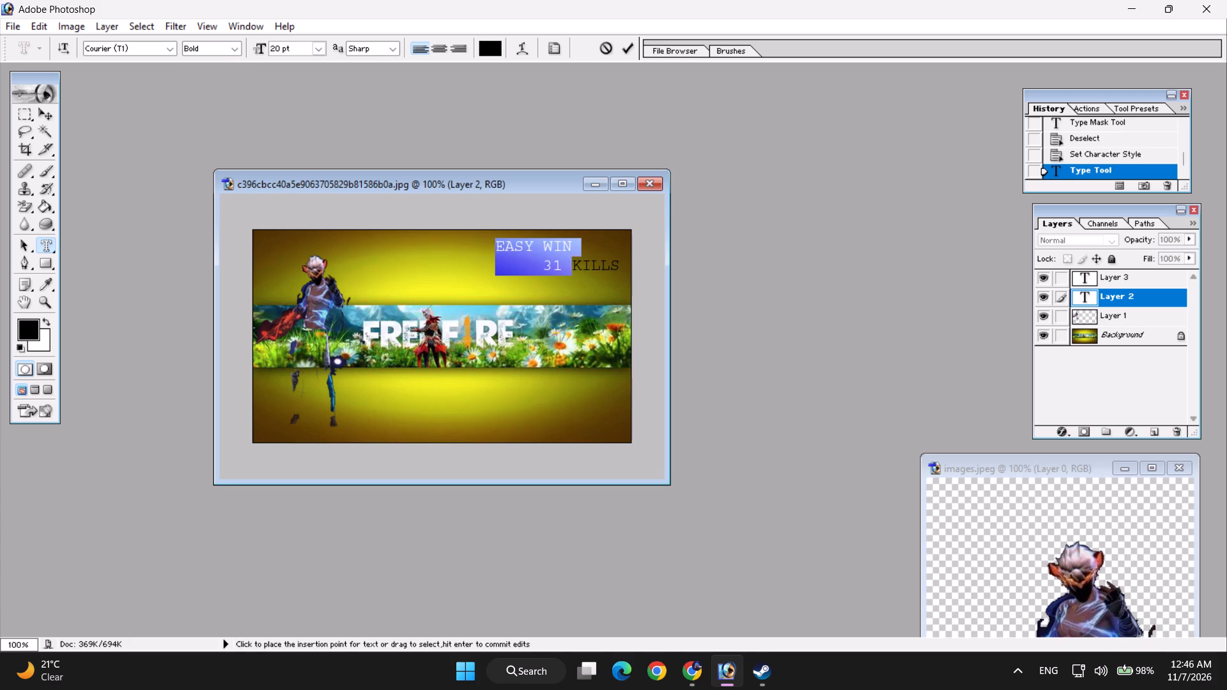
pyautogui.moveTo(575, 261); pyautogui.dragTo(619, 264)
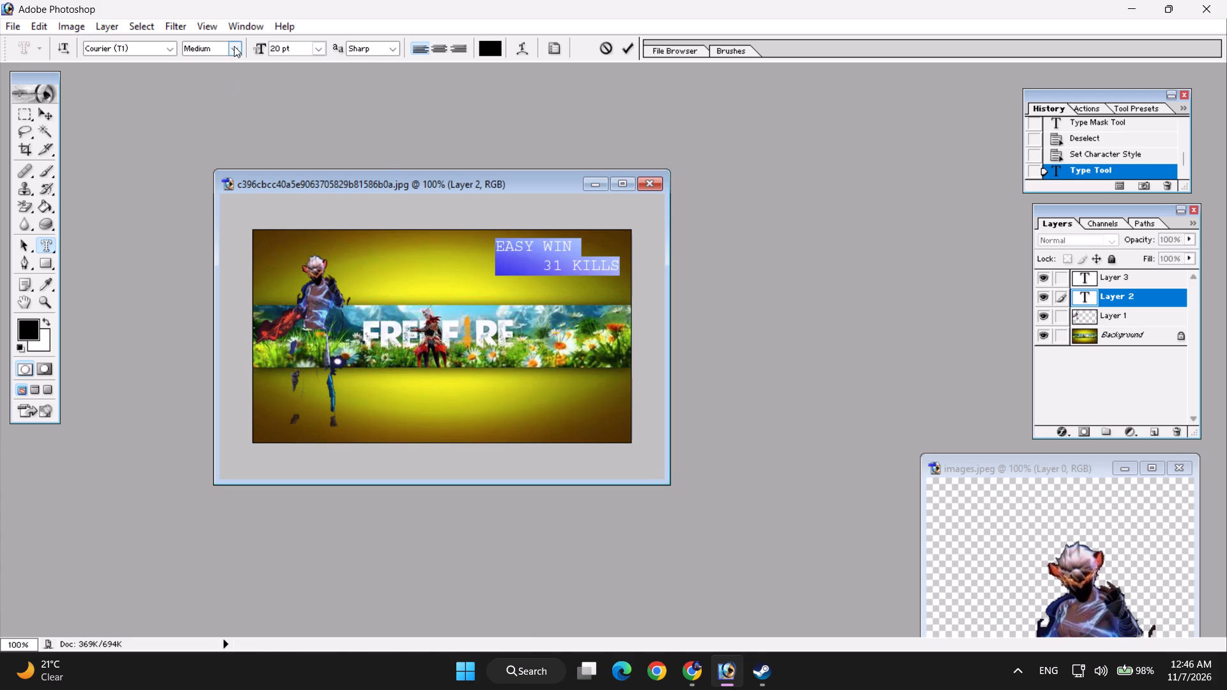
pyautogui.click(234, 46)
pyautogui.click(201, 83)
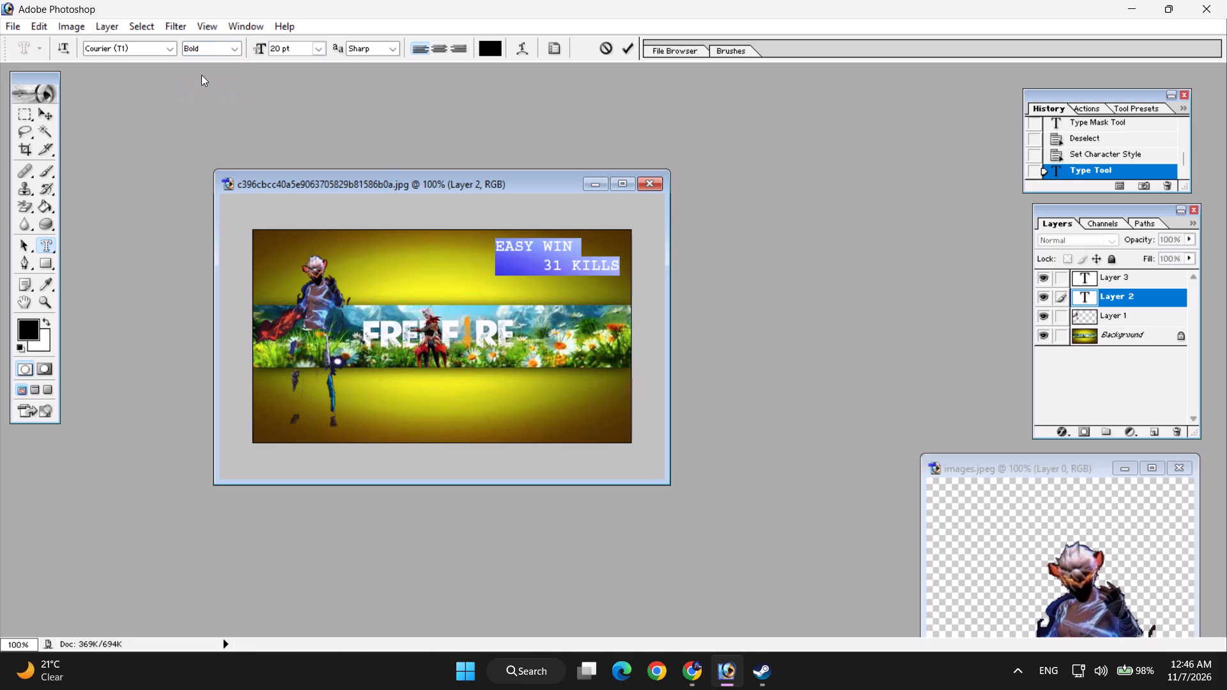
pyautogui.click(233, 50)
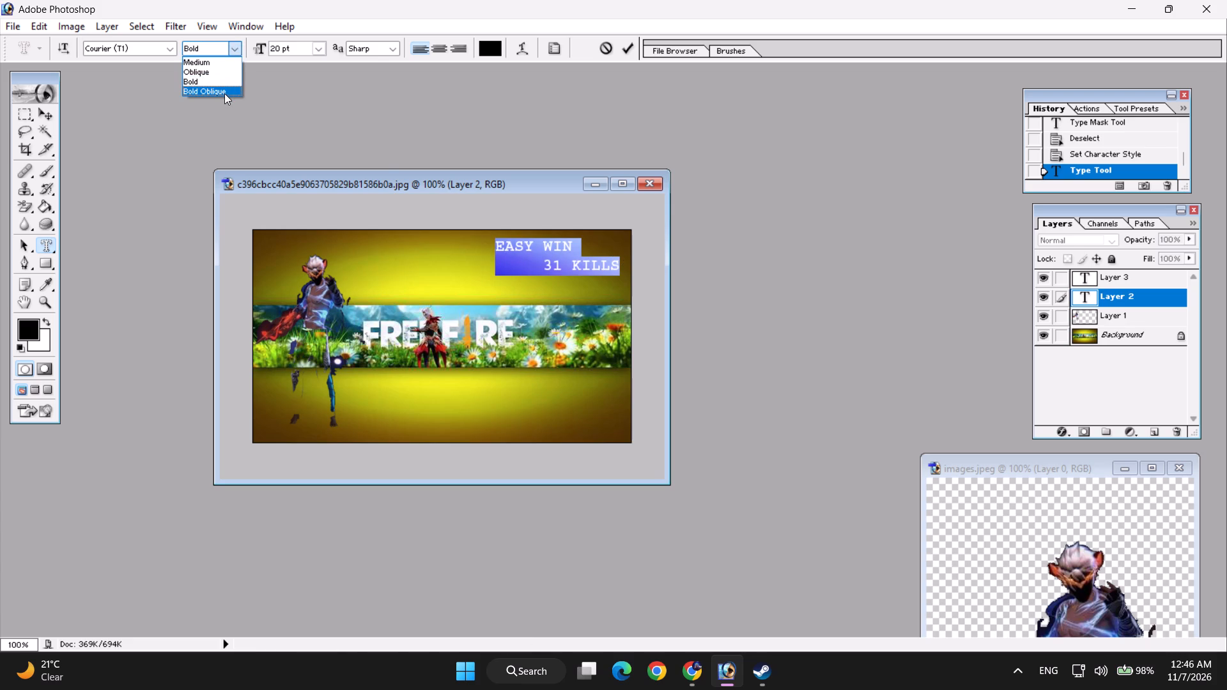
pyautogui.click(224, 91)
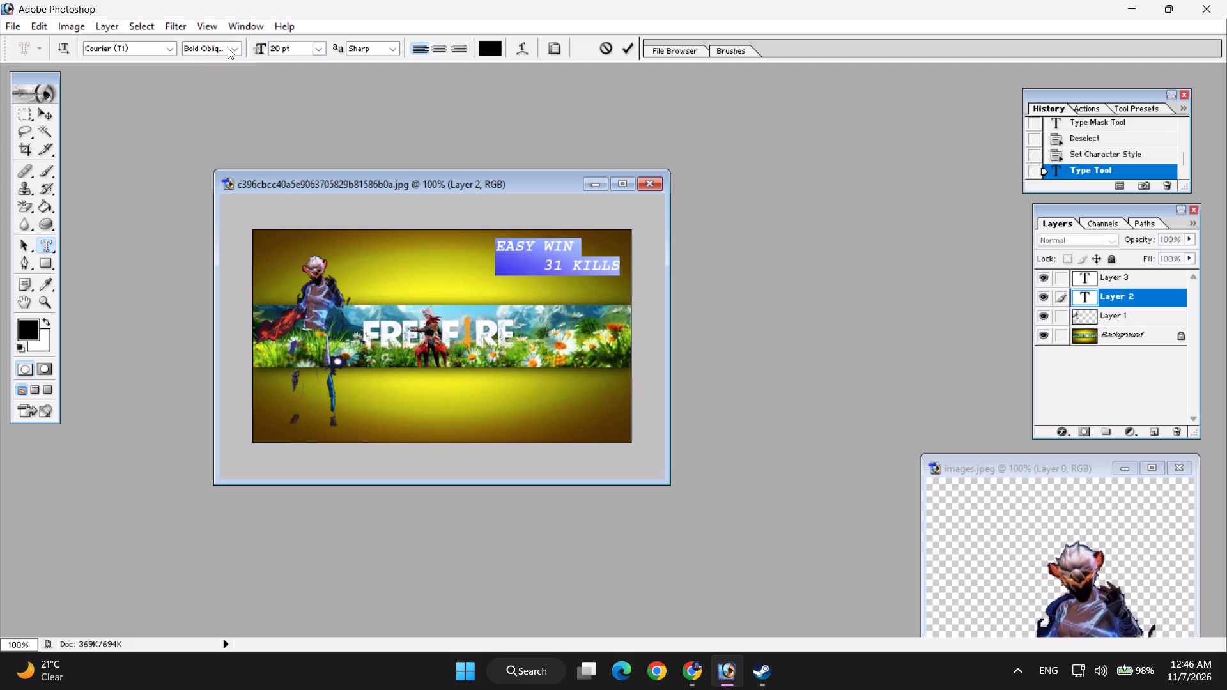
pyautogui.click(236, 48)
pyautogui.click(225, 59)
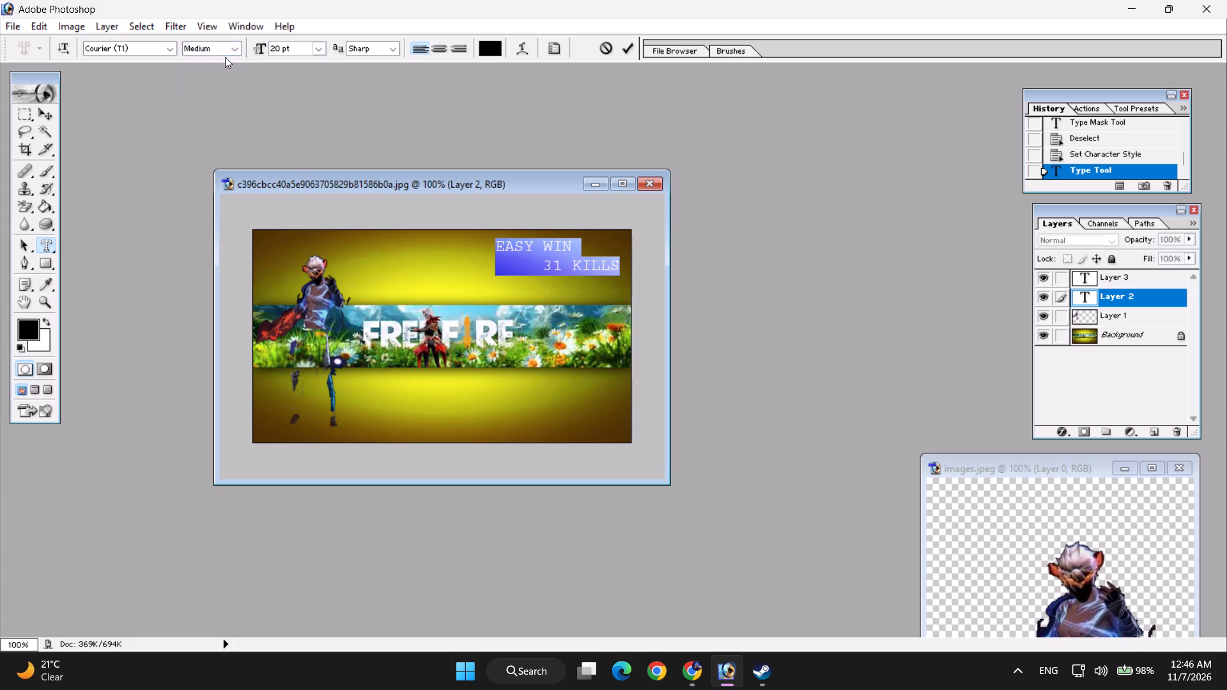
pyautogui.click(238, 53)
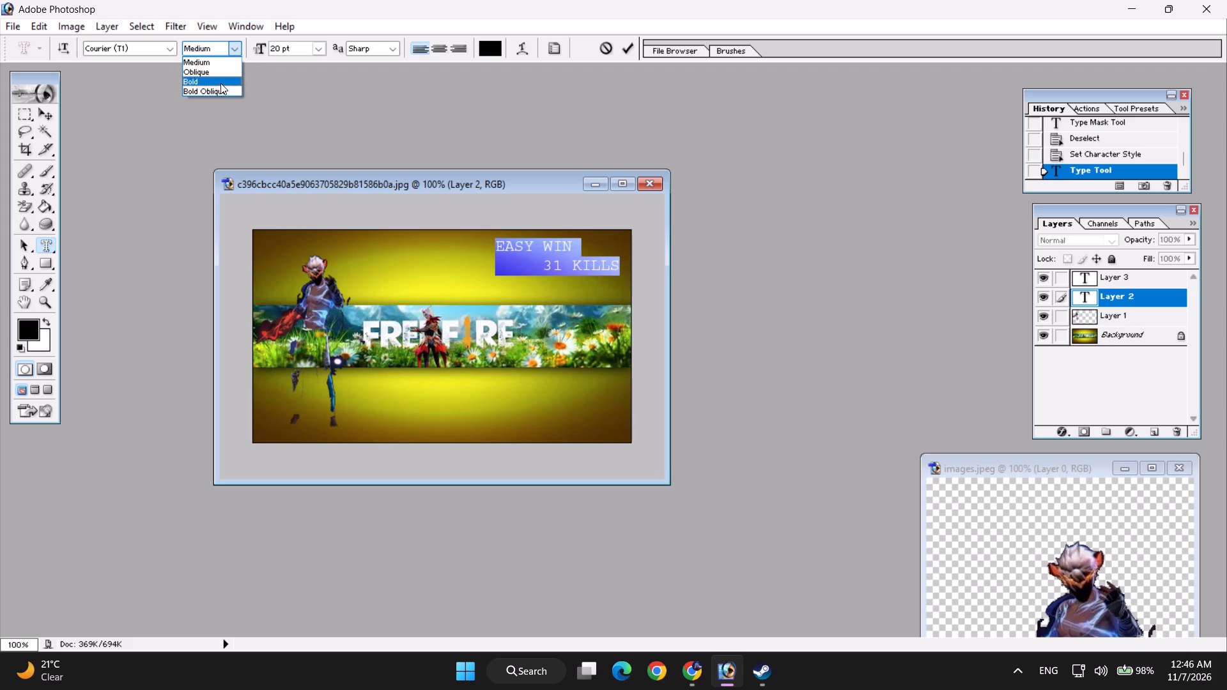
pyautogui.click(220, 83)
pyautogui.click(235, 52)
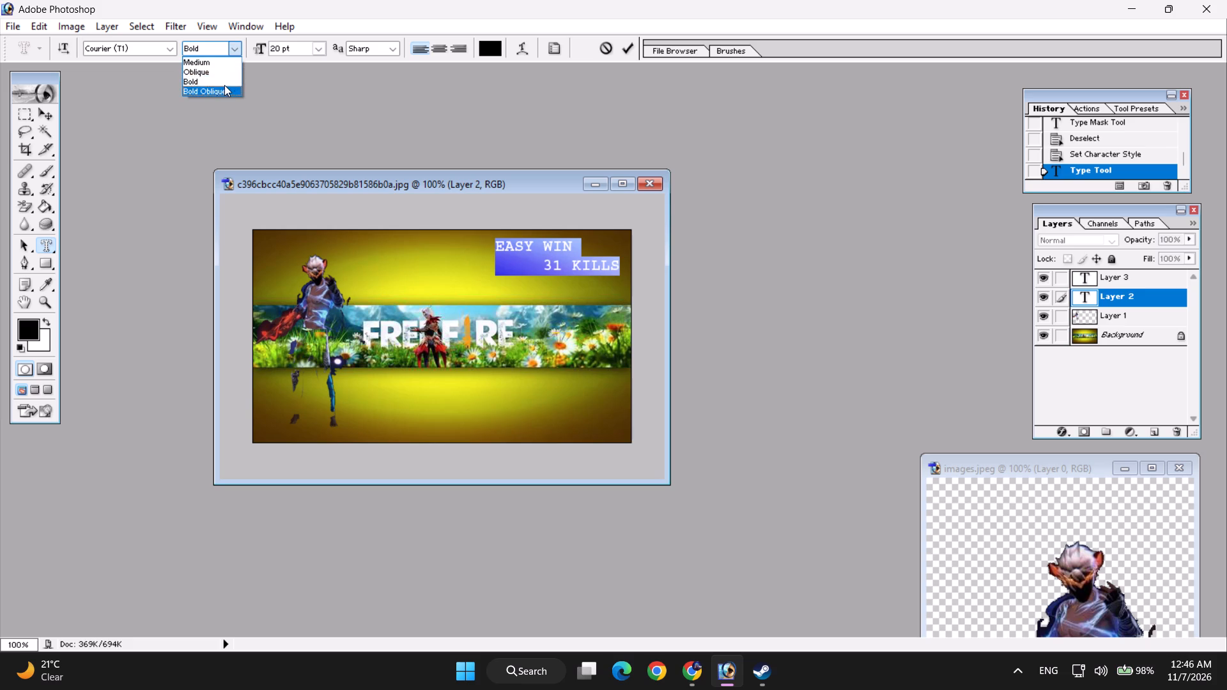
pyautogui.click(221, 89)
pyautogui.click(512, 251)
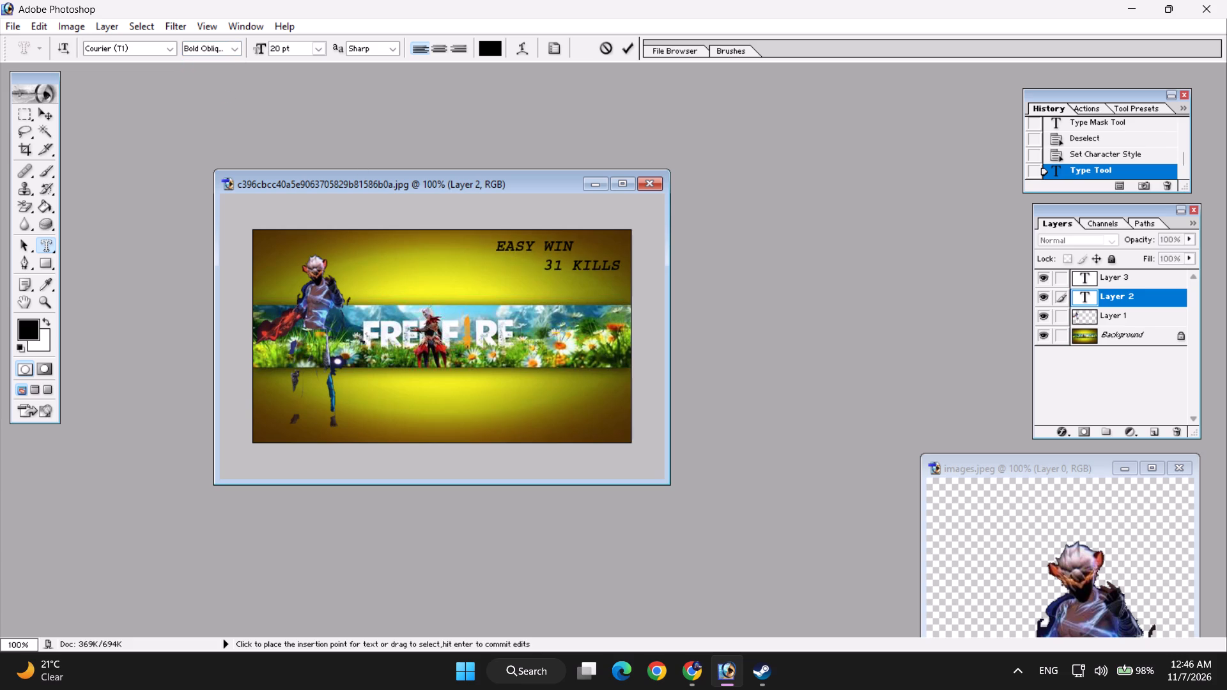
pyautogui.click(490, 253)
pyautogui.click(549, 266)
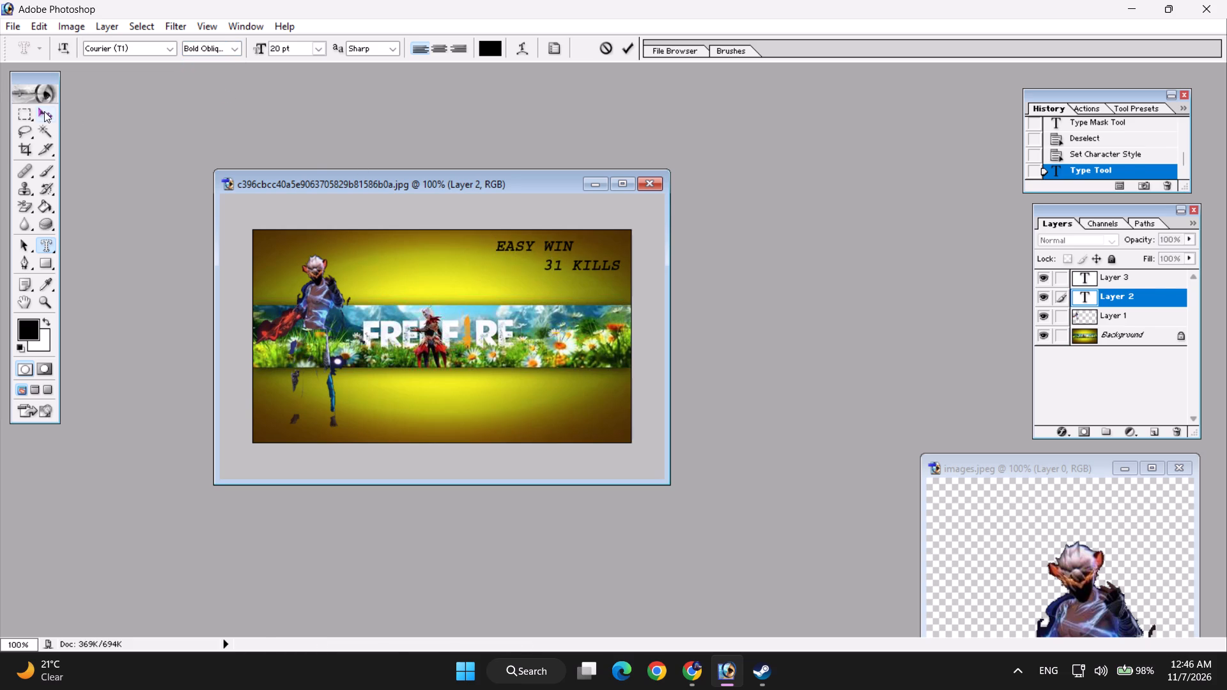
# Move the "EASY WIN 31 KILLS" text slightly down and left, away from the banner's upper-right corner.
pyautogui.click(44, 111)
pyautogui.click(527, 249)
pyautogui.moveTo(527, 249); pyautogui.dragTo(511, 256)
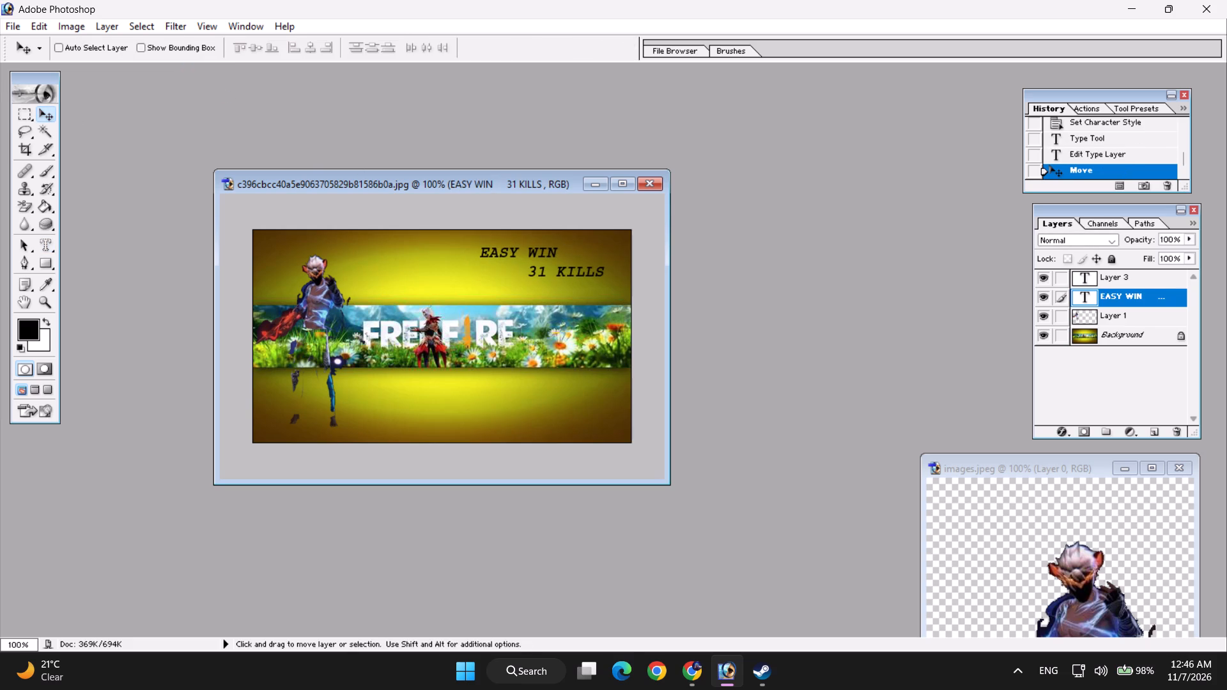
# Free-transform the "EASY WIN 31 KILLS" text to about 108% width and 248% height, placing it just above the Free Fire strip.
pyautogui.hotkey('ctrl', 't')
pyautogui.moveTo(606, 280); pyautogui.dragTo(628, 306)
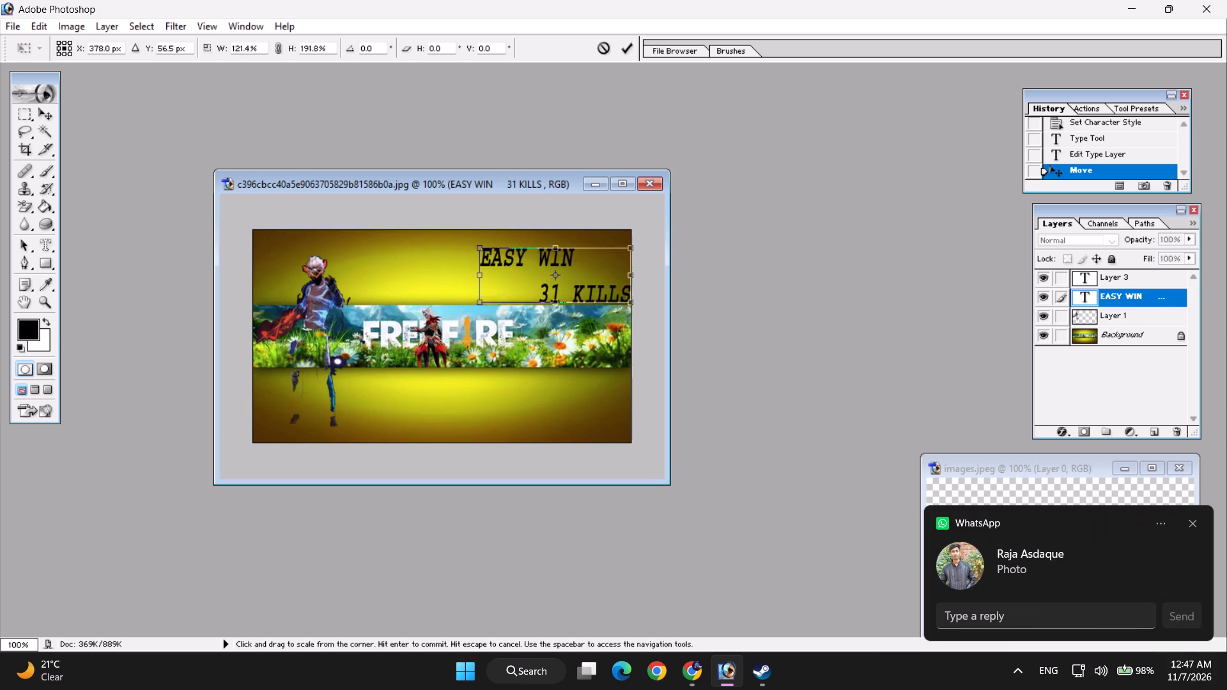
pyautogui.moveTo(628, 306); pyautogui.dragTo(615, 322)
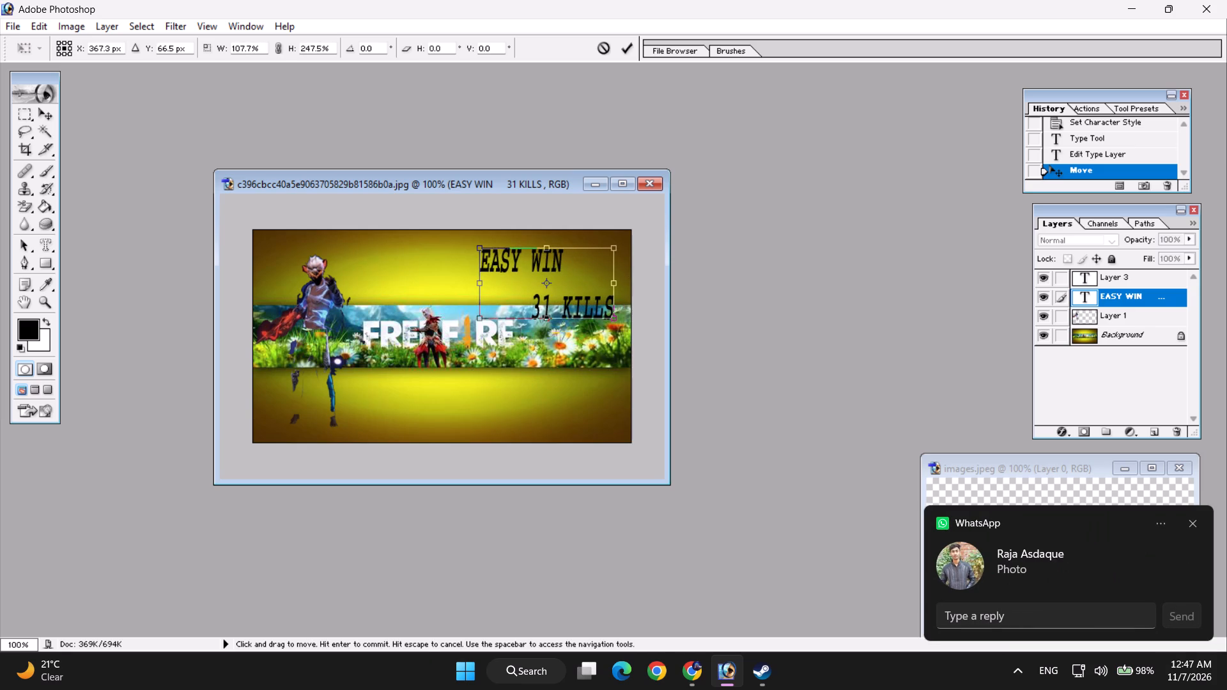
pyautogui.moveTo(582, 281); pyautogui.dragTo(578, 268)
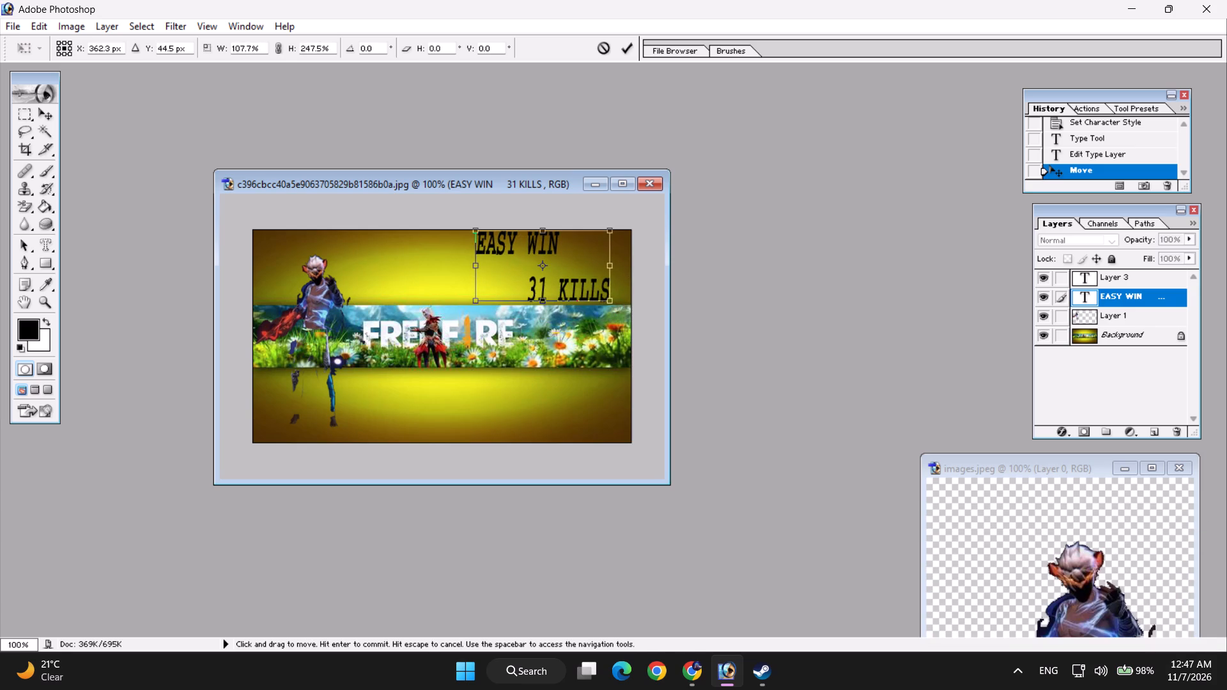
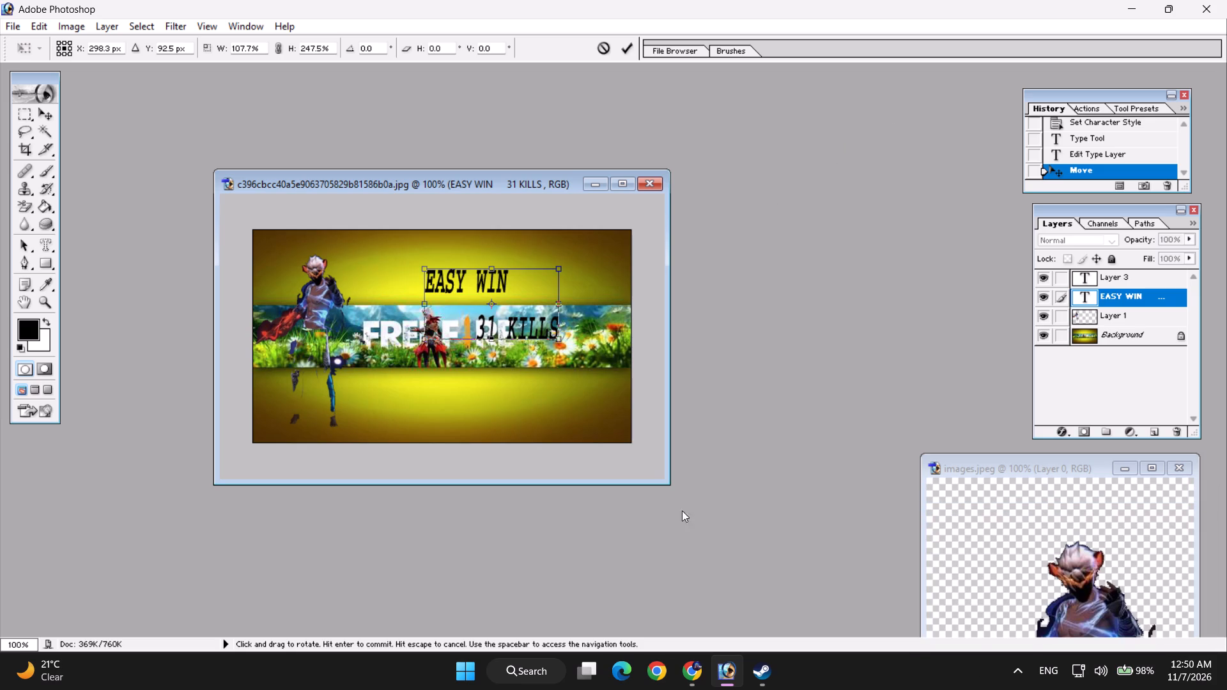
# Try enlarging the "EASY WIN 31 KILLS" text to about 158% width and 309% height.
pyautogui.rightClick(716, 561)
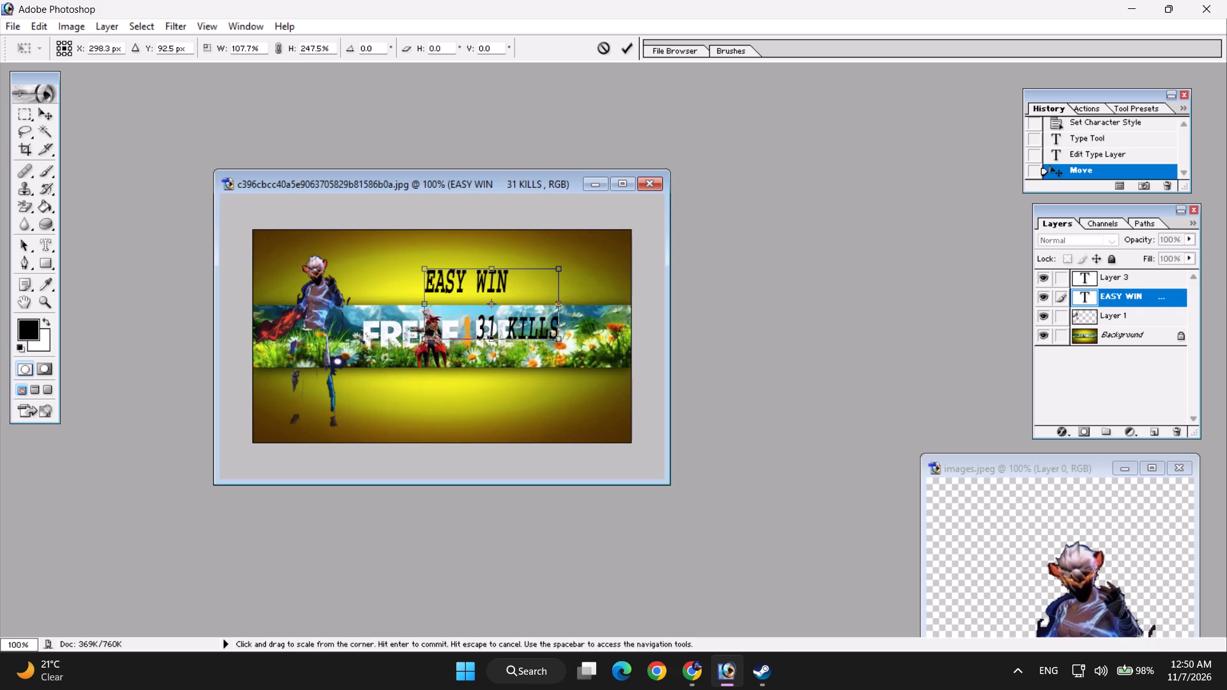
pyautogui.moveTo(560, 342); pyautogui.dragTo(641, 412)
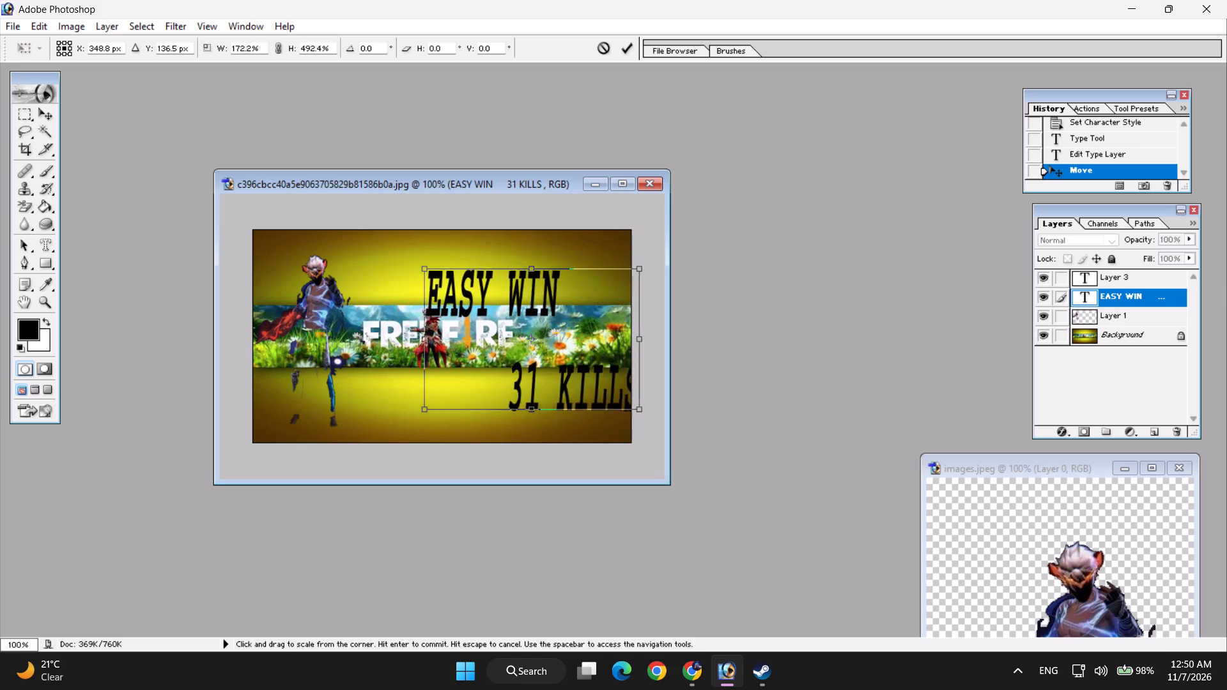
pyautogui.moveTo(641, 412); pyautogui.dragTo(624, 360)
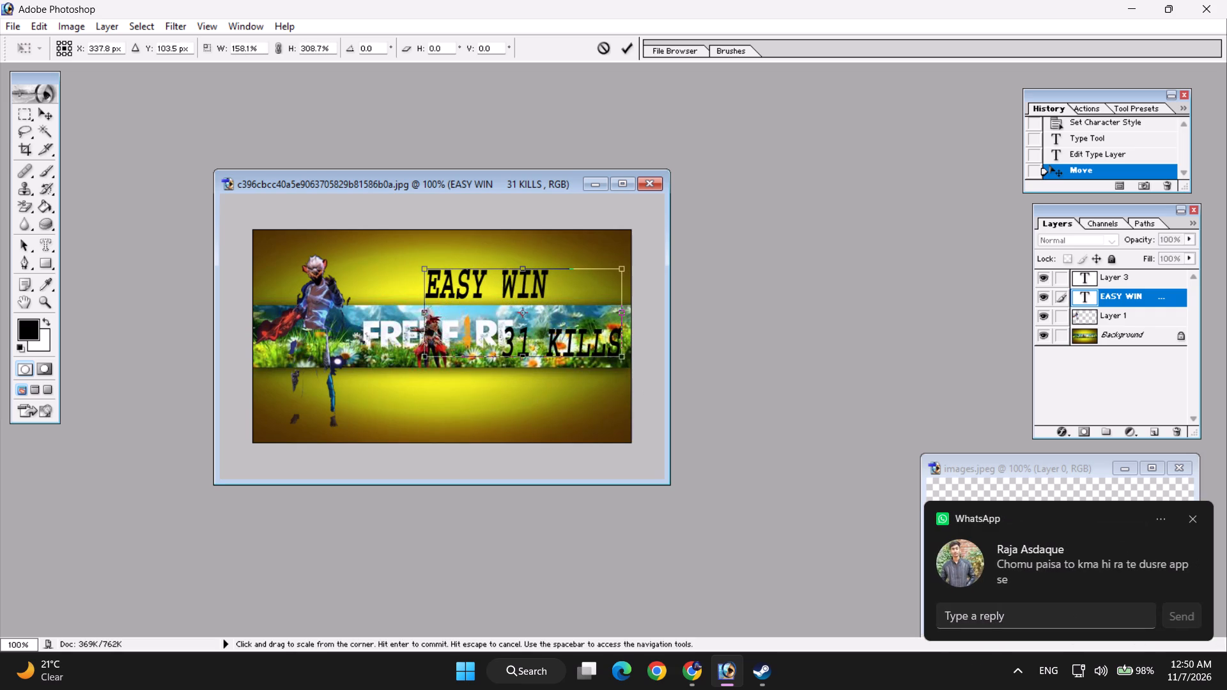
pyautogui.click(1015, 615)
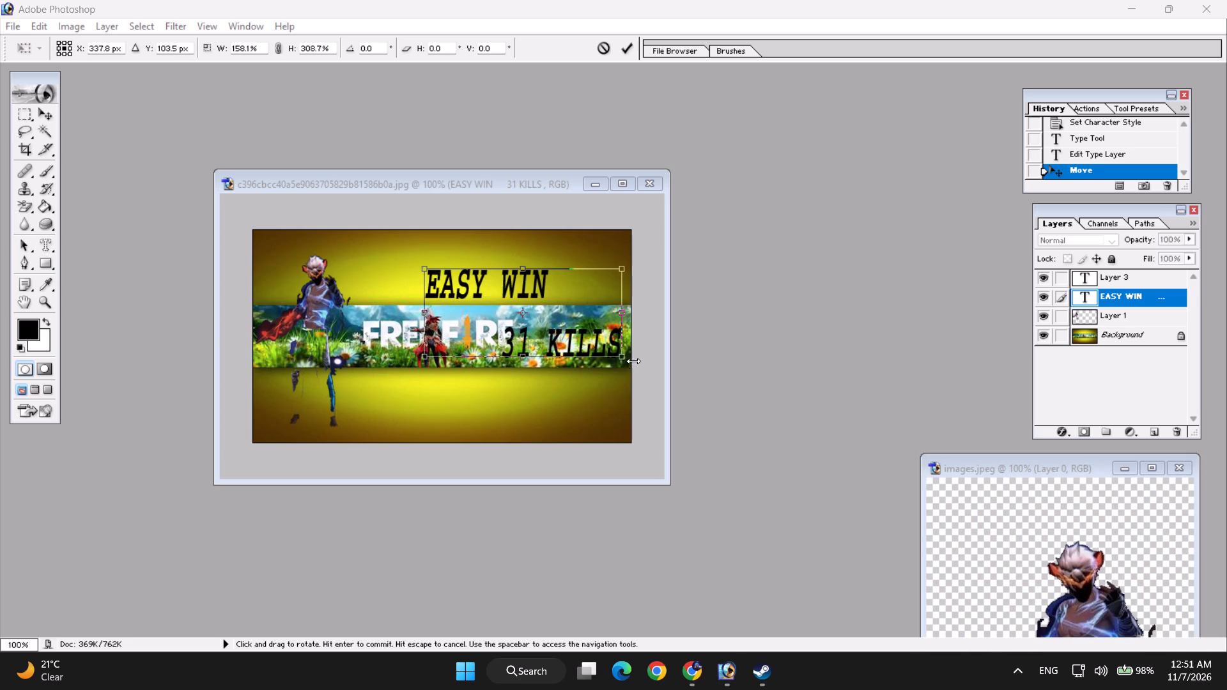
# Scale the "EASY WIN 31 KILLS" text to about 119% width and 256% height, fitting it between the banner's top edge and the Free Fire strip.
pyautogui.moveTo(621, 358); pyautogui.dragTo(599, 401)
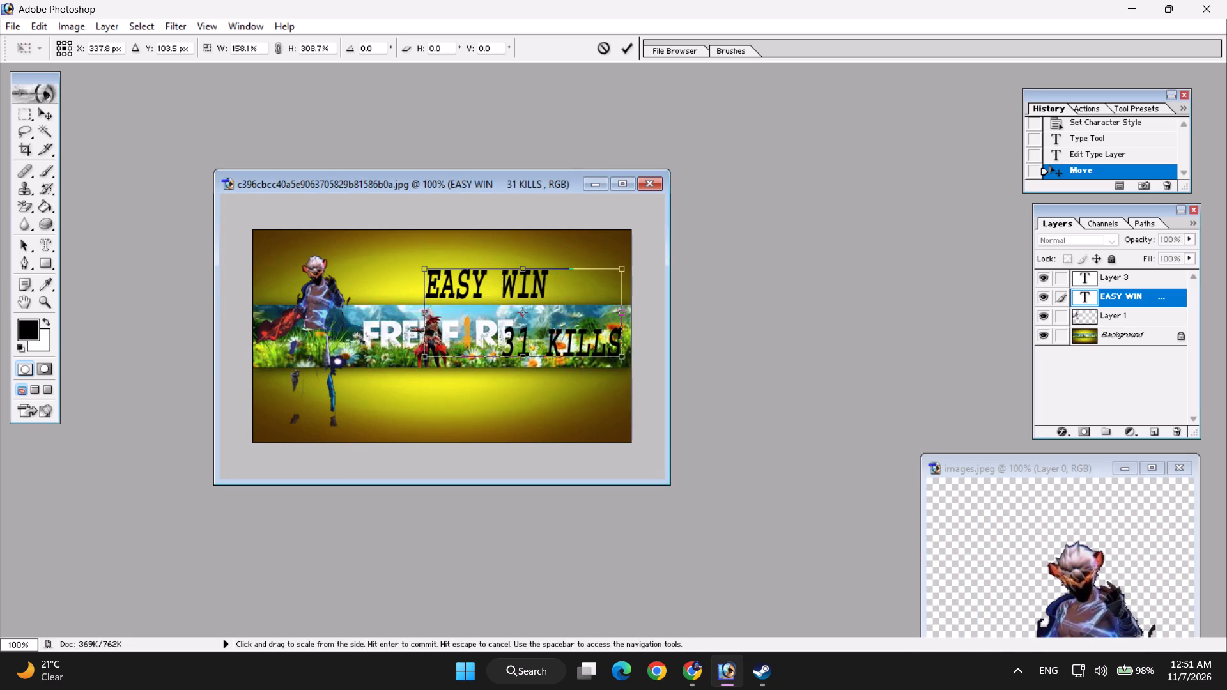
pyautogui.moveTo(619, 356); pyautogui.dragTo(588, 536)
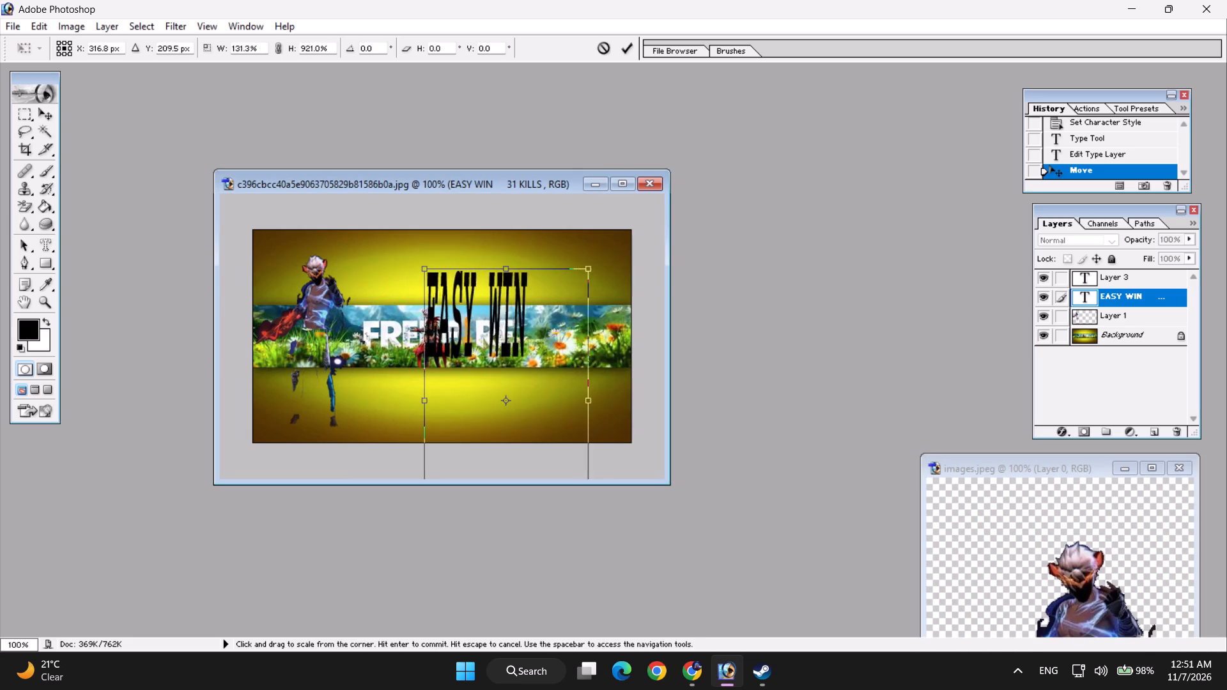
pyautogui.moveTo(588, 536); pyautogui.dragTo(619, 339)
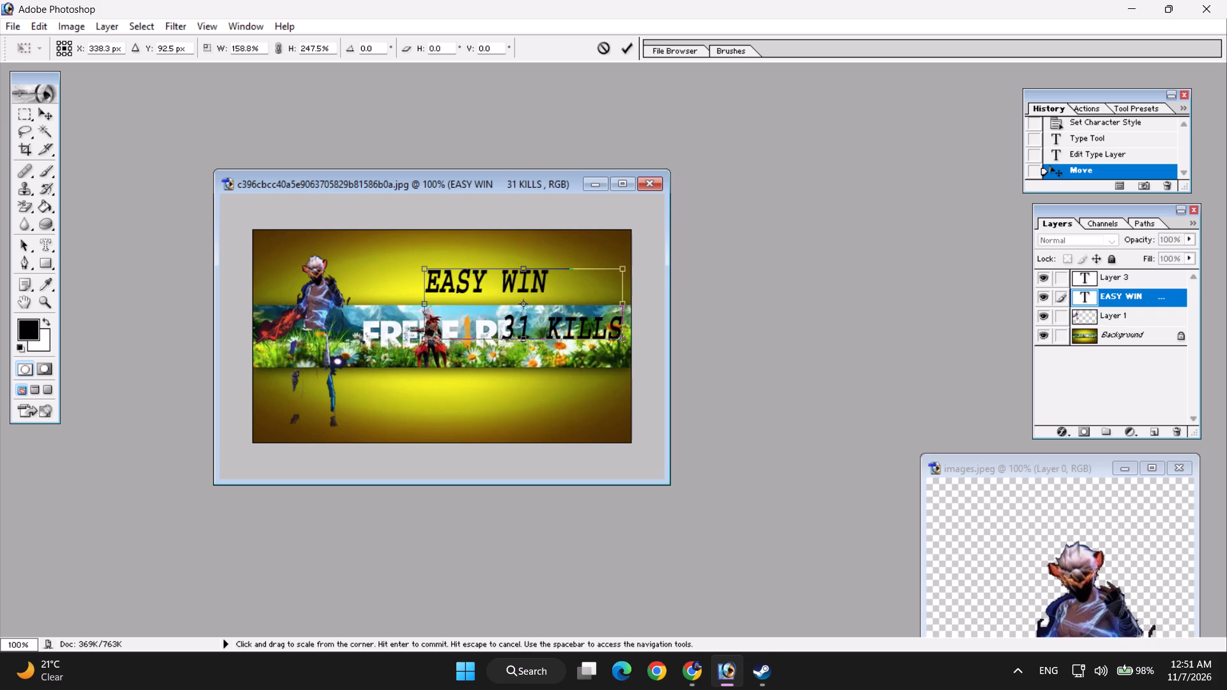
pyautogui.moveTo(623, 343); pyautogui.dragTo(612, 332)
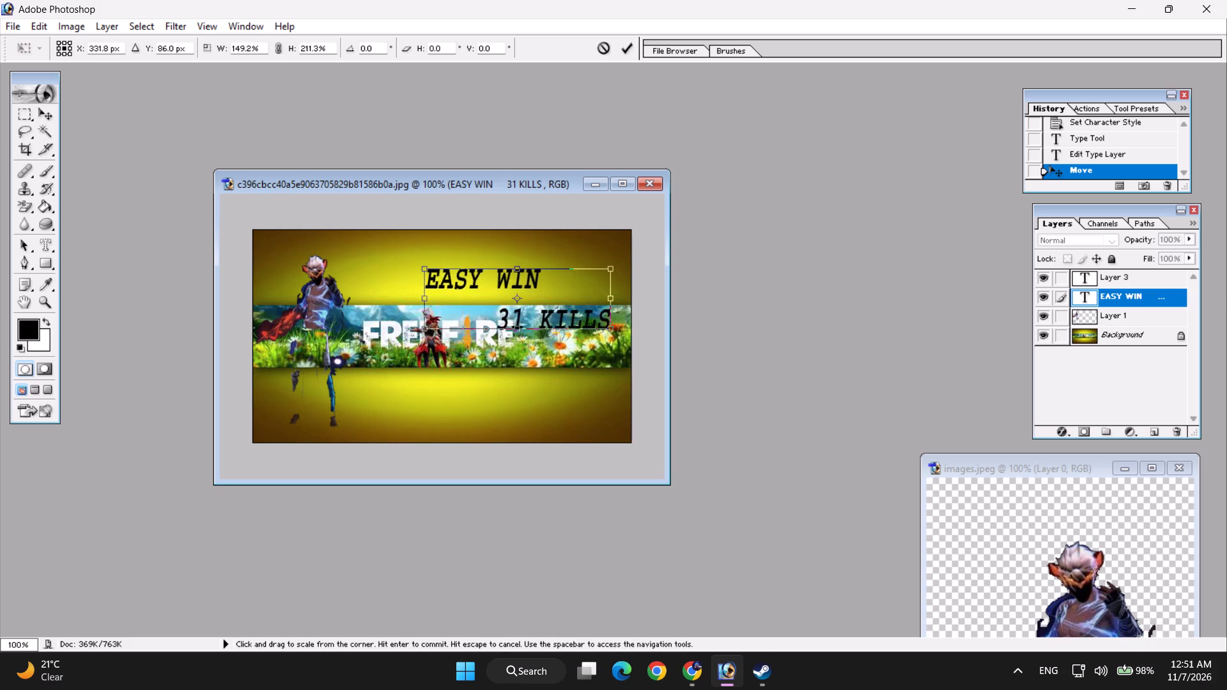
pyautogui.moveTo(612, 332); pyautogui.dragTo(575, 344)
pyautogui.moveTo(528, 306); pyautogui.dragTo(554, 277)
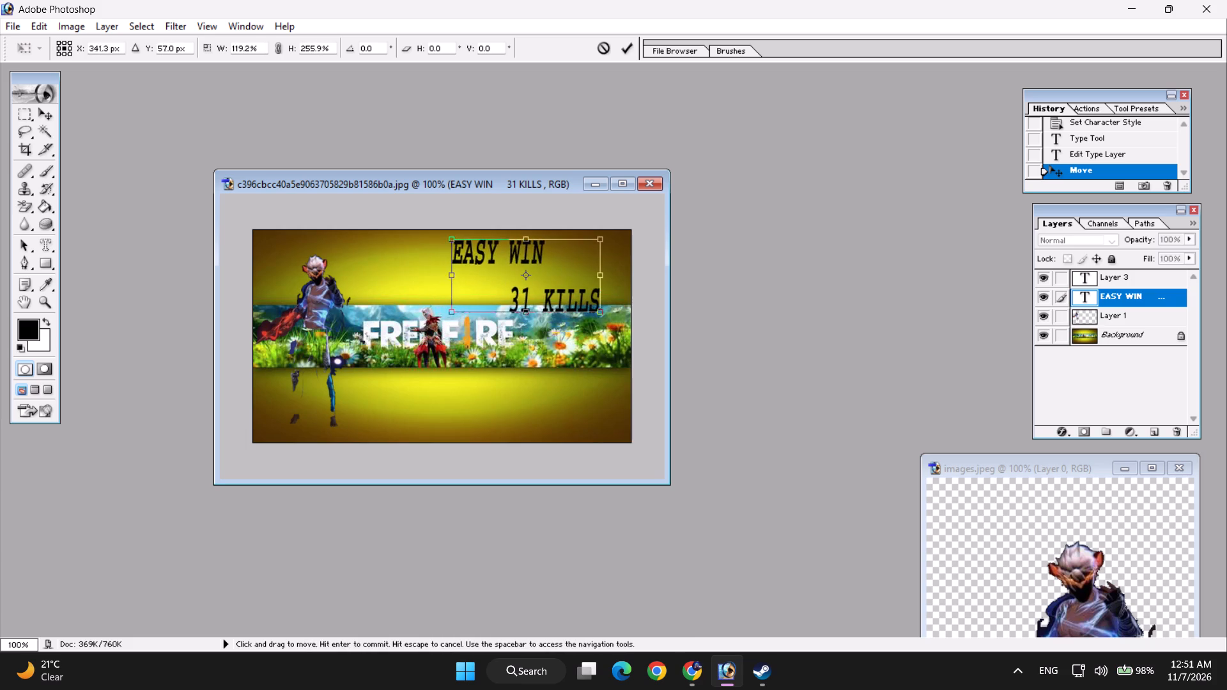
pyautogui.moveTo(554, 277); pyautogui.dragTo(551, 274)
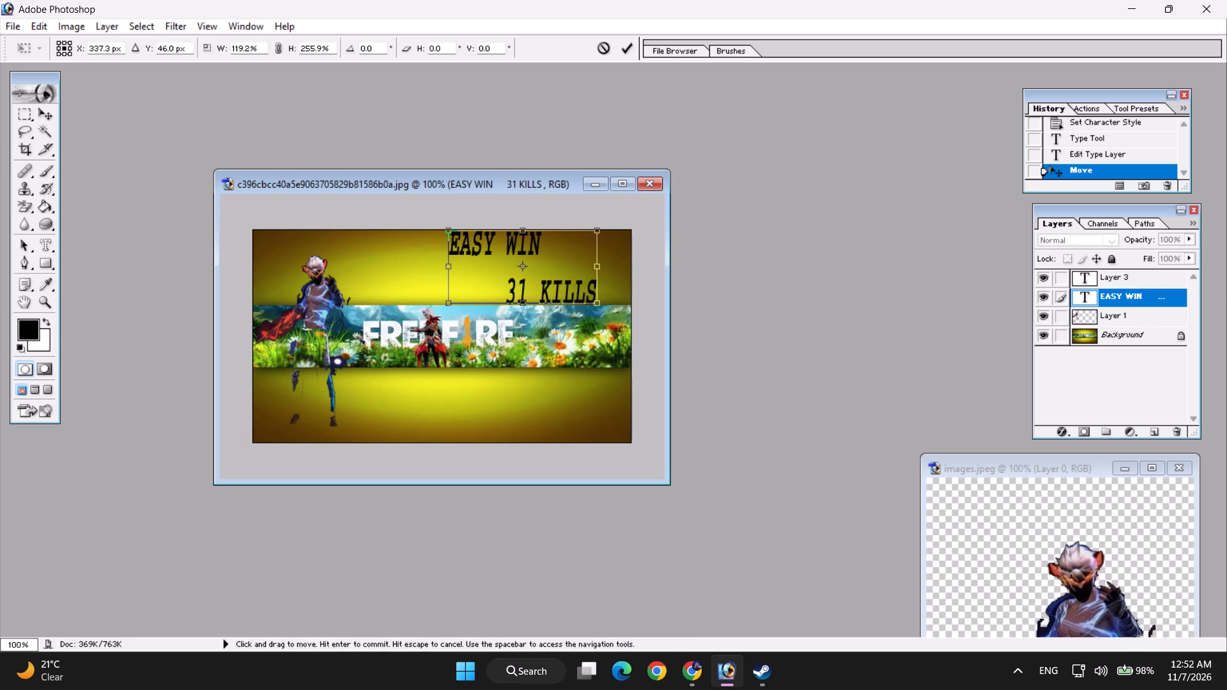
# Resize the text to about 129% width and 203% height, place it in the banner's upper-right area above the strip, and apply the transform.
pyautogui.moveTo(557, 263); pyautogui.dragTo(557, 272)
pyautogui.moveTo(594, 311); pyautogui.dragTo(606, 296)
pyautogui.moveTo(572, 276); pyautogui.dragTo(582, 275)
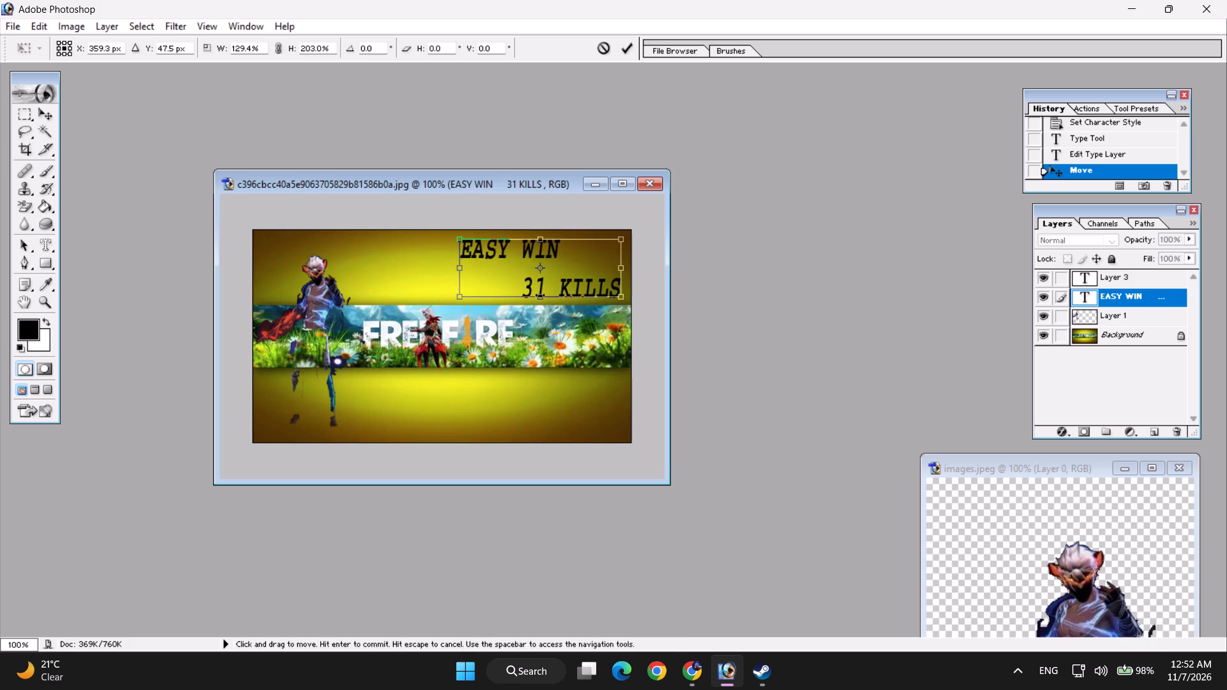
pyautogui.moveTo(582, 275); pyautogui.dragTo(586, 278)
pyautogui.moveTo(586, 278); pyautogui.dragTo(580, 274)
pyautogui.click(704, 280)
pyautogui.click(460, 326)
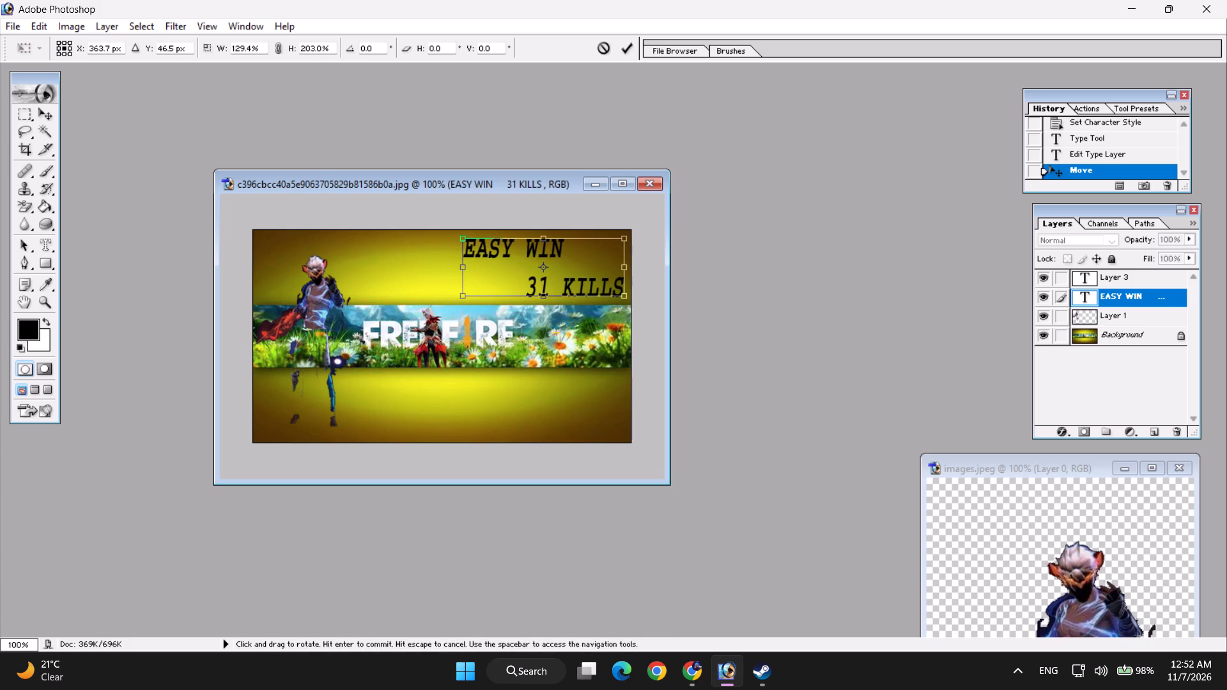
pyautogui.click(383, 313)
pyautogui.click(366, 315)
pyautogui.click(337, 316)
pyautogui.click(43, 110)
pyautogui.click(564, 261)
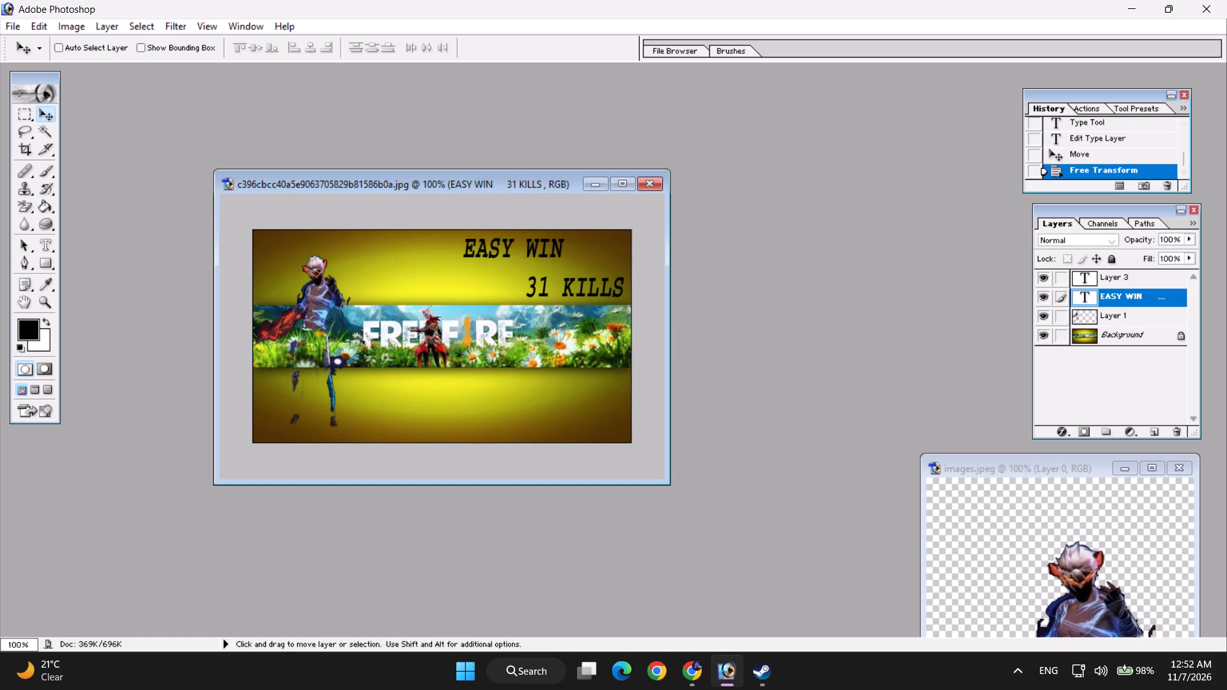
pyautogui.rightClick(764, 275)
pyautogui.click(764, 275)
# Delete the empty text layer "Layer 3" above the "EASY WIN 31 KILLS" layer.
pyautogui.click(1124, 277)
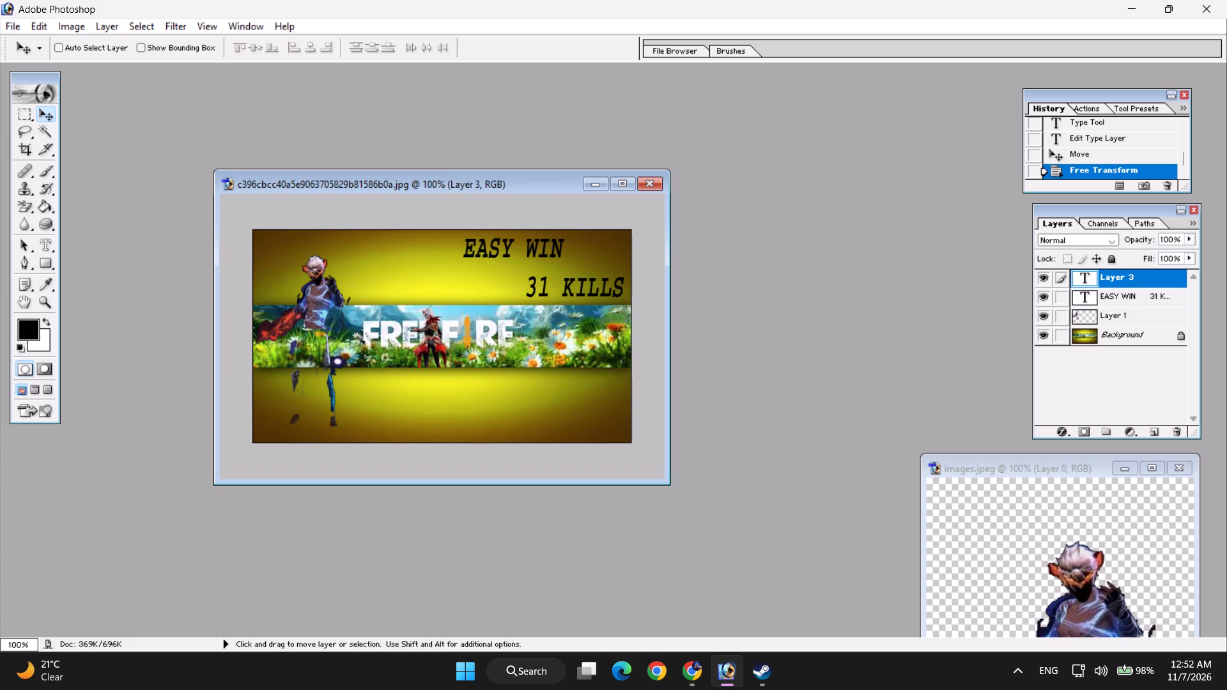
pyautogui.click(1133, 298)
pyautogui.click(1131, 276)
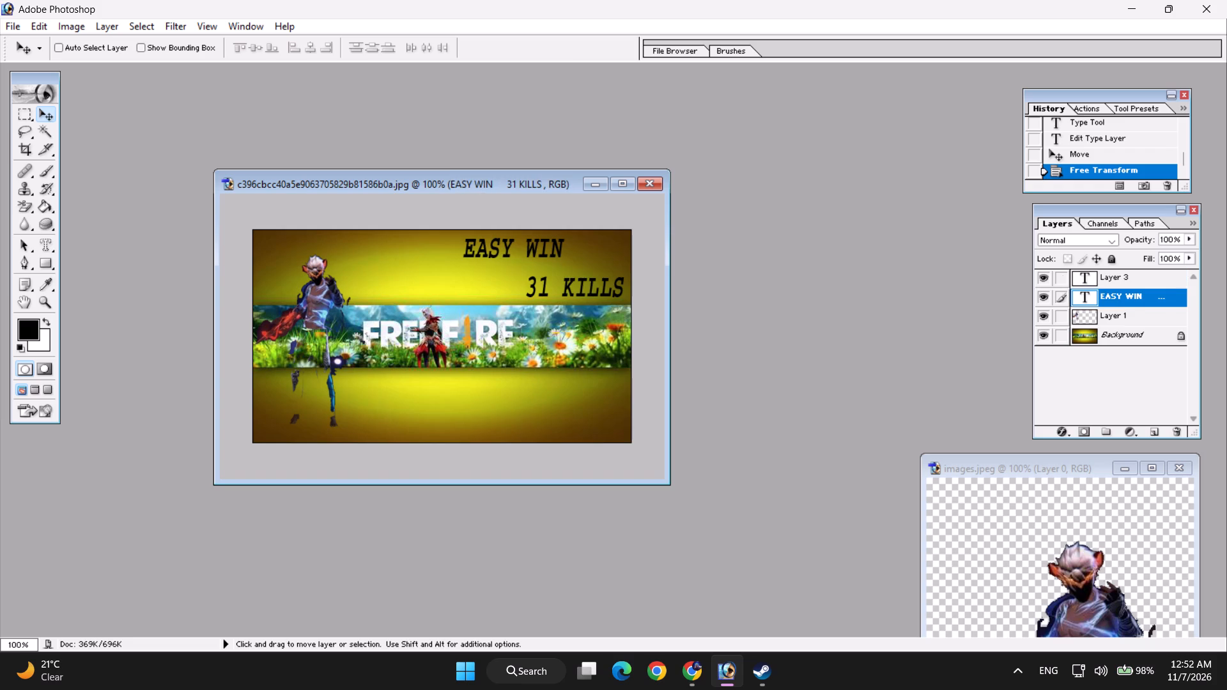
pyautogui.click(1131, 276)
pyautogui.moveTo(1131, 276); pyautogui.dragTo(940, 280)
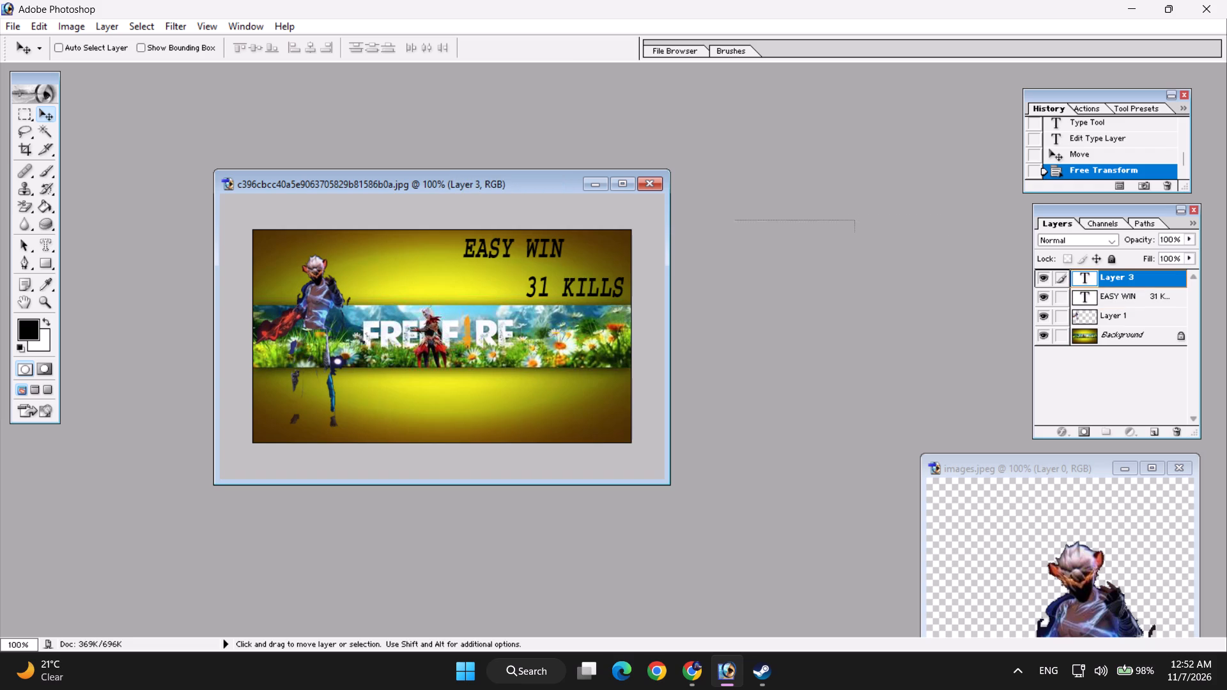
pyautogui.moveTo(940, 280); pyautogui.dragTo(938, 280)
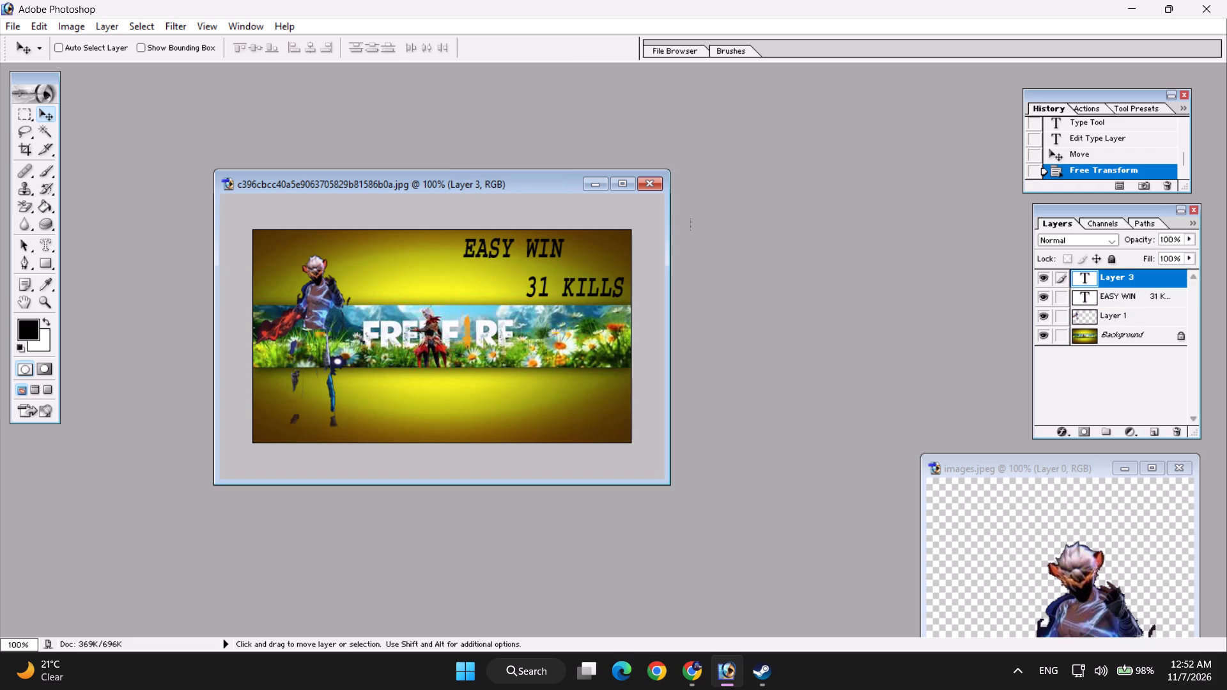
pyautogui.rightClick(1128, 271)
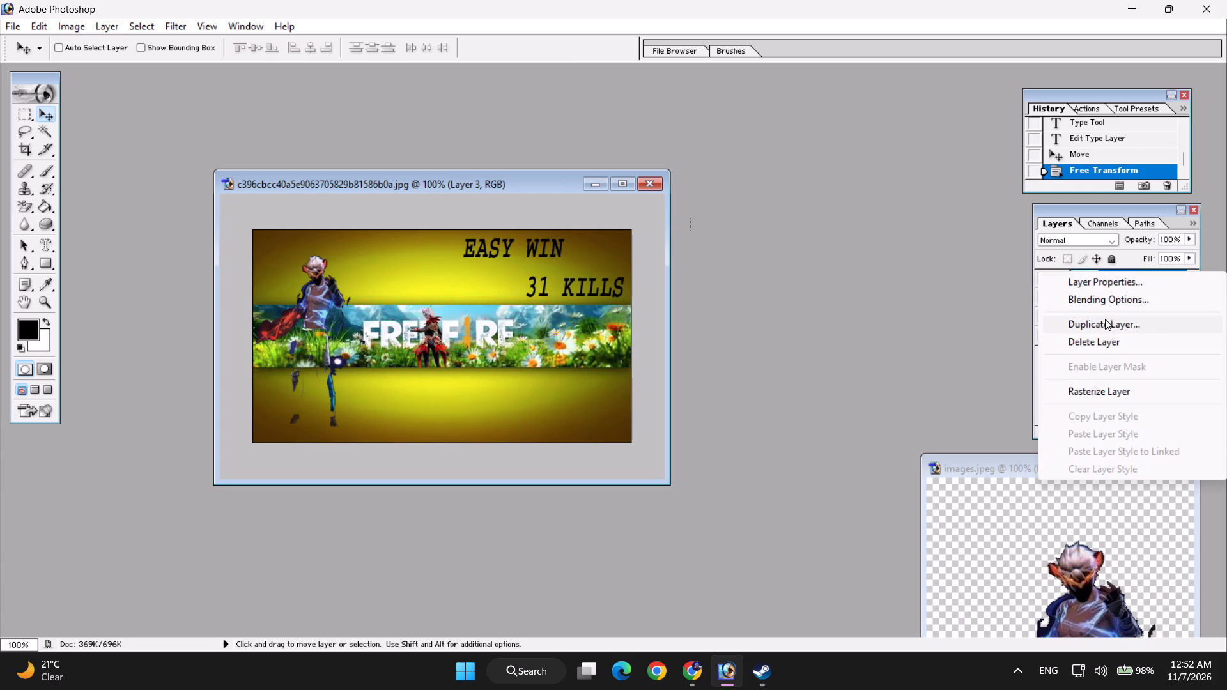
pyautogui.click(1100, 342)
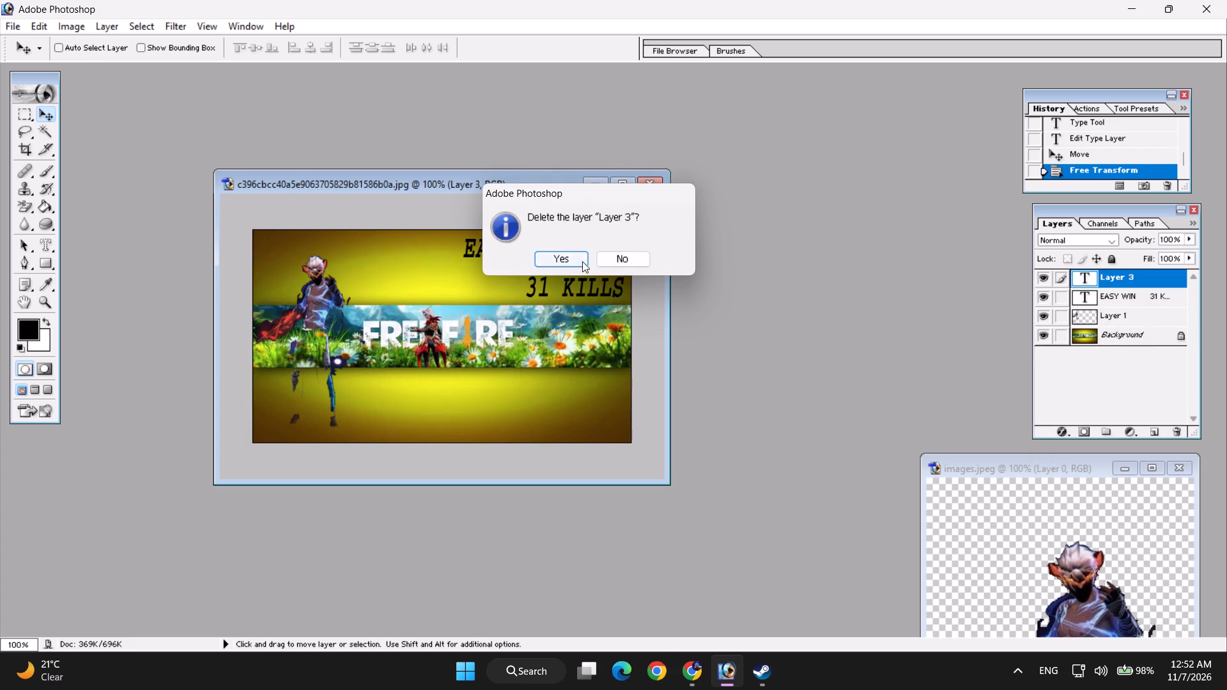
pyautogui.click(582, 259)
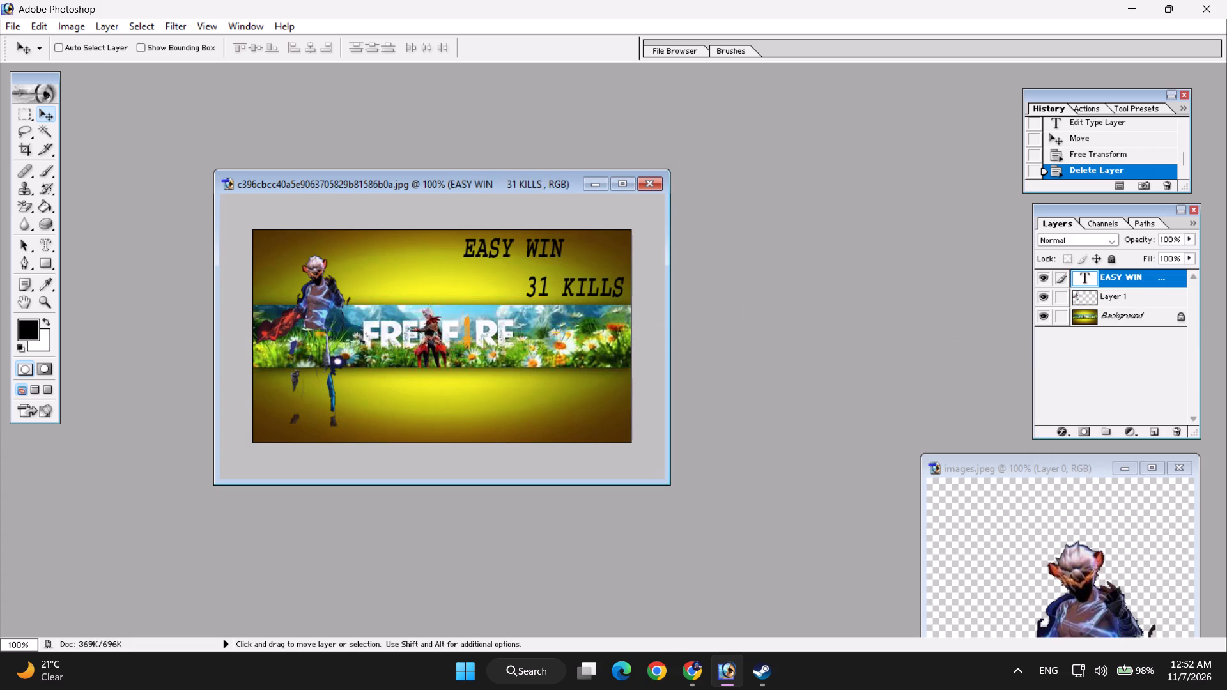
# Select Layer 1, which holds the cut-out character.
pyautogui.click(1122, 298)
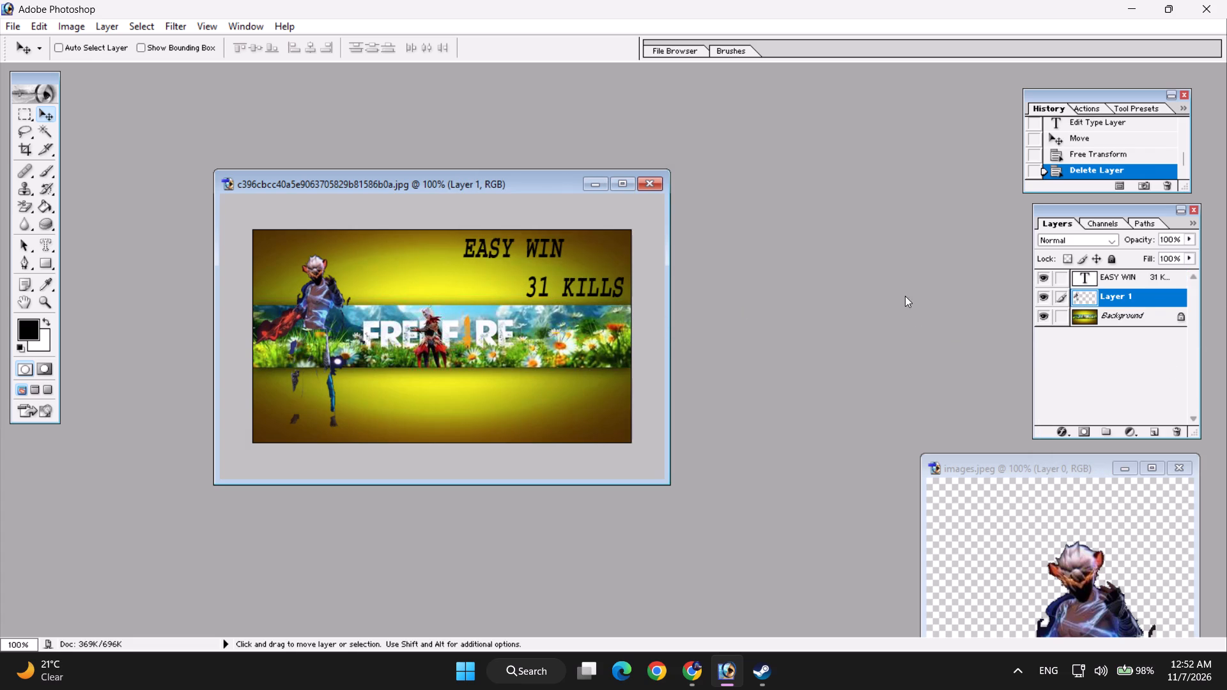
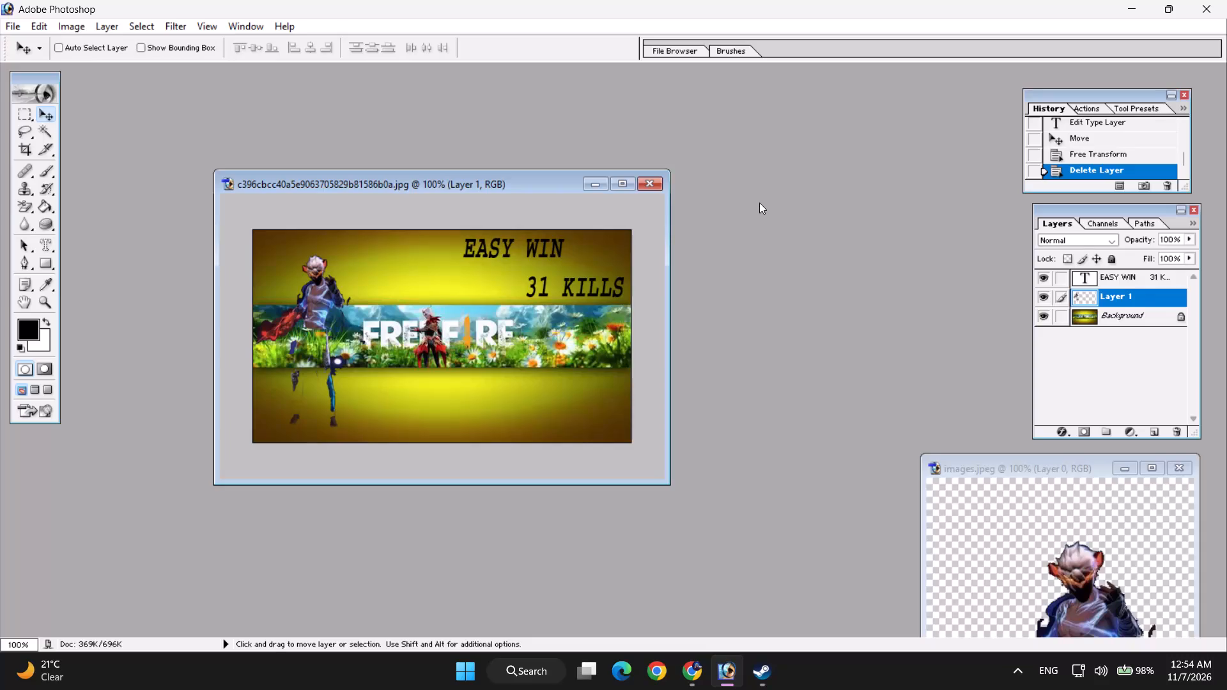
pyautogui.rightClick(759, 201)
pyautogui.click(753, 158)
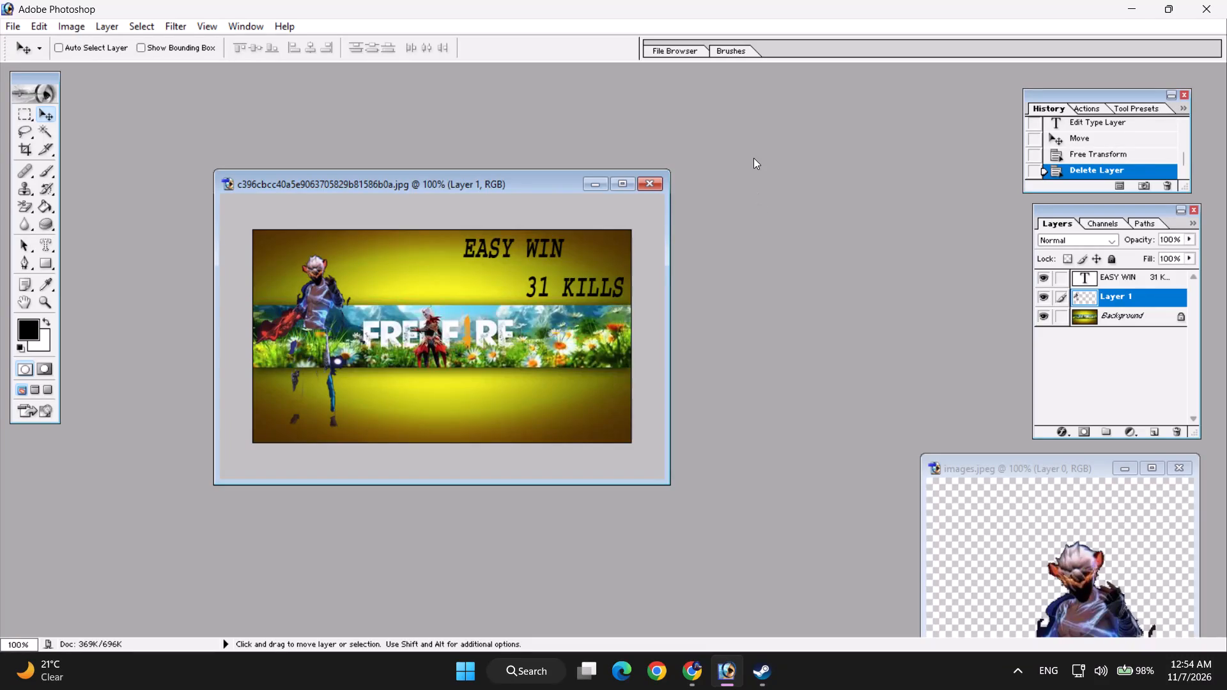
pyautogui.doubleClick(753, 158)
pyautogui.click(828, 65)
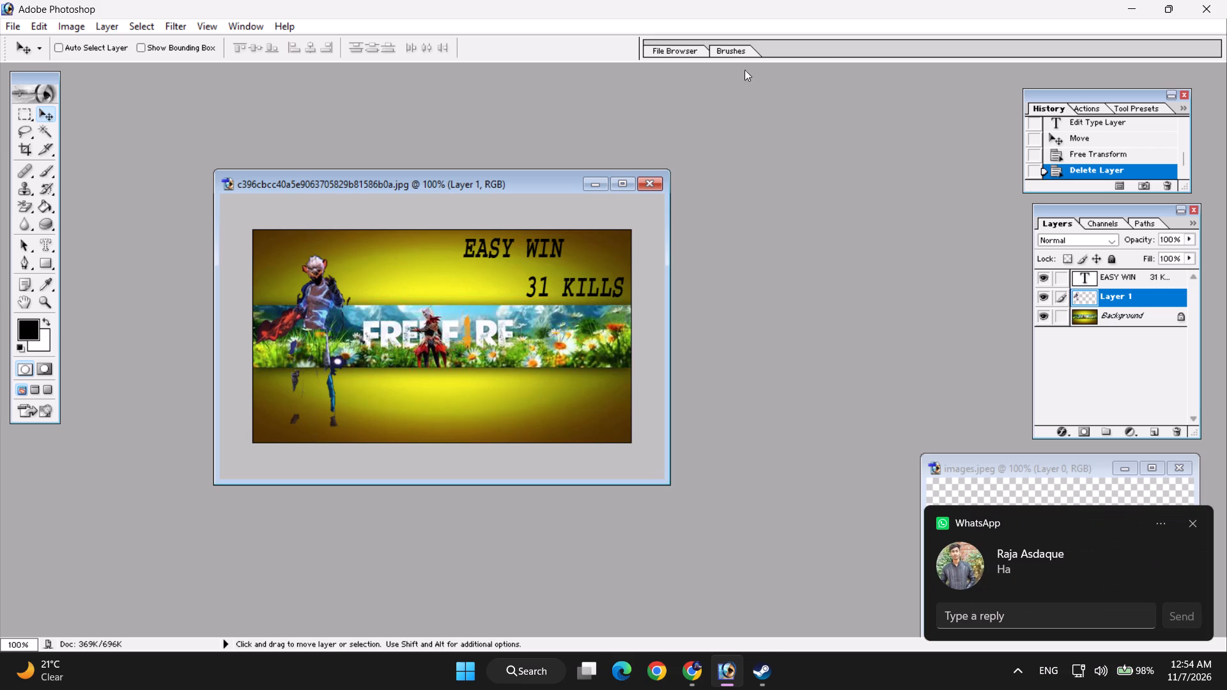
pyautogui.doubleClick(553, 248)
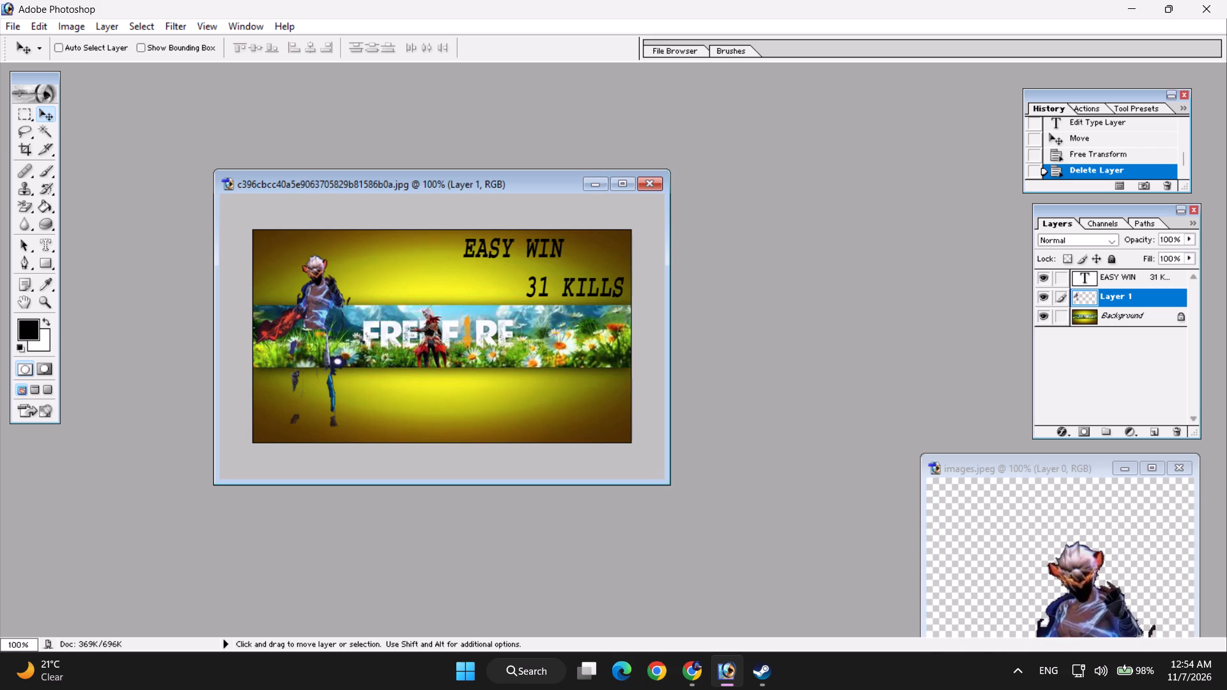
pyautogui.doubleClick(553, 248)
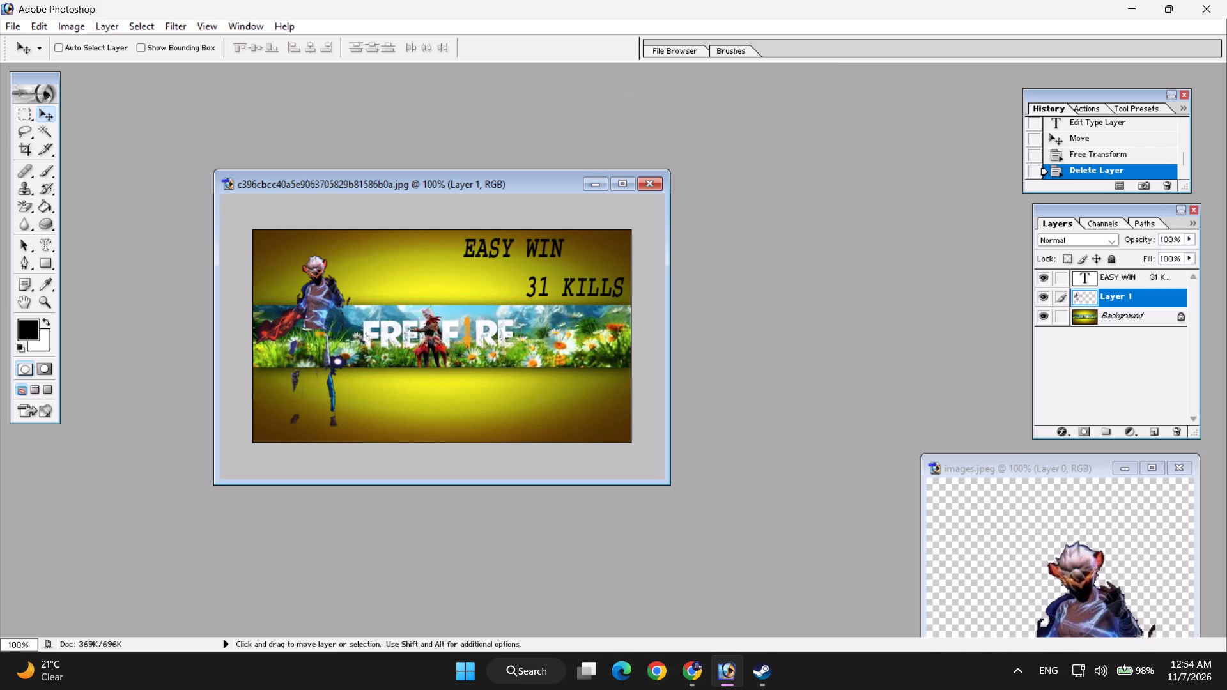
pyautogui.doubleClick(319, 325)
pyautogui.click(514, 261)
# Move the cut-out character on Layer 1 slightly left and down, closer to the banner's left edge.
pyautogui.hotkey('ctrl', 't')
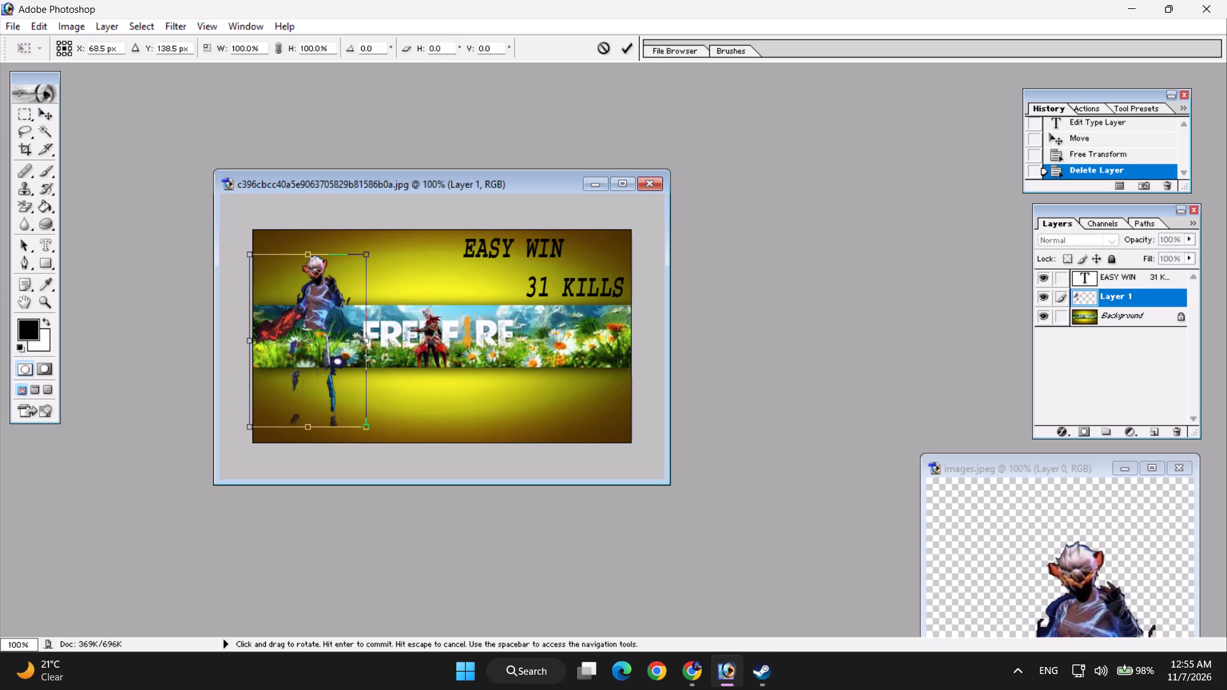
pyautogui.click(442, 262)
pyautogui.click(46, 117)
pyautogui.moveTo(520, 243); pyautogui.dragTo(510, 246)
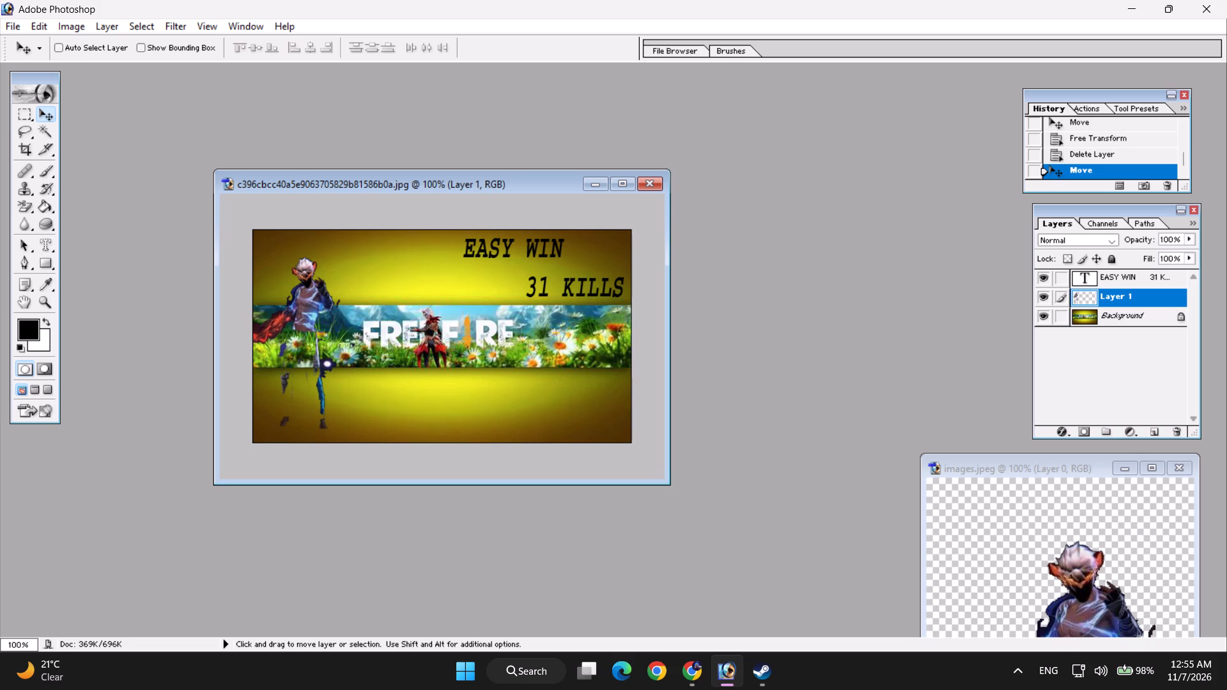
# Select the "EASY WIN 31 KILLS" text layer and shift its text about 10 px to the left on the banner.
pyautogui.click(1148, 280)
pyautogui.moveTo(528, 248); pyautogui.dragTo(517, 248)
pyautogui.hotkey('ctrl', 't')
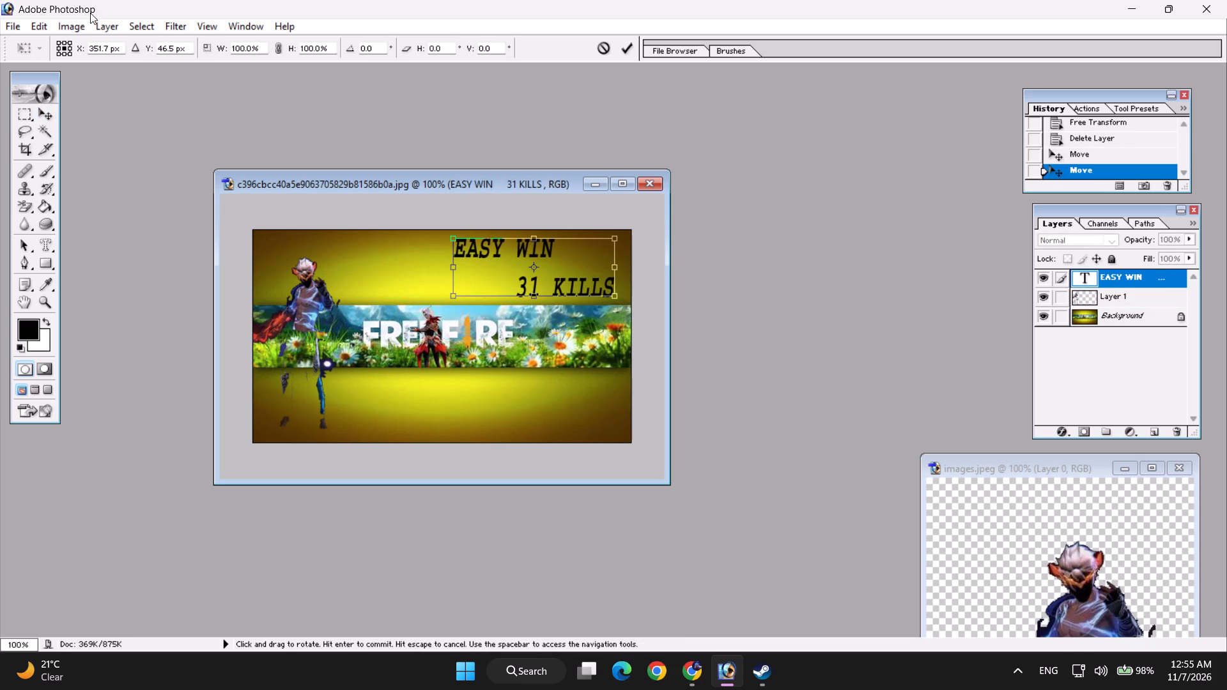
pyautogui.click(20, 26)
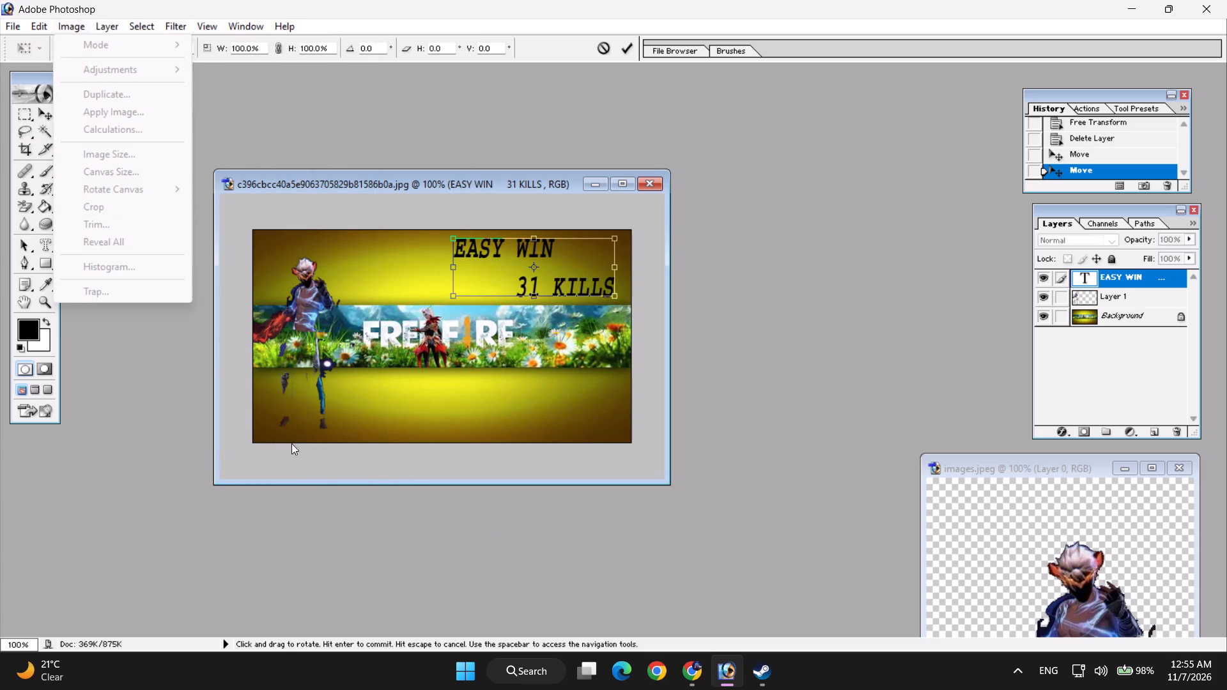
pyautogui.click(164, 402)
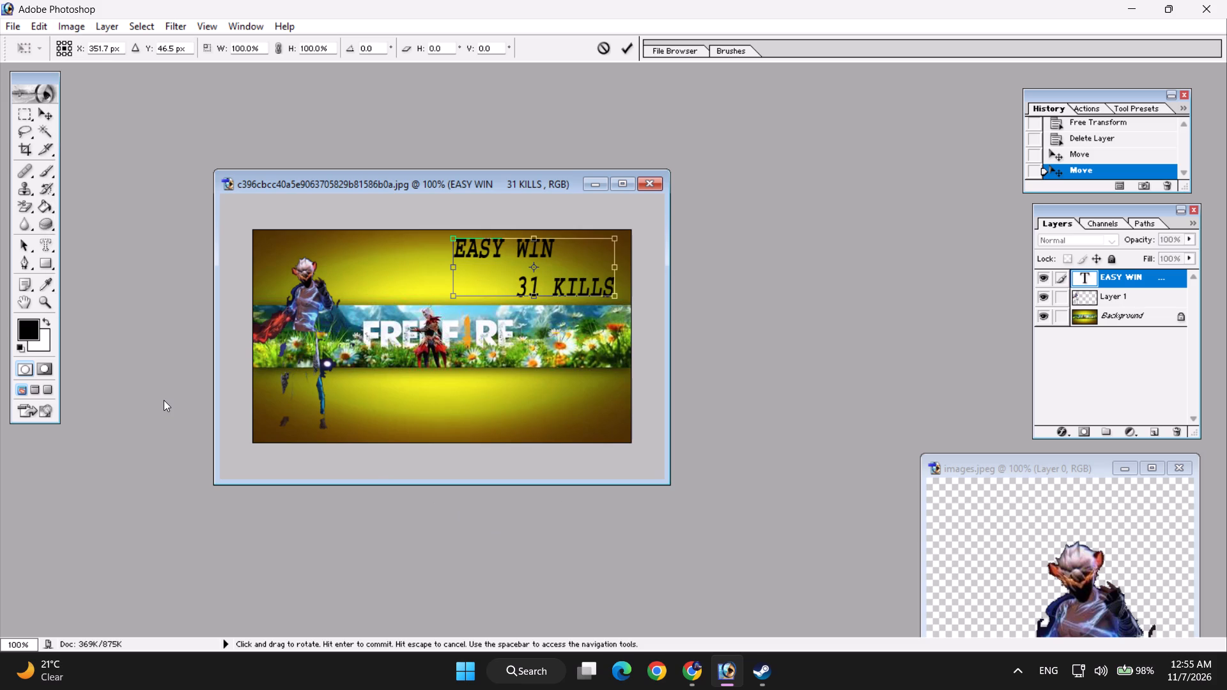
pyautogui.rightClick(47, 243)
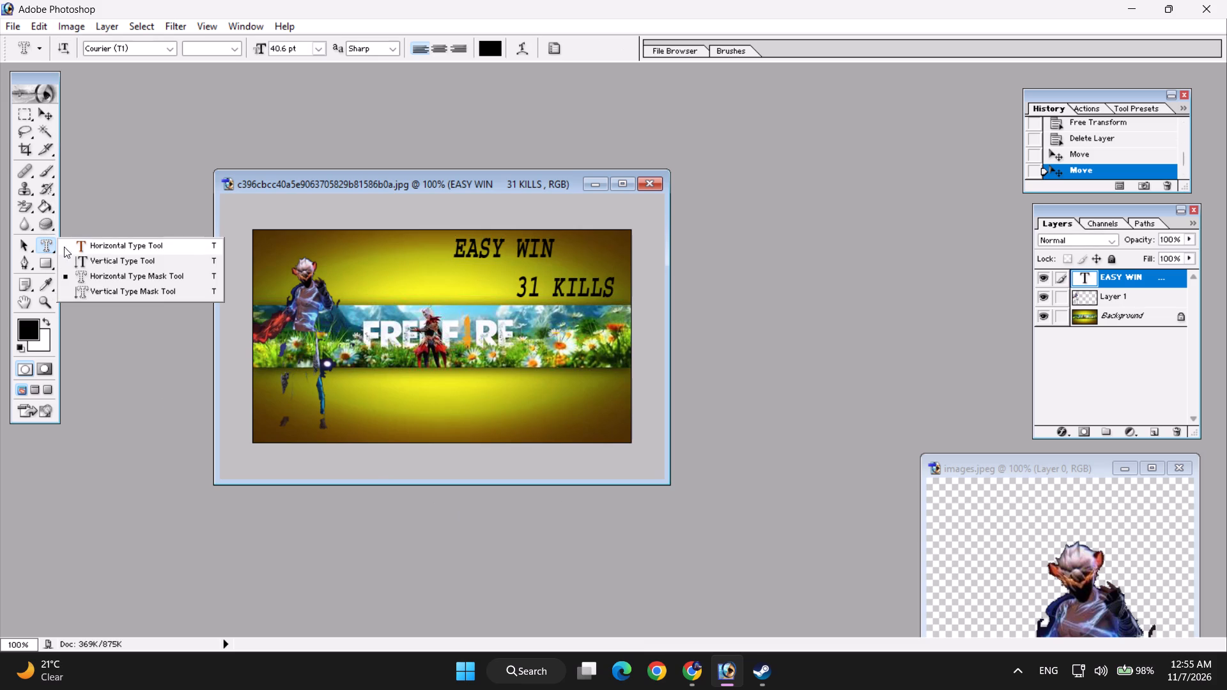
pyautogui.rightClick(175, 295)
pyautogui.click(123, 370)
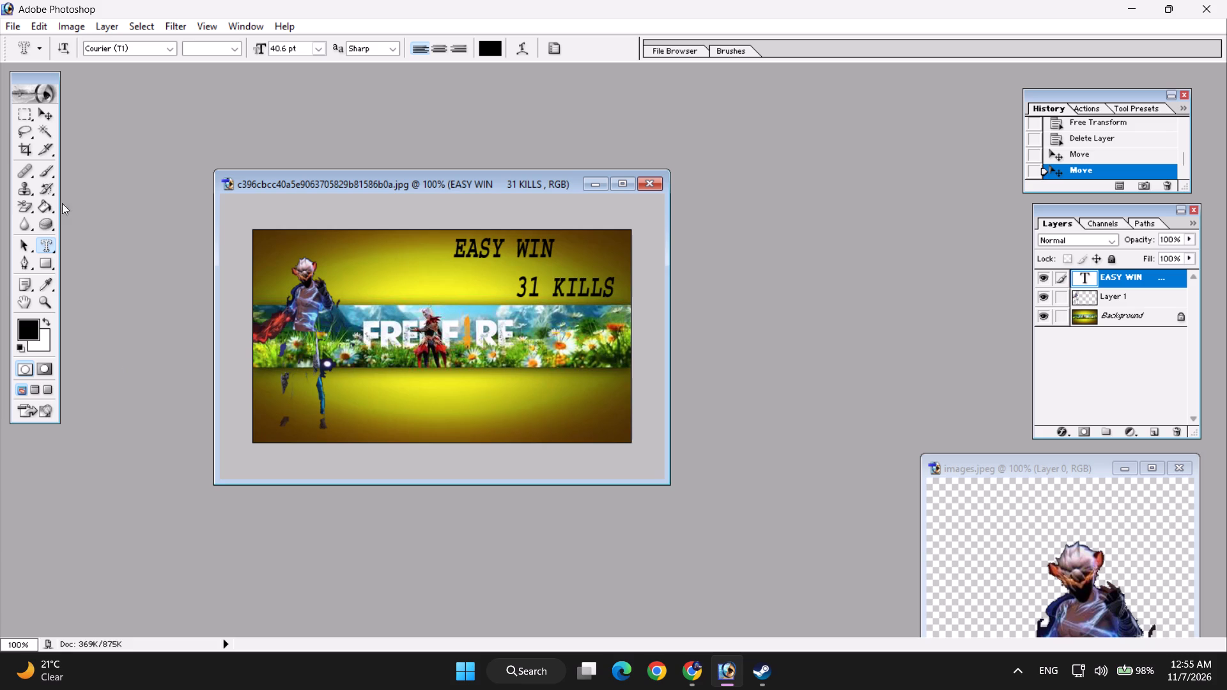
# Move the "EASY WIN 31 KILLS" text about 6 px right and 2 px down on the banner.
pyautogui.click(46, 116)
pyautogui.click(530, 252)
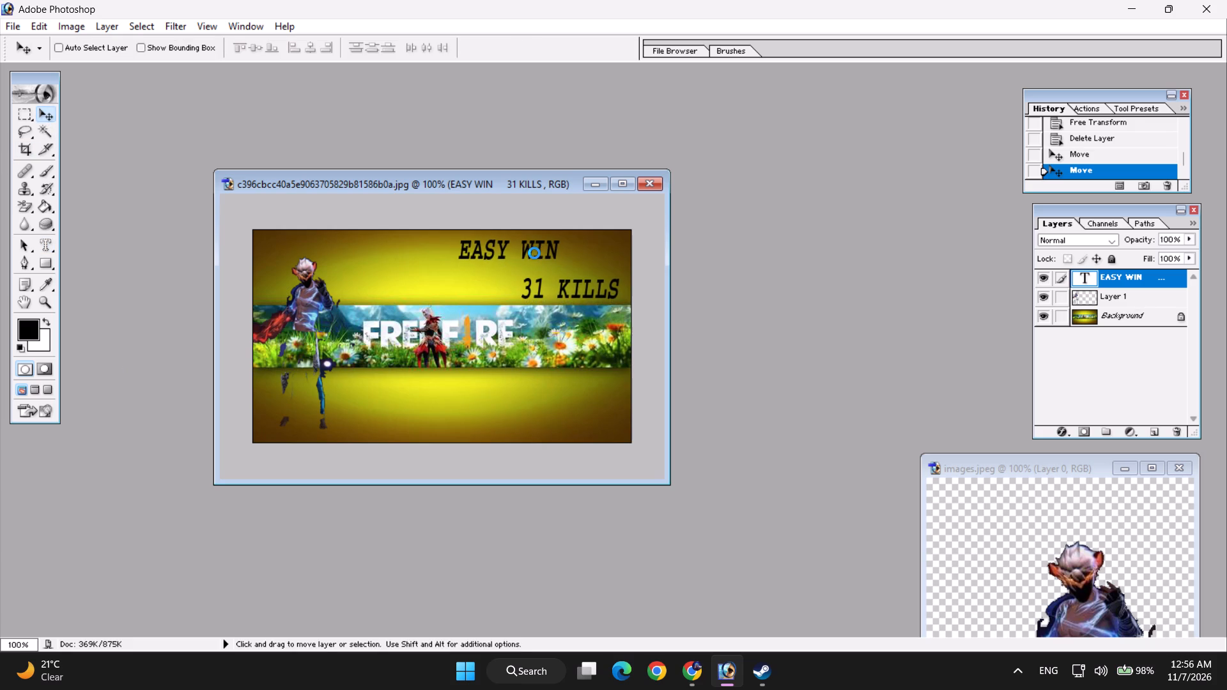
# Free Transform the "EASY WIN 31 KILLS" text to position X 357.7 px, Y 47.5 px at unchanged scale, and apply the transform.
pyautogui.hotkey('ctrl', 't')
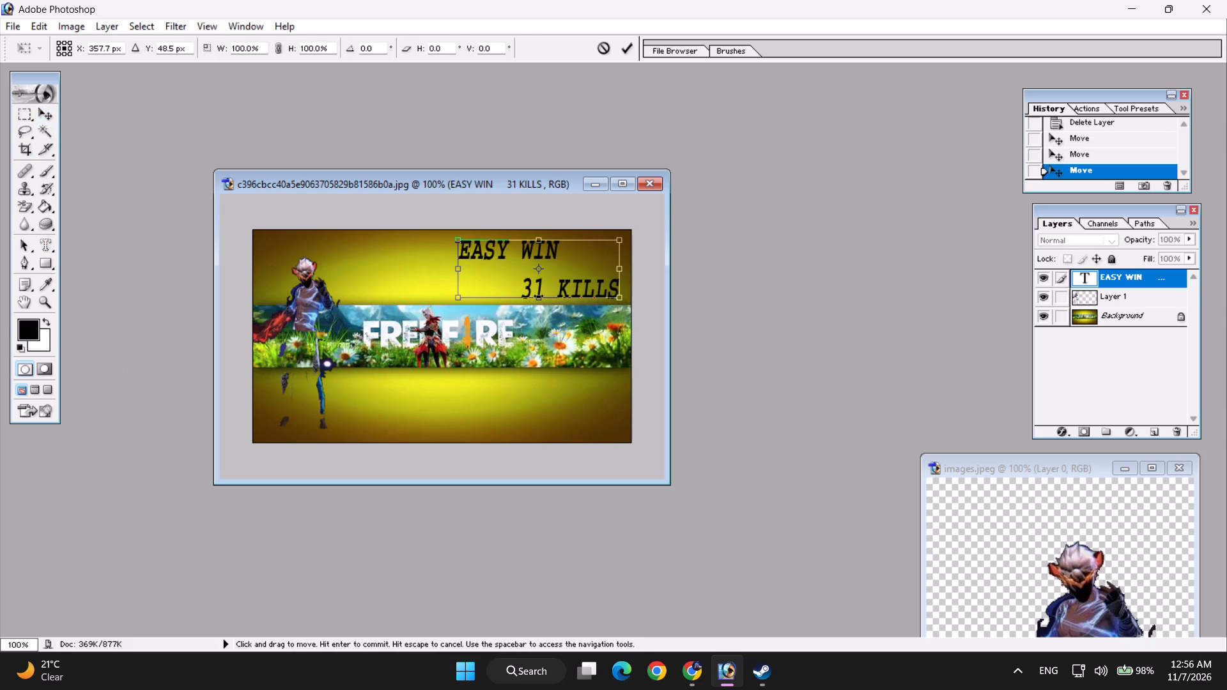
pyautogui.hotkey('ctrl', 'n')
pyautogui.hotkey('ctrl', 'n')
pyautogui.hotkey('ctrl', 'n')
pyautogui.hotkey('ctrl', 'n')
pyautogui.hotkey('ctrl', 'n')
pyautogui.hotkey('ctrl', 'n')
pyautogui.click(532, 280)
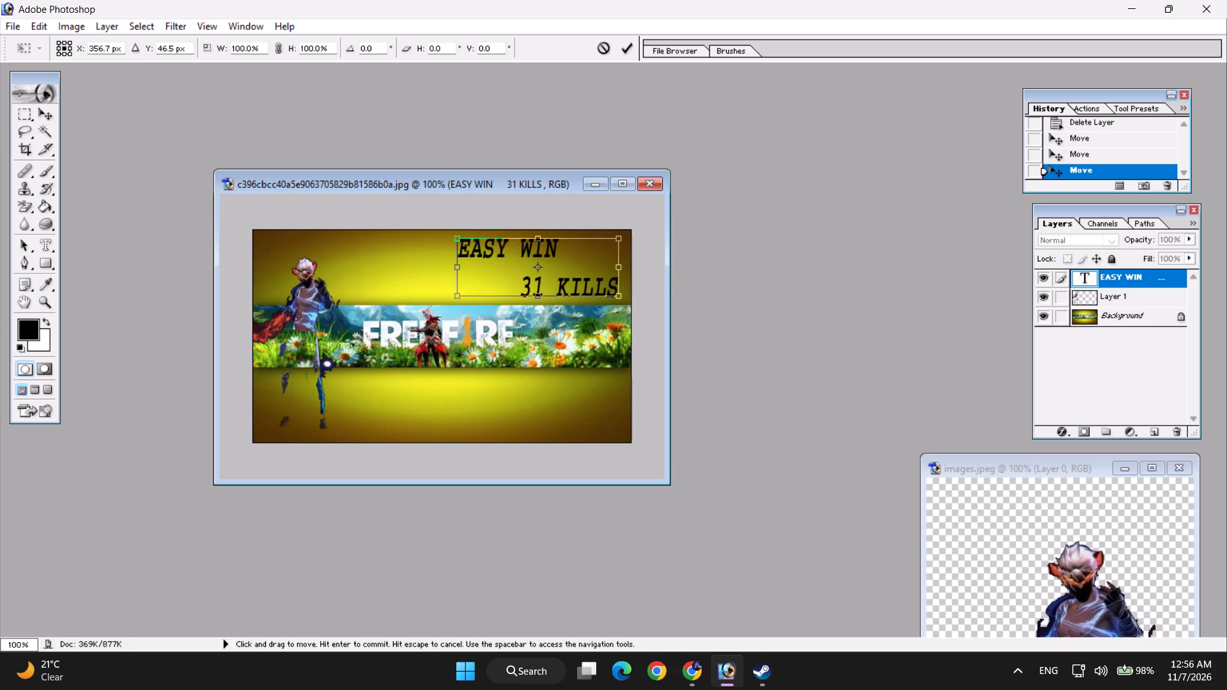
pyautogui.click(544, 269)
pyautogui.doubleClick(541, 267)
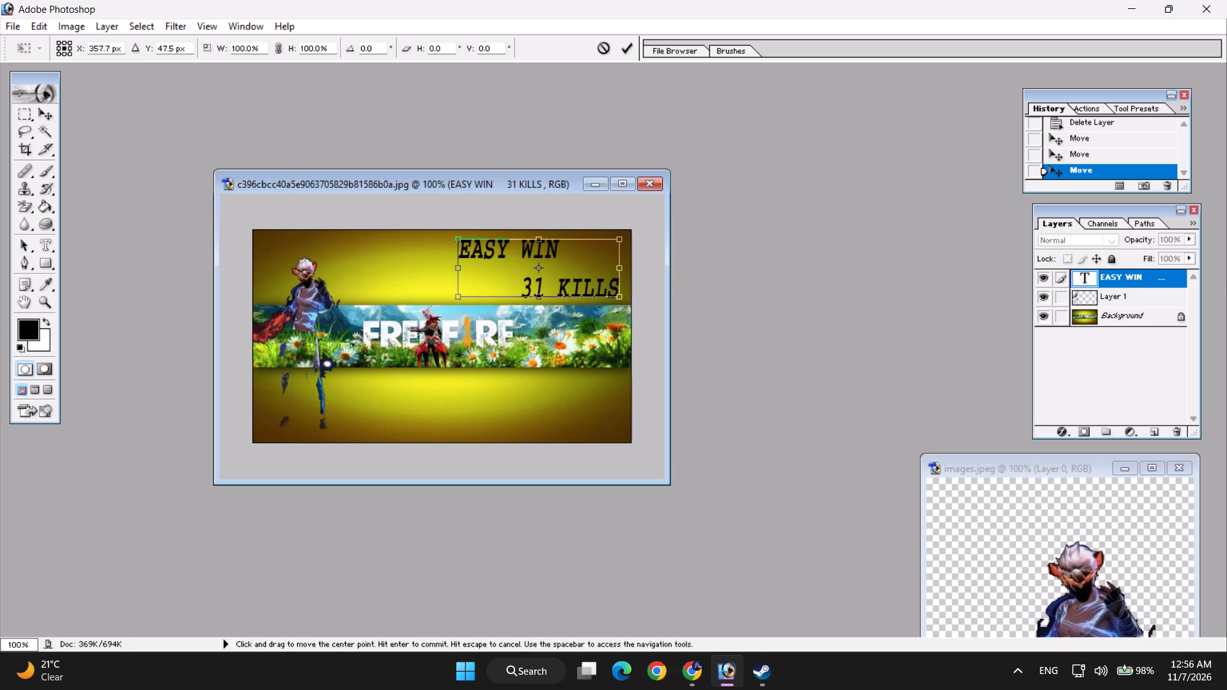
pyautogui.click(539, 270)
pyautogui.hotkey('ctrl', 'n')
pyautogui.hotkey('ctrl', 'n')
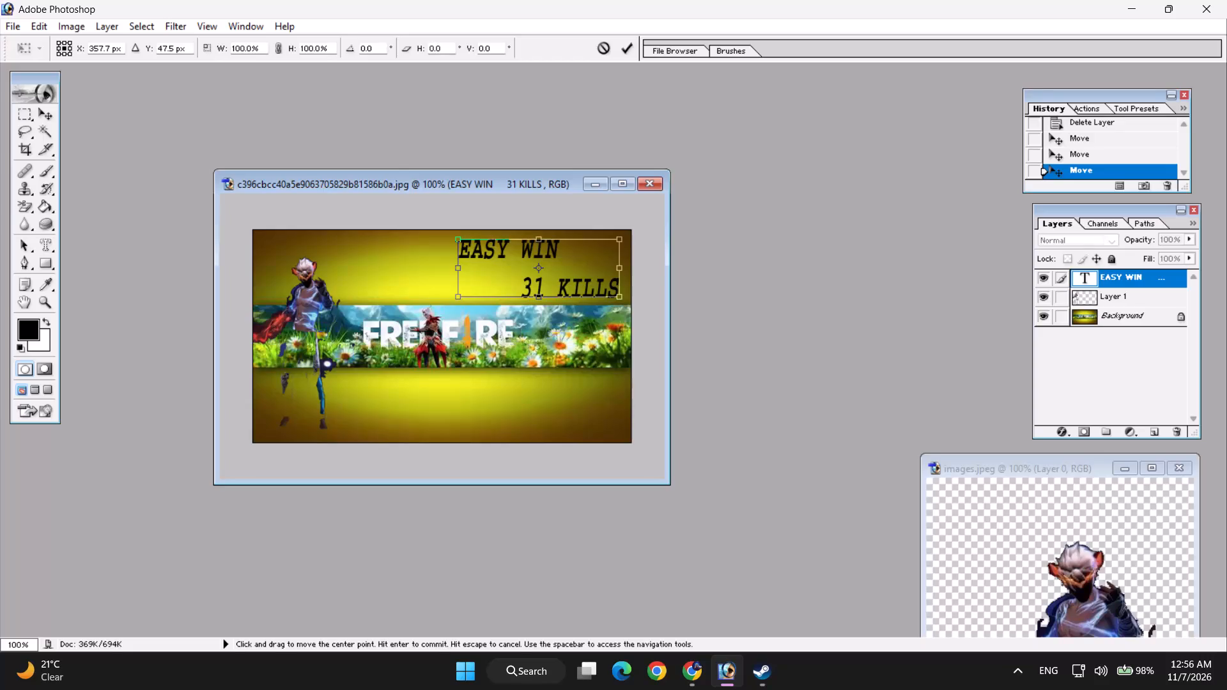
pyautogui.click(45, 109)
pyautogui.click(568, 254)
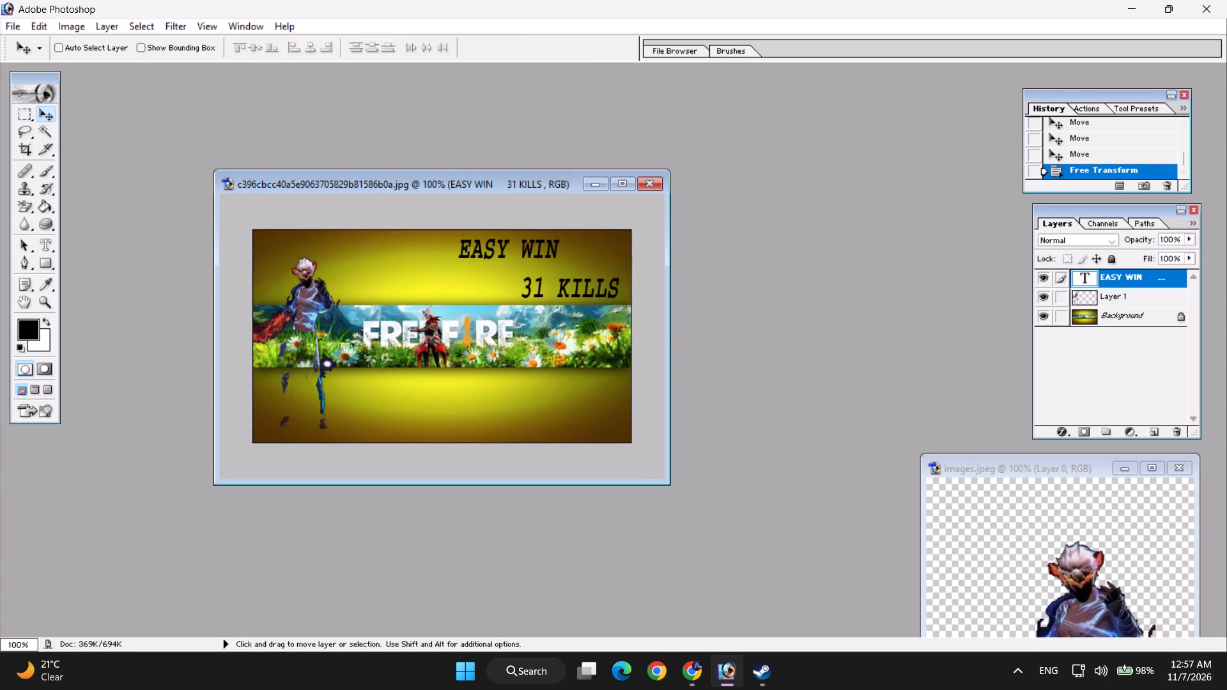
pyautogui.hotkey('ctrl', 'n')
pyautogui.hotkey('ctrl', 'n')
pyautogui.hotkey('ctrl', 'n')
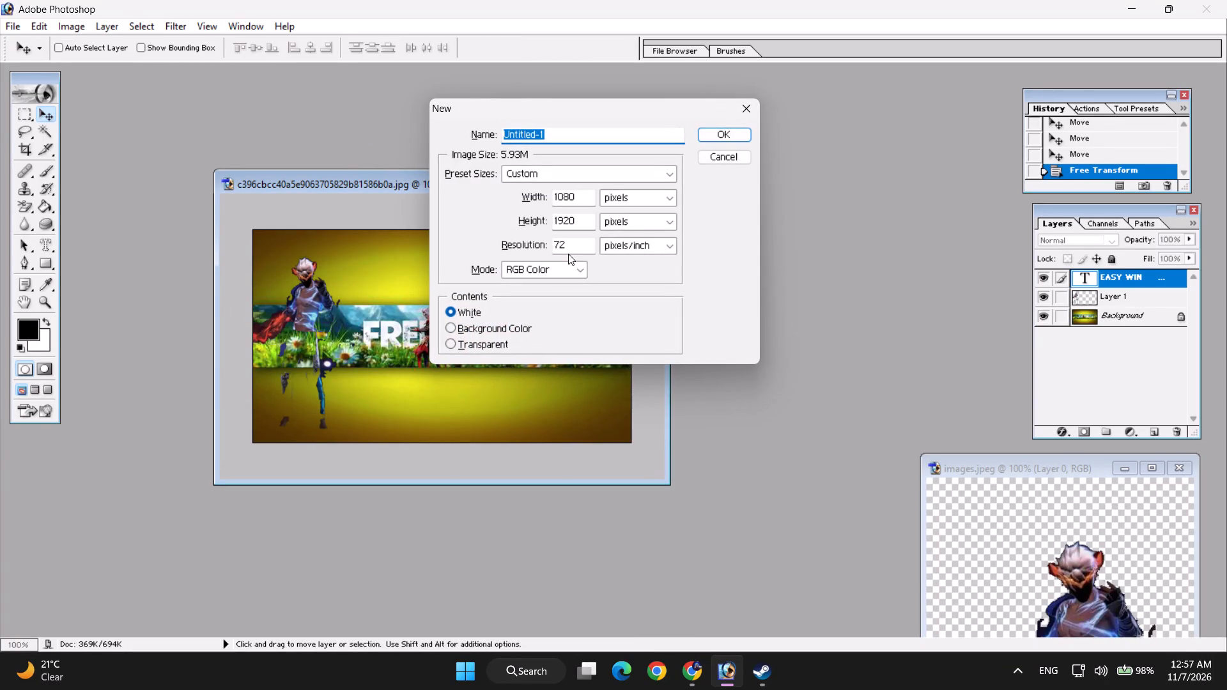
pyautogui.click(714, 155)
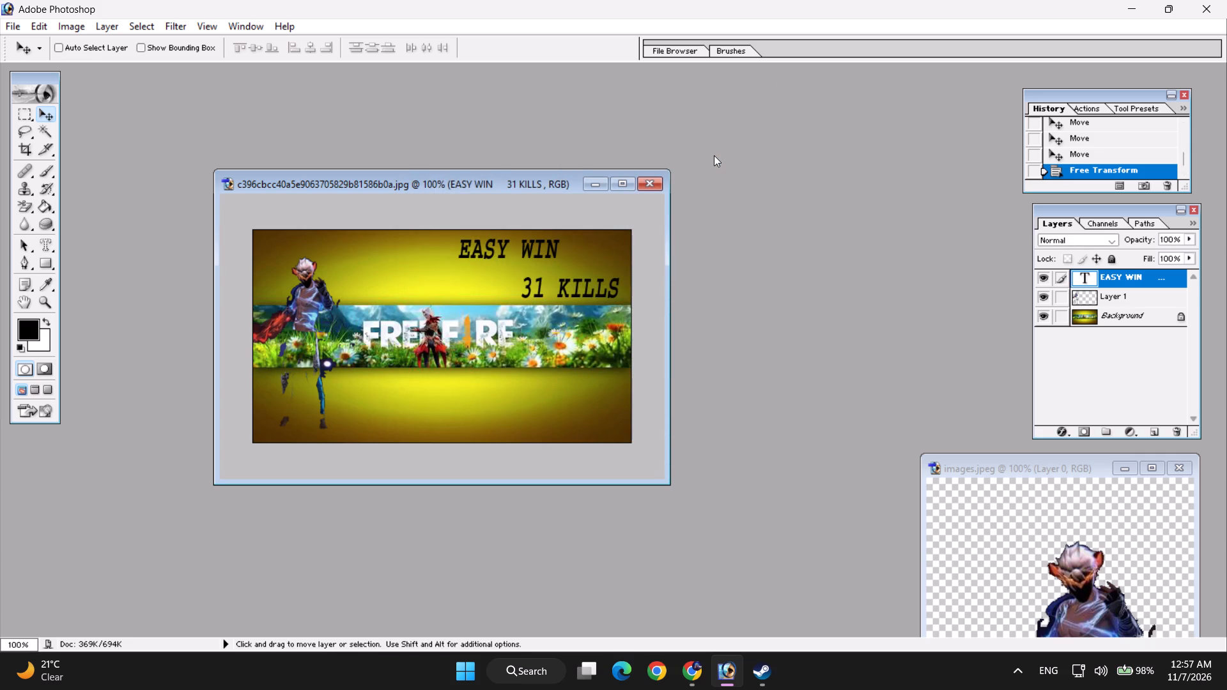
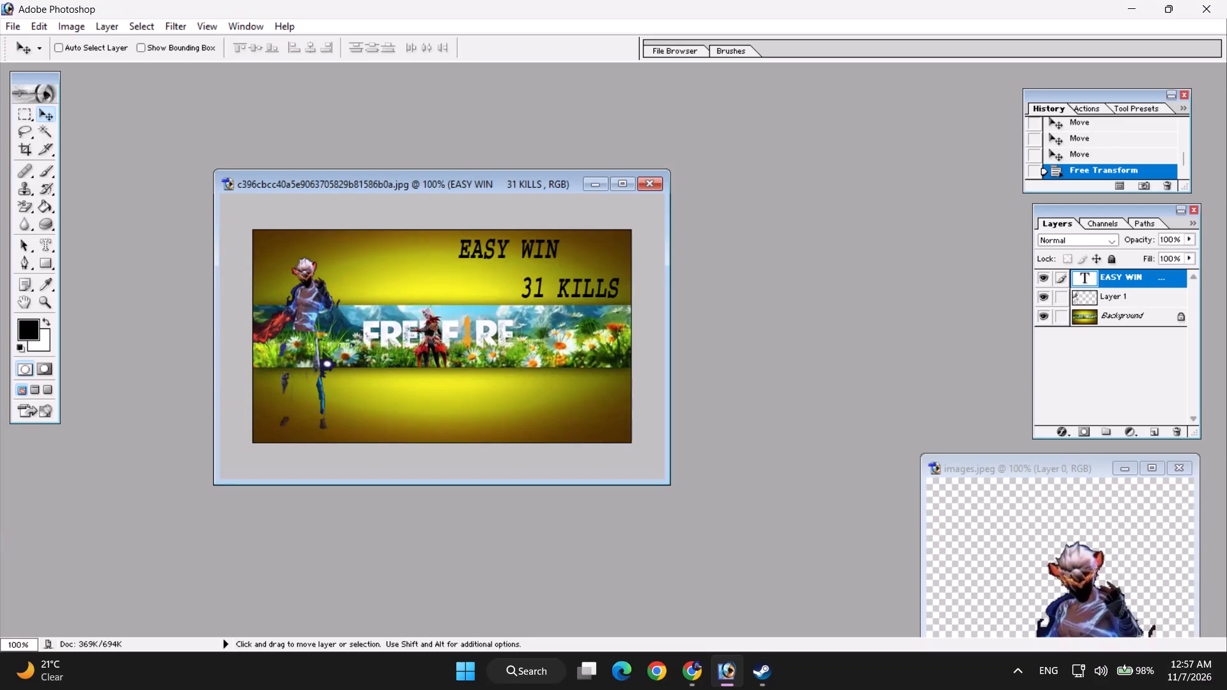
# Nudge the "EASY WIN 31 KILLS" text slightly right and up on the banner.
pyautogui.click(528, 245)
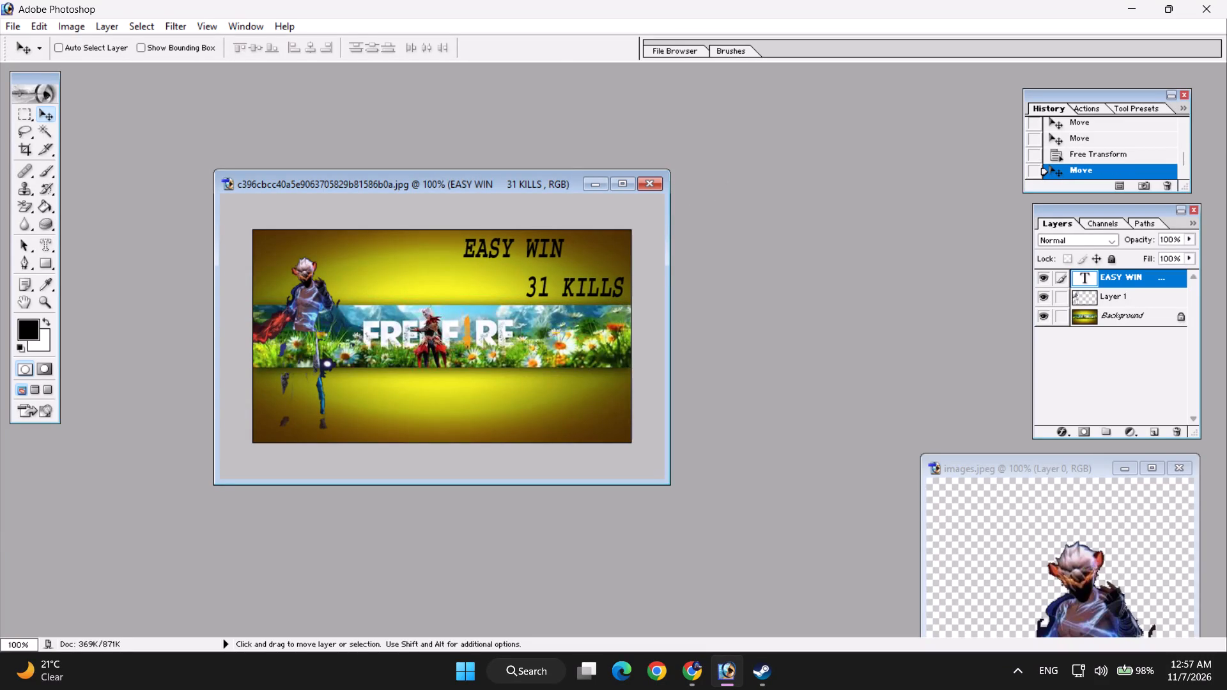
# Enlarge the "EASY WIN 31 KILLS" text to a font size of 72.6 pt and commit the type edit.
pyautogui.press('t')
pyautogui.press('t')
pyautogui.press('t')
pyautogui.press('t')
pyautogui.press('t')
pyautogui.press('t')
pyautogui.press('t')
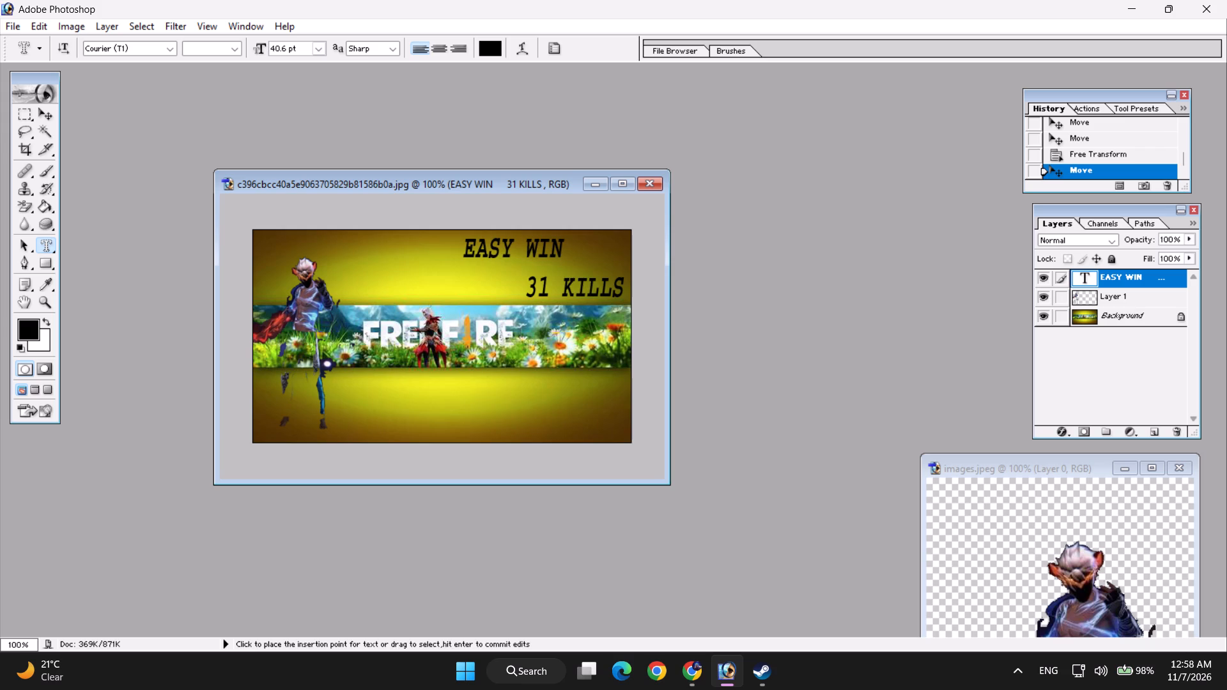
pyautogui.click(279, 50)
pyautogui.press('BackSpace')
pyautogui.press('BackSpace')
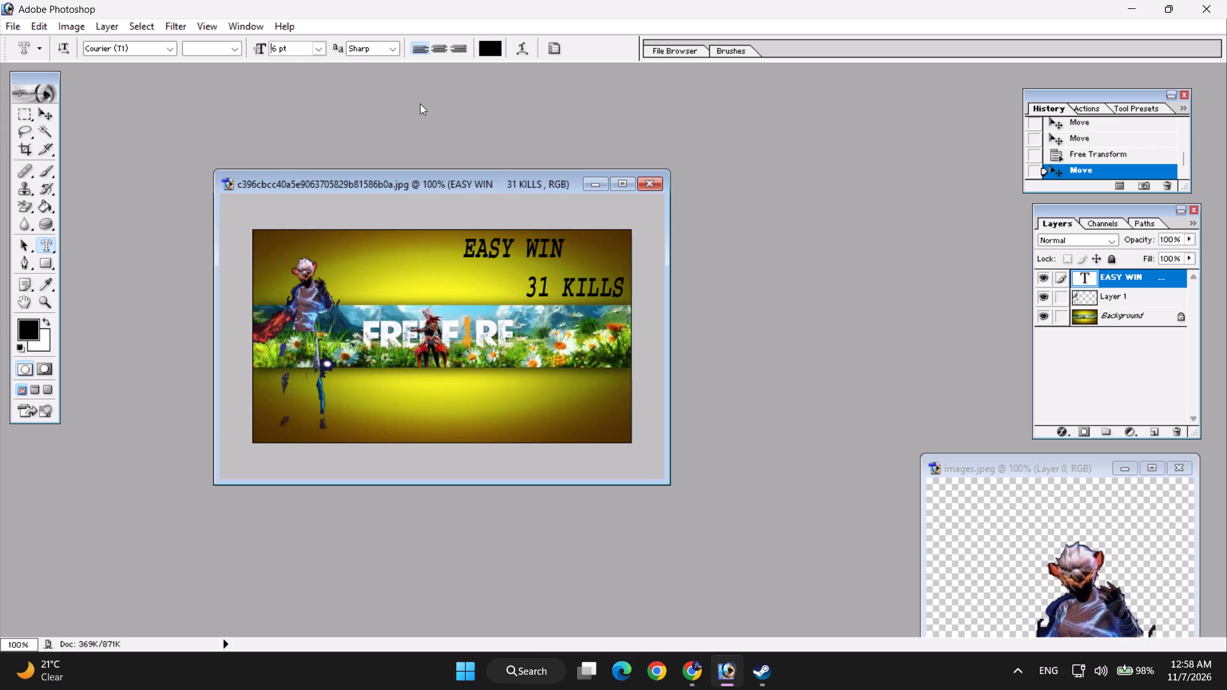
pyautogui.press('BackSpace')
pyautogui.write('72')
pyautogui.click(511, 274)
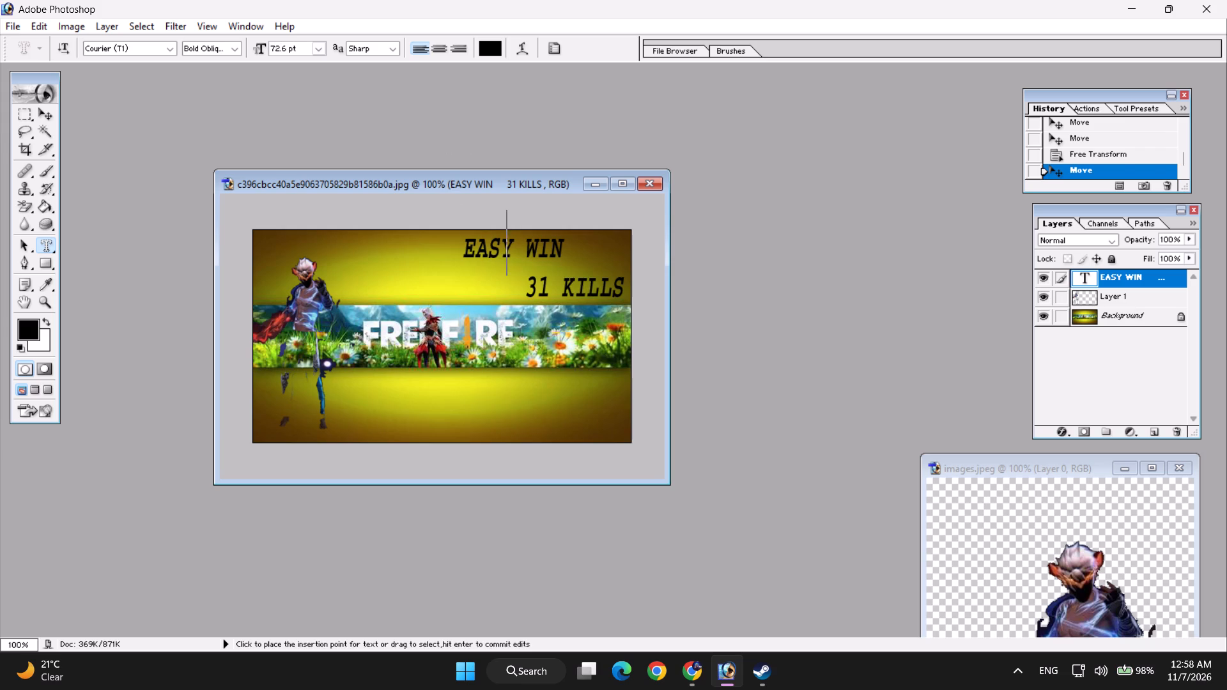
pyautogui.moveTo(525, 250); pyautogui.dragTo(507, 264)
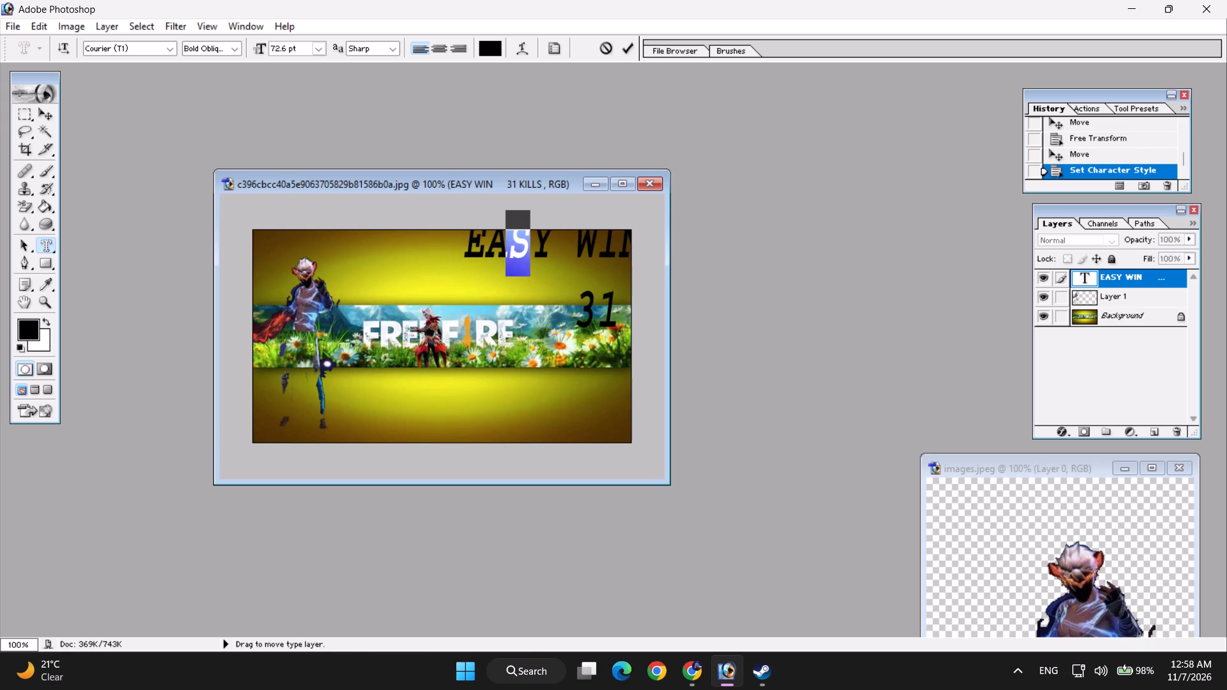
pyautogui.click(419, 261)
pyautogui.click(38, 109)
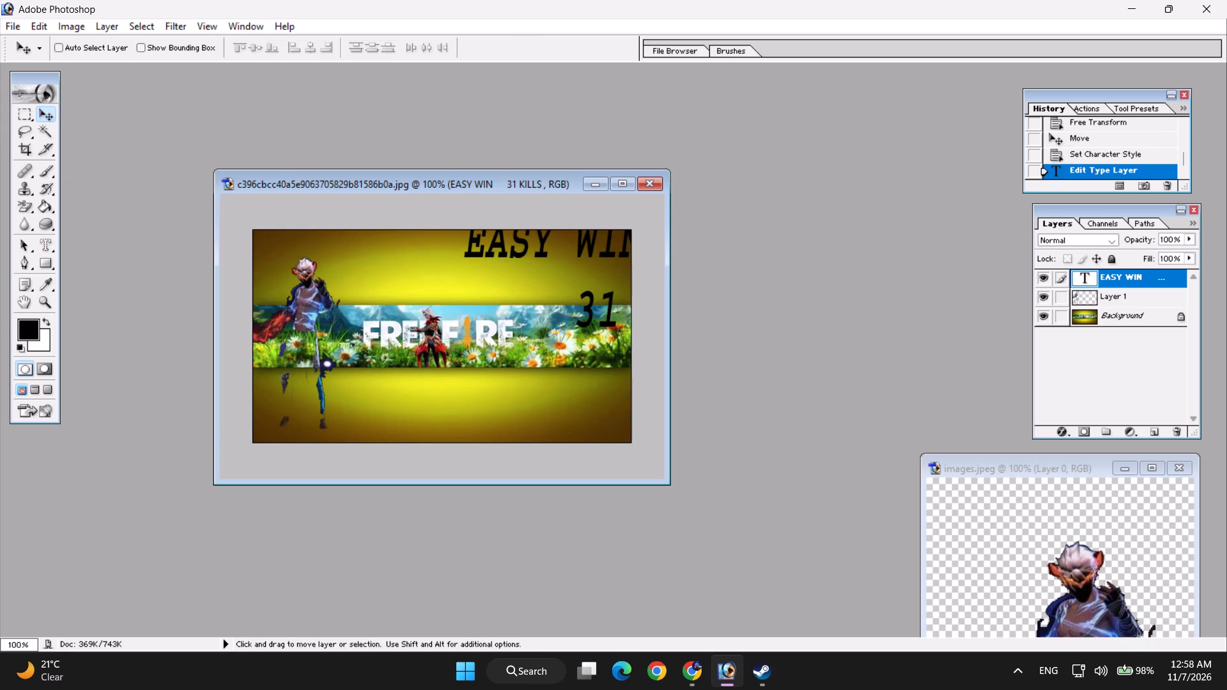
# Free Transform the enlarged text to 59.7% width and 53.7% height, positioned at X 355.5 px, Y 49.5 px above the strip.
pyautogui.moveTo(538, 247); pyautogui.dragTo(467, 287)
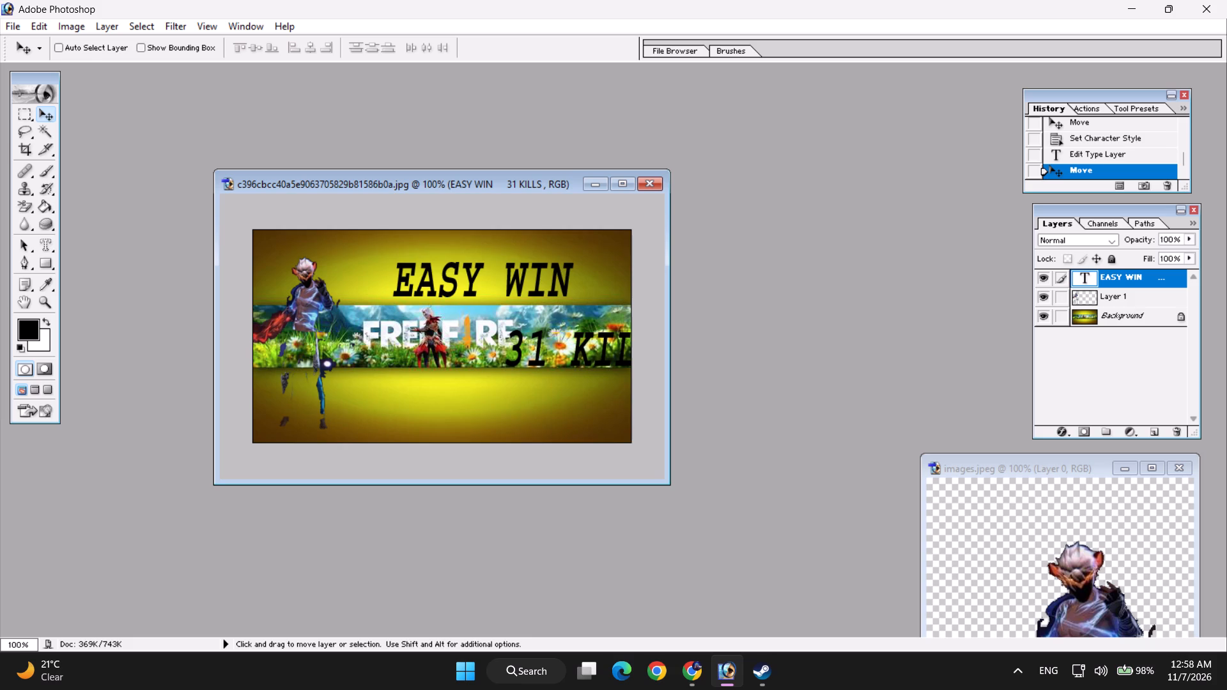
pyautogui.hotkey('ctrl', 't')
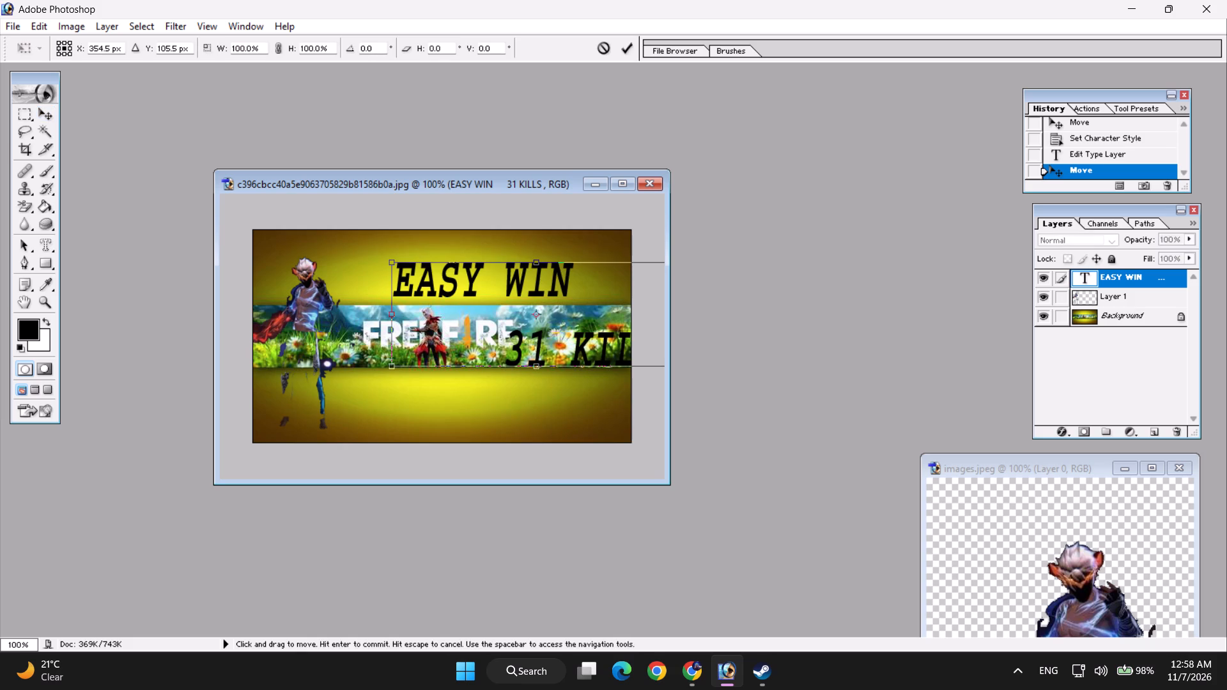
pyautogui.moveTo(389, 263); pyautogui.dragTo(489, 299)
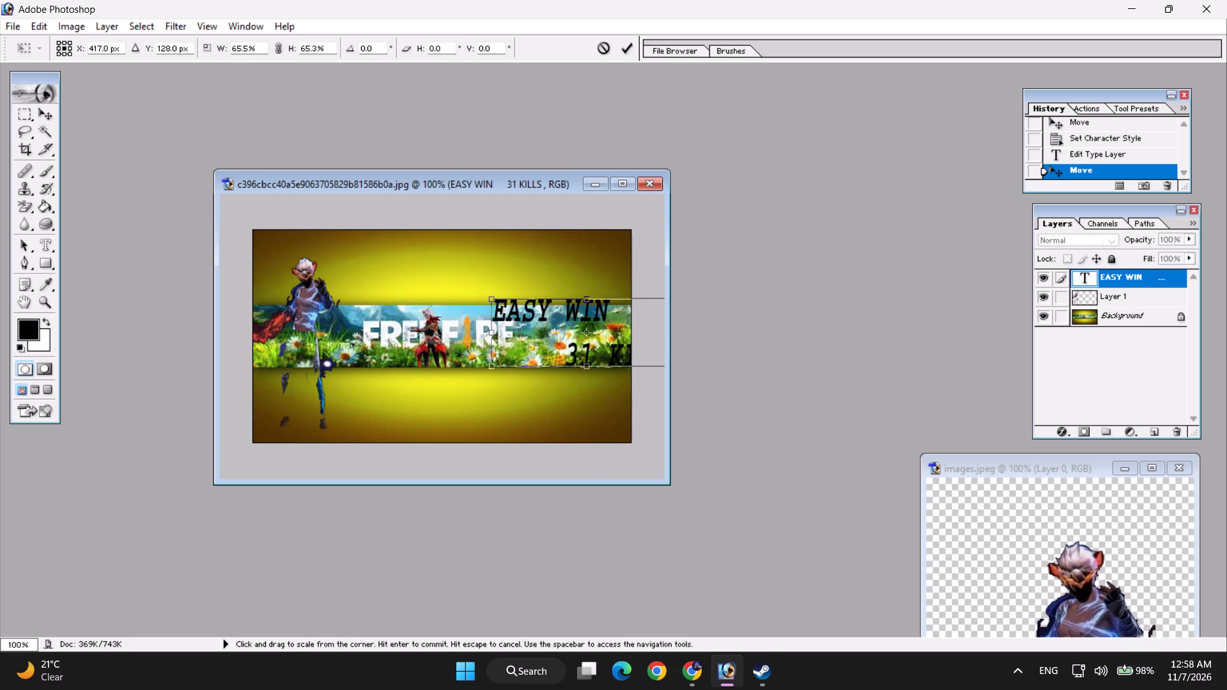
pyautogui.moveTo(489, 299); pyautogui.dragTo(492, 301)
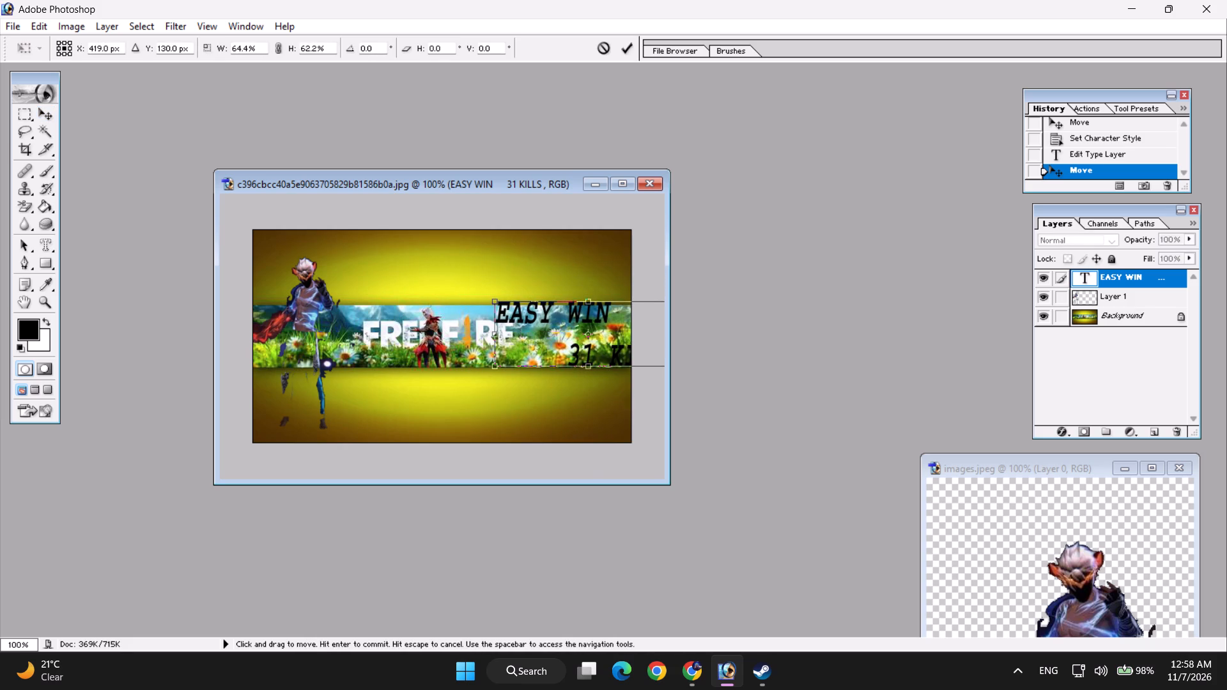
pyautogui.moveTo(630, 332); pyautogui.dragTo(575, 270)
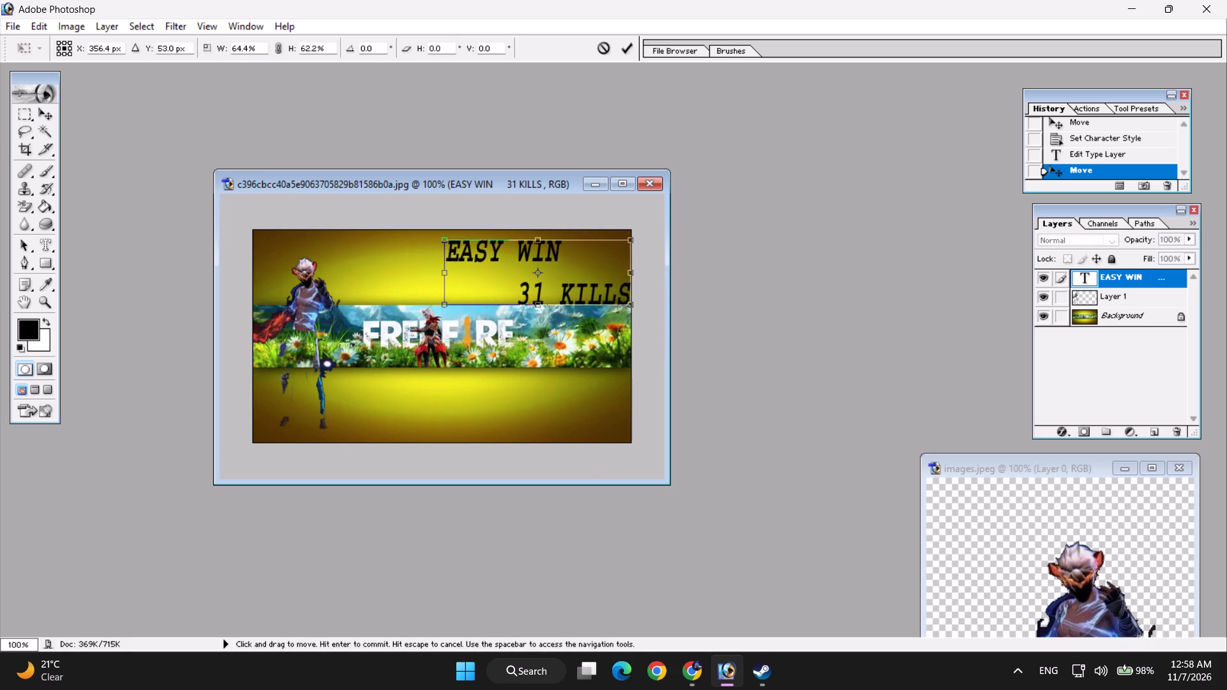
pyautogui.moveTo(575, 270); pyautogui.dragTo(573, 270)
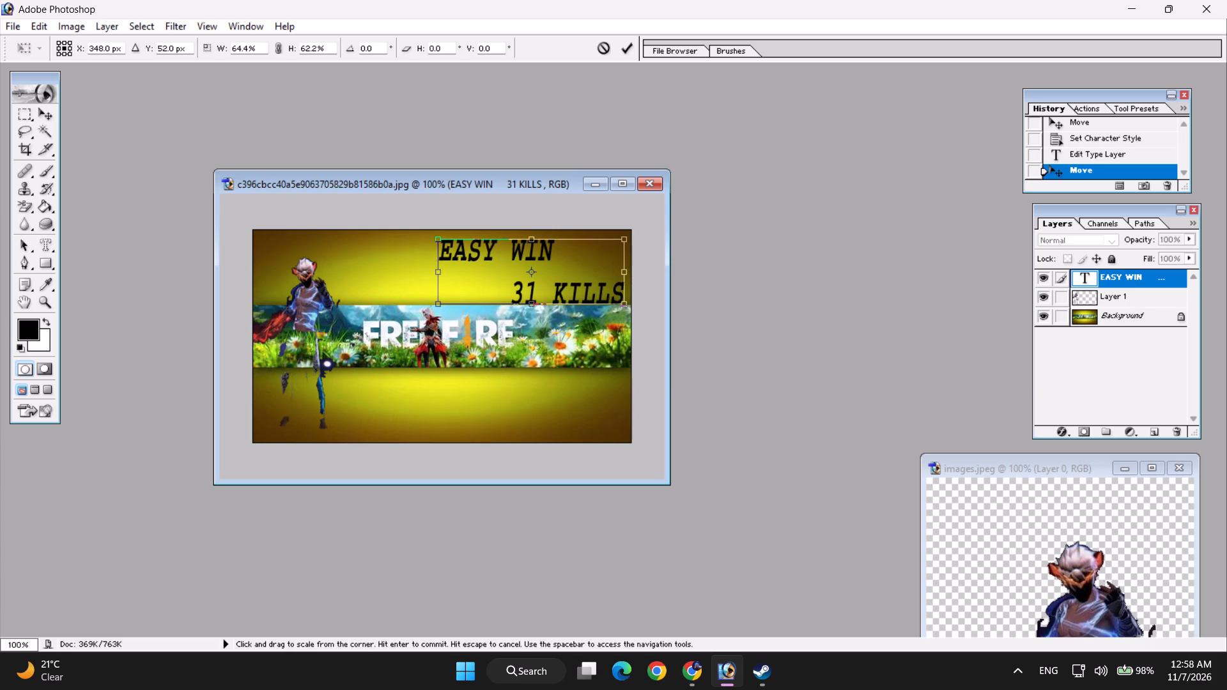
pyautogui.moveTo(626, 303); pyautogui.dragTo(612, 295)
pyautogui.moveTo(578, 272); pyautogui.dragTo(587, 273)
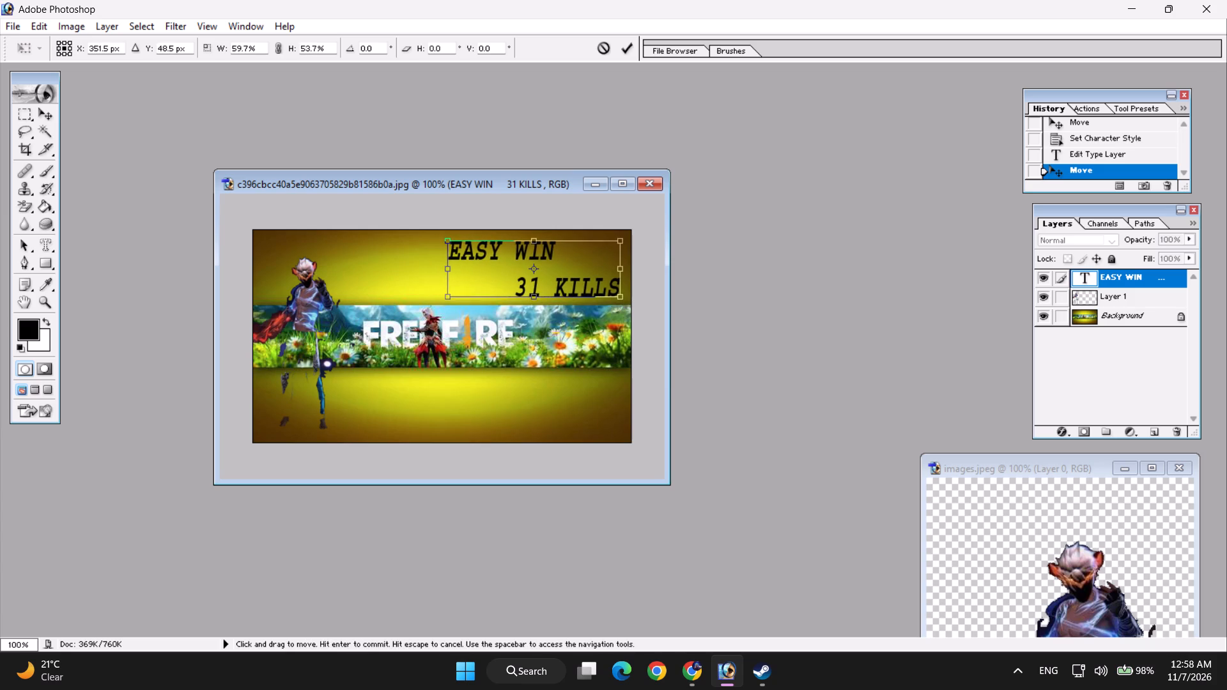
pyautogui.moveTo(587, 273); pyautogui.dragTo(591, 274)
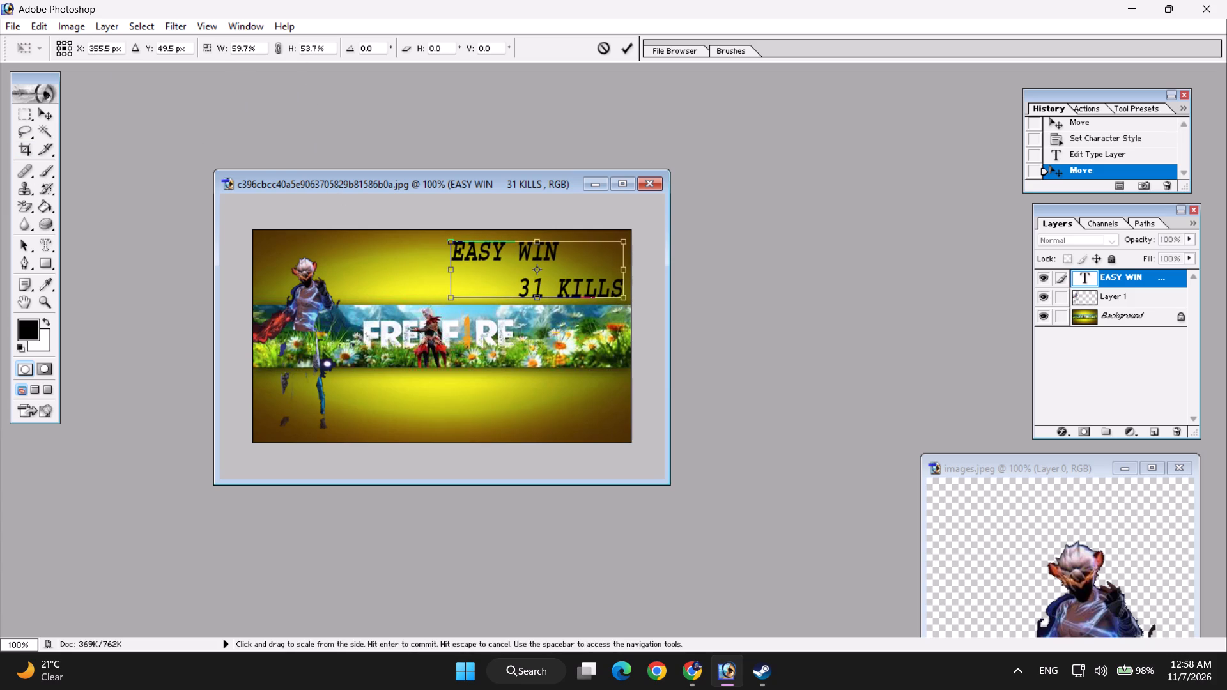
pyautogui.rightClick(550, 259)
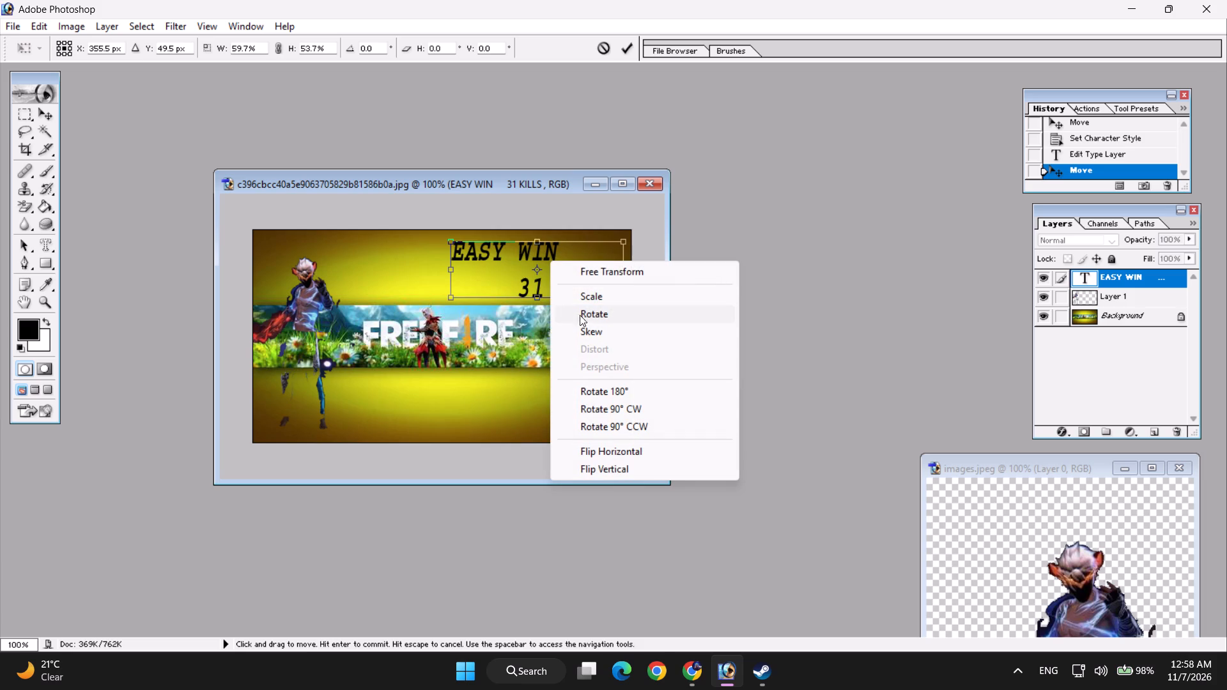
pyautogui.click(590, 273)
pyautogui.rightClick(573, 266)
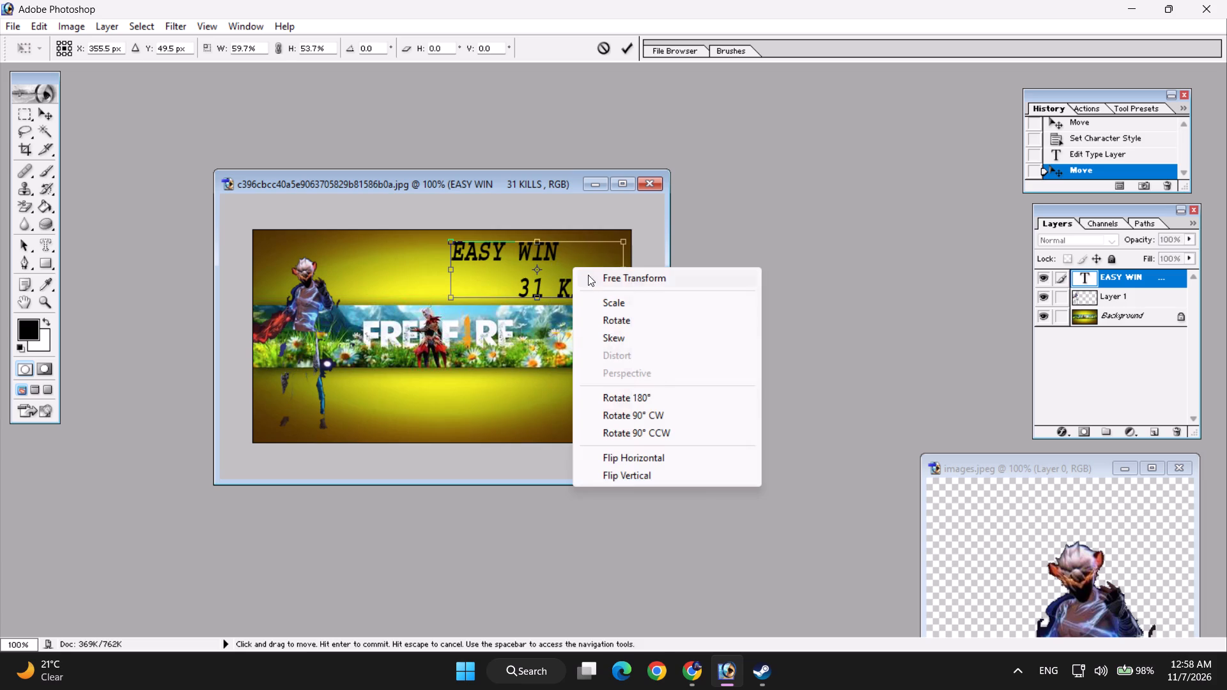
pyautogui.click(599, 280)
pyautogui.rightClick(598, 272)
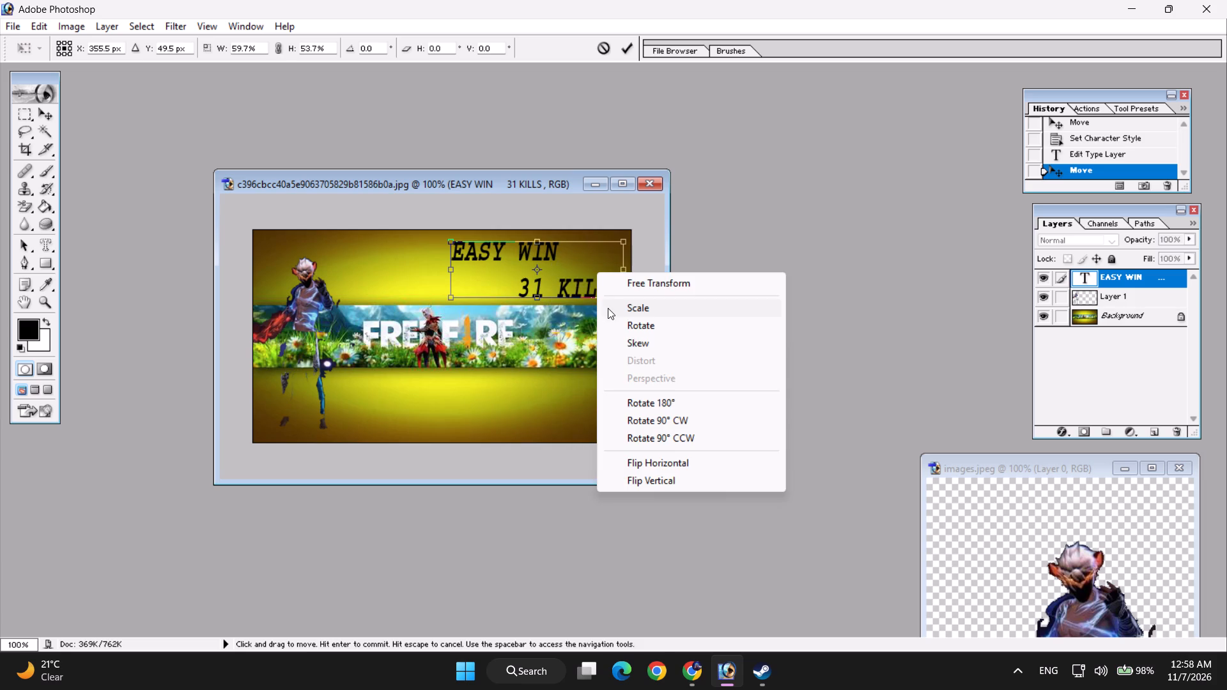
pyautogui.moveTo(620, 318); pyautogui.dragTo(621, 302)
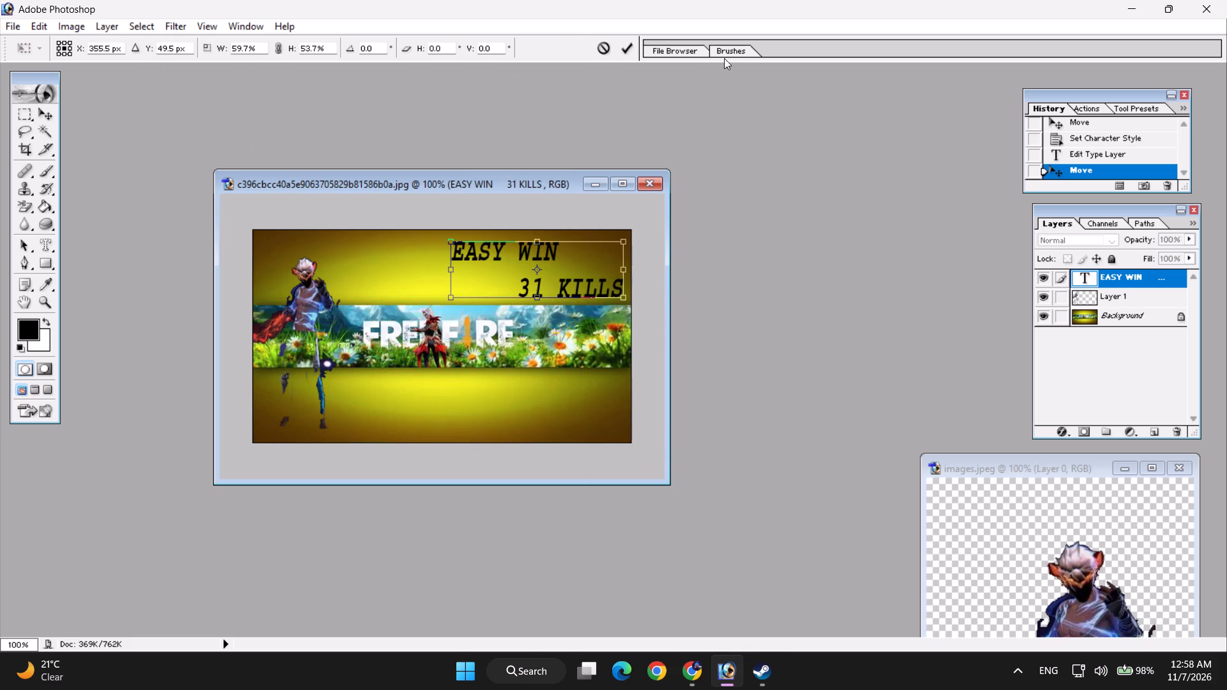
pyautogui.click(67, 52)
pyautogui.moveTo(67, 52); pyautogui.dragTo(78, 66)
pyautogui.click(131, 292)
# Apply the pending transformation to the "EASY WIN 31 KILLS" text.
pyautogui.click(44, 112)
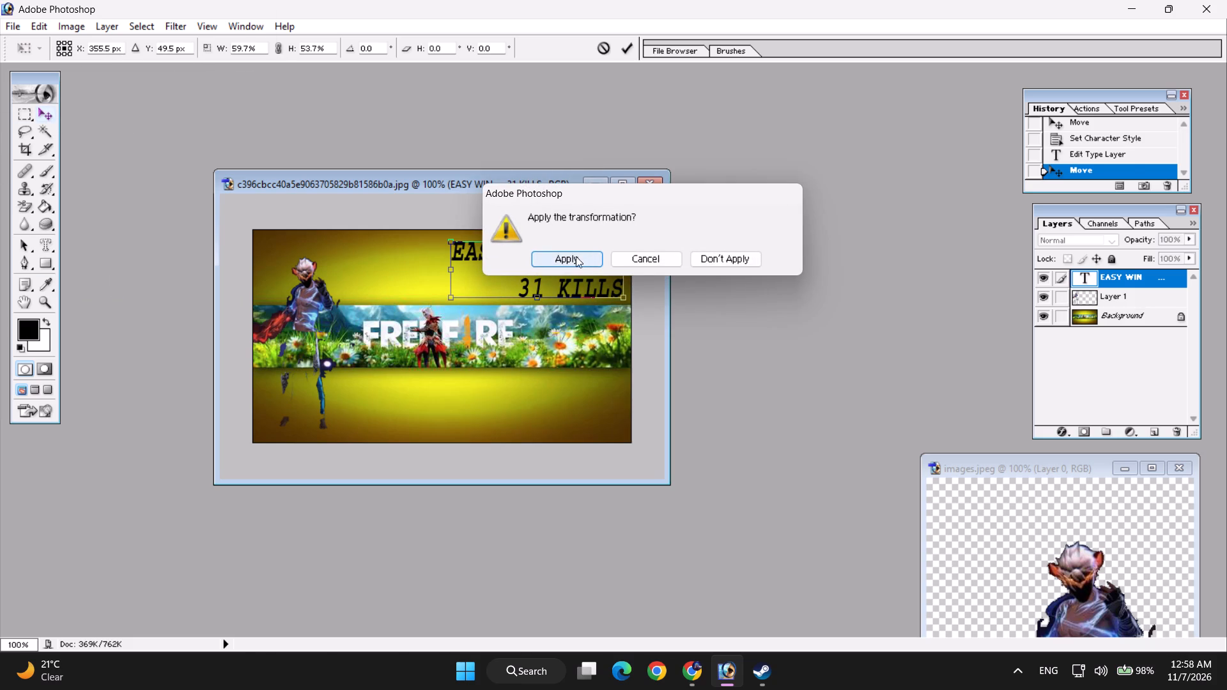
pyautogui.click(576, 256)
pyautogui.click(523, 260)
pyautogui.click(523, 260)
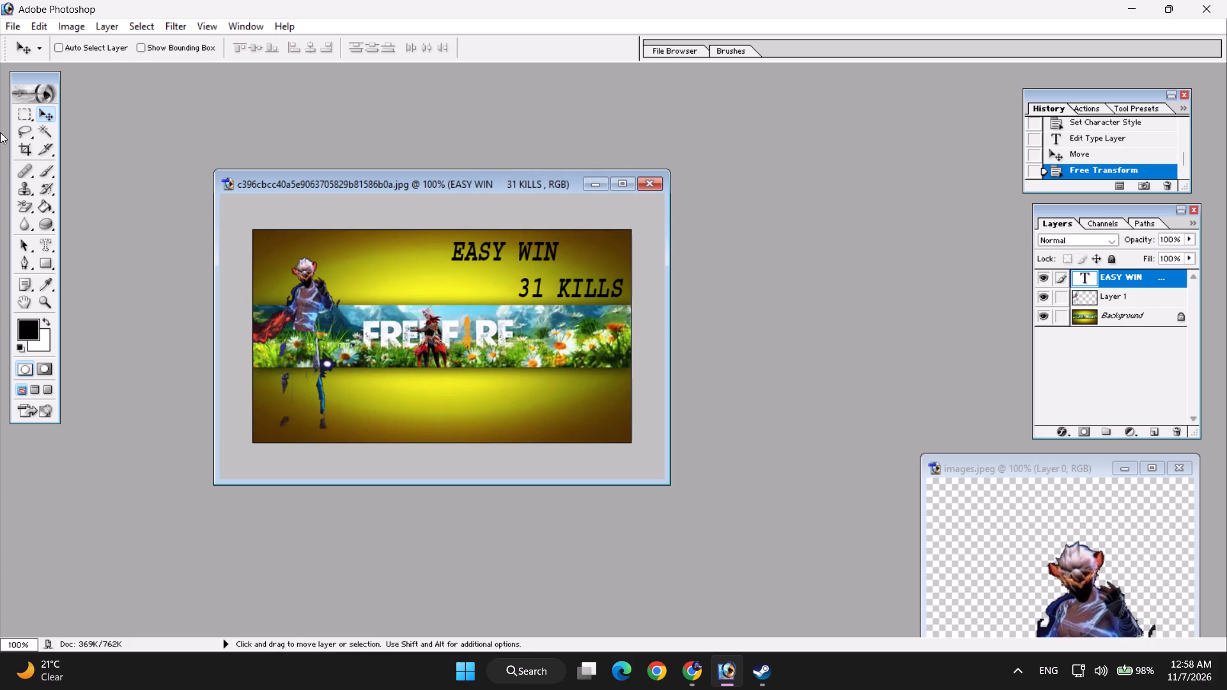
pyautogui.click(559, 261)
pyautogui.click(534, 250)
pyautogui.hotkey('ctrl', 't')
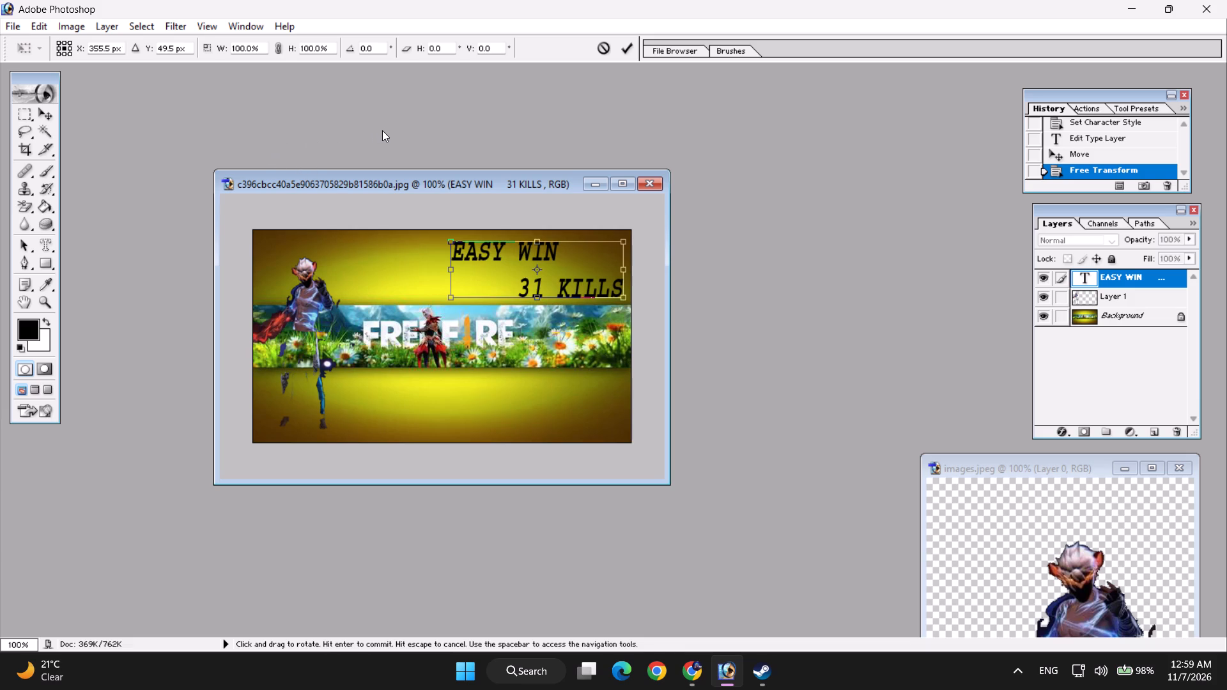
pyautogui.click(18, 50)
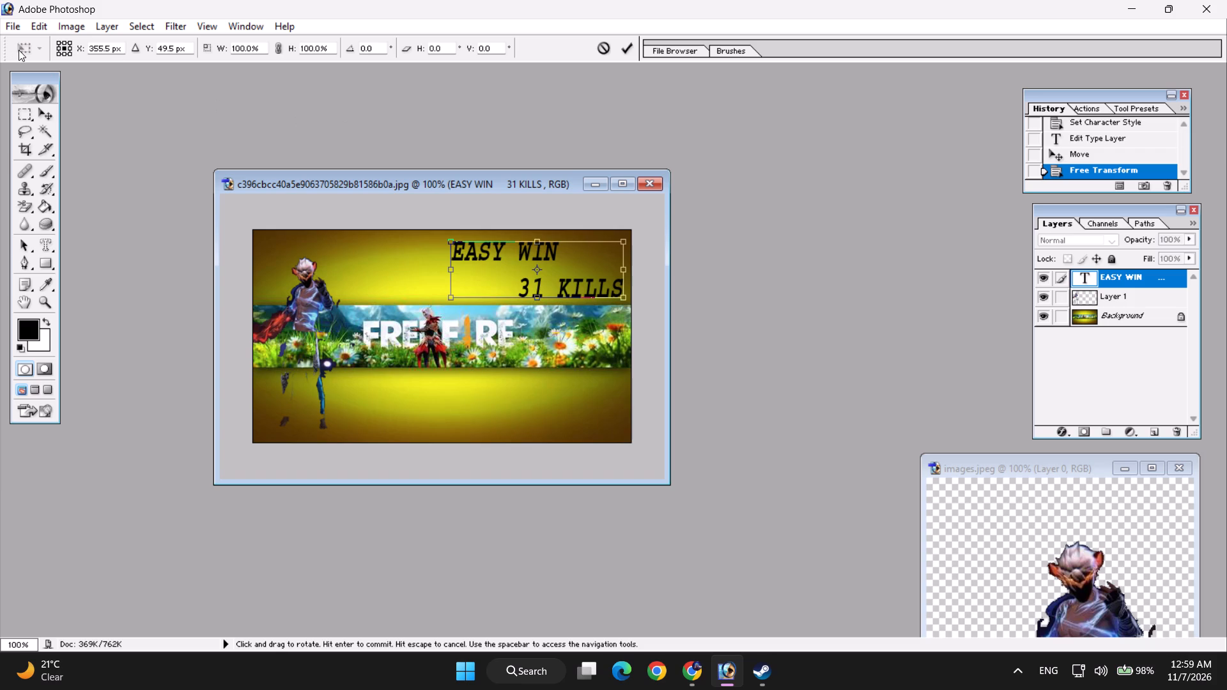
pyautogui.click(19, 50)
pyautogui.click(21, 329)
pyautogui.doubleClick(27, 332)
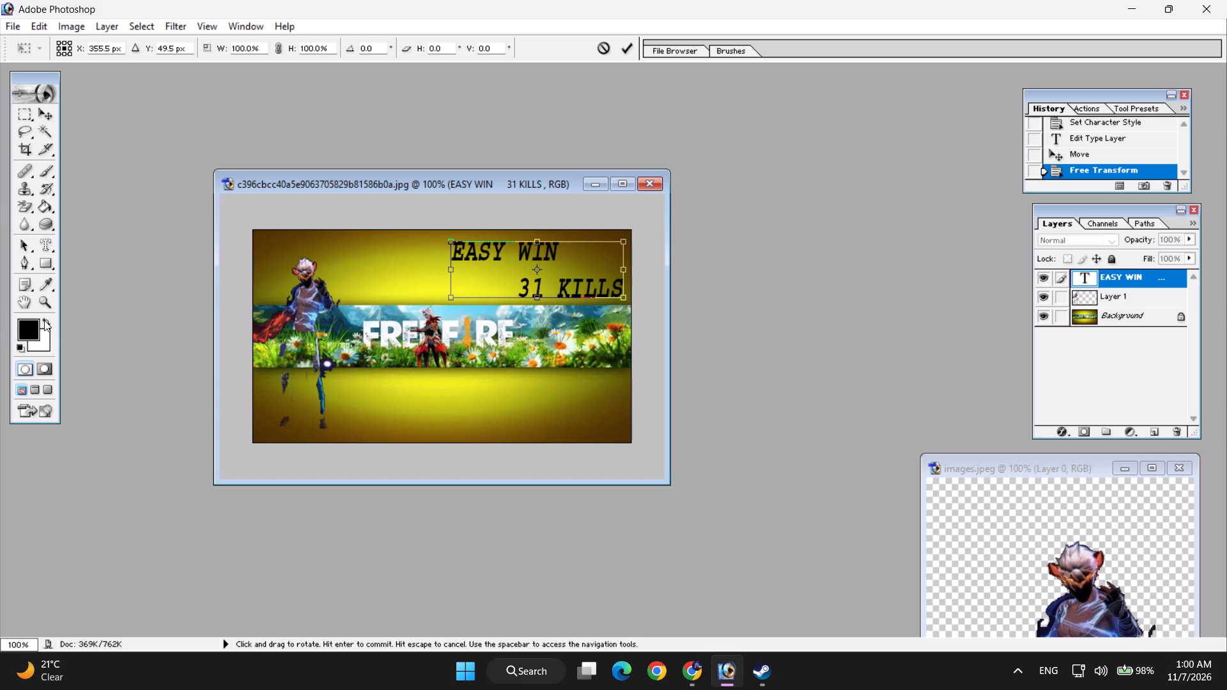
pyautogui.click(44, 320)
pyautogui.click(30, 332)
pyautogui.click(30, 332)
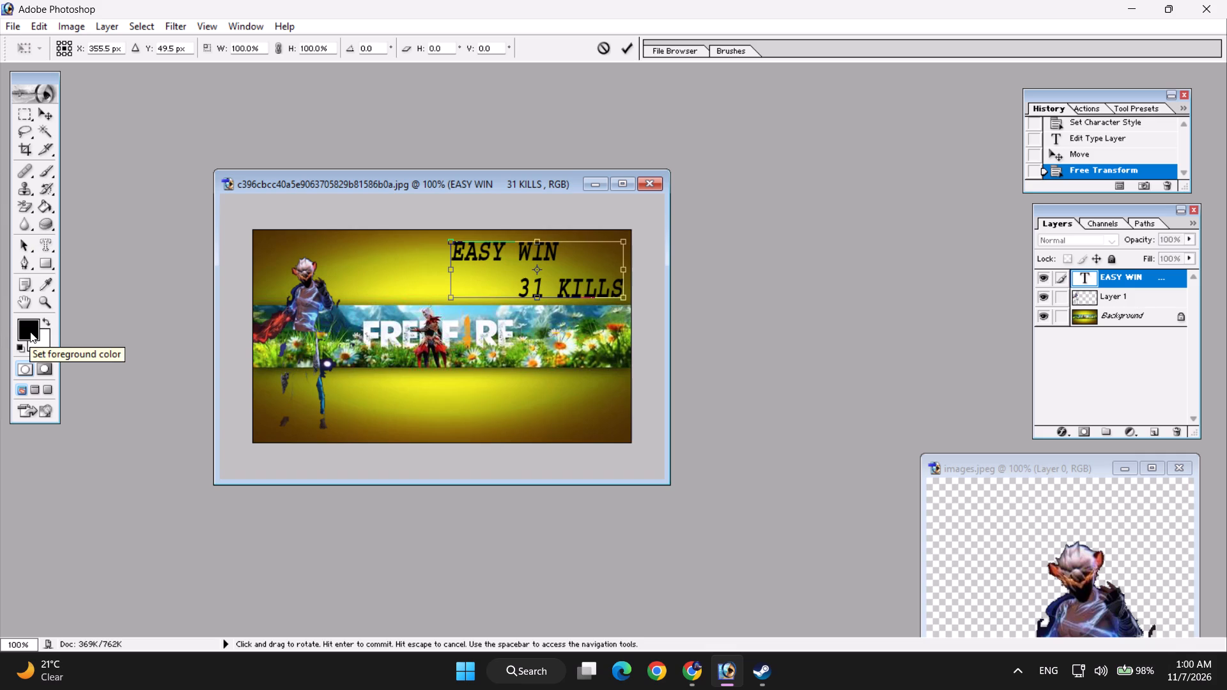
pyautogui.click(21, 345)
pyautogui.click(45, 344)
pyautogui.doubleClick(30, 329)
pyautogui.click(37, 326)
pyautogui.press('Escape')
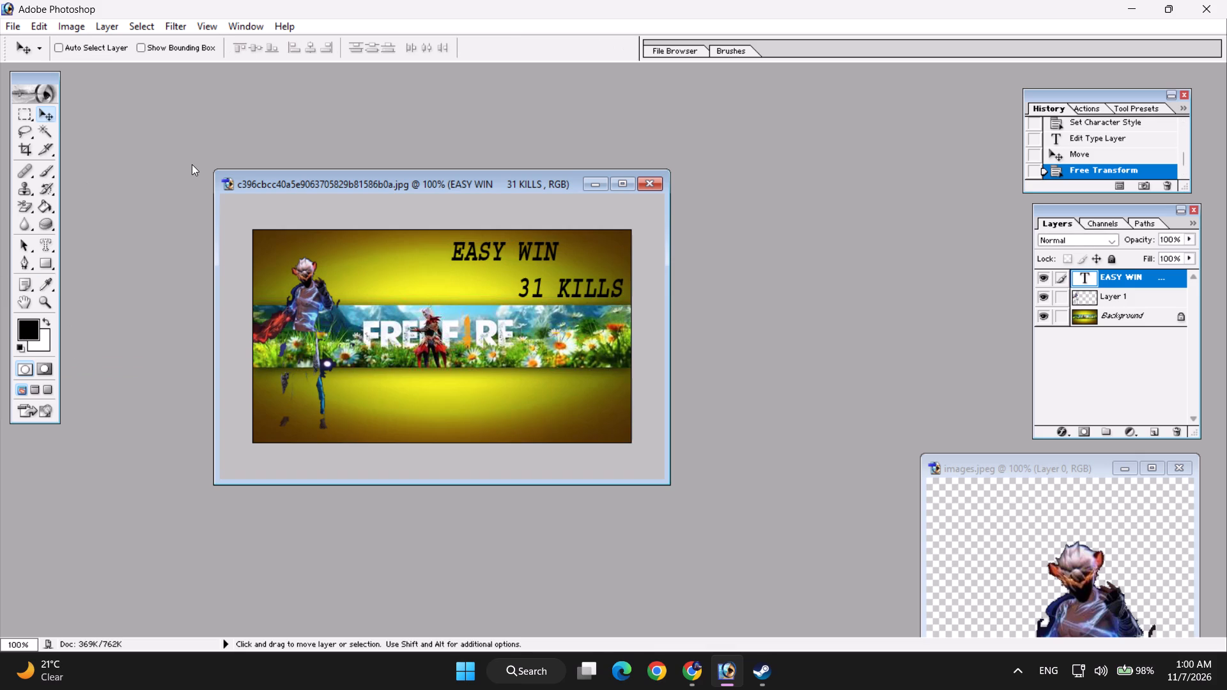
# Set the foreground color to a bright sky blue using the Color Picker.
pyautogui.click(20, 333)
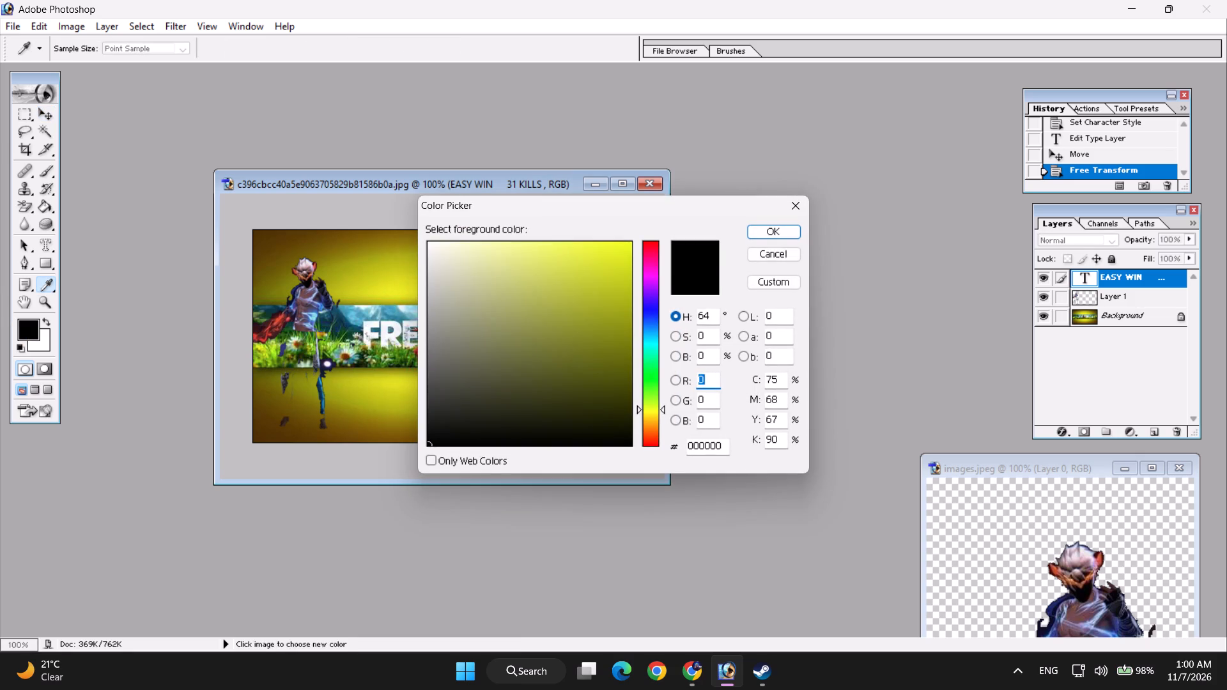
pyautogui.moveTo(516, 296); pyautogui.dragTo(598, 335)
pyautogui.moveTo(654, 357); pyautogui.dragTo(650, 362)
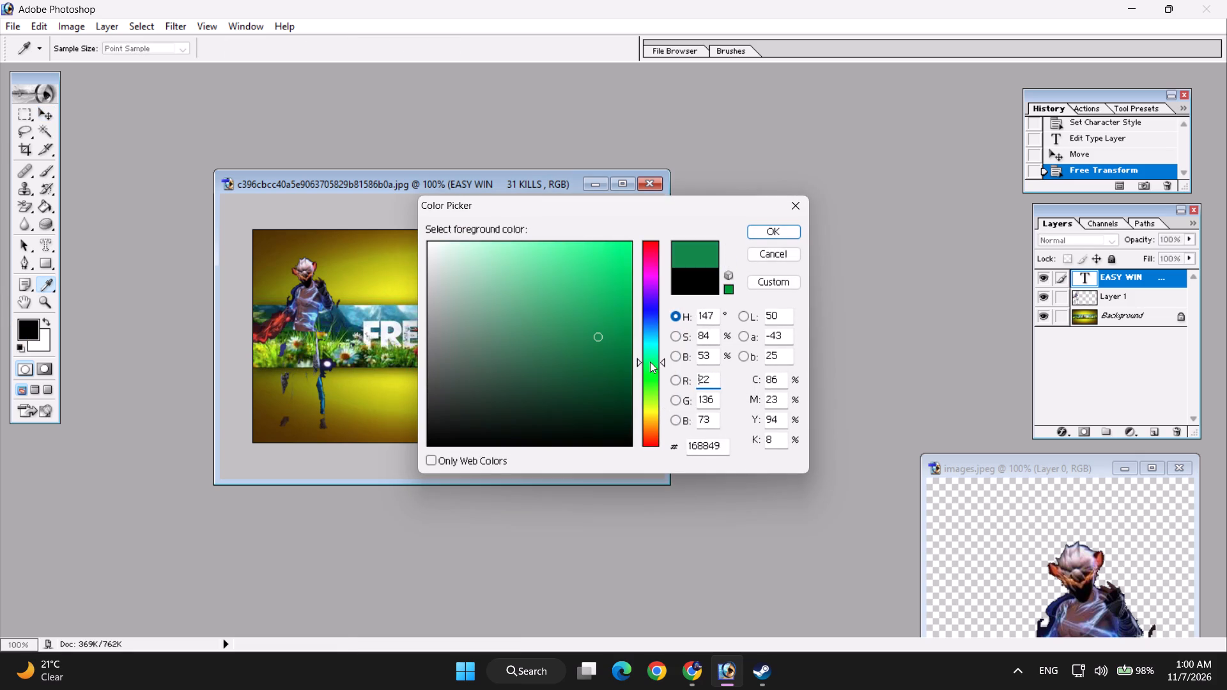
pyautogui.moveTo(650, 362); pyautogui.dragTo(659, 411)
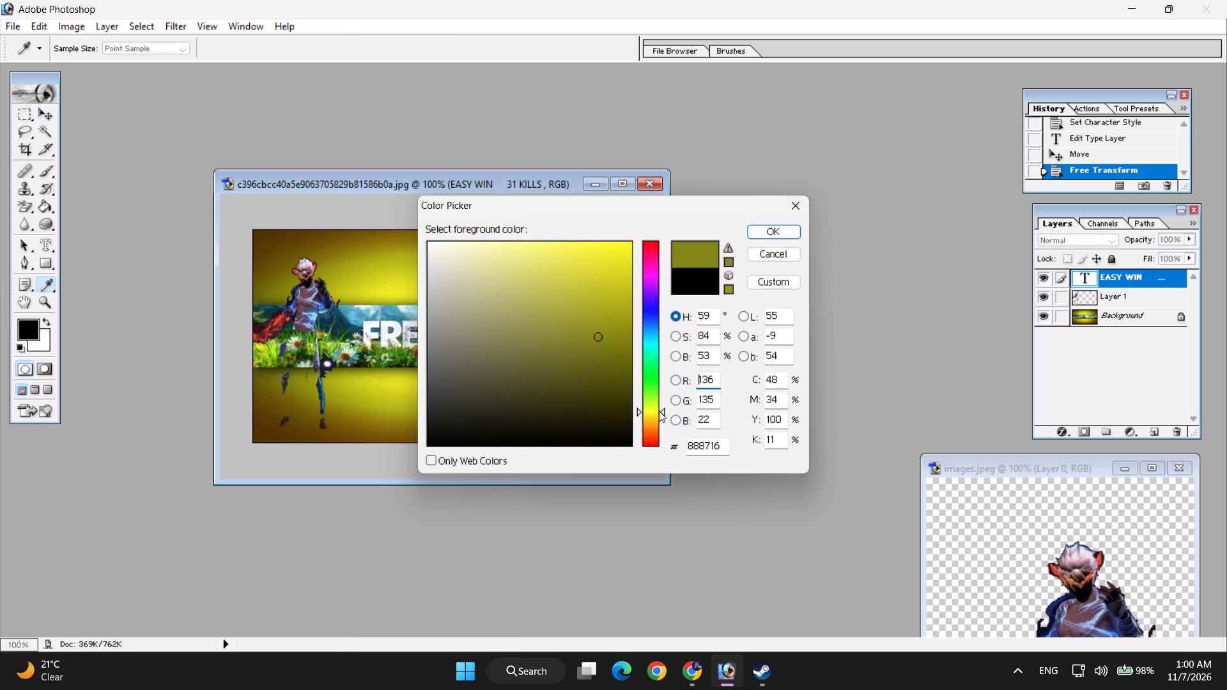
pyautogui.moveTo(659, 411); pyautogui.dragTo(661, 415)
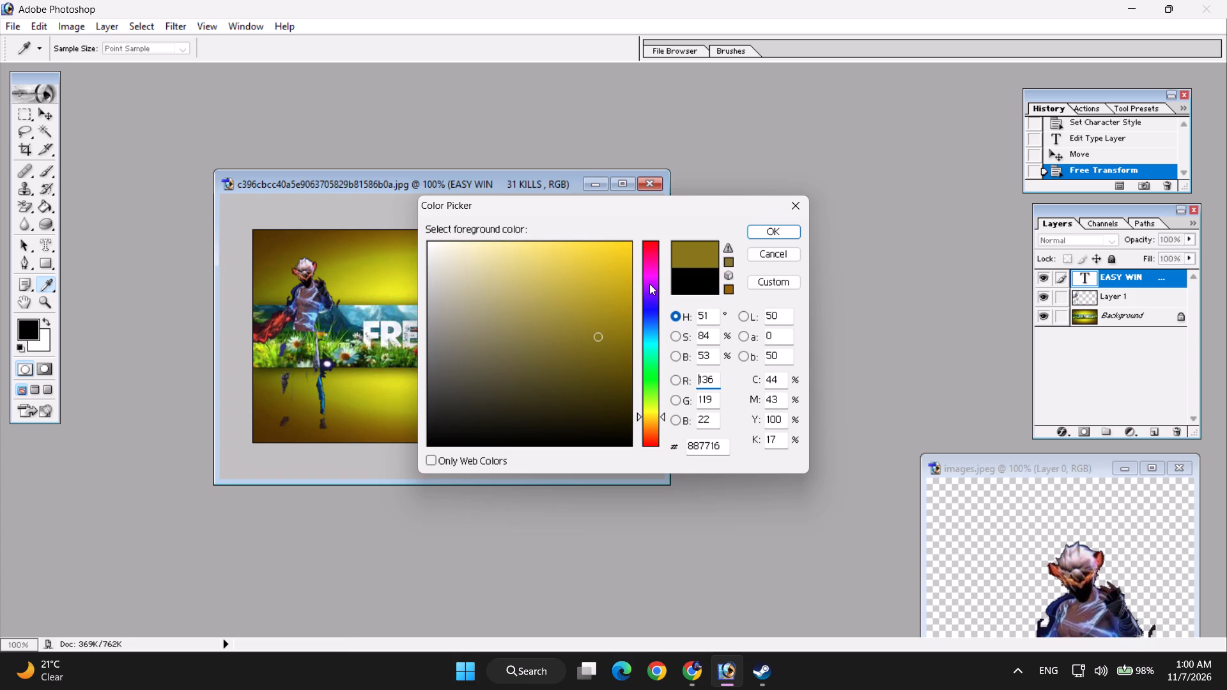
pyautogui.moveTo(649, 283); pyautogui.dragTo(651, 332)
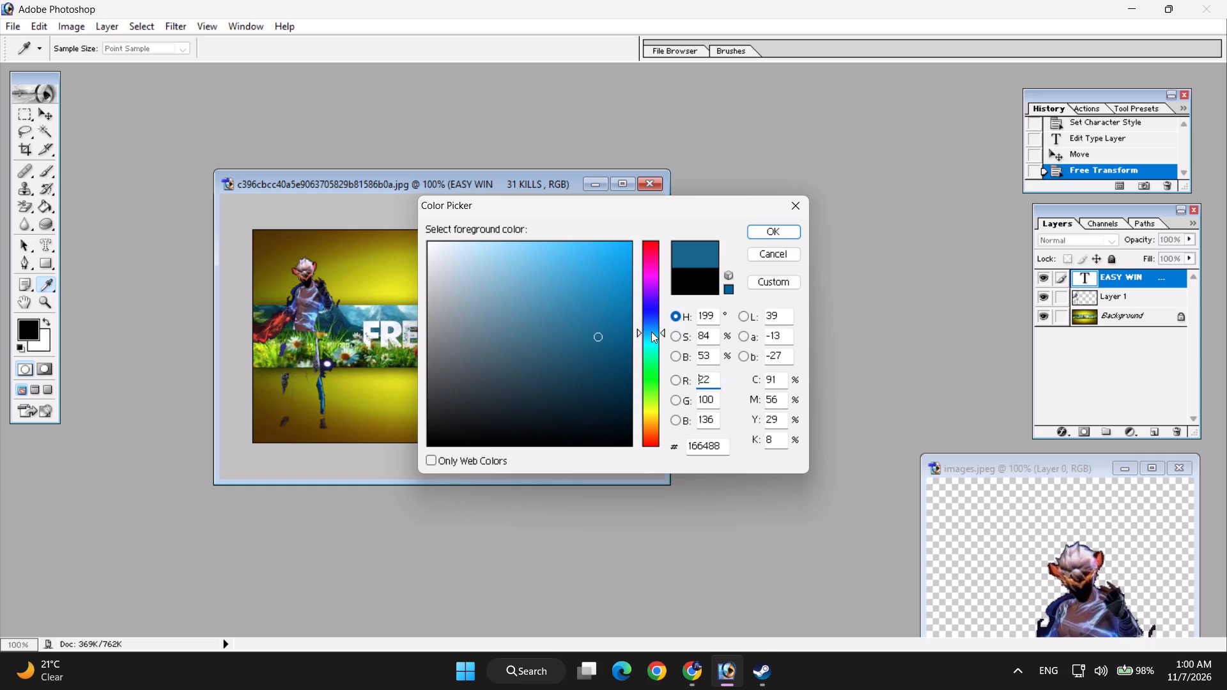
pyautogui.moveTo(651, 332); pyautogui.dragTo(648, 325)
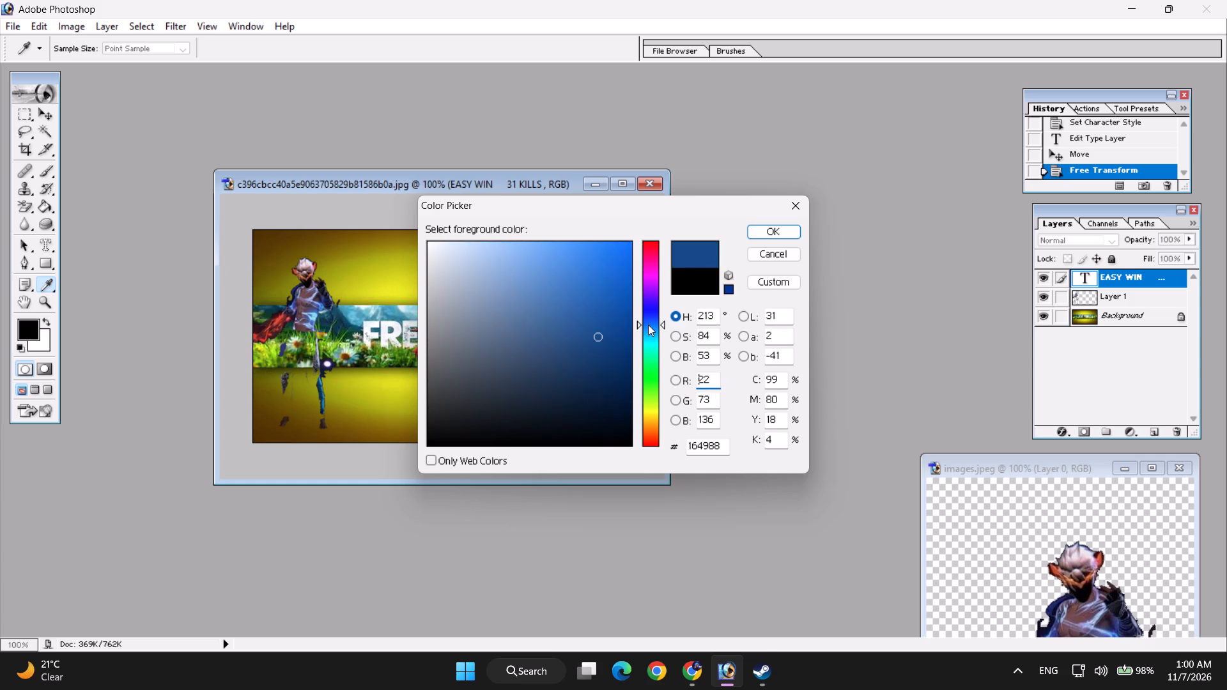
pyautogui.moveTo(648, 325); pyautogui.dragTo(648, 323)
pyautogui.moveTo(648, 323); pyautogui.dragTo(647, 319)
pyautogui.moveTo(612, 285); pyautogui.dragTo(624, 240)
pyautogui.moveTo(648, 307); pyautogui.dragTo(648, 333)
pyautogui.click(766, 229)
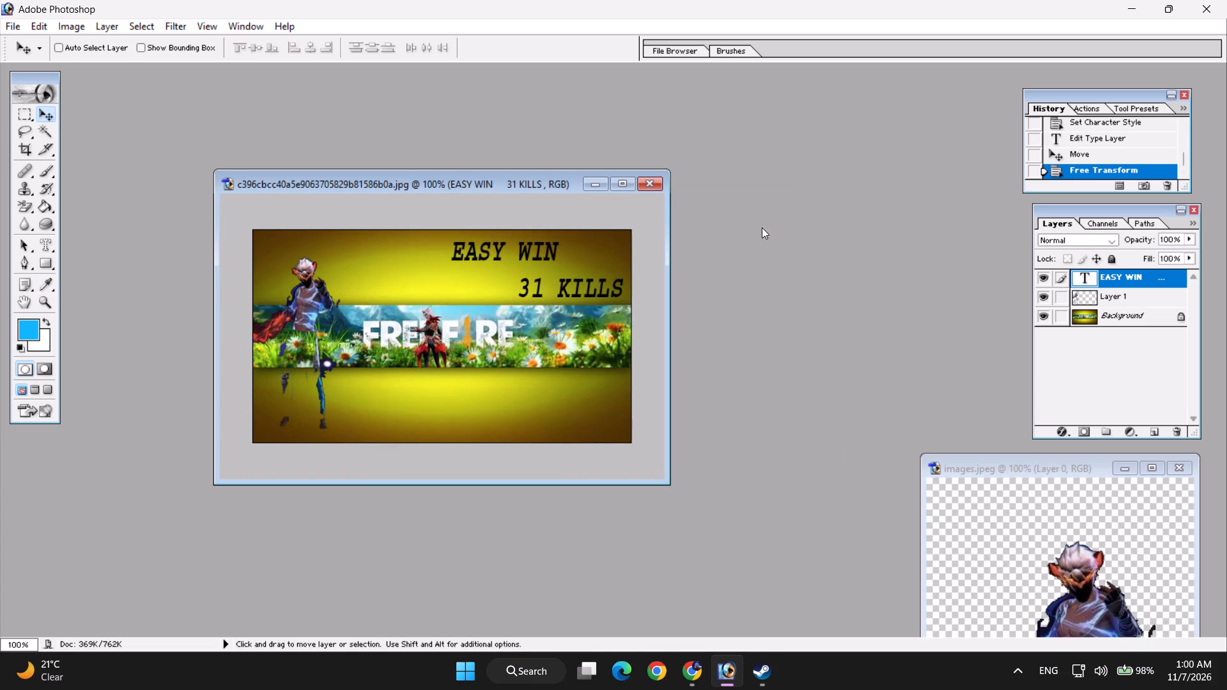
pyautogui.click(527, 246)
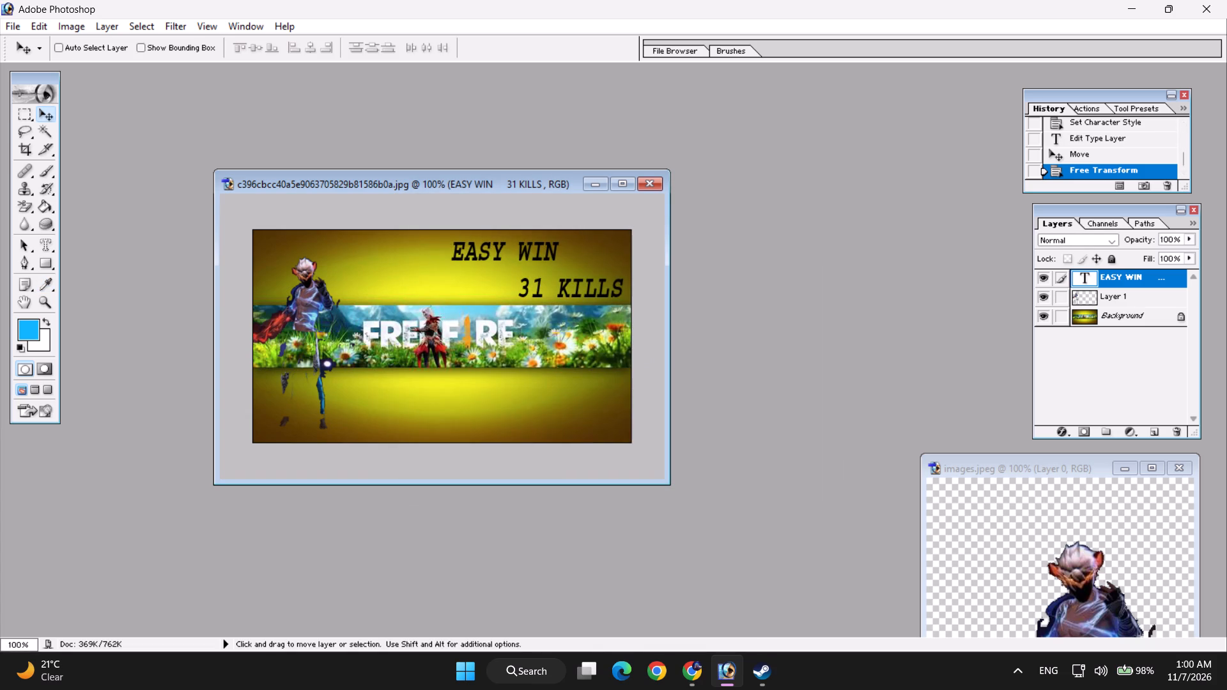
pyautogui.click(528, 259)
# Set the background color to a matching bright sky blue with a hue of about 198°.
pyautogui.doubleClick(46, 344)
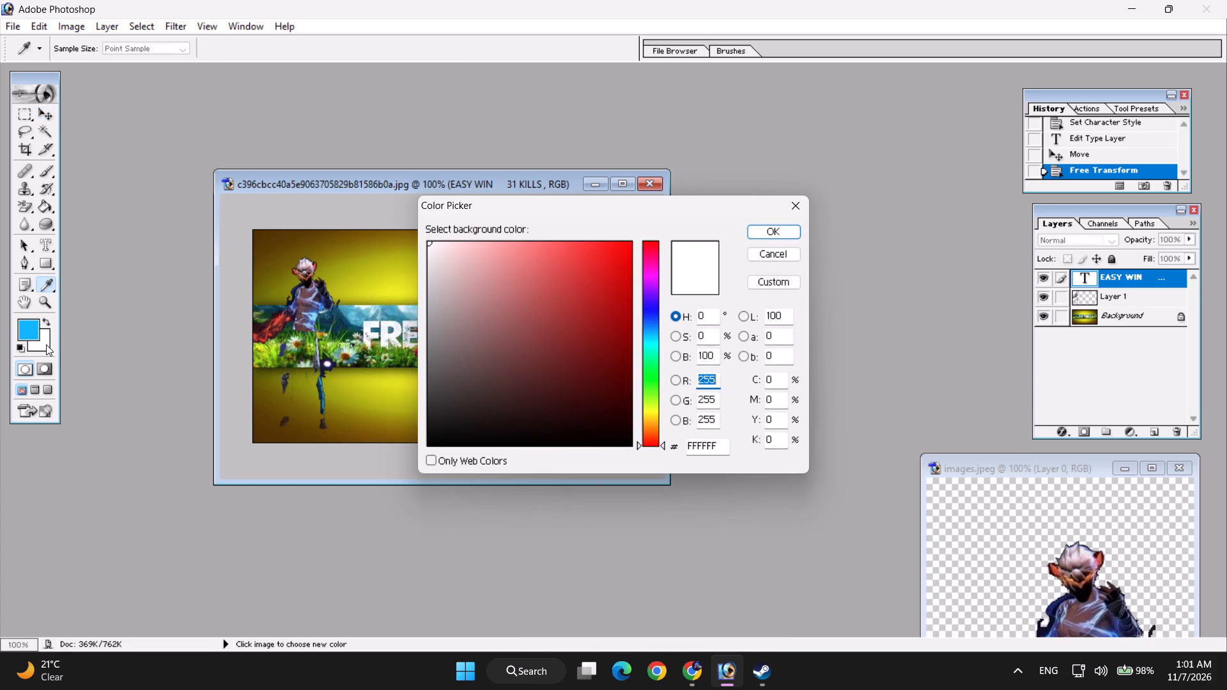
pyautogui.moveTo(651, 358); pyautogui.dragTo(652, 333)
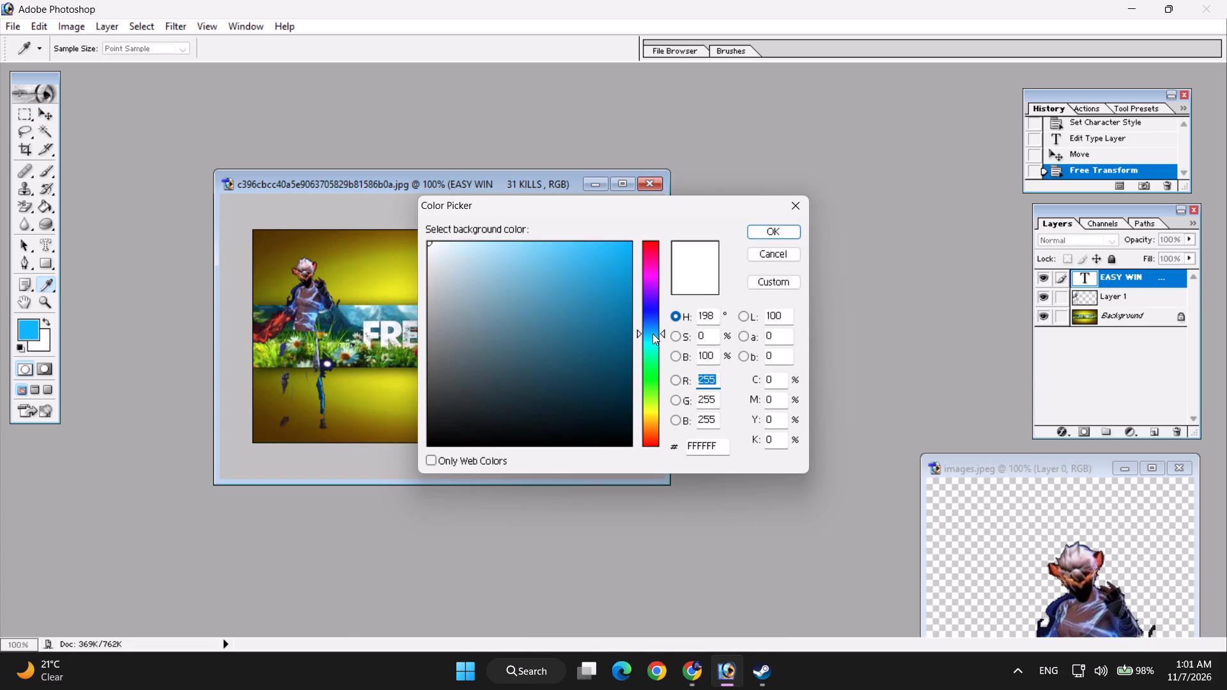
pyautogui.moveTo(652, 333); pyautogui.dragTo(652, 334)
pyautogui.moveTo(580, 294); pyautogui.dragTo(679, 217)
pyautogui.click(768, 226)
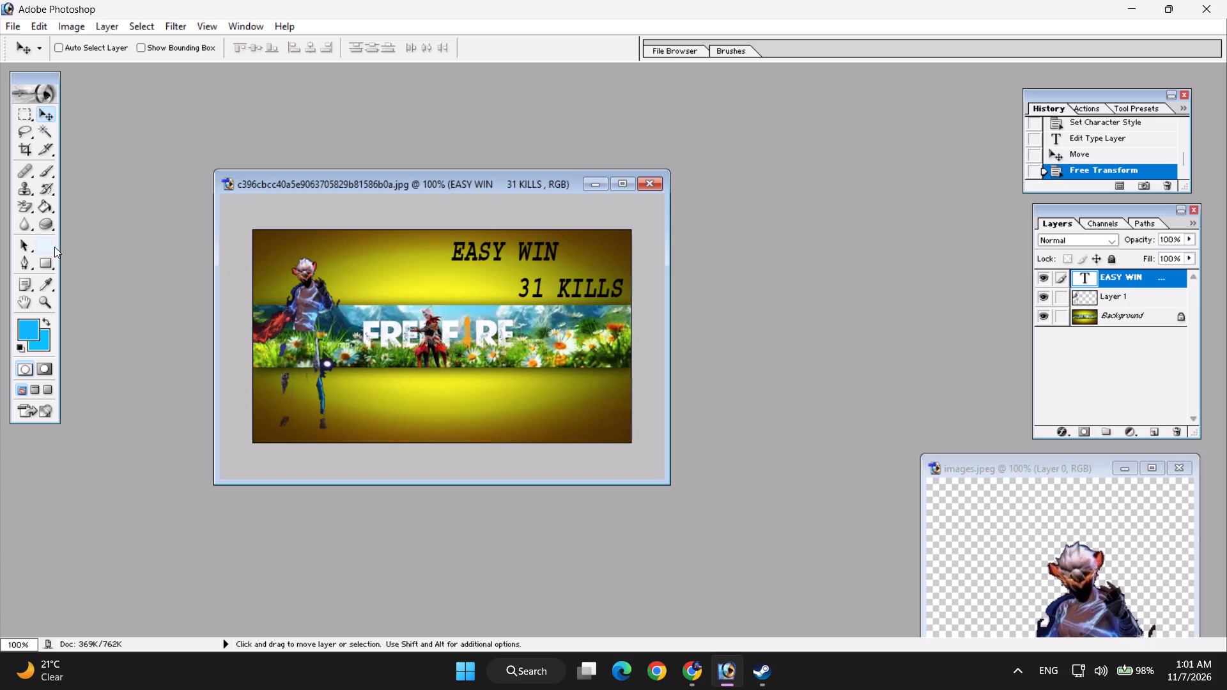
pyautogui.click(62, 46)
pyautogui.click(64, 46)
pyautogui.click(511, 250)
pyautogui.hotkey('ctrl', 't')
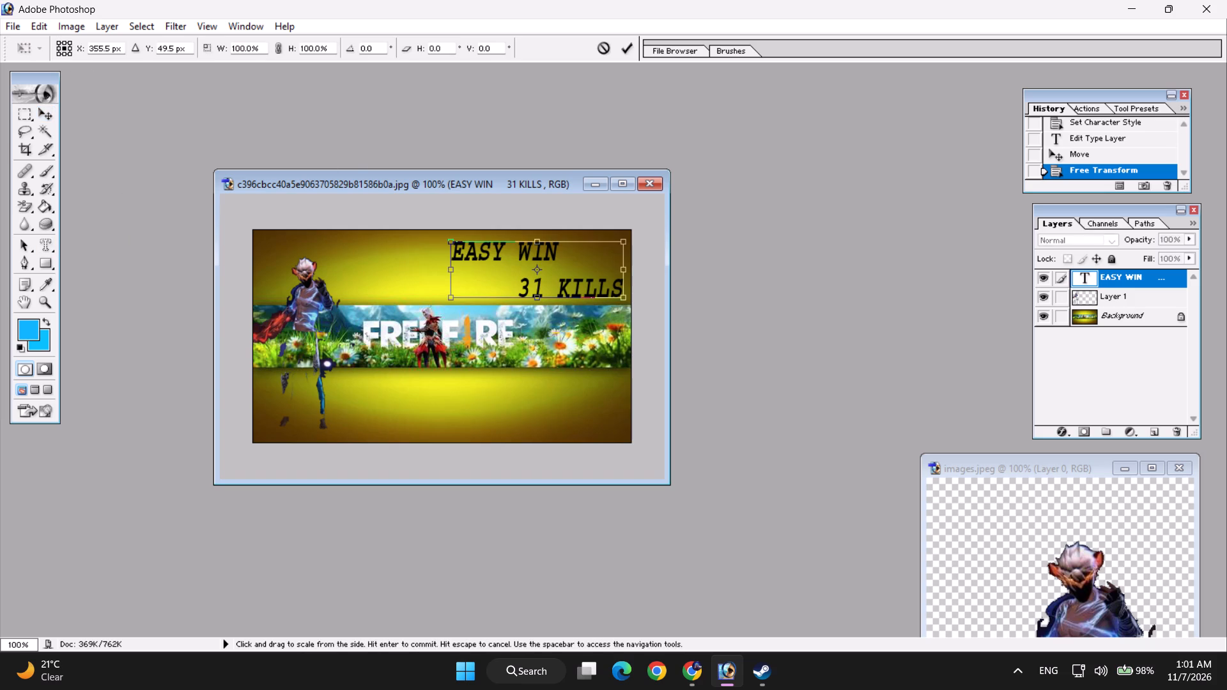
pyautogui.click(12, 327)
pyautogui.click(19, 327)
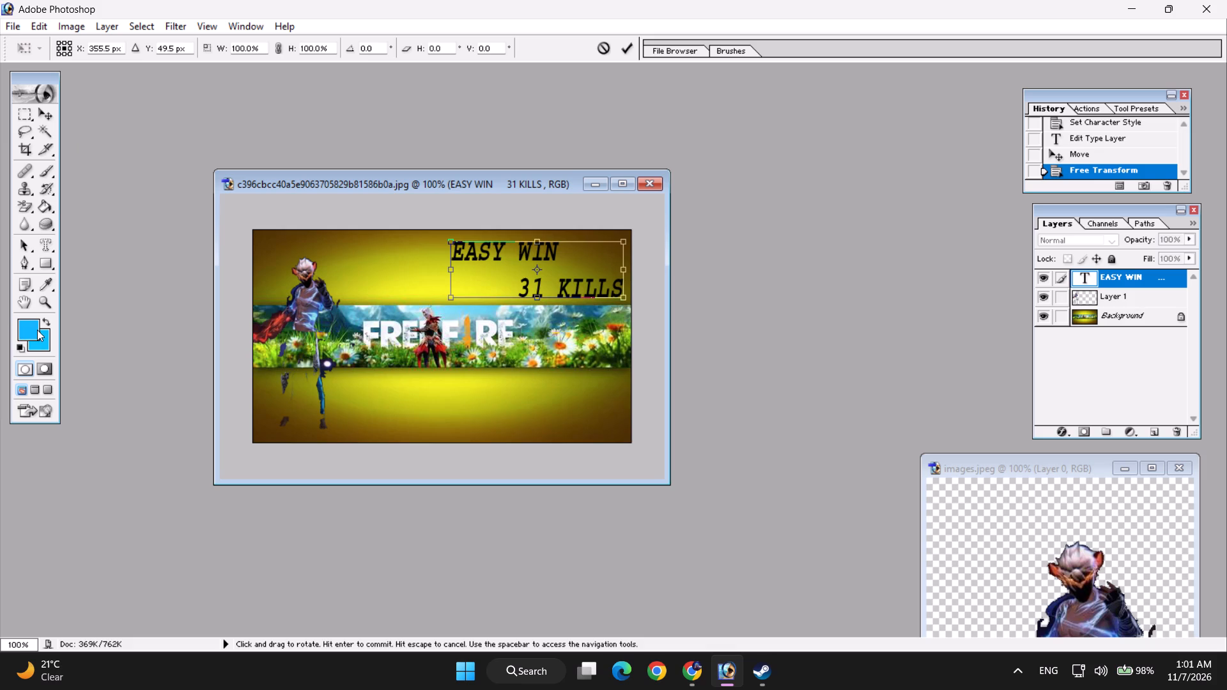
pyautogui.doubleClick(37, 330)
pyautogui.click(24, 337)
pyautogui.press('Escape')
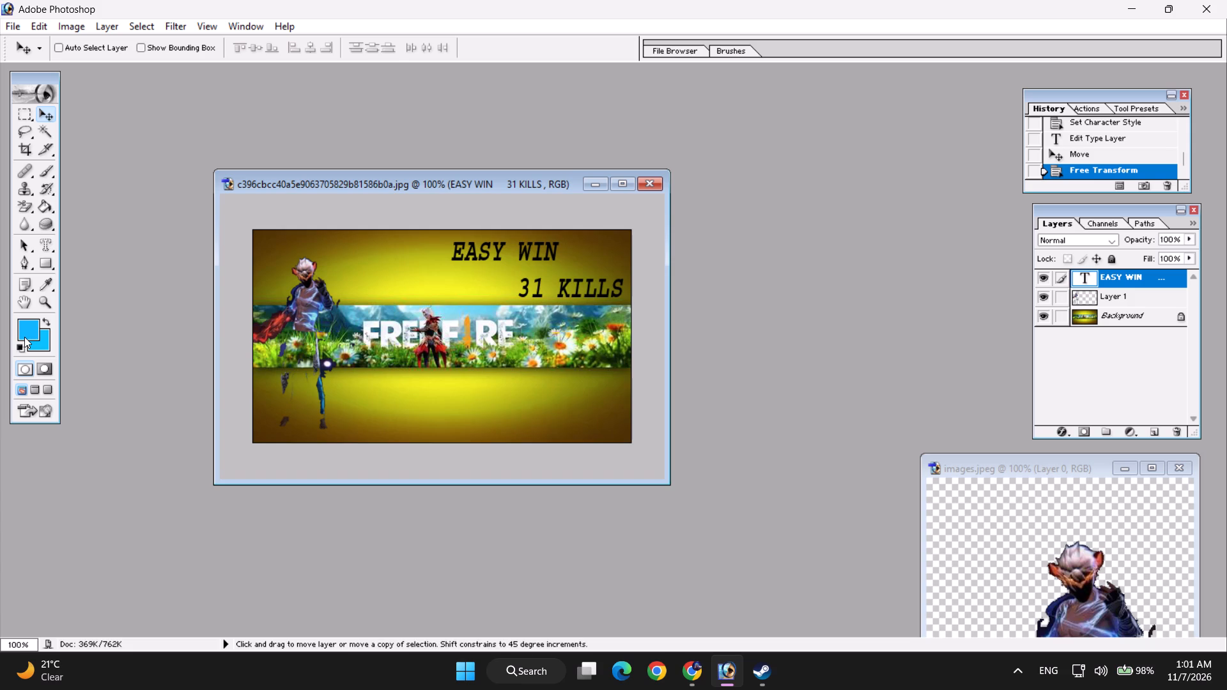
# Fill the "EASY WIN 31 KILLS" text layer with the sky blue foreground color.
pyautogui.hotkey('alt', 'Delete')
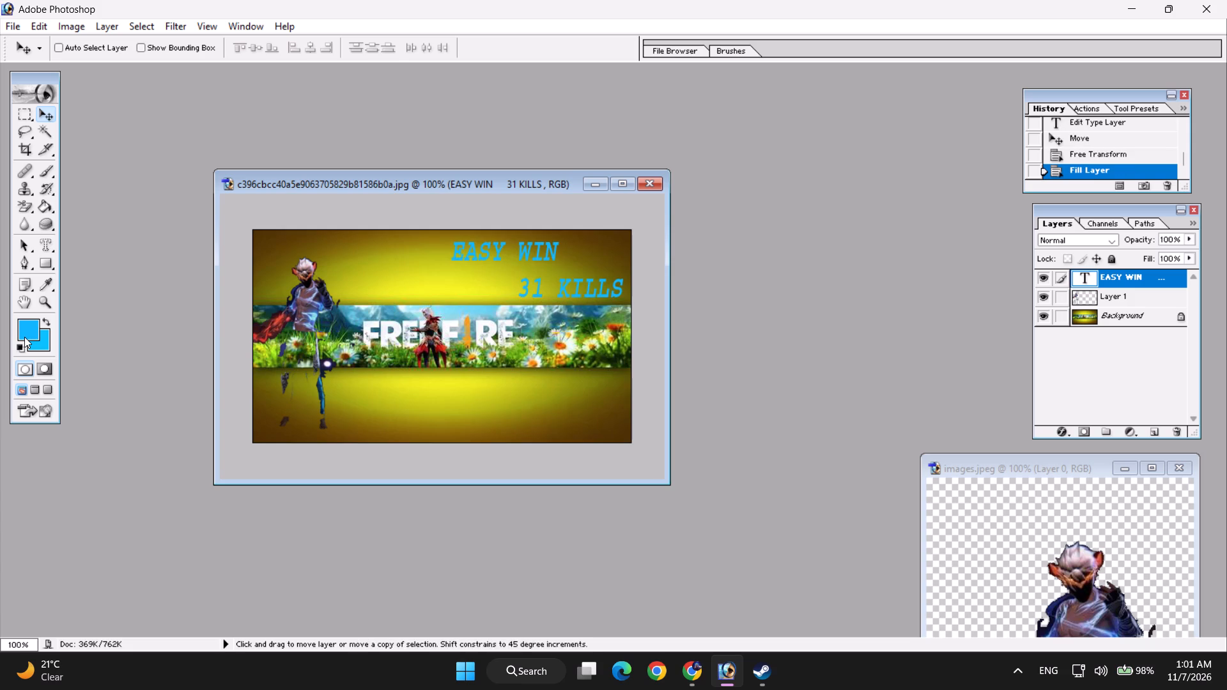
pyautogui.hotkey('alt', 'Delete')
pyautogui.hotkey('alt', 'Delete')
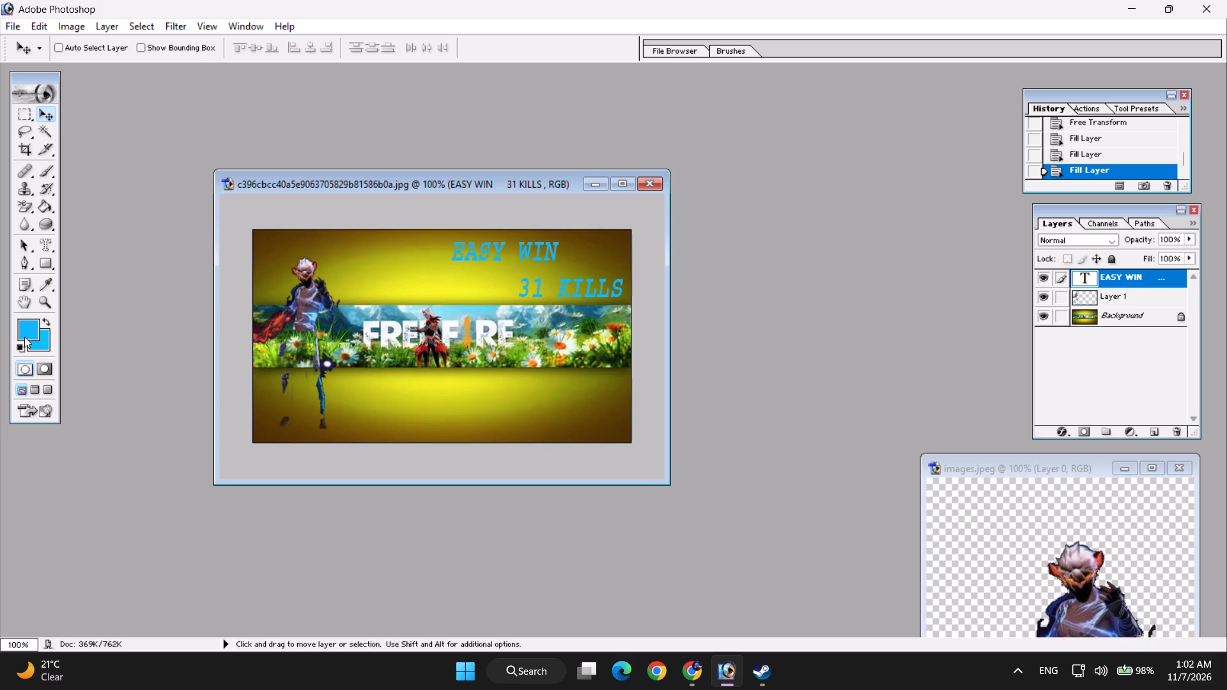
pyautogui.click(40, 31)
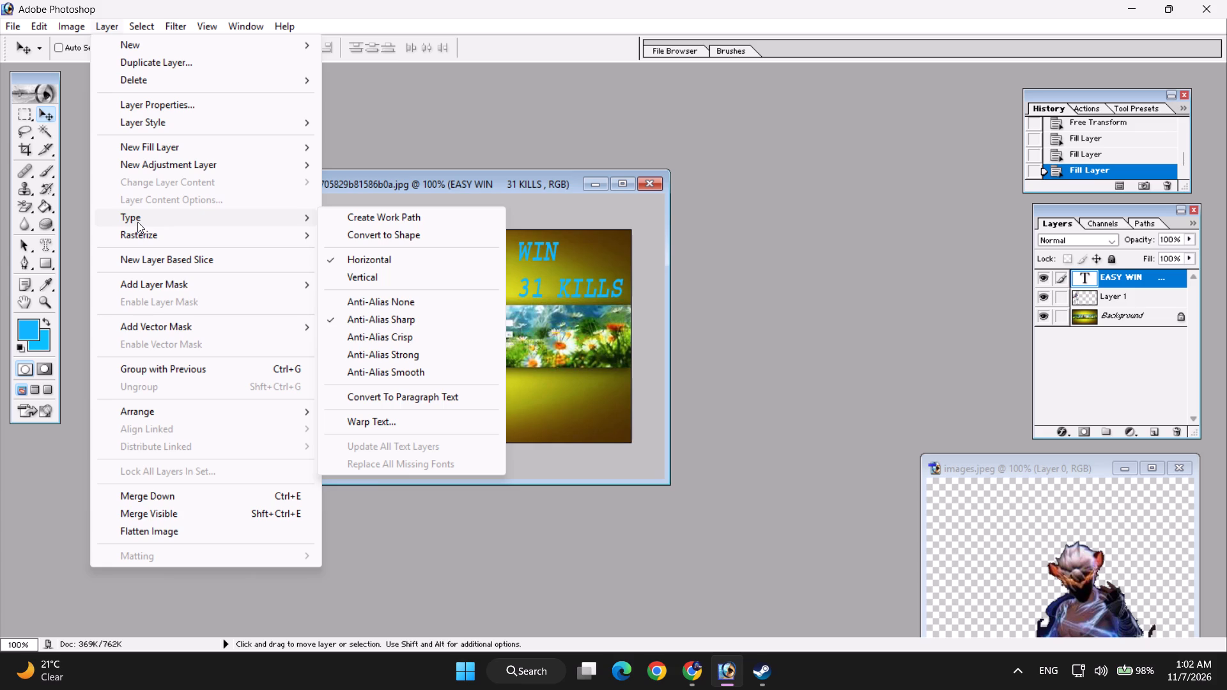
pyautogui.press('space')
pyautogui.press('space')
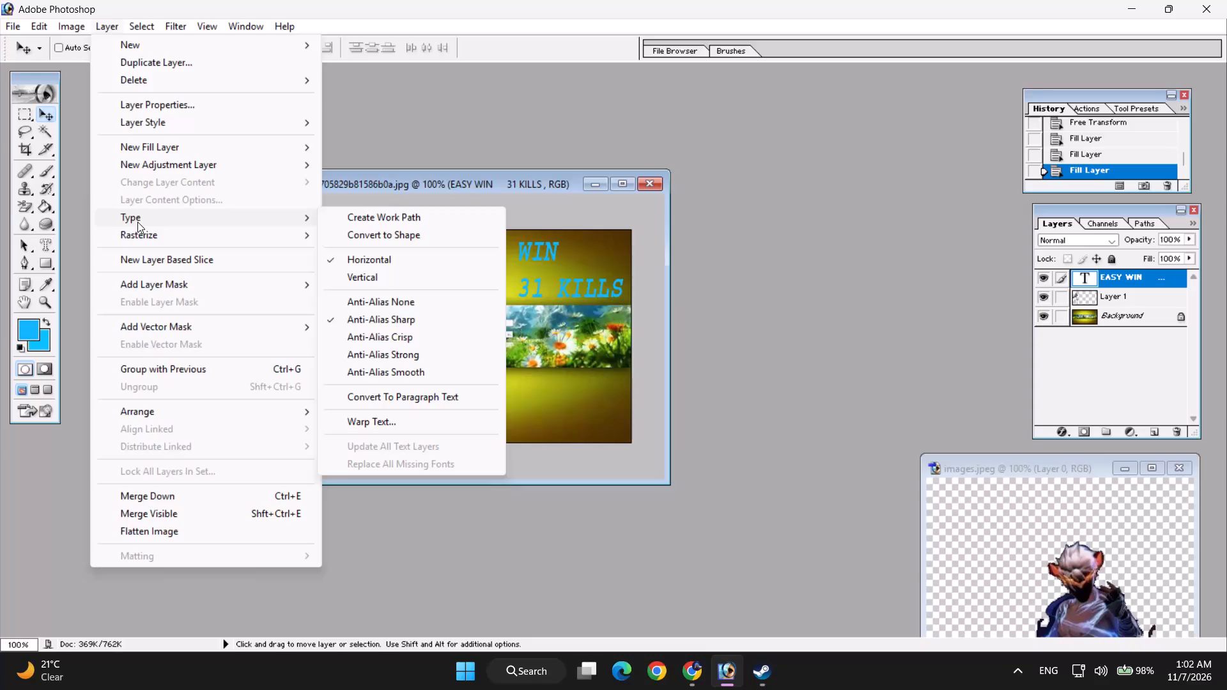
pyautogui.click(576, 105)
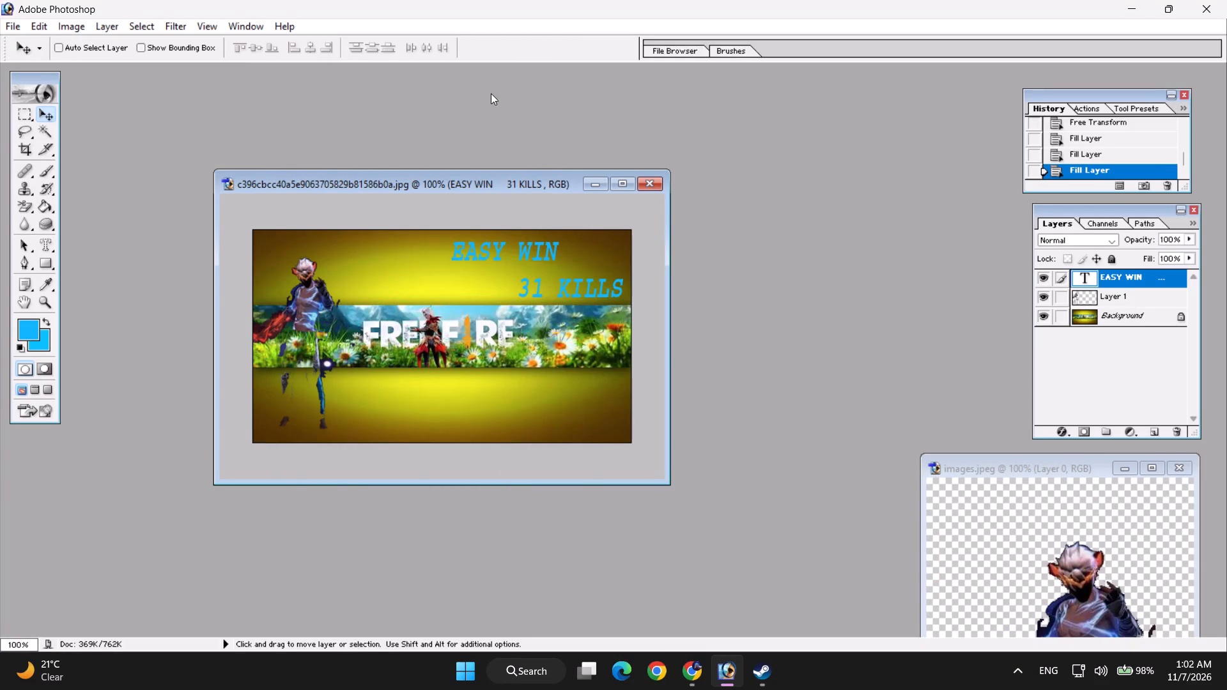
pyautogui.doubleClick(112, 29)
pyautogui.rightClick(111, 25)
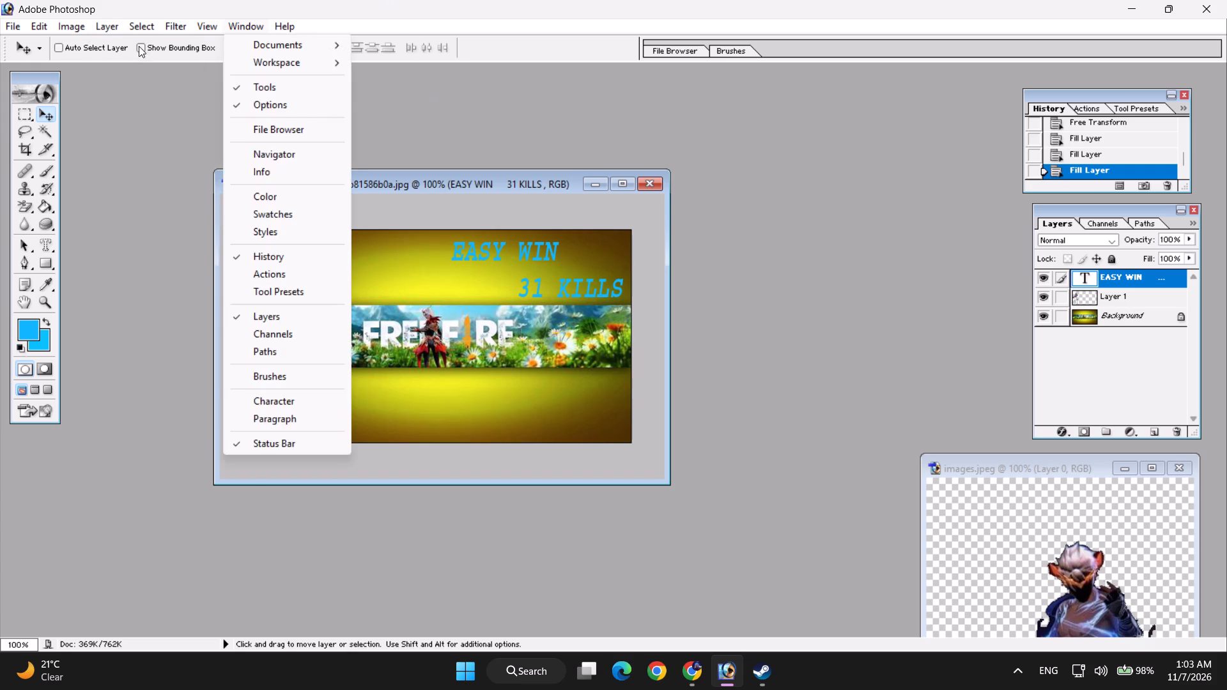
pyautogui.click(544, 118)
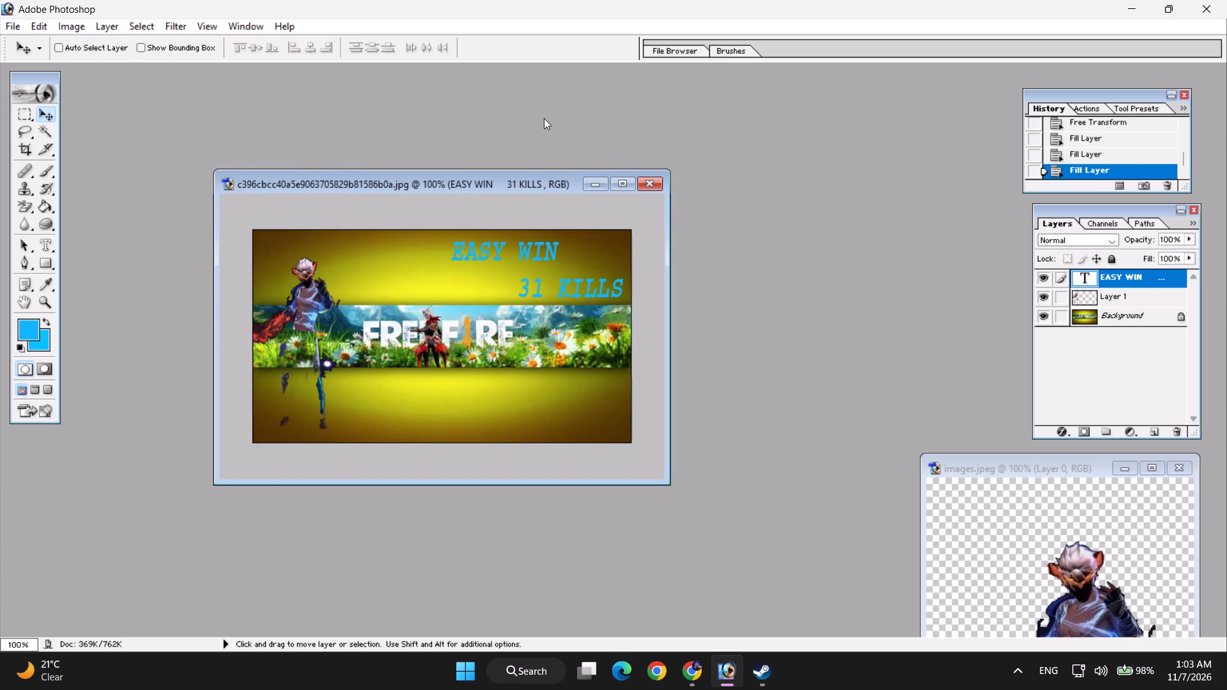
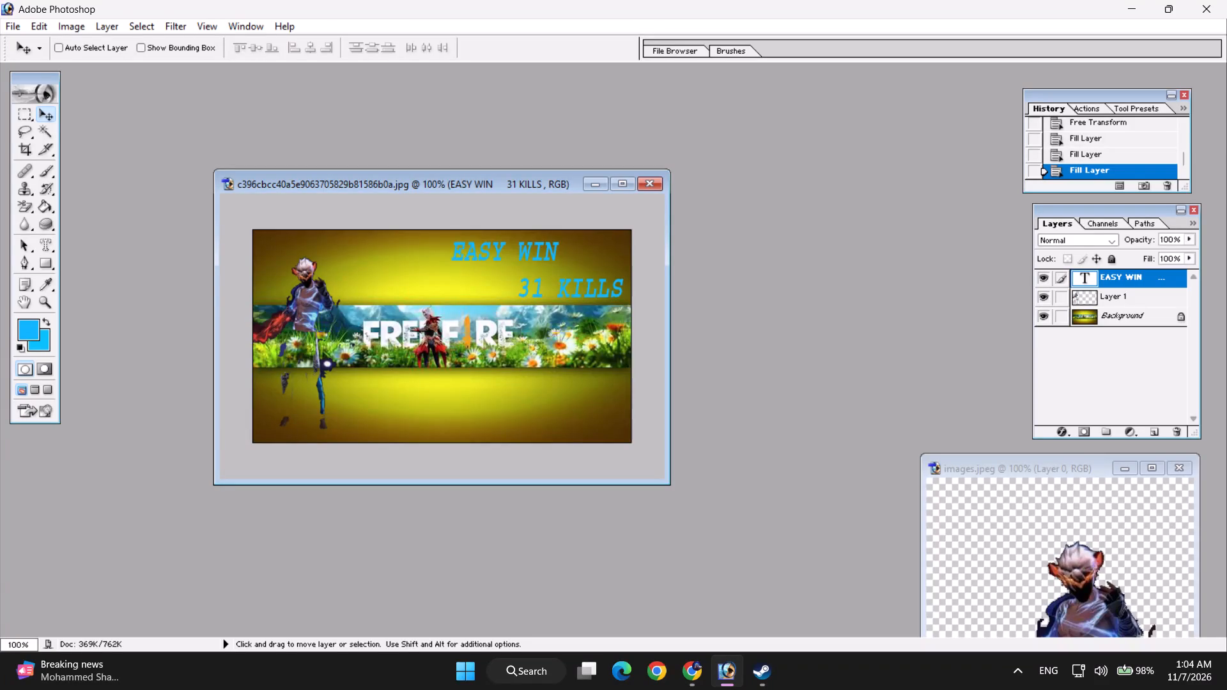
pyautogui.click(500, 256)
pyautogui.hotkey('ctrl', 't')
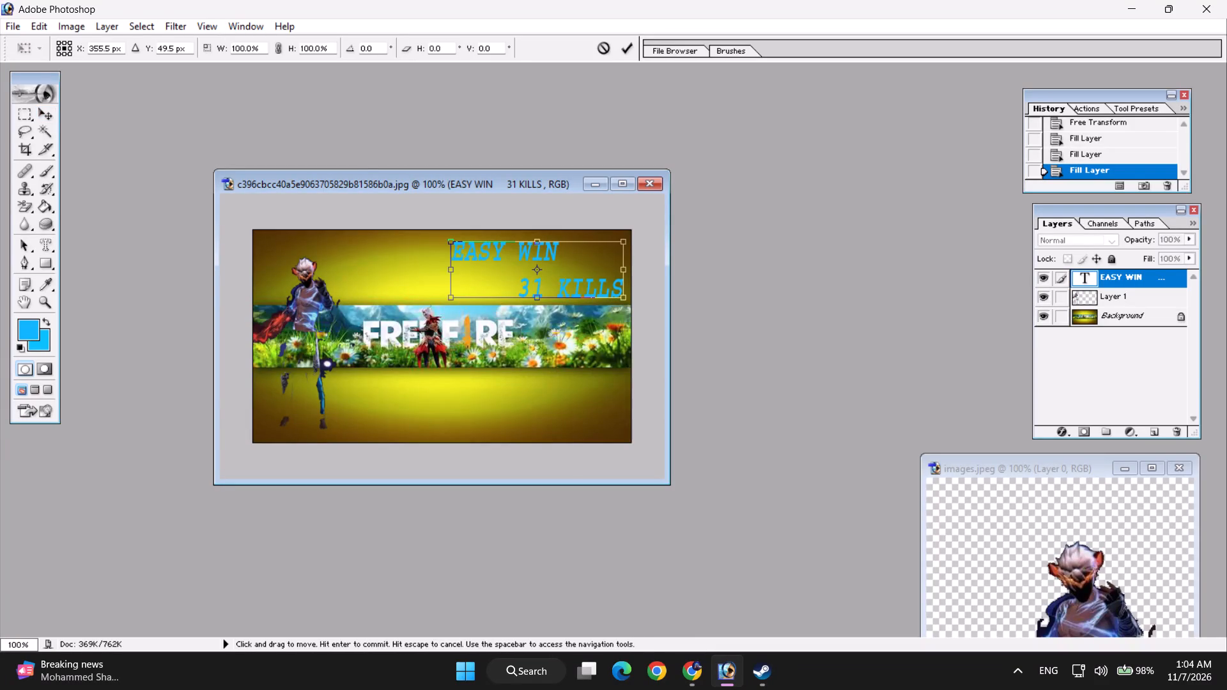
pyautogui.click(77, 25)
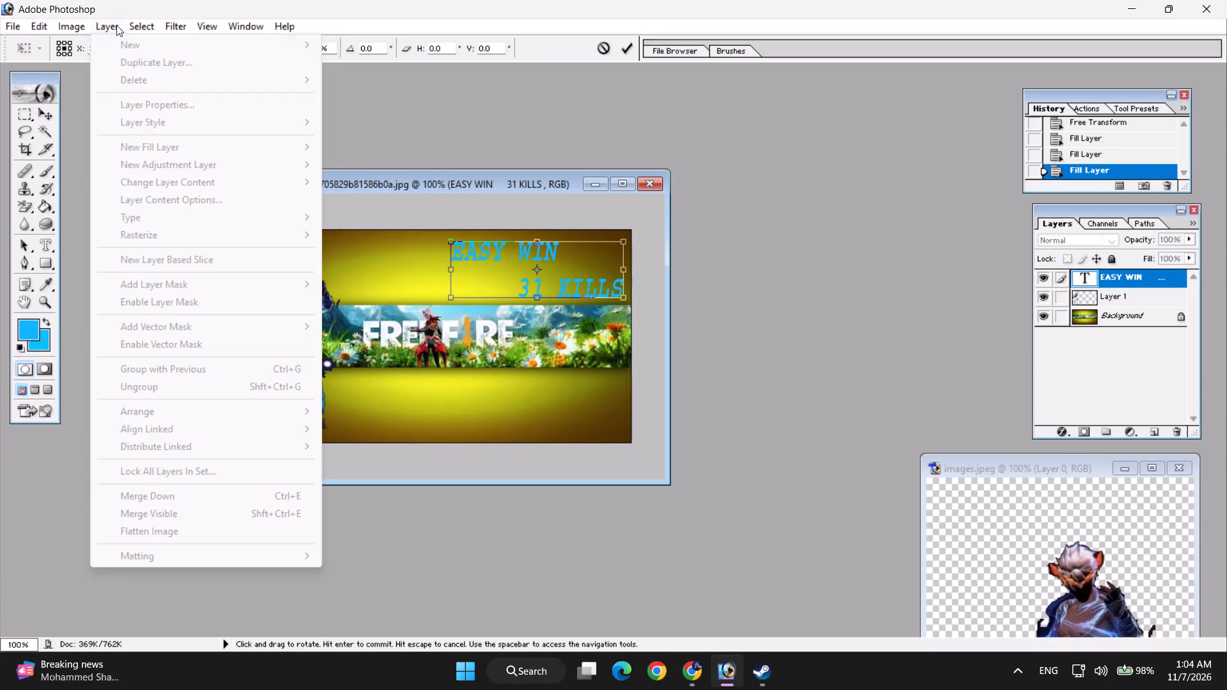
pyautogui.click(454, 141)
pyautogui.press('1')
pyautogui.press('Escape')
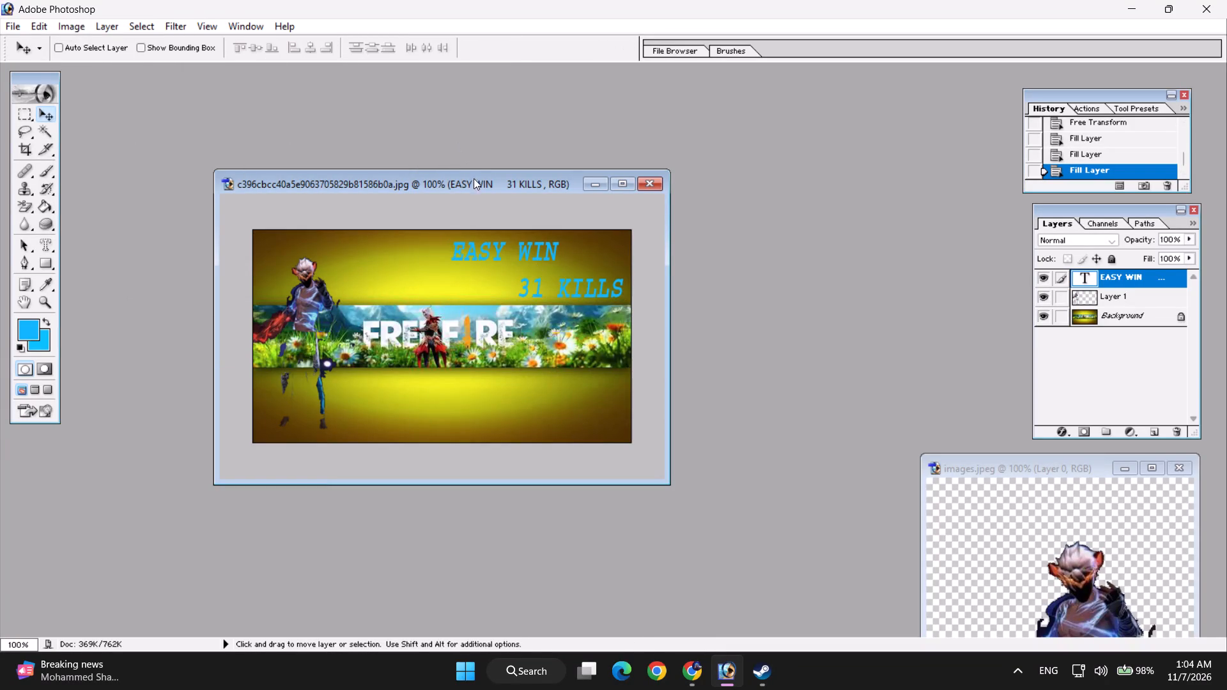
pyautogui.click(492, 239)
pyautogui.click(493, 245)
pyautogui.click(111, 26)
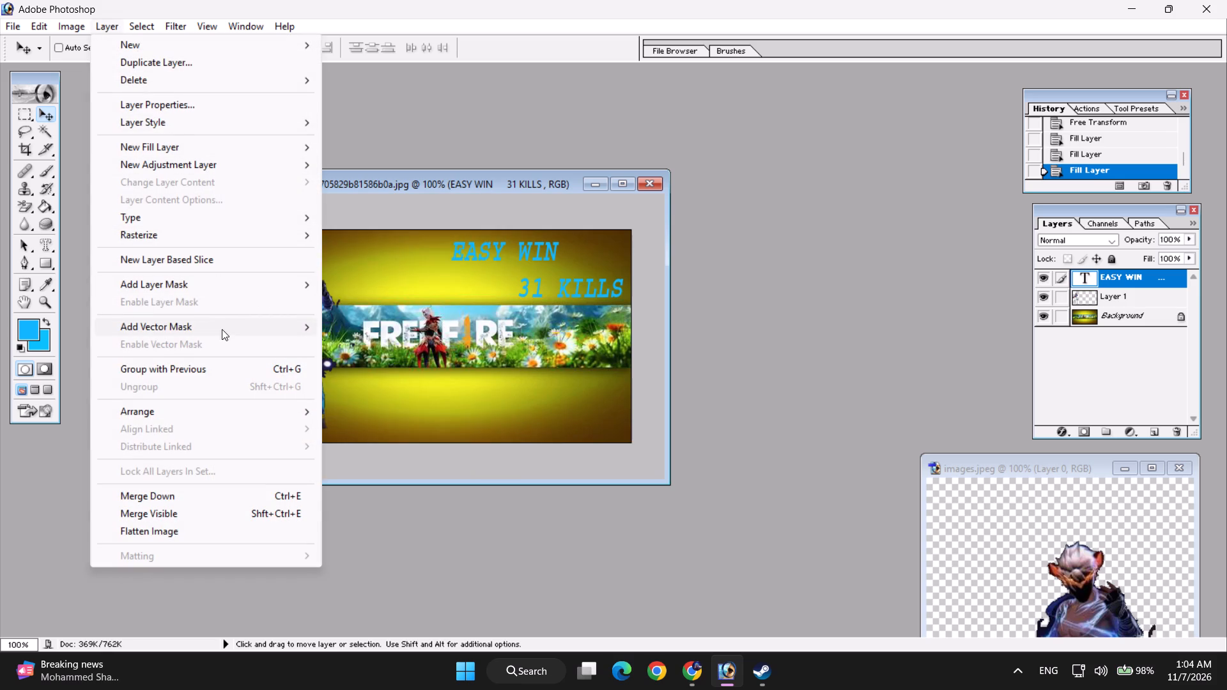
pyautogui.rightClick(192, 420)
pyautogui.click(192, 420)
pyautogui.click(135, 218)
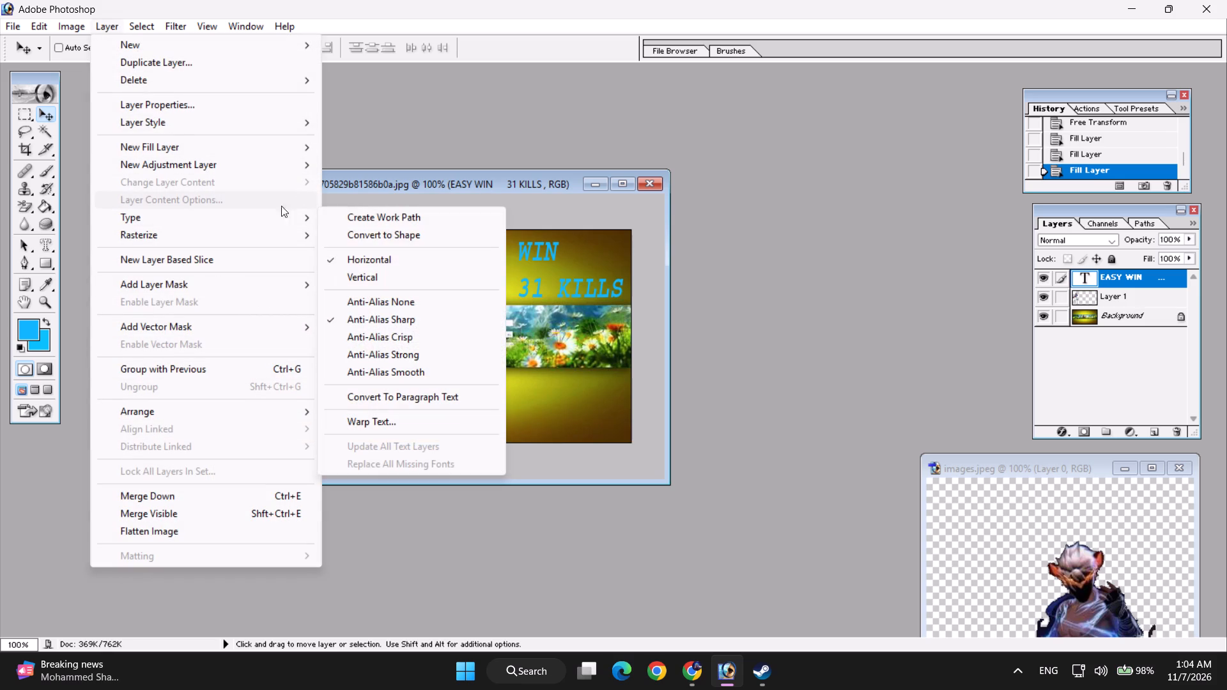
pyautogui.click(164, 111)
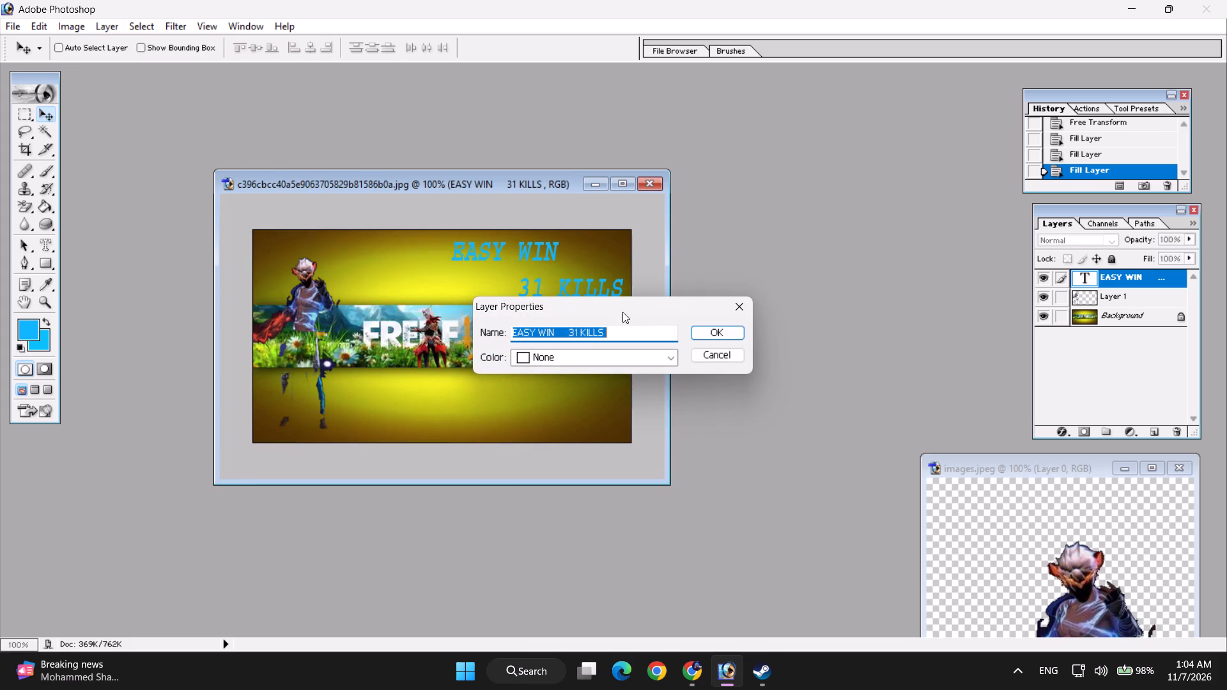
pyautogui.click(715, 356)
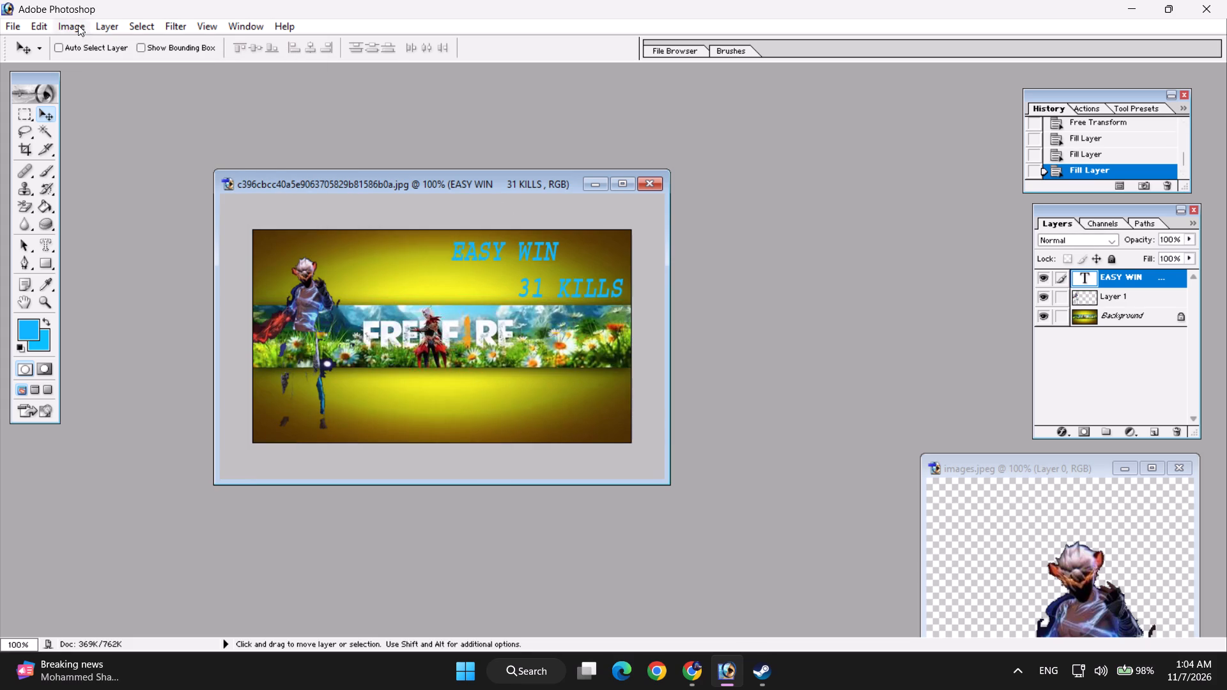
# Open the layer style Blending Options for the "EASY WIN 31 KILLS" text layer and move the dialog clear of the banner.
pyautogui.click(98, 27)
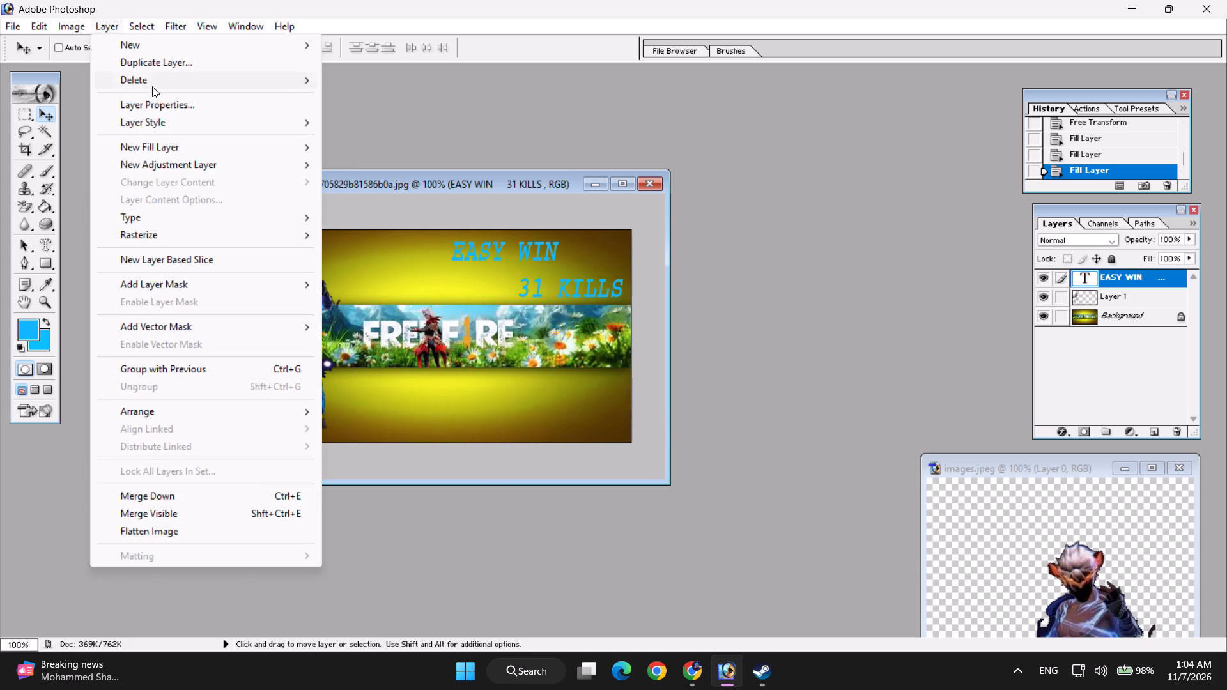
pyautogui.click(151, 121)
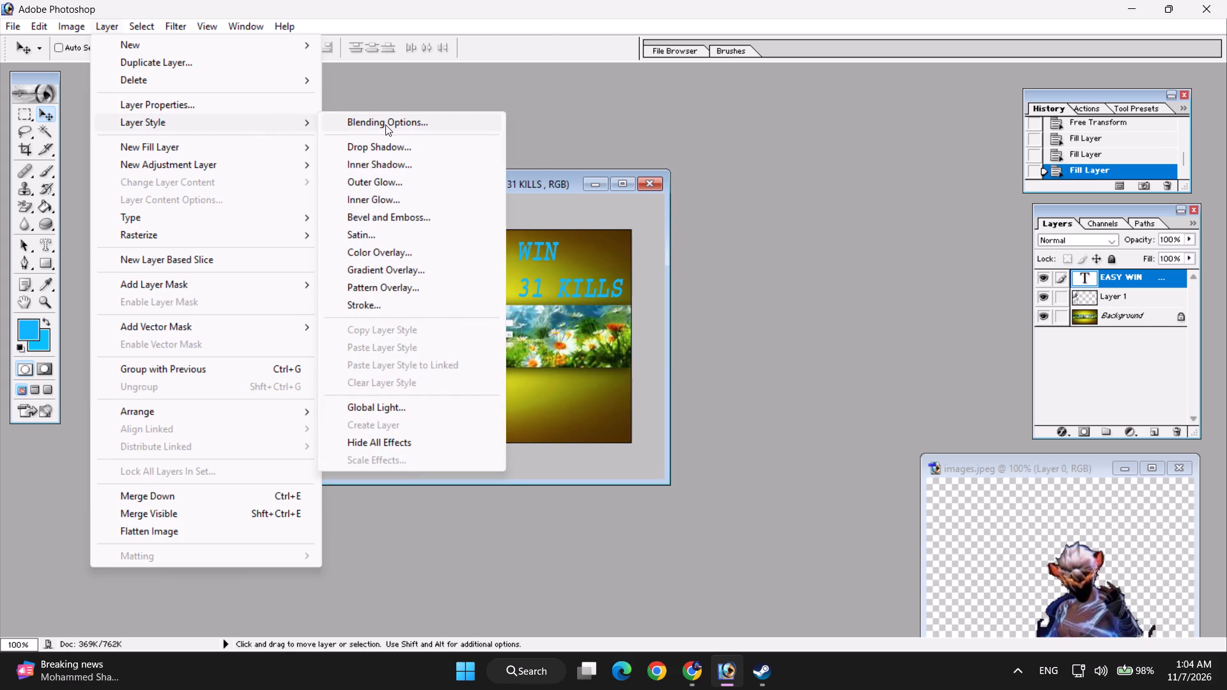
pyautogui.click(385, 125)
pyautogui.moveTo(582, 174); pyautogui.dragTo(845, 101)
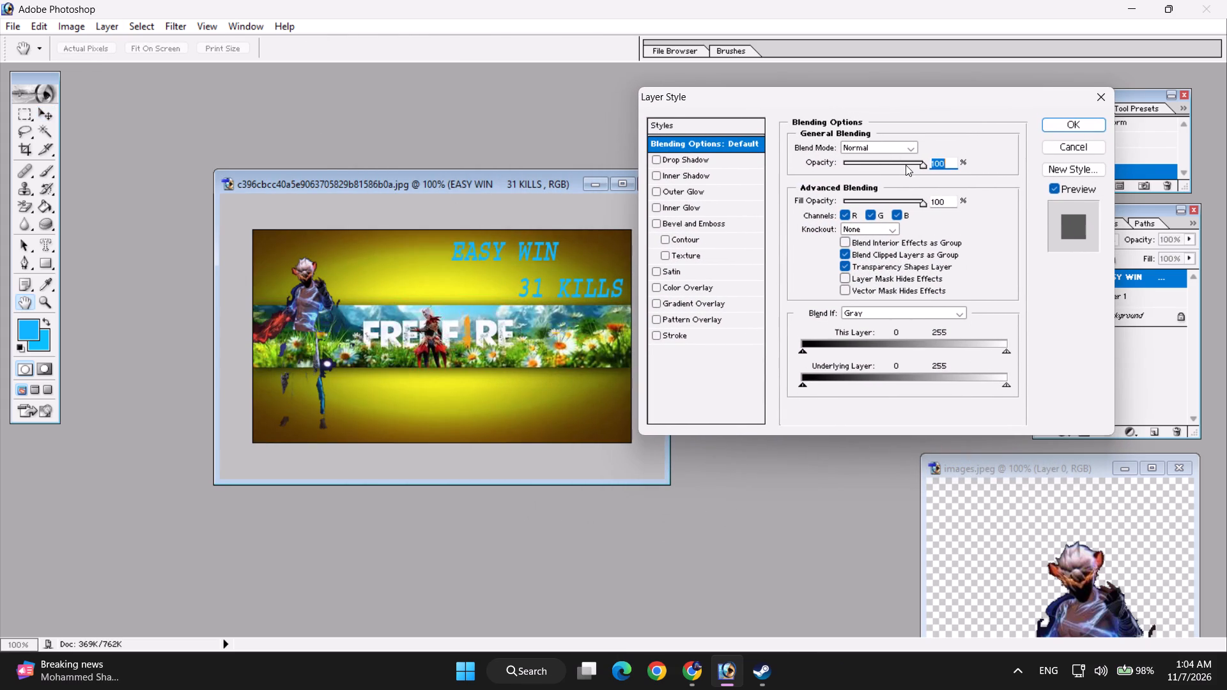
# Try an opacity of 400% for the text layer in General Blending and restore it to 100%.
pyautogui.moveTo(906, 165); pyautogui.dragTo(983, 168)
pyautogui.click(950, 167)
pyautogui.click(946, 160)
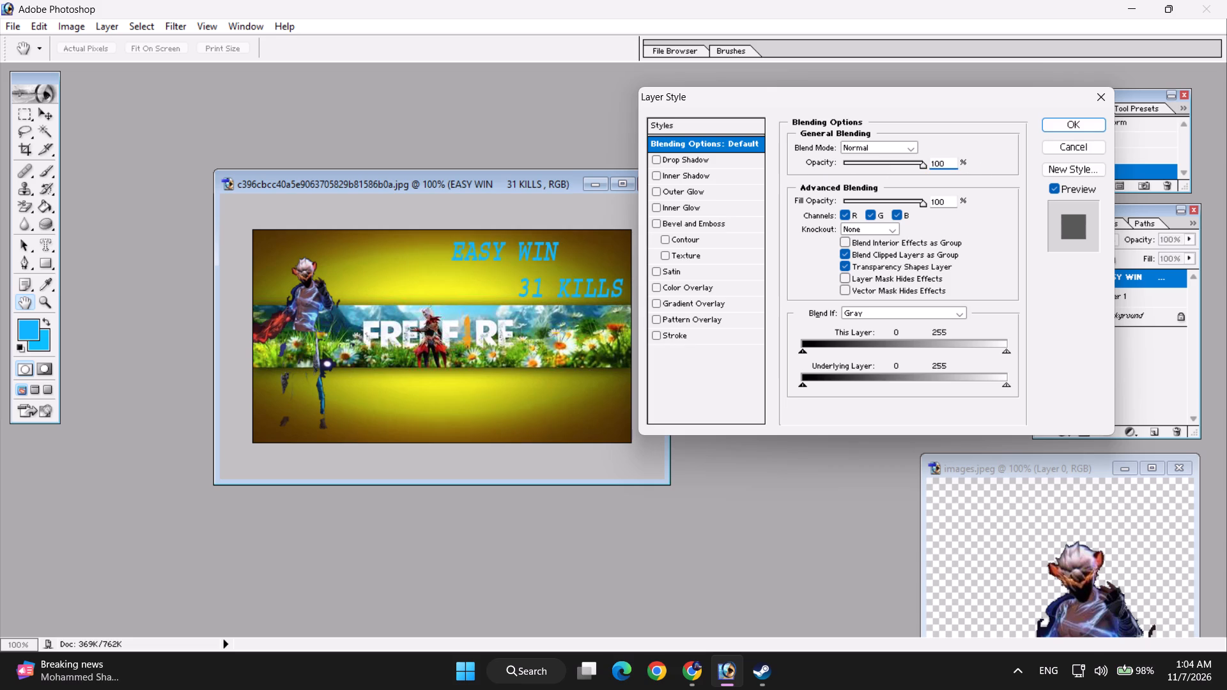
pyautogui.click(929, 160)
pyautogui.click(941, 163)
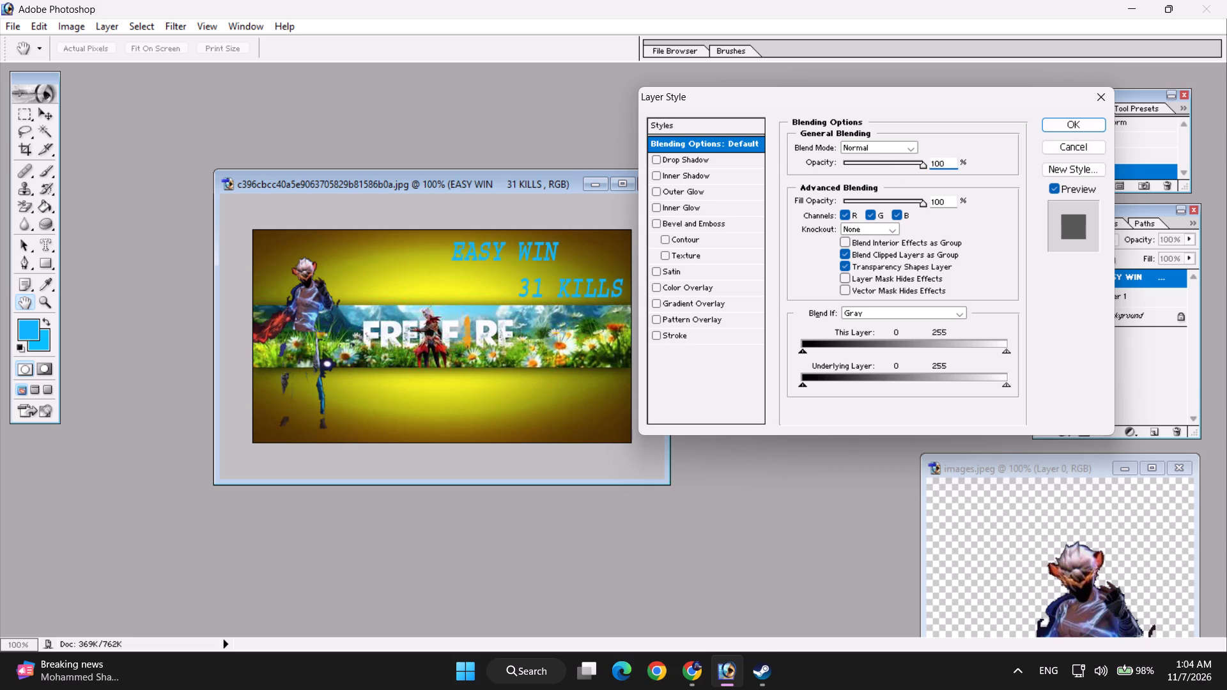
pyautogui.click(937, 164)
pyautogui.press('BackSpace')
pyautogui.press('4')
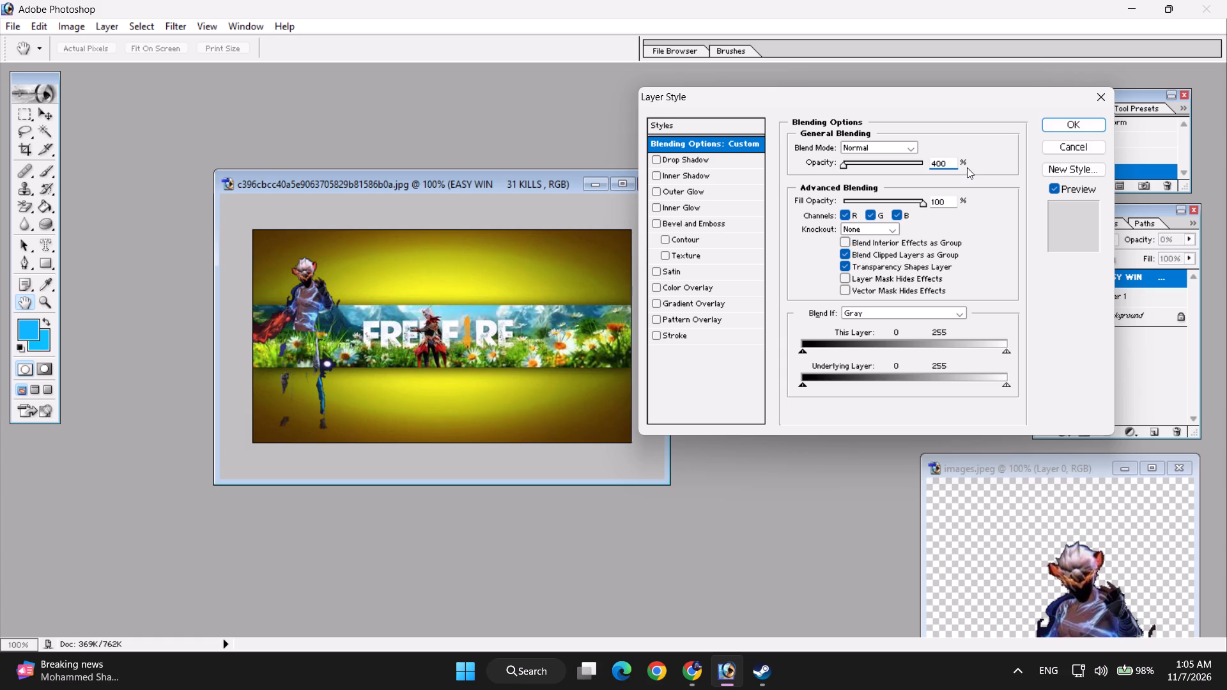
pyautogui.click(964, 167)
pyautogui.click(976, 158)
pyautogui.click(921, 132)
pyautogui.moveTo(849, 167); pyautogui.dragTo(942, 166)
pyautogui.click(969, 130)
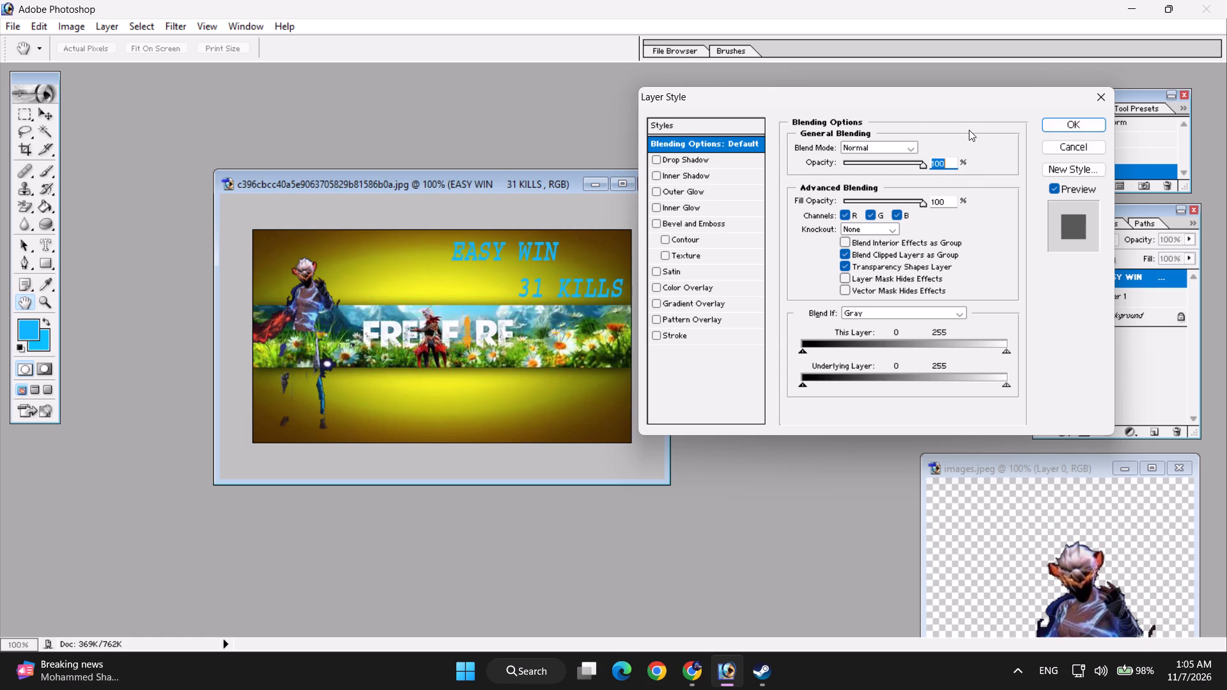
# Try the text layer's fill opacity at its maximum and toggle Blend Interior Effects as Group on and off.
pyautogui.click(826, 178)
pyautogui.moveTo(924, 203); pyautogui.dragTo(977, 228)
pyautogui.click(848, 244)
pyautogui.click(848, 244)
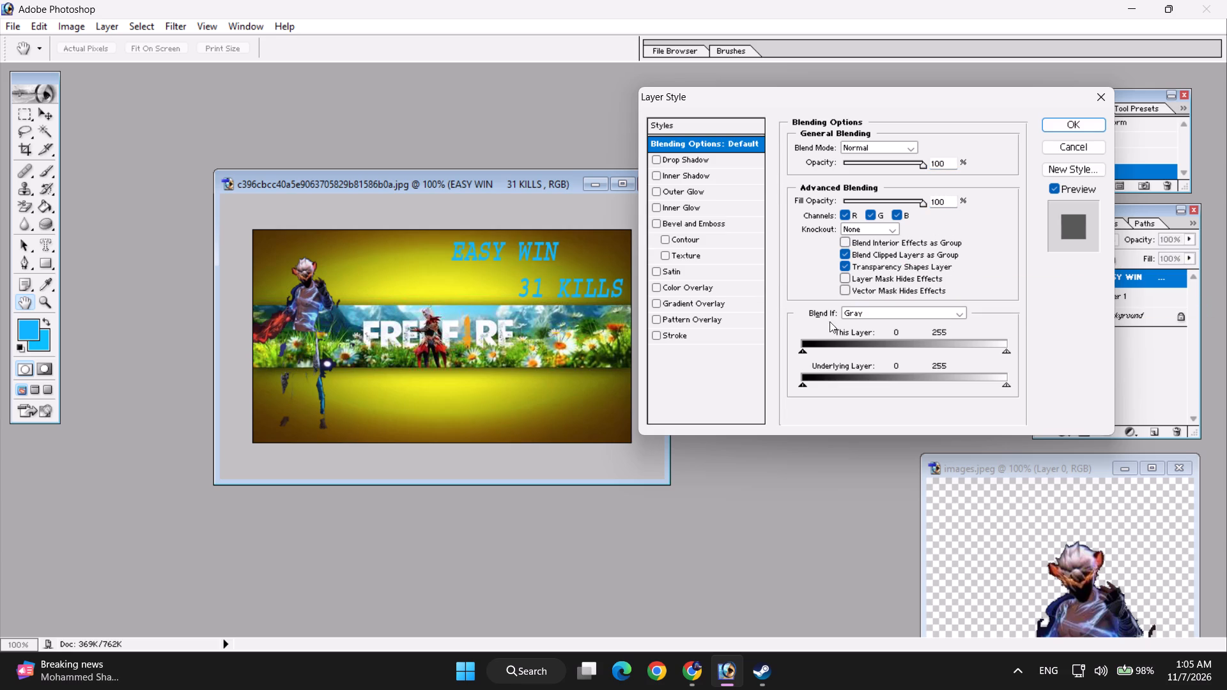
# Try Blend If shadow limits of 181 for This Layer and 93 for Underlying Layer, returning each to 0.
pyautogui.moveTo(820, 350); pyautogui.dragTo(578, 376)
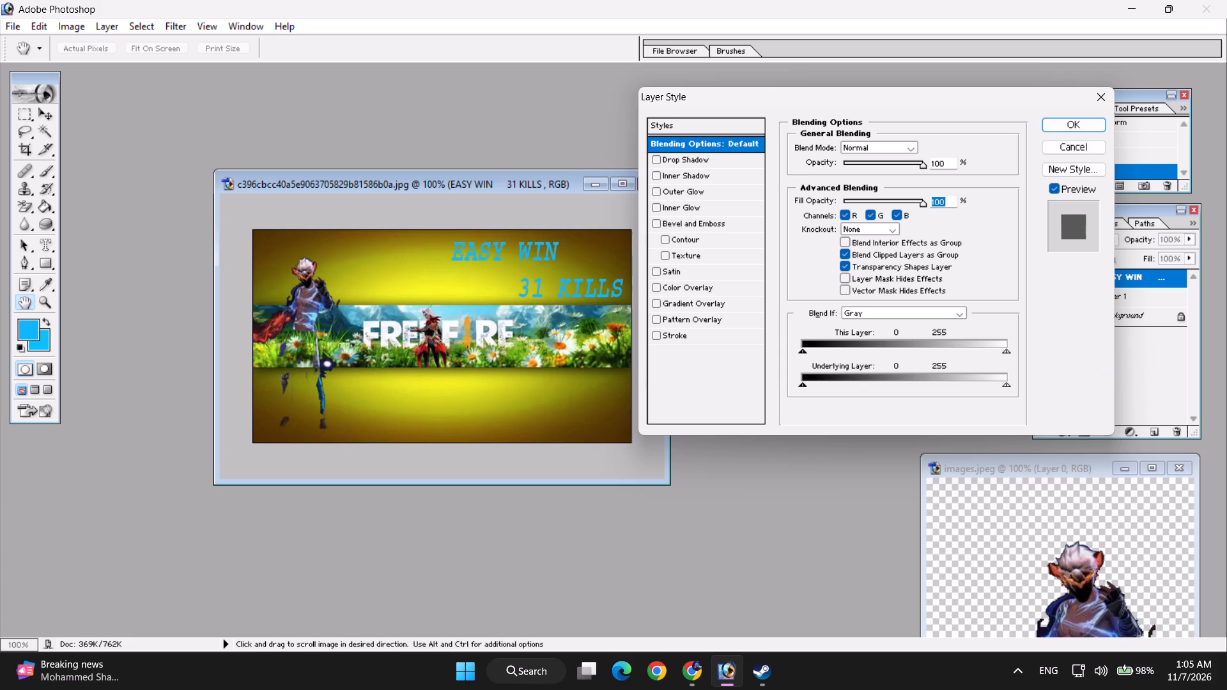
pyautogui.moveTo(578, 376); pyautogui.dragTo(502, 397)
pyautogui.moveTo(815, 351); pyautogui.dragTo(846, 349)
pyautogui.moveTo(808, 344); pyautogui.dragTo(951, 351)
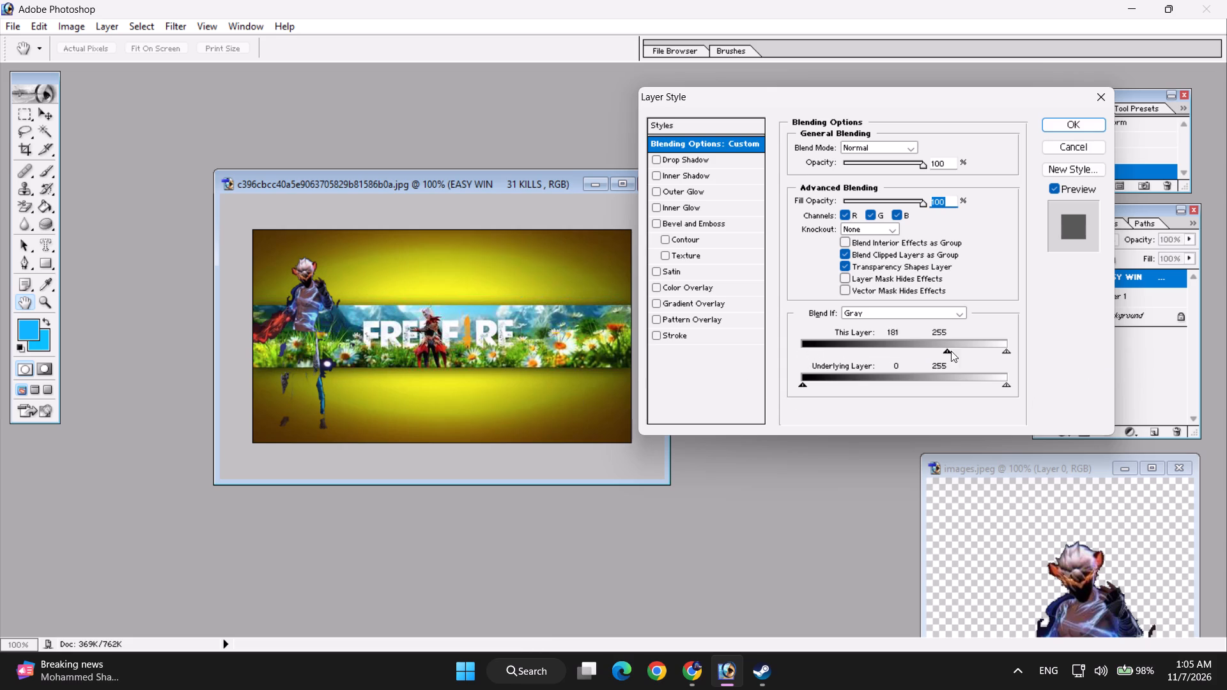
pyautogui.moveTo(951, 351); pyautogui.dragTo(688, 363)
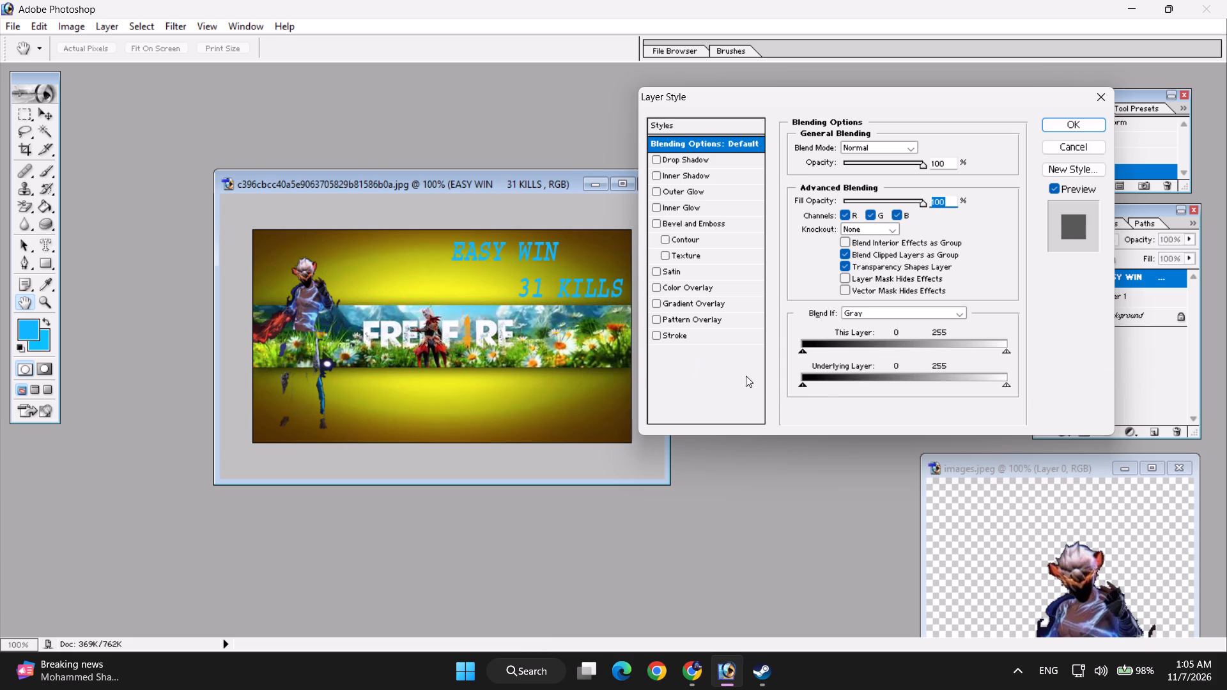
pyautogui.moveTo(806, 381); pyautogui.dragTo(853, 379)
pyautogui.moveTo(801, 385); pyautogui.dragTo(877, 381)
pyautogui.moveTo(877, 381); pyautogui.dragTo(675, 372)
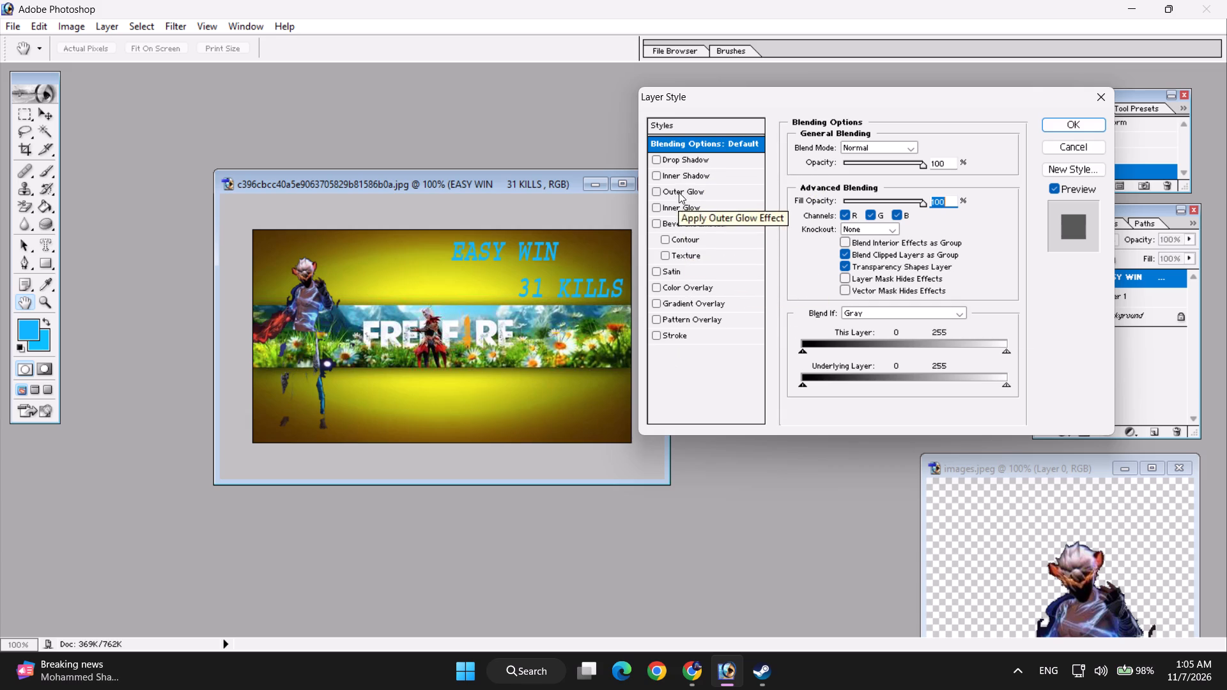
# Enable the Drop Shadow effect on the "EASY WIN 31 KILLS" text layer.
pyautogui.click(709, 161)
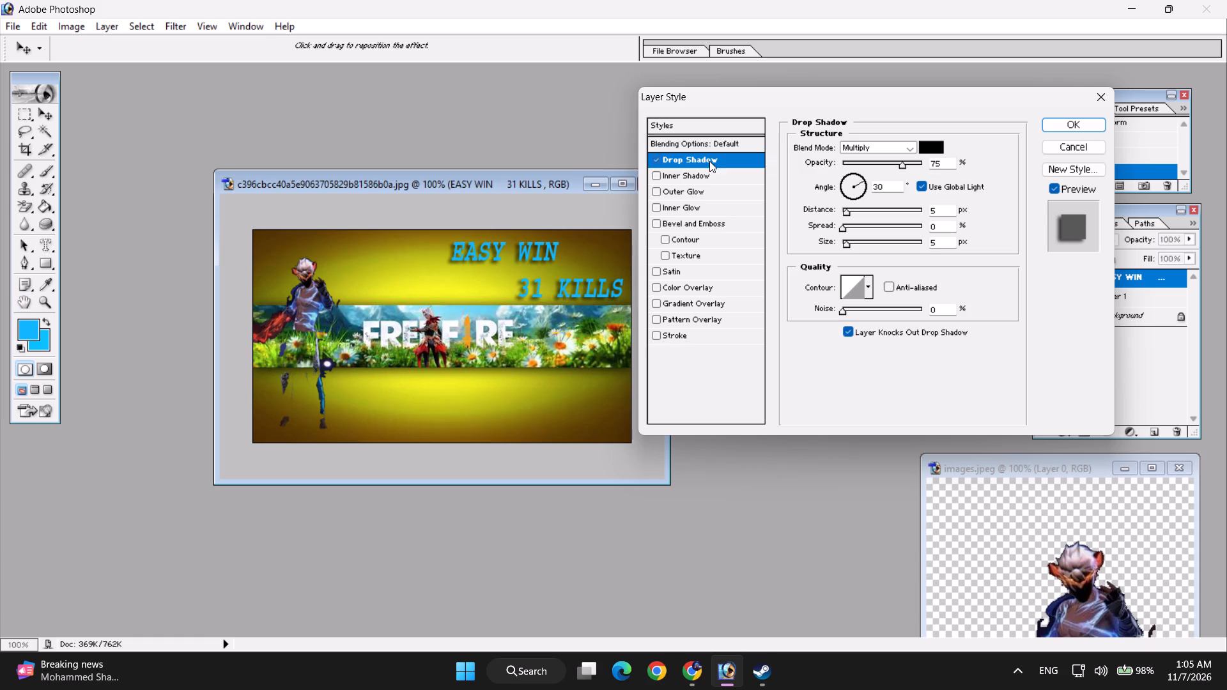
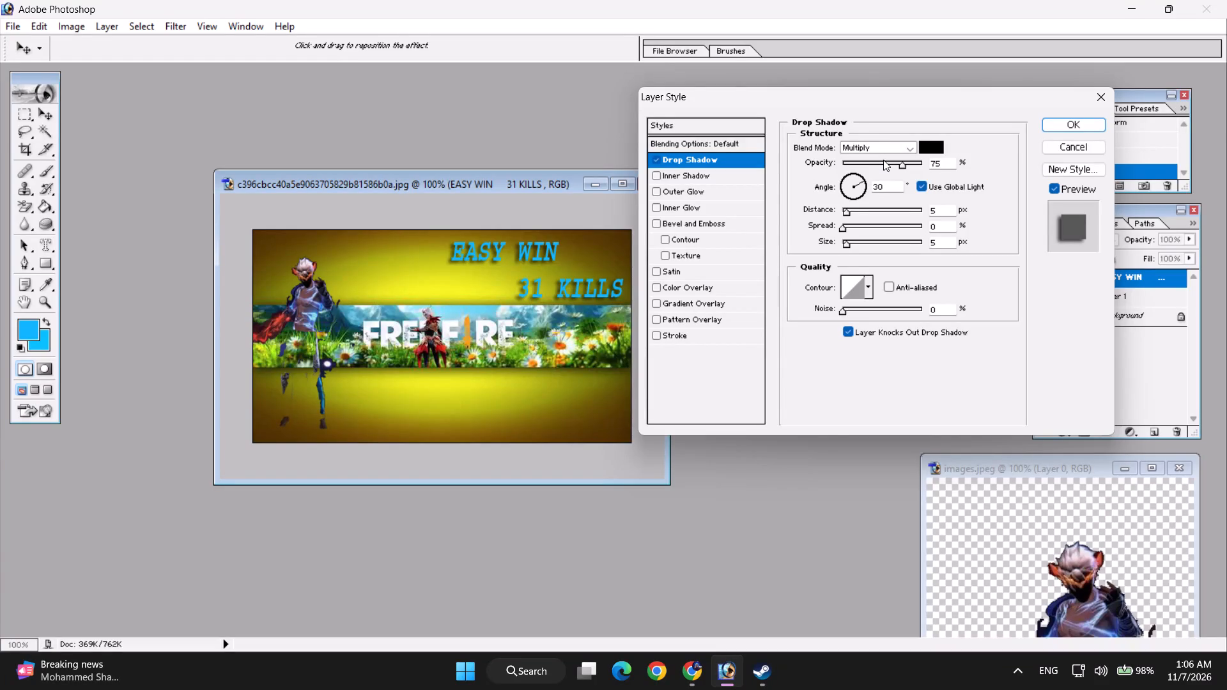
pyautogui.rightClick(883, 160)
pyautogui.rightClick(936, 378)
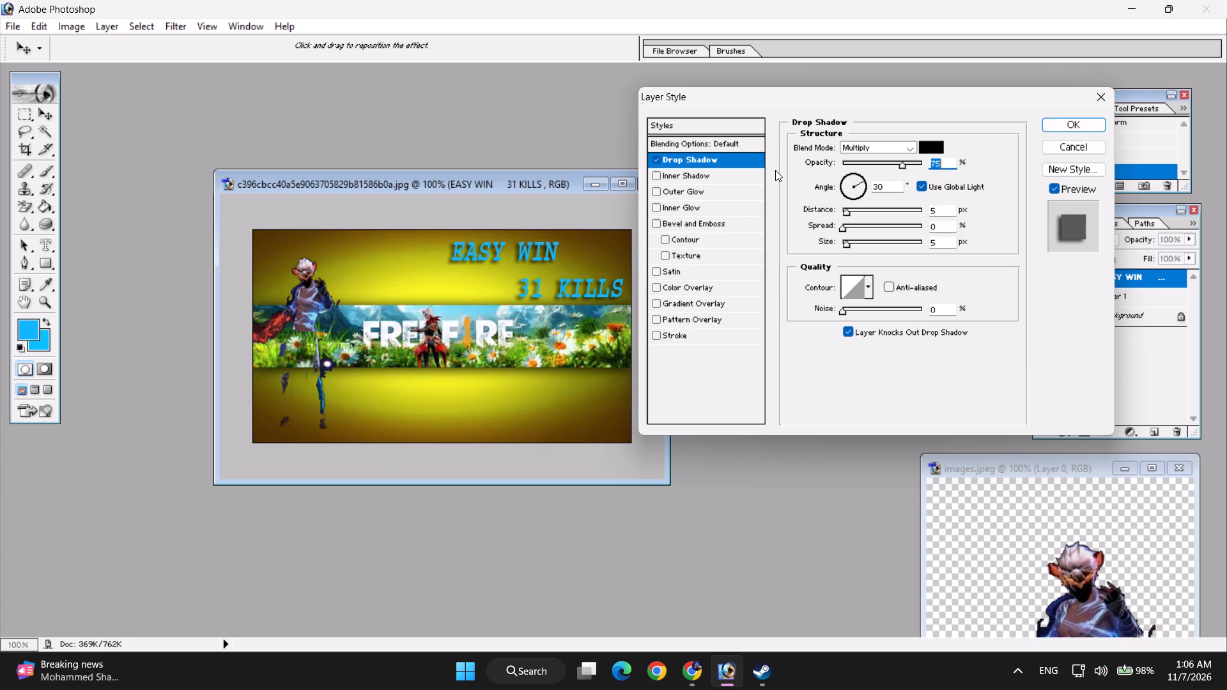
# Turn off the Drop Shadow effect on the "EASY WIN 31 KILLS" text layer.
pyautogui.click(652, 158)
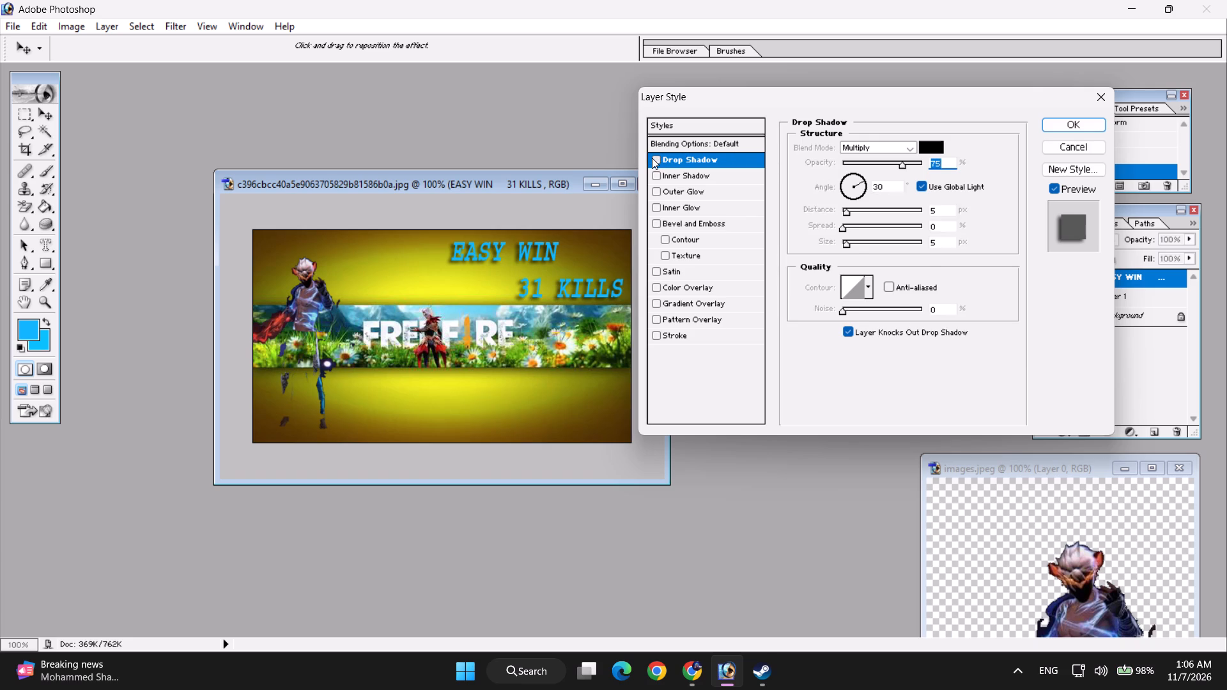
pyautogui.click(660, 180)
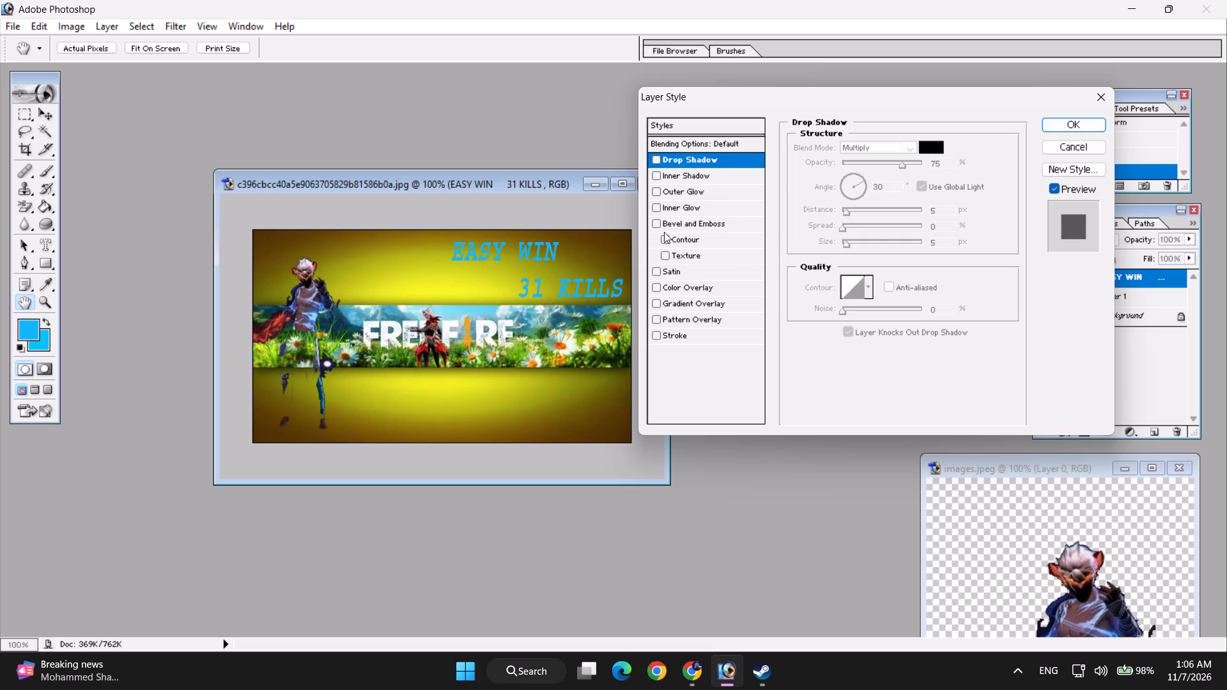
# Enable the Gradient Overlay effect on the "EASY WIN 31 KILLS" text layer.
pyautogui.click(658, 304)
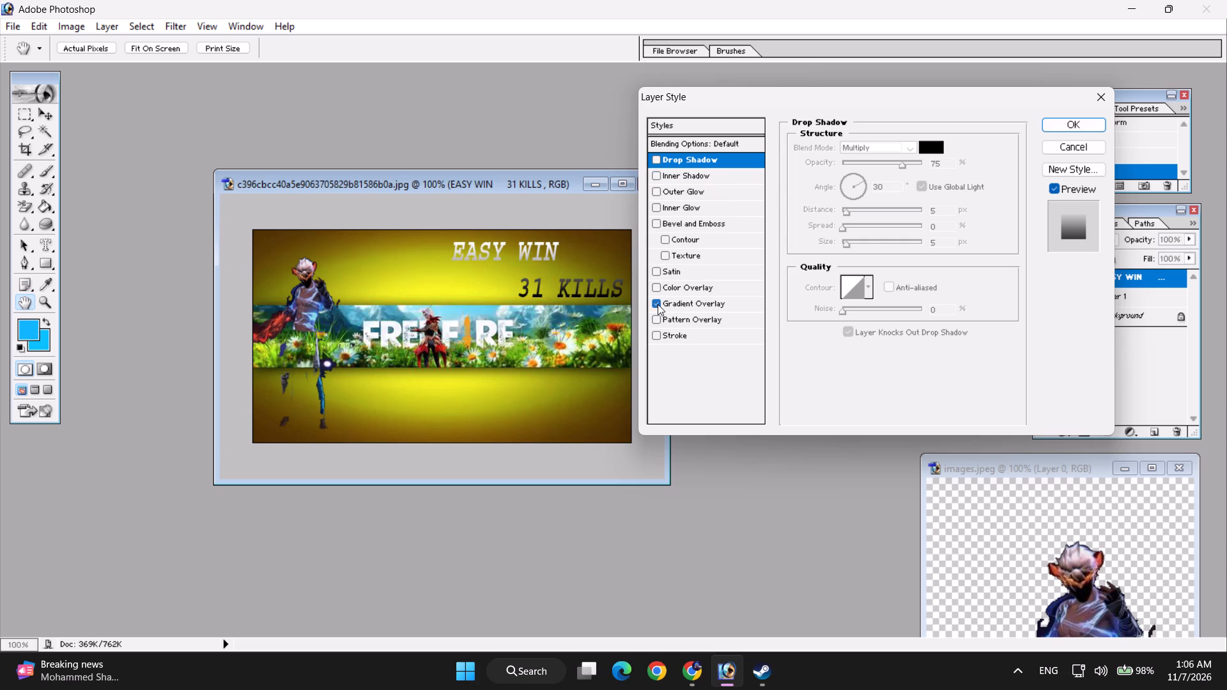
pyautogui.click(925, 146)
pyautogui.click(899, 147)
pyautogui.click(859, 184)
pyautogui.click(936, 142)
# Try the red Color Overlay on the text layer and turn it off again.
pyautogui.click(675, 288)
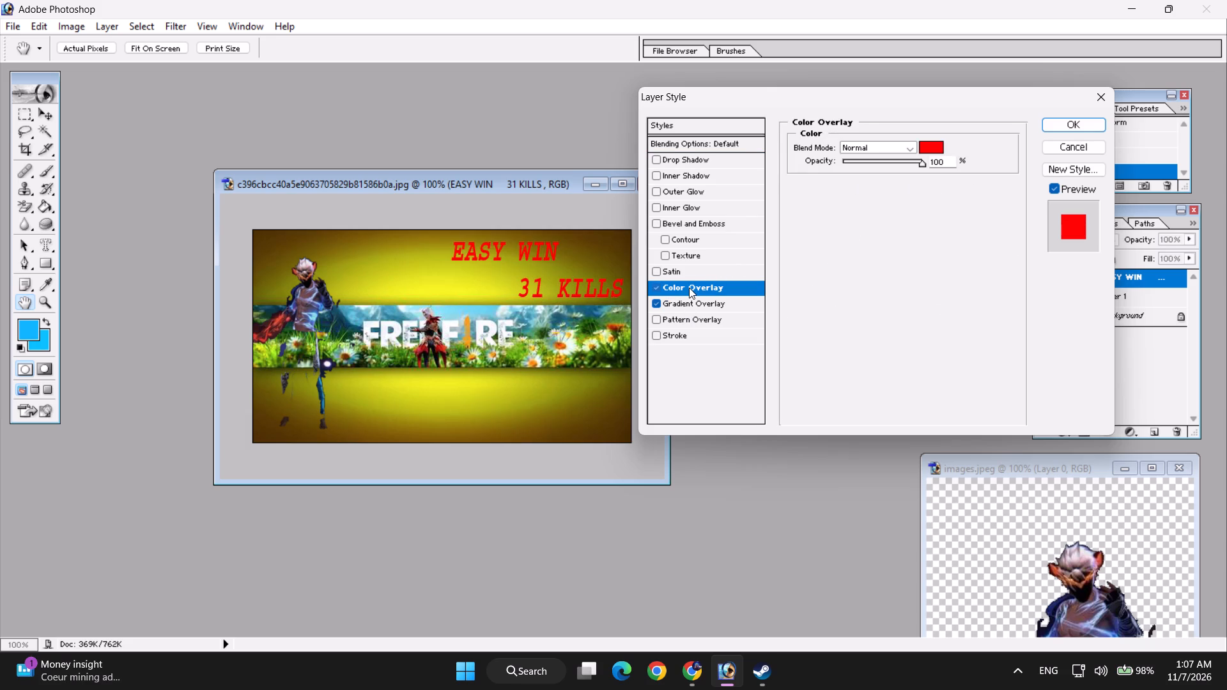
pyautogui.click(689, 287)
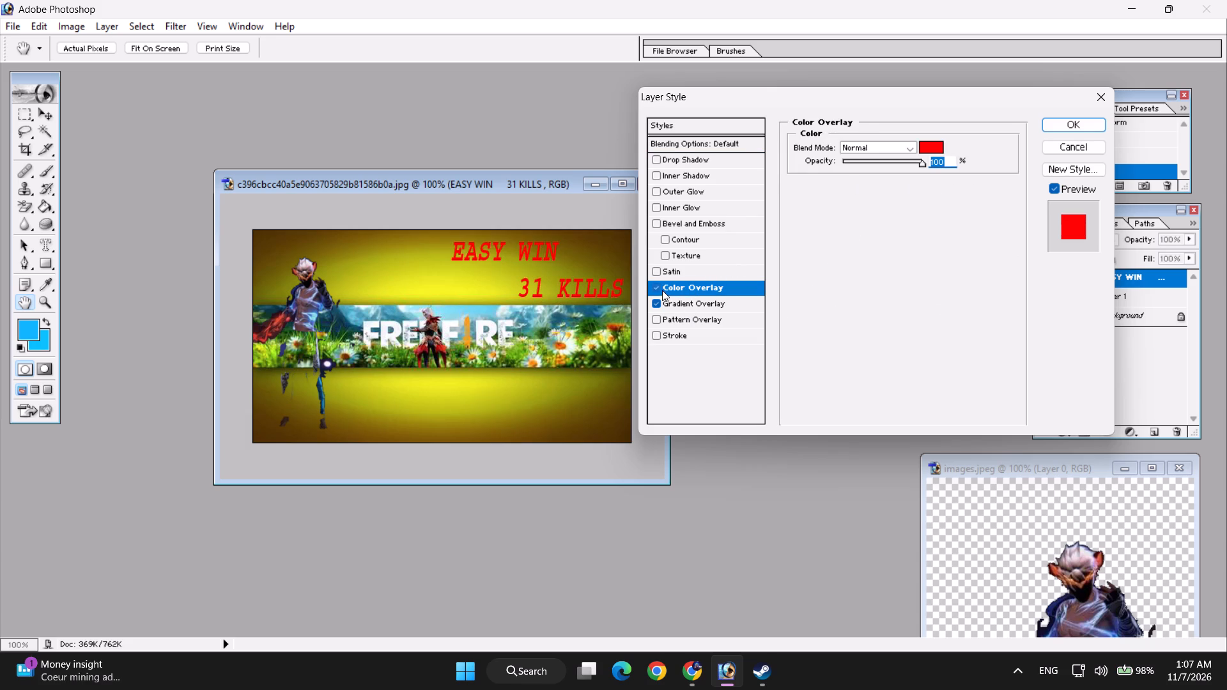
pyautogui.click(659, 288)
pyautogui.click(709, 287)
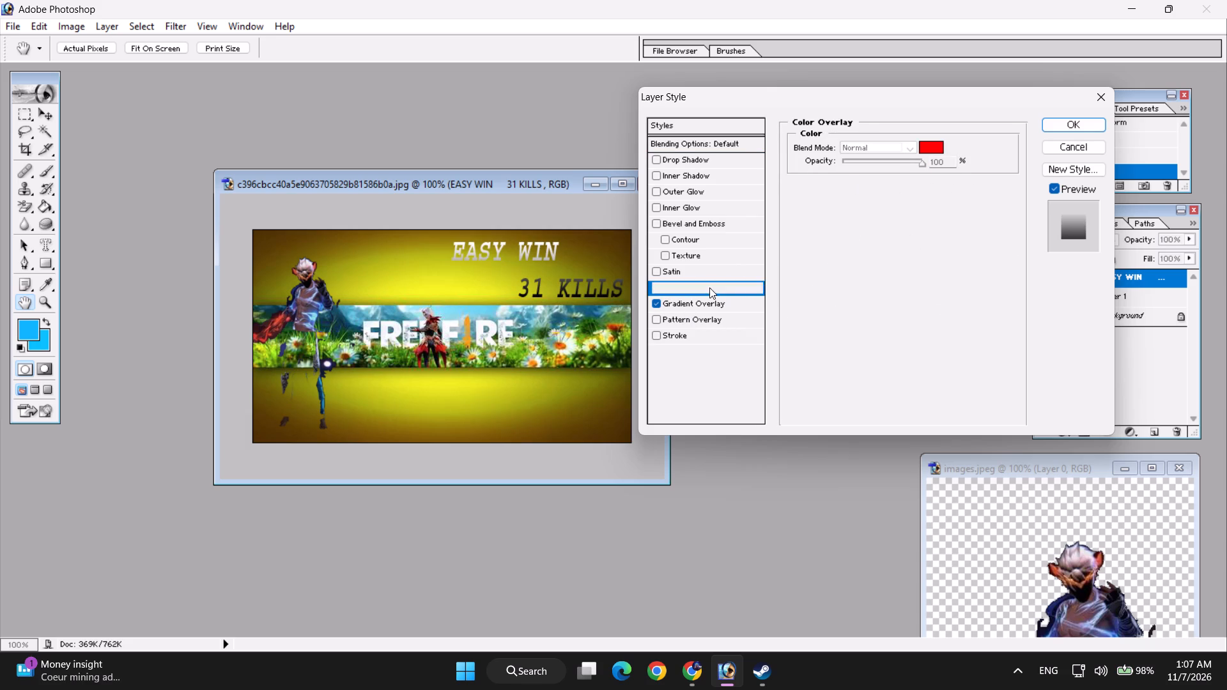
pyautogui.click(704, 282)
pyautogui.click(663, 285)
# Try the Orange, Yellow, Orange preset for the Gradient Overlay and settle on the plain sky blue preset.
pyautogui.click(677, 306)
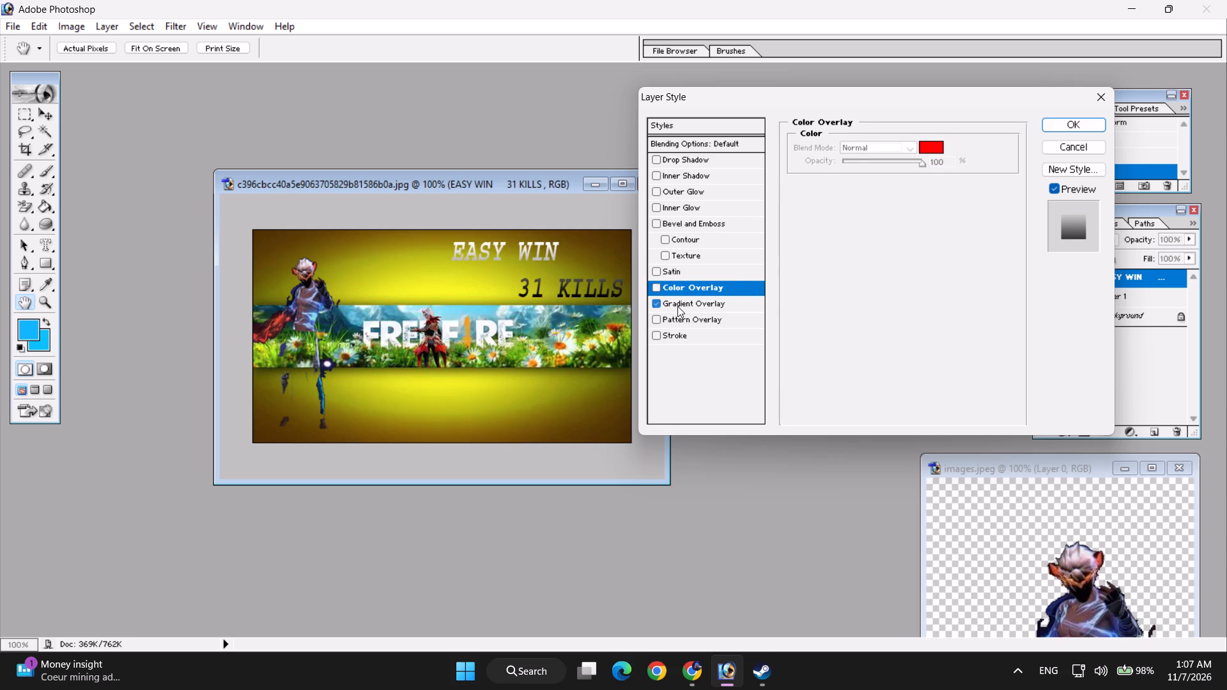
pyautogui.click(1066, 224)
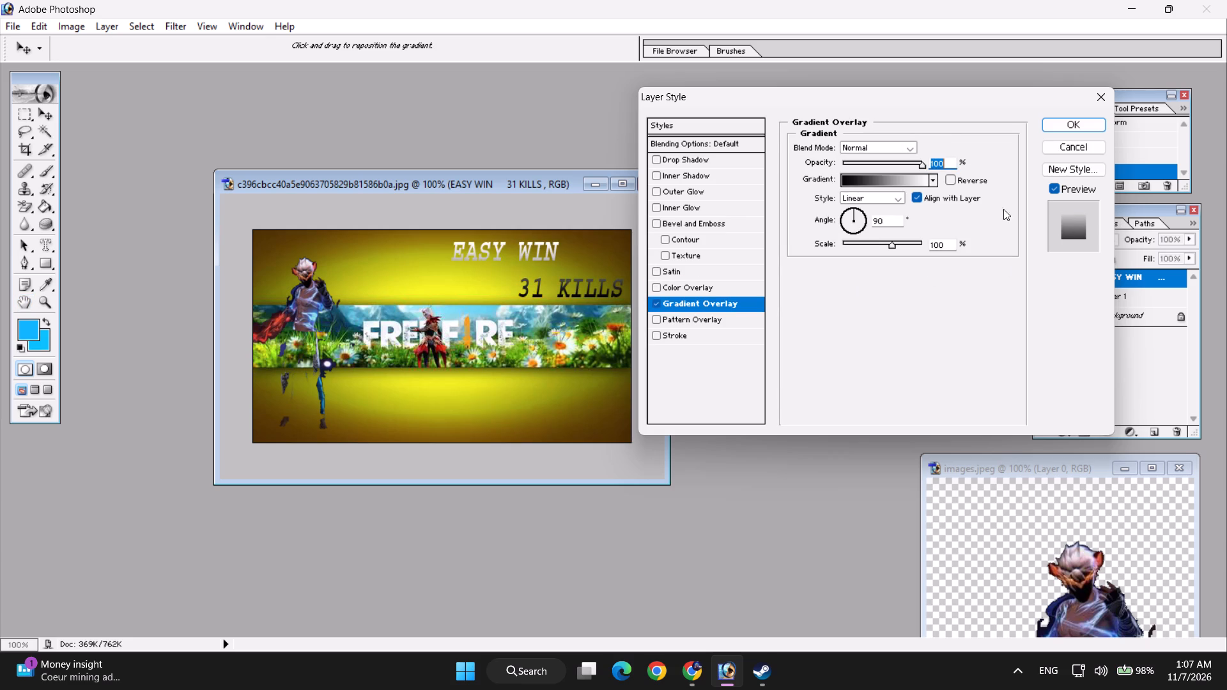
pyautogui.click(876, 146)
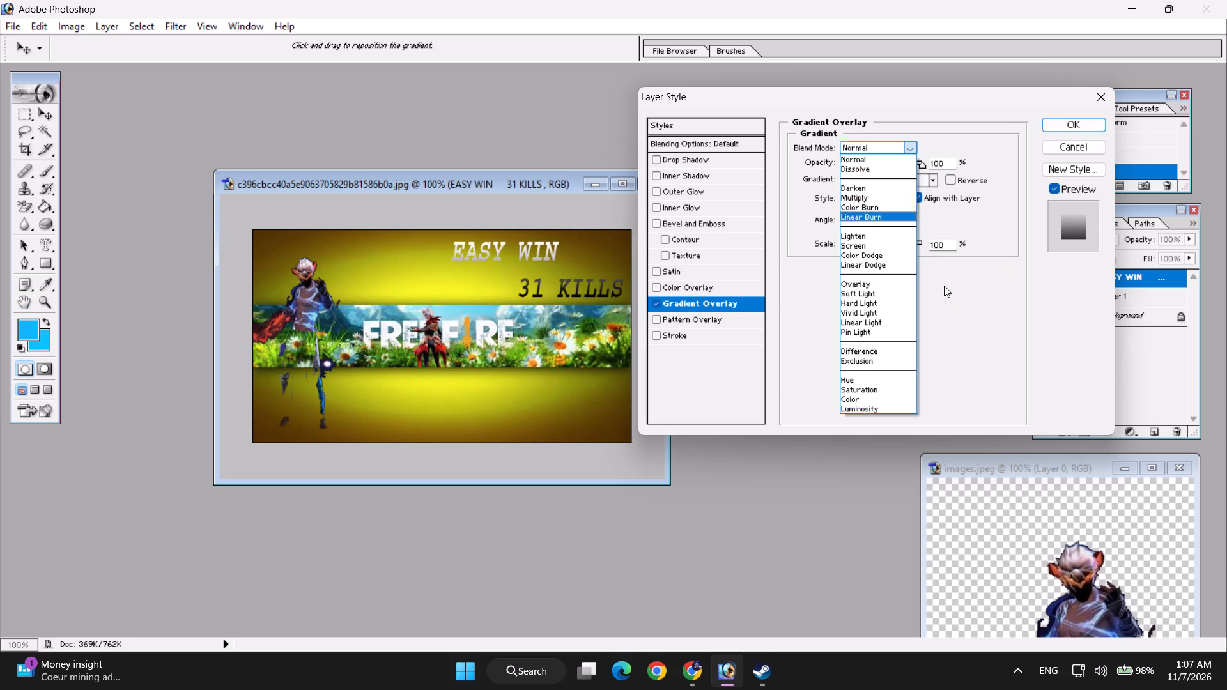
pyautogui.click(971, 302)
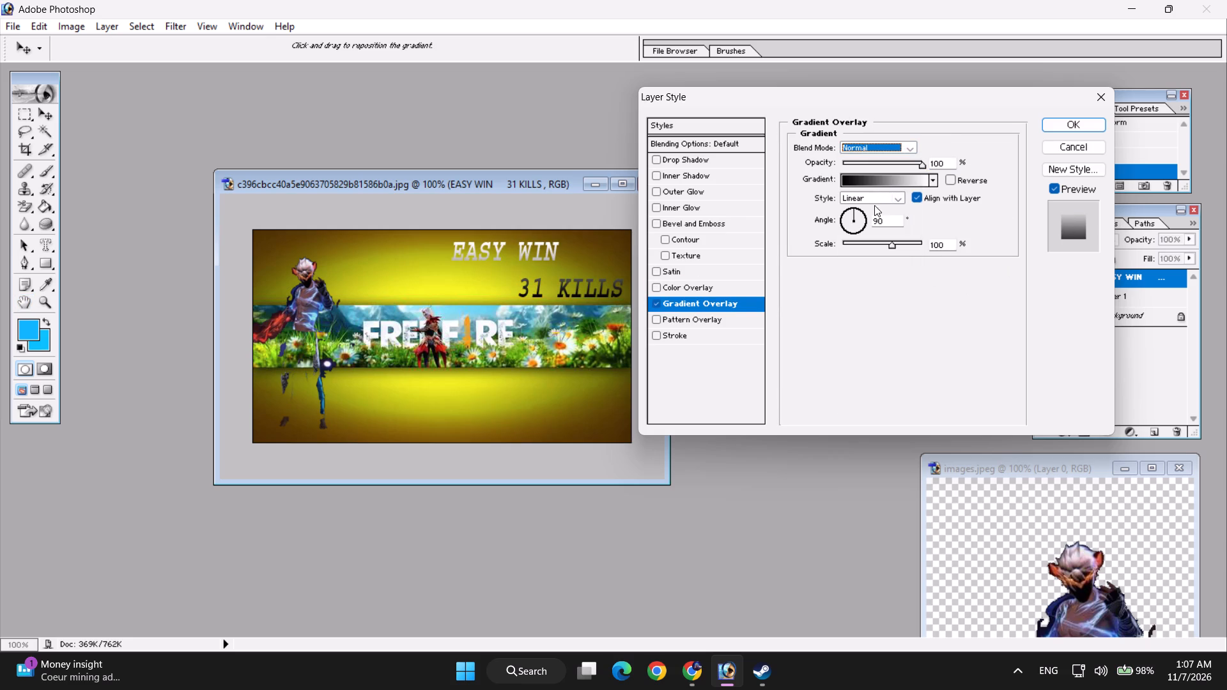
pyautogui.click(877, 176)
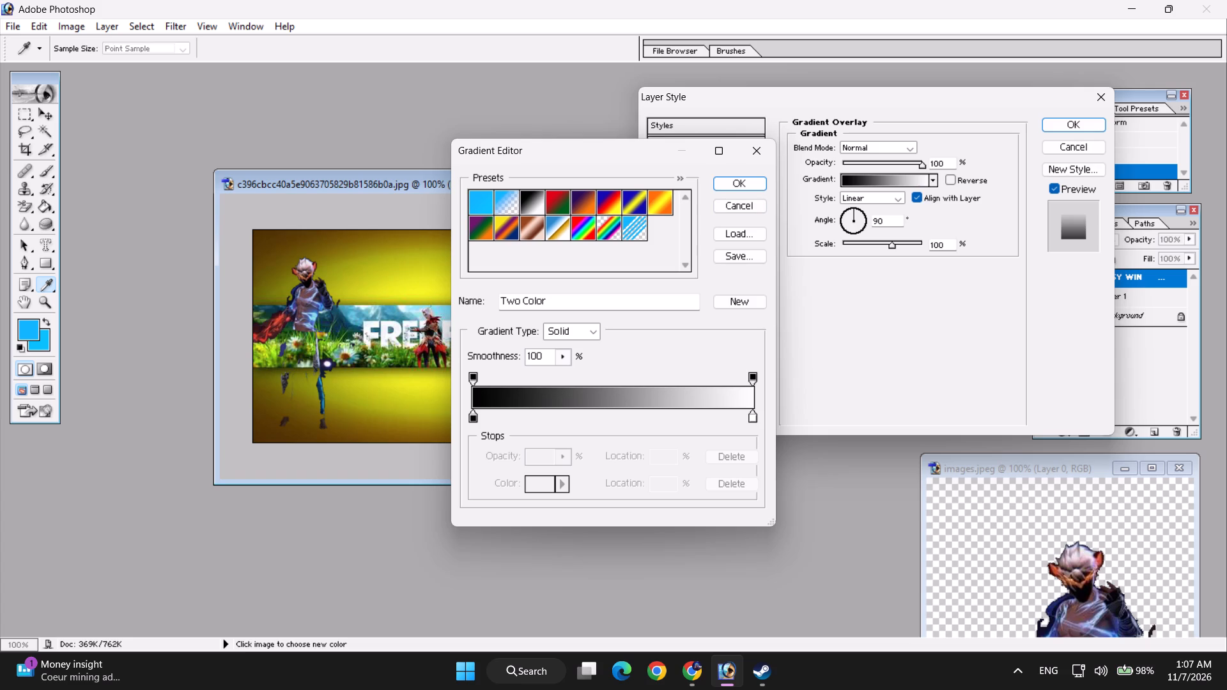
pyautogui.click(591, 204)
pyautogui.click(663, 202)
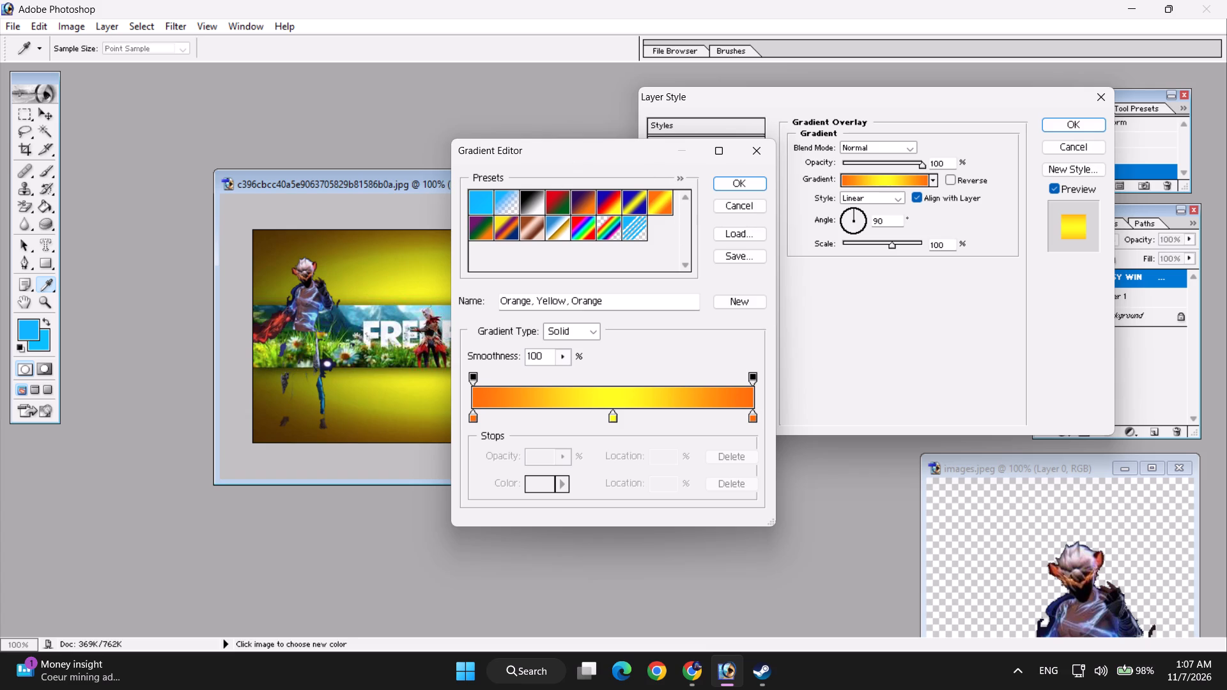
pyautogui.click(477, 199)
pyautogui.click(737, 183)
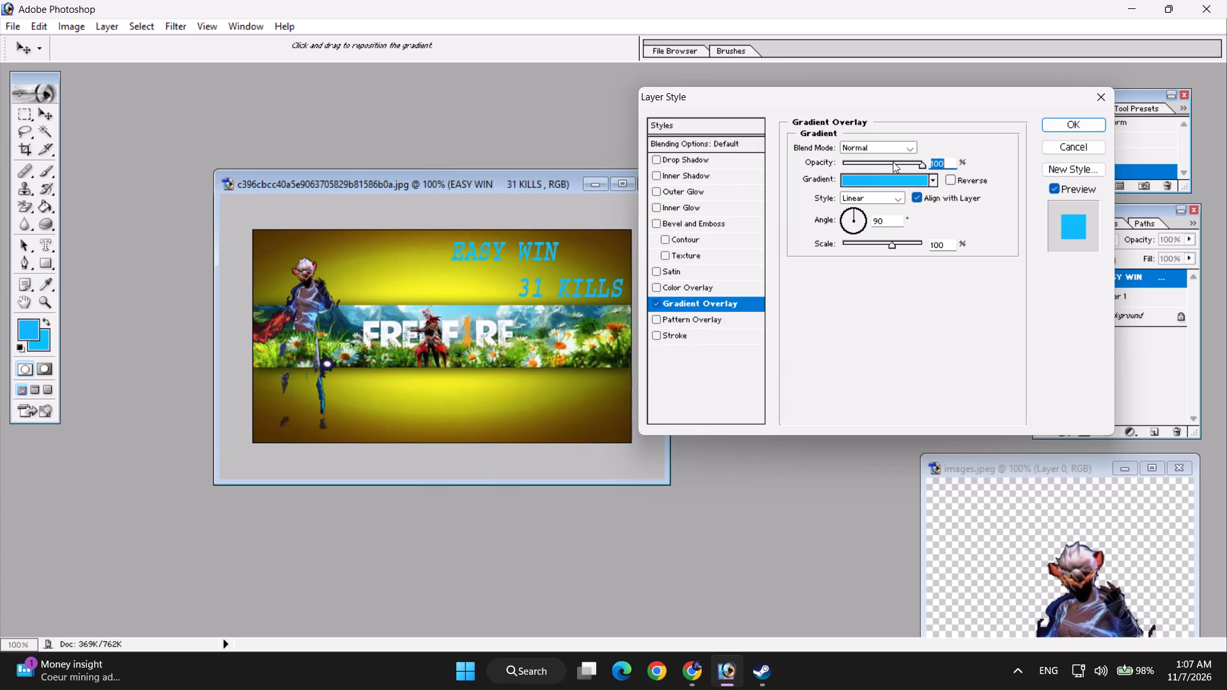
# Set the Gradient Overlay to the Angle style with 77% opacity, a -118° angle and 150% scale.
pyautogui.click(878, 194)
pyautogui.click(861, 227)
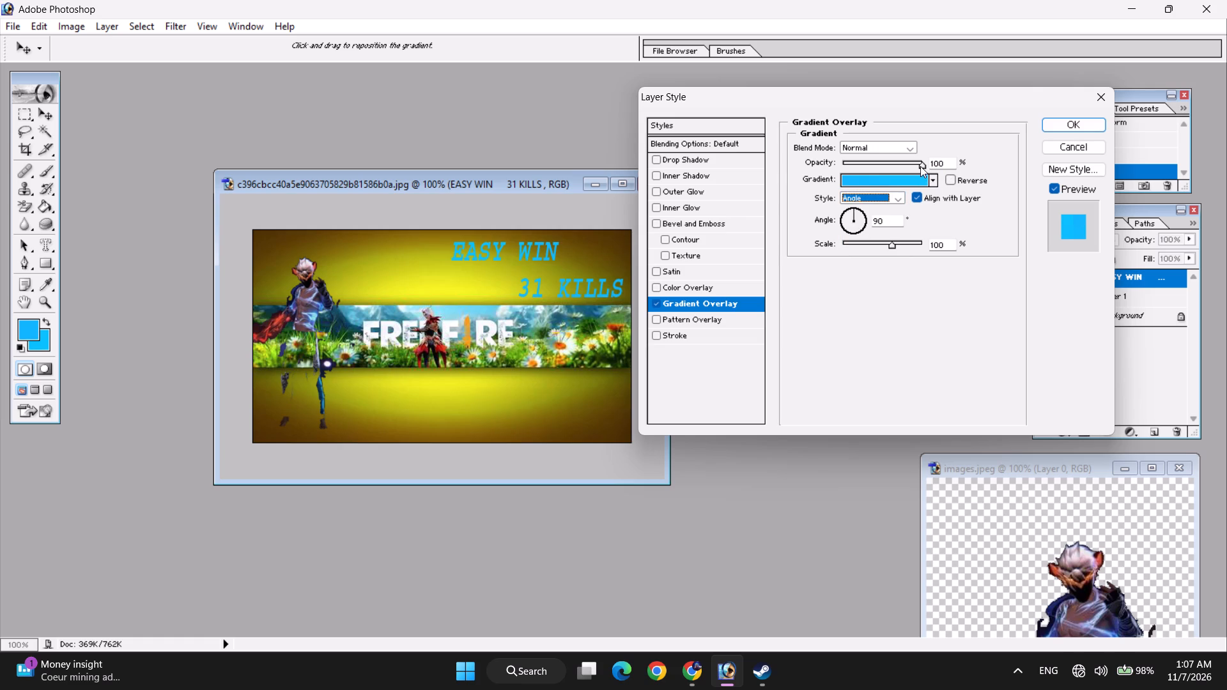
pyautogui.moveTo(920, 166); pyautogui.dragTo(847, 170)
pyautogui.moveTo(859, 166); pyautogui.dragTo(909, 162)
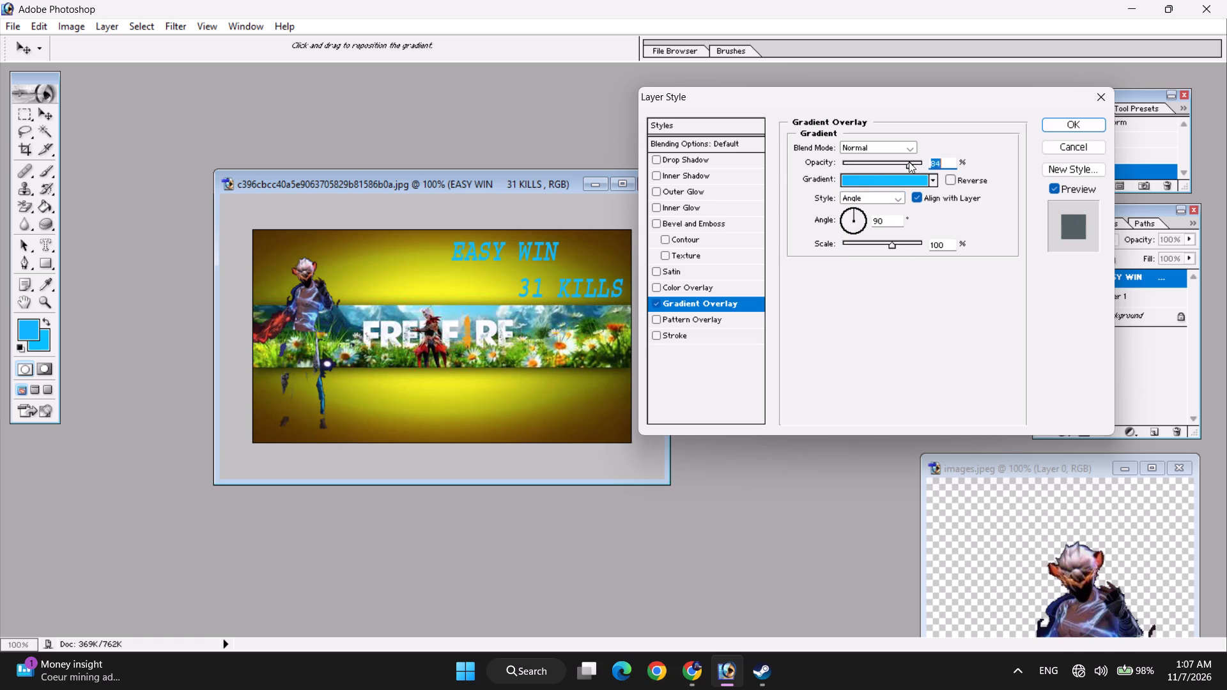
pyautogui.moveTo(909, 162); pyautogui.dragTo(904, 165)
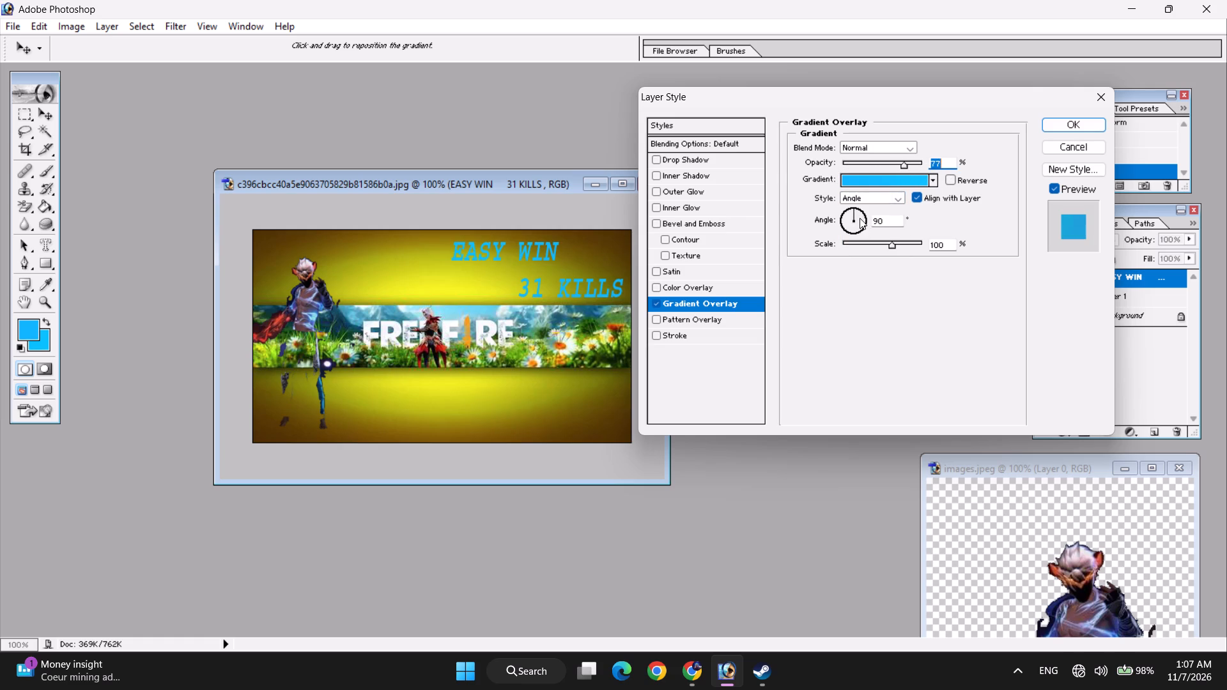
pyautogui.moveTo(860, 218); pyautogui.dragTo(832, 262)
pyautogui.moveTo(891, 242); pyautogui.dragTo(835, 256)
pyautogui.moveTo(863, 243); pyautogui.dragTo(936, 241)
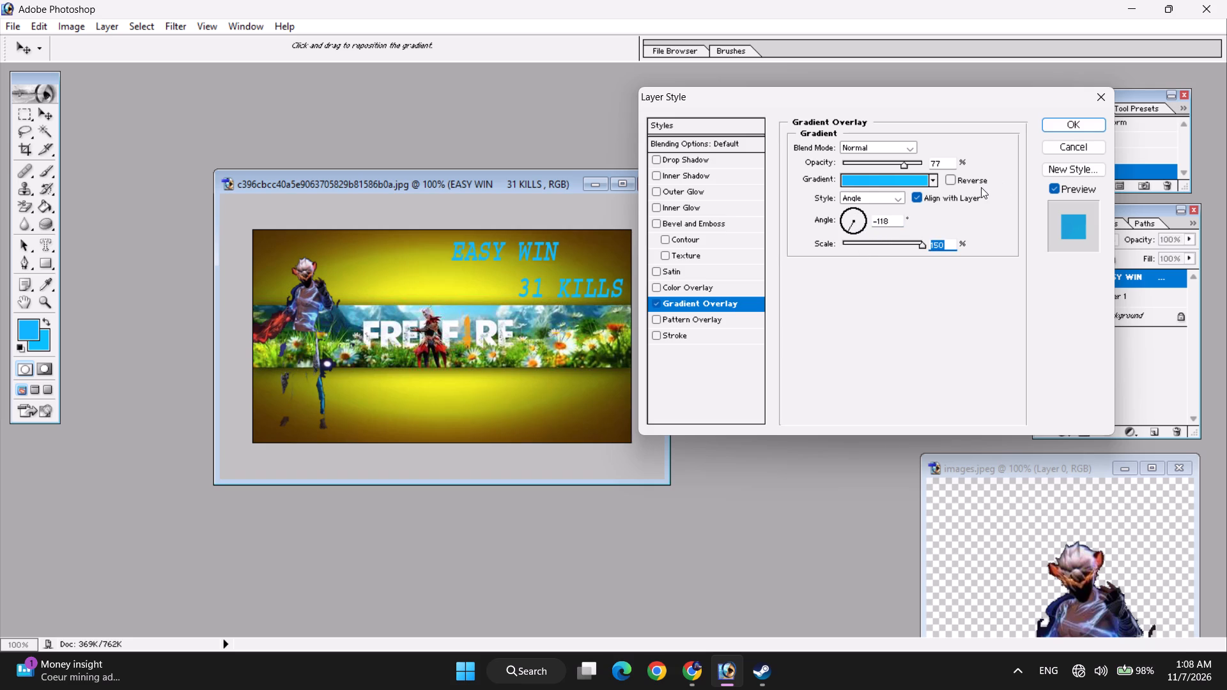
# Add a Pattern Overlay to the text layer using the dark grey mottled pattern beside the blue bubbles pattern.
pyautogui.click(699, 320)
pyautogui.click(869, 194)
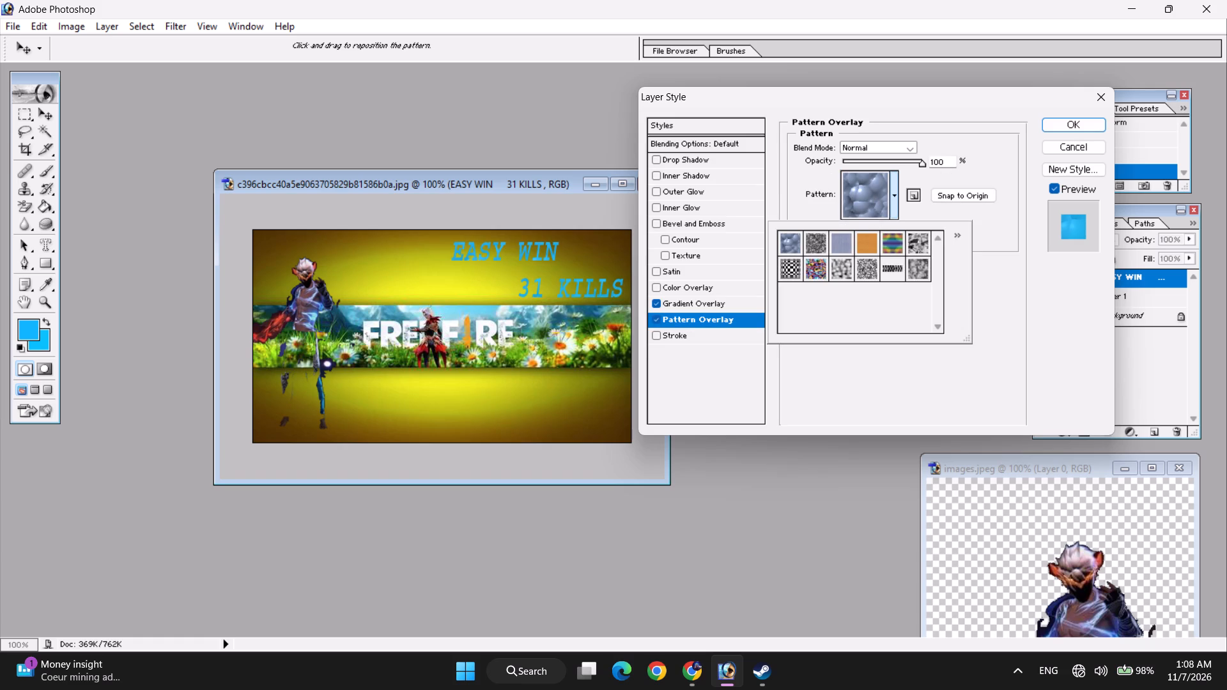
pyautogui.click(817, 245)
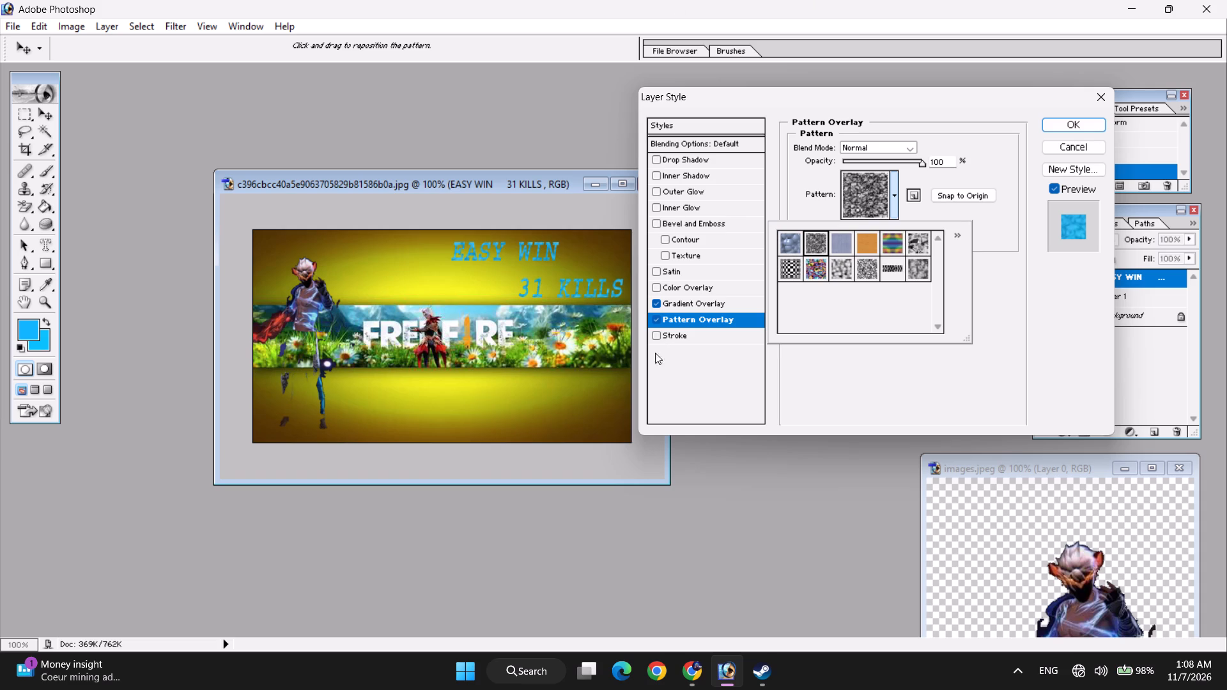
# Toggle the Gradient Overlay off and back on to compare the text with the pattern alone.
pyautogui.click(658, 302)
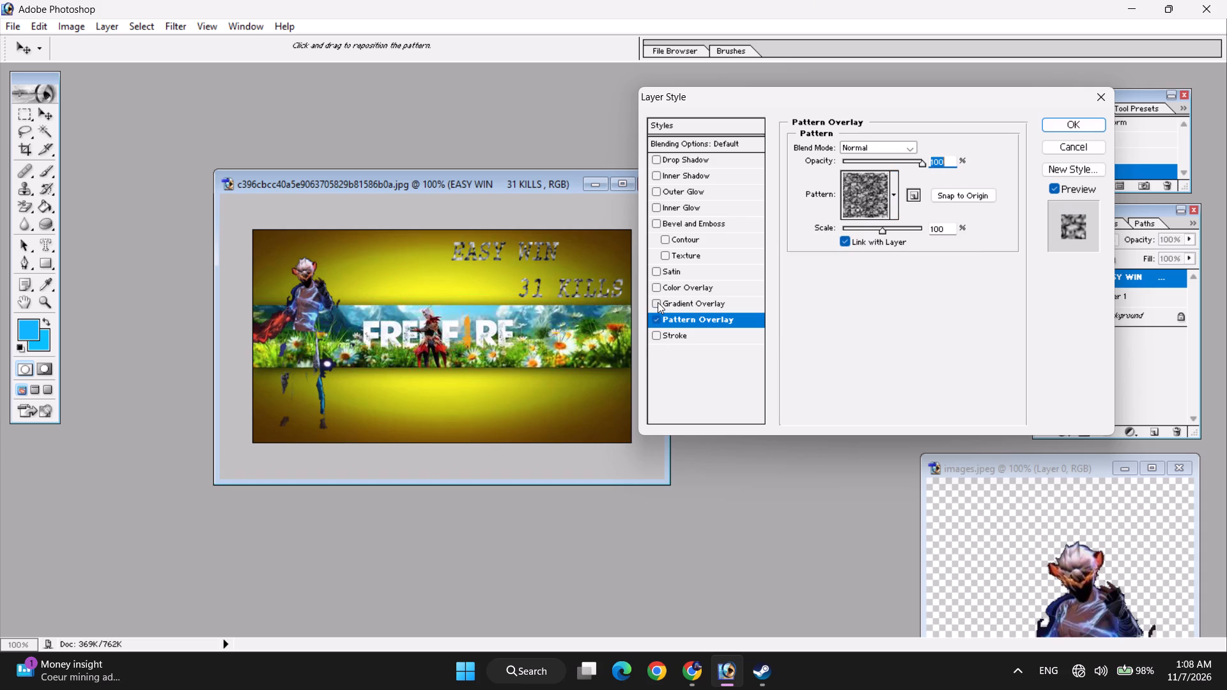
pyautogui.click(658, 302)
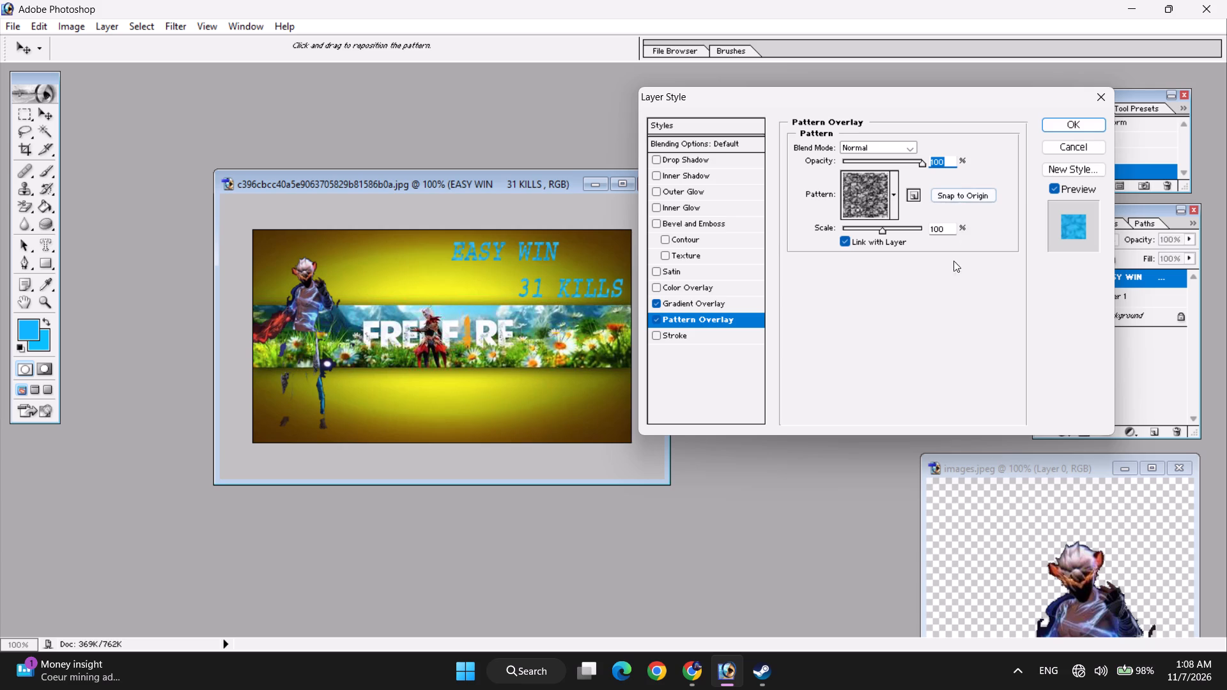
# Set the Pattern Overlay's blend mode to Darken.
pyautogui.click(865, 148)
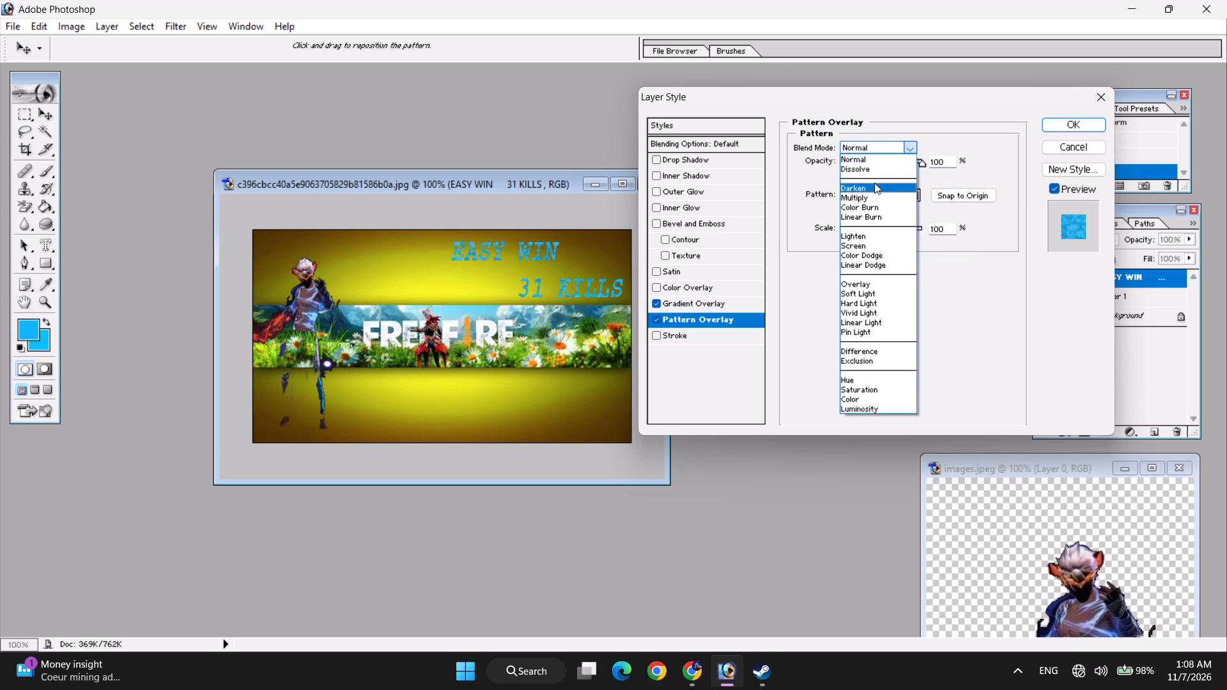
pyautogui.click(879, 187)
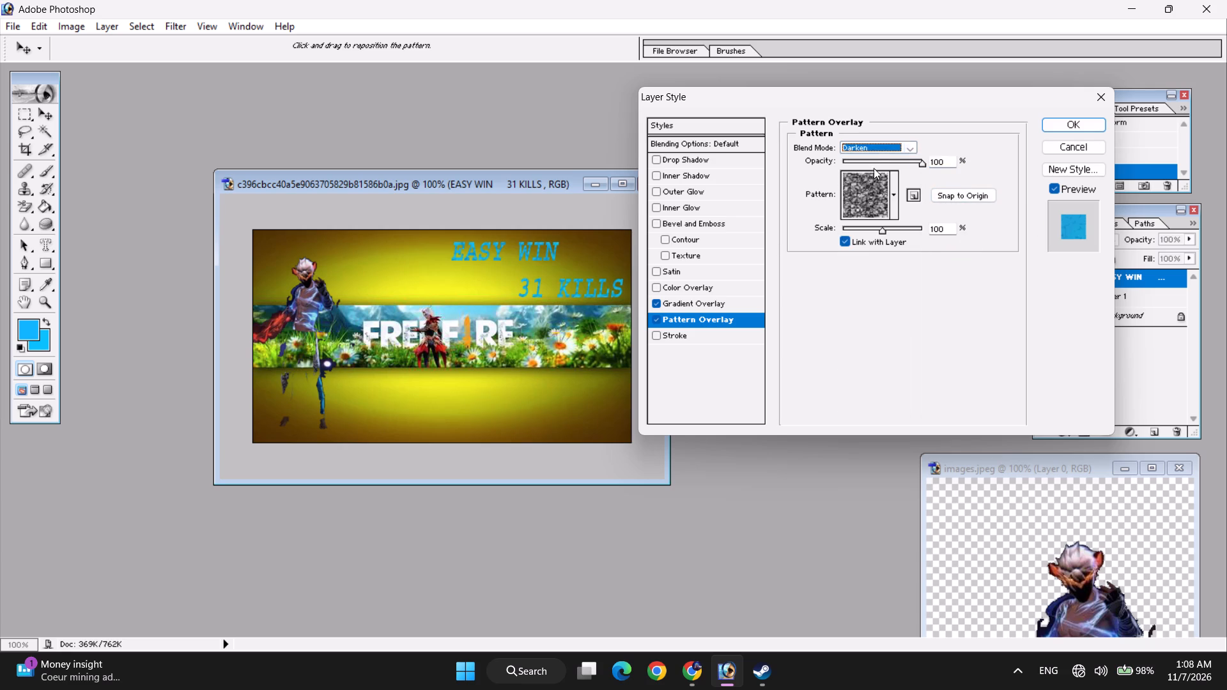
pyautogui.click(909, 146)
pyautogui.click(886, 153)
pyautogui.click(874, 301)
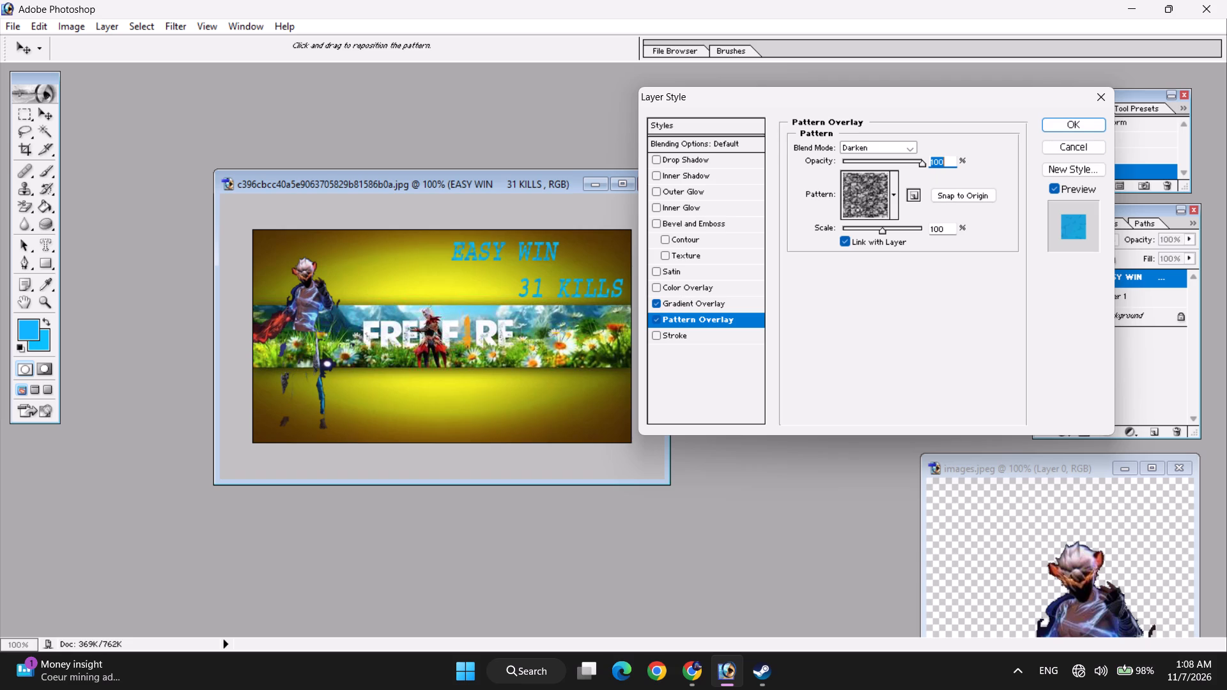
# Add a Stroke effect to the "EASY WIN 31 KILLS" text layer and set its colour to white (FFFFFF).
pyautogui.click(657, 338)
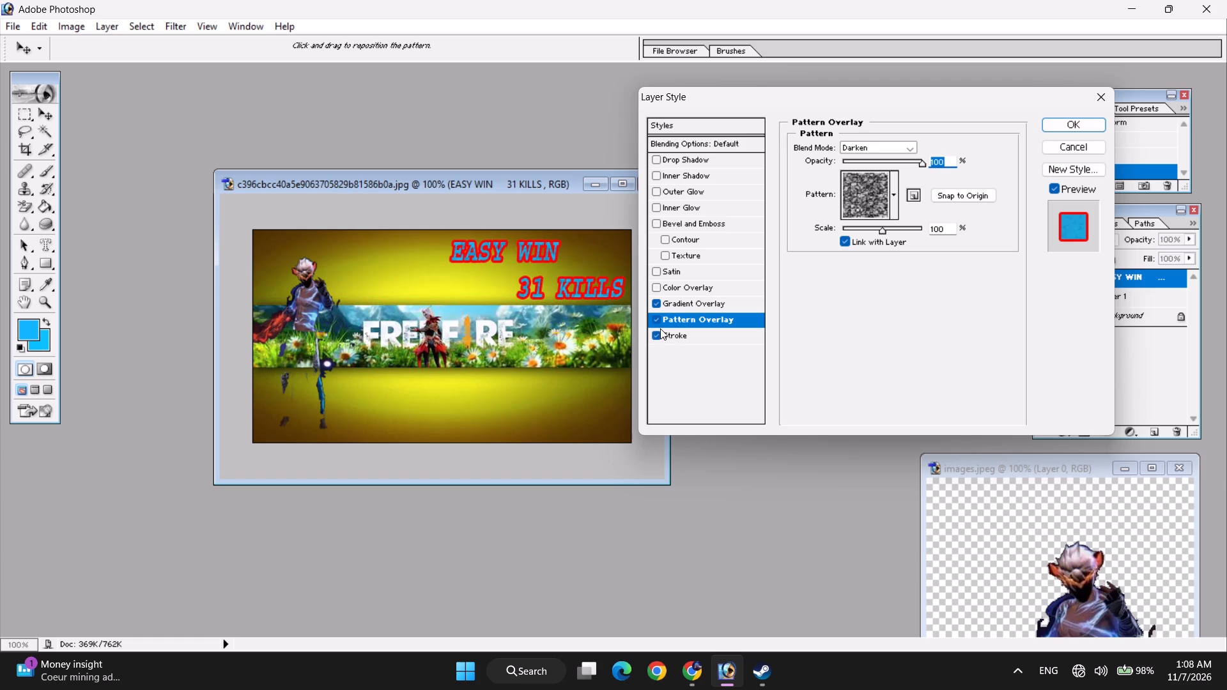
pyautogui.click(682, 338)
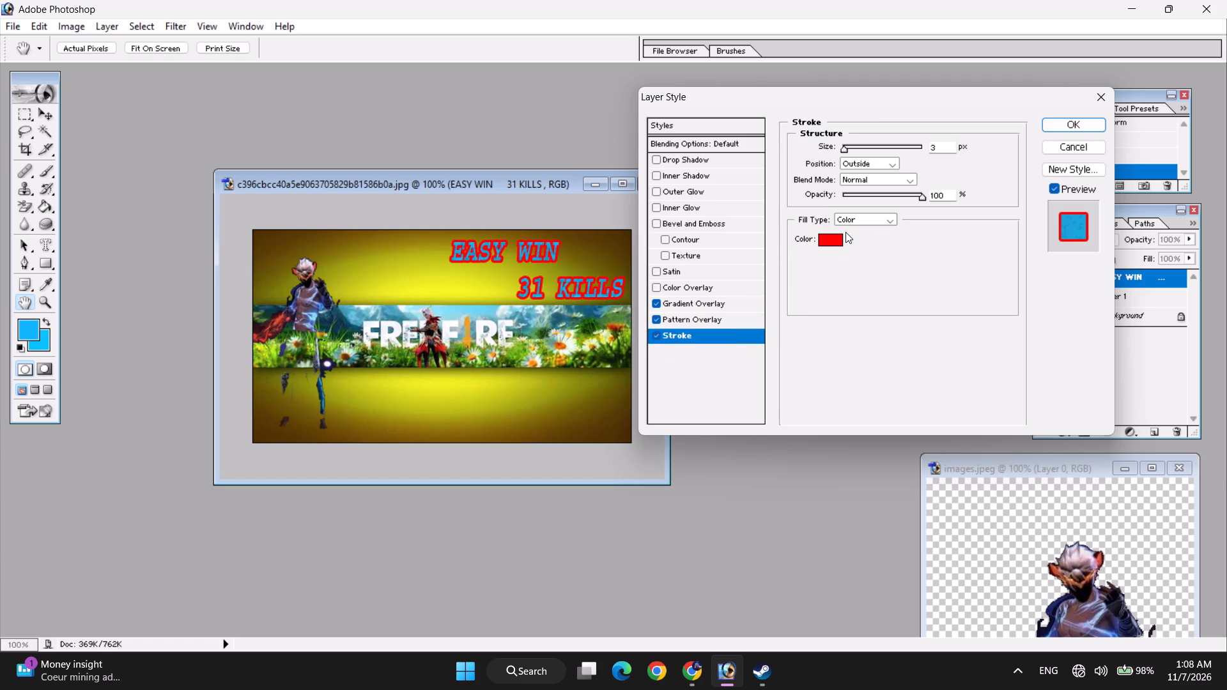
pyautogui.moveTo(845, 232); pyautogui.dragTo(840, 238)
pyautogui.click(832, 245)
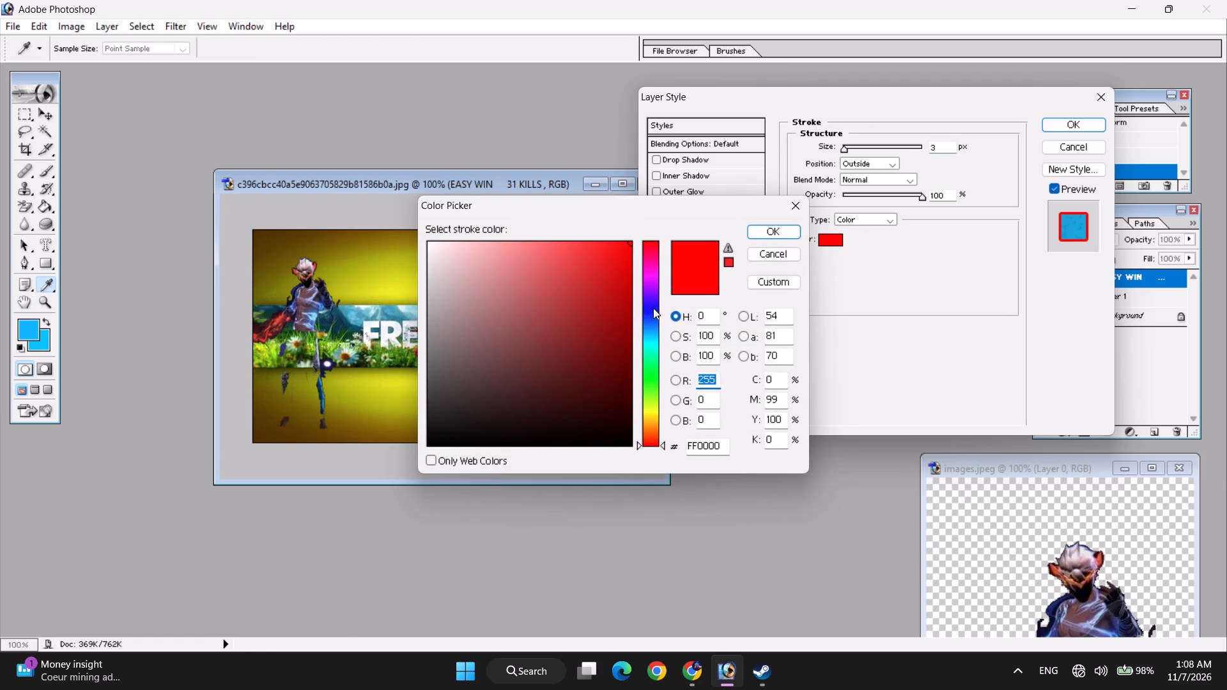
pyautogui.moveTo(523, 249); pyautogui.dragTo(365, 237)
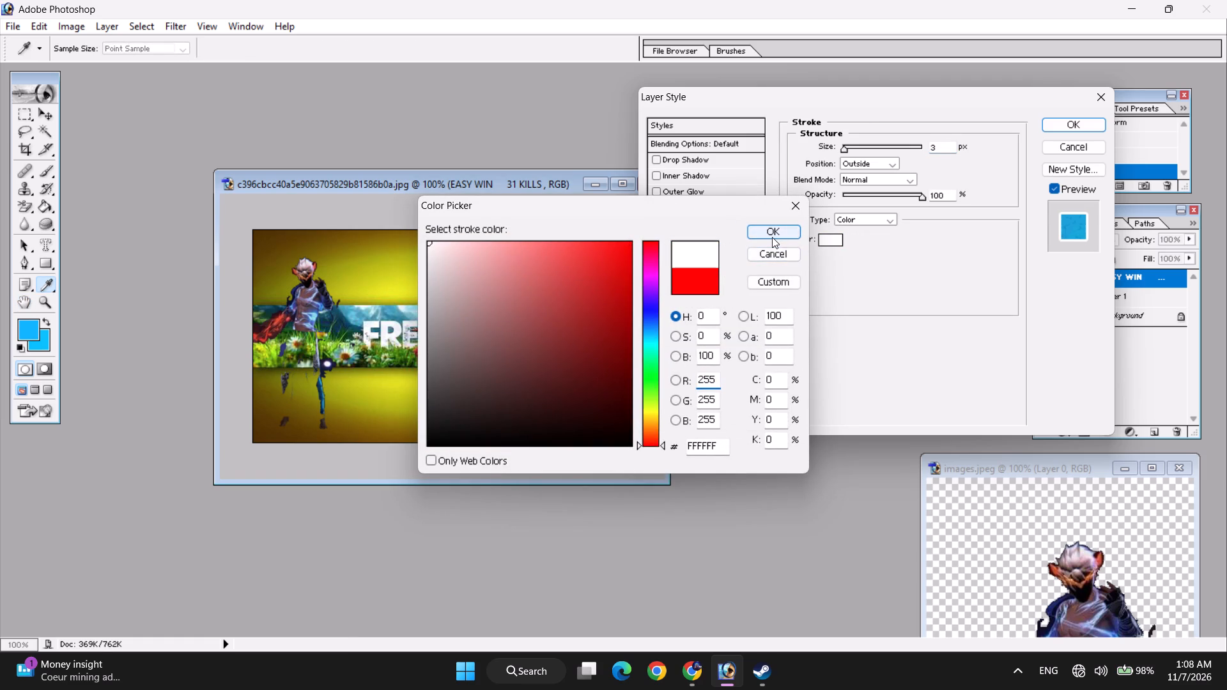
pyautogui.click(772, 237)
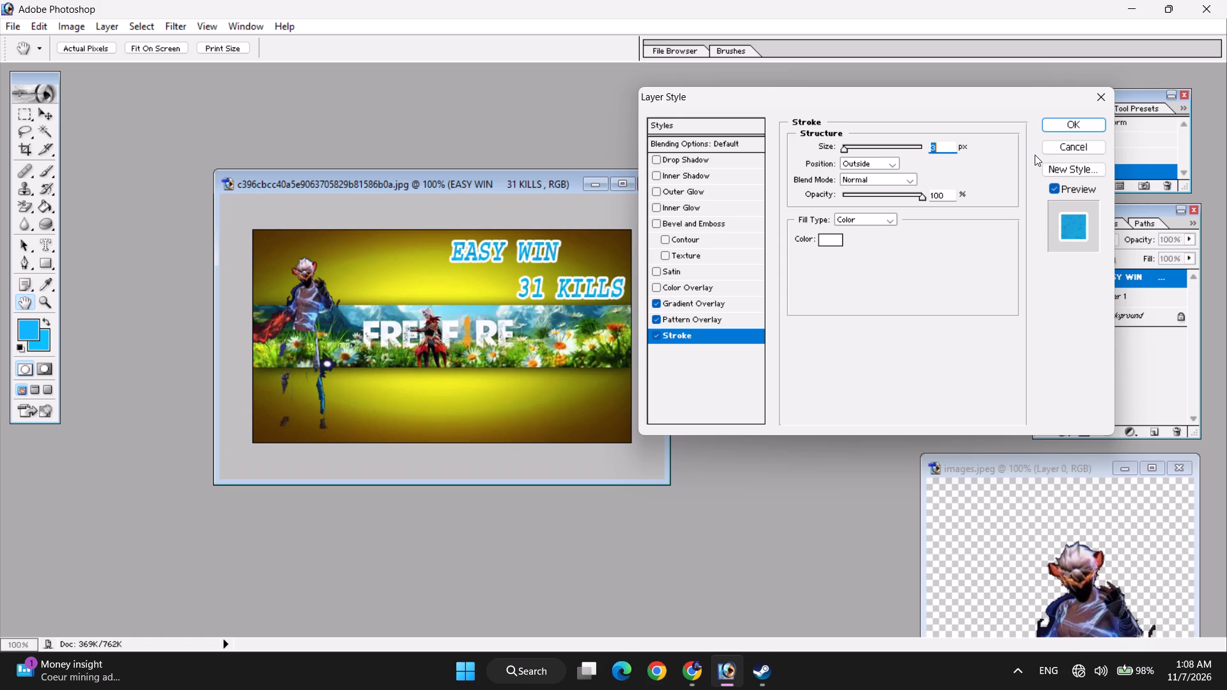
# Apply the overlay and stroke effects to the "EASY WIN 31 KILLS" text layer.
pyautogui.click(1072, 125)
# Free-transform the text to about 99.1% width and 107.2% height, placed in the banner's upper right corner at about X 356.5, Y 48 px.
pyautogui.click(571, 284)
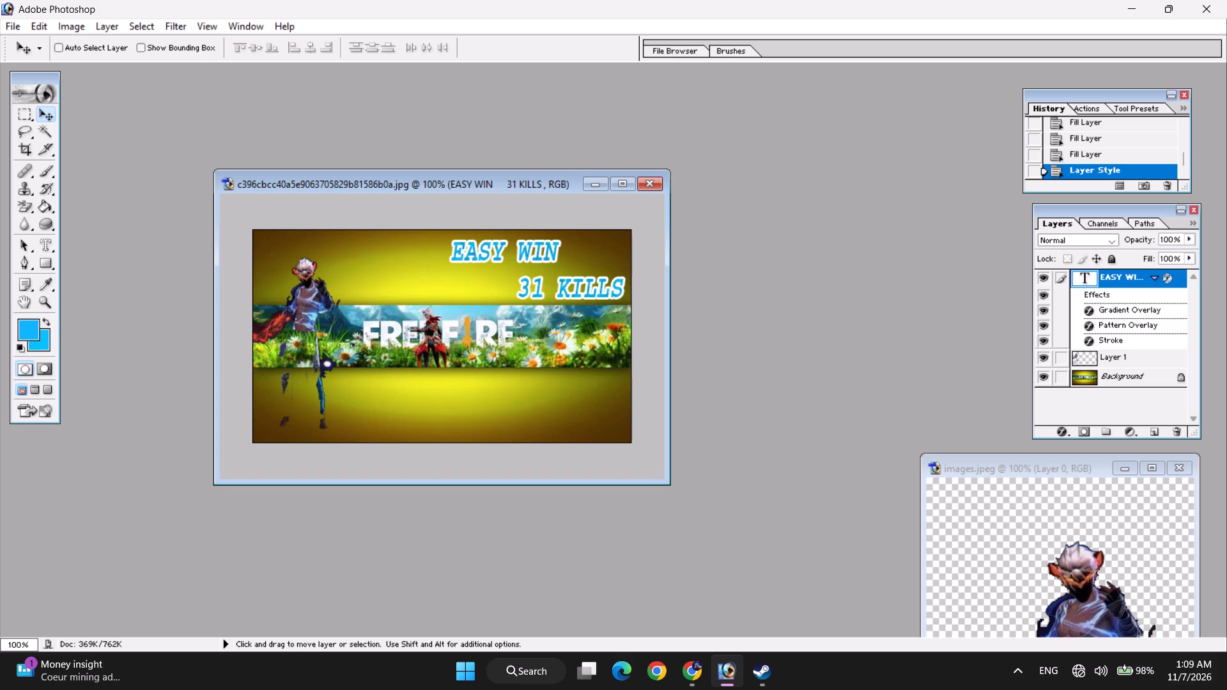
pyautogui.hotkey('ctrl', 't')
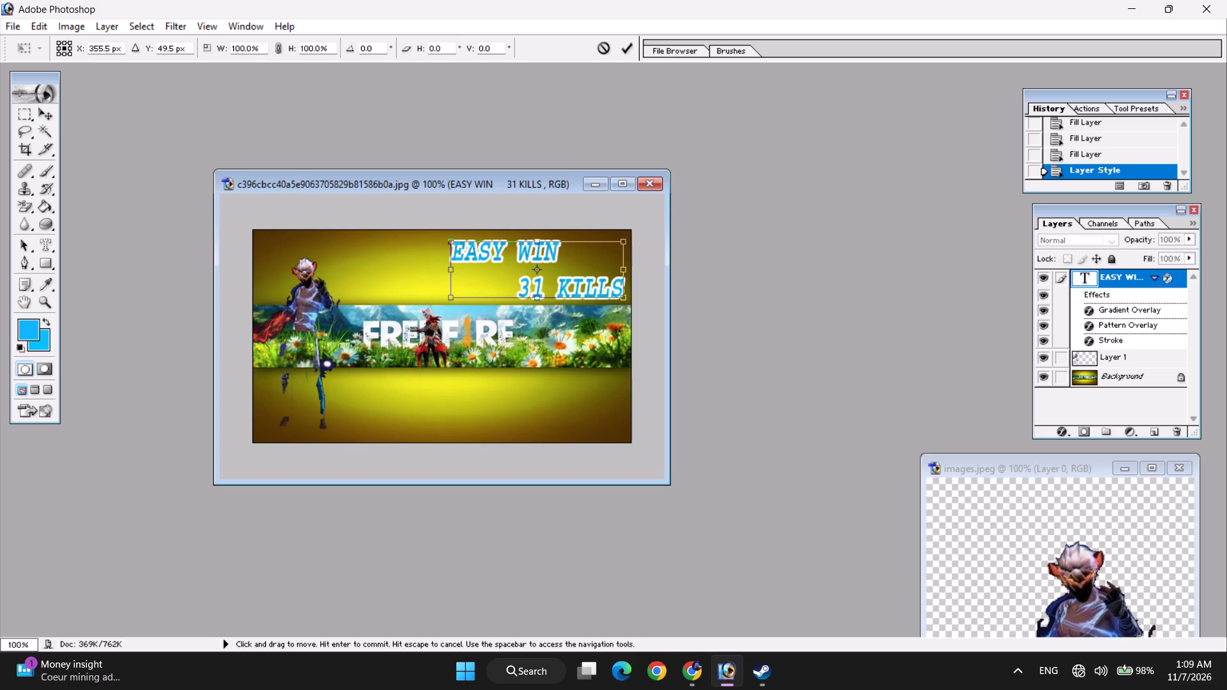
pyautogui.moveTo(559, 257); pyautogui.dragTo(525, 268)
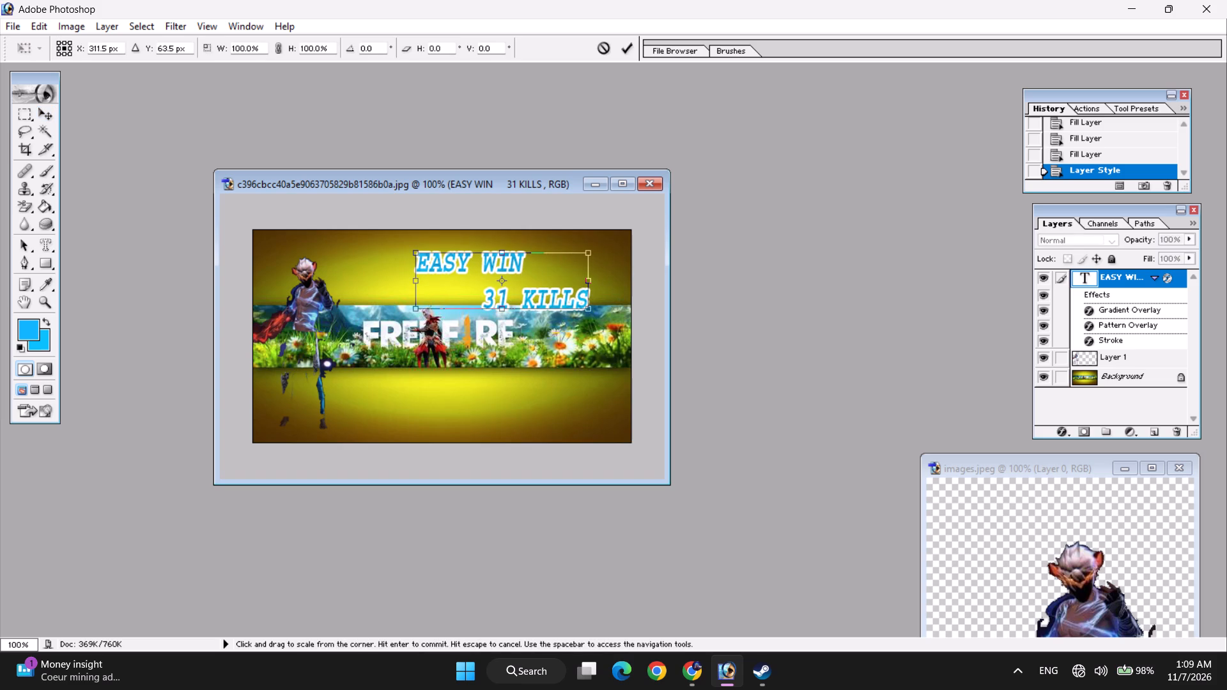
pyautogui.moveTo(592, 309); pyautogui.dragTo(599, 325)
pyautogui.moveTo(564, 286); pyautogui.dragTo(575, 276)
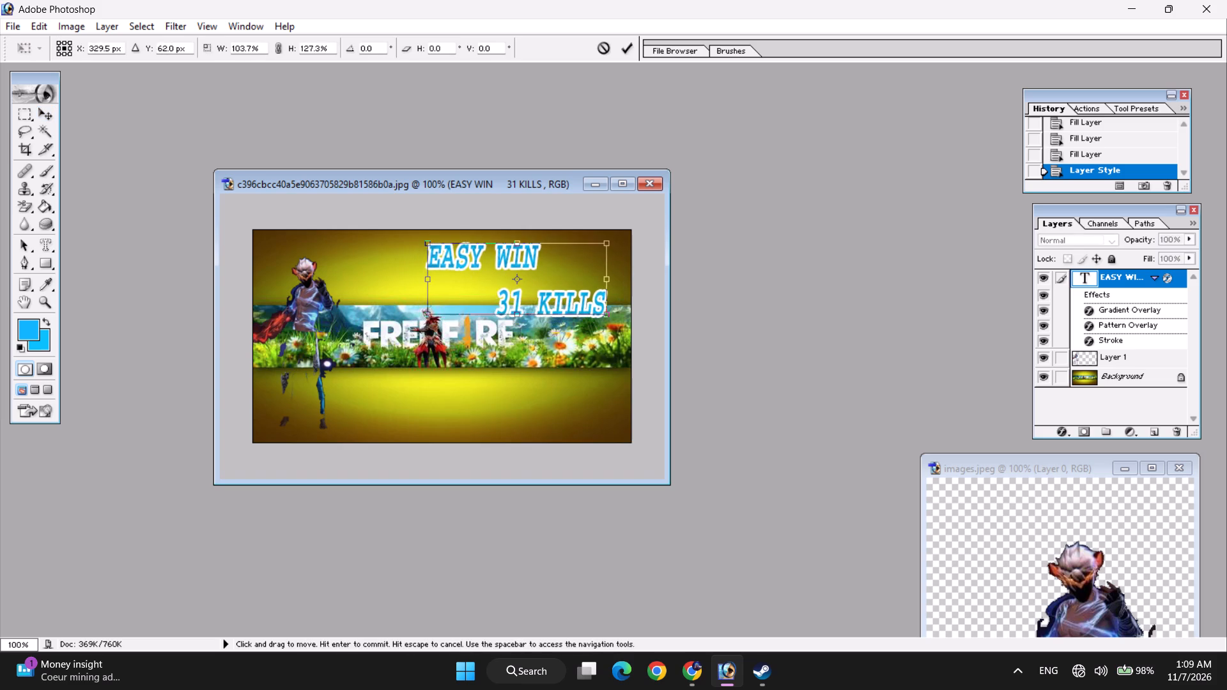
pyautogui.moveTo(575, 276); pyautogui.dragTo(576, 286)
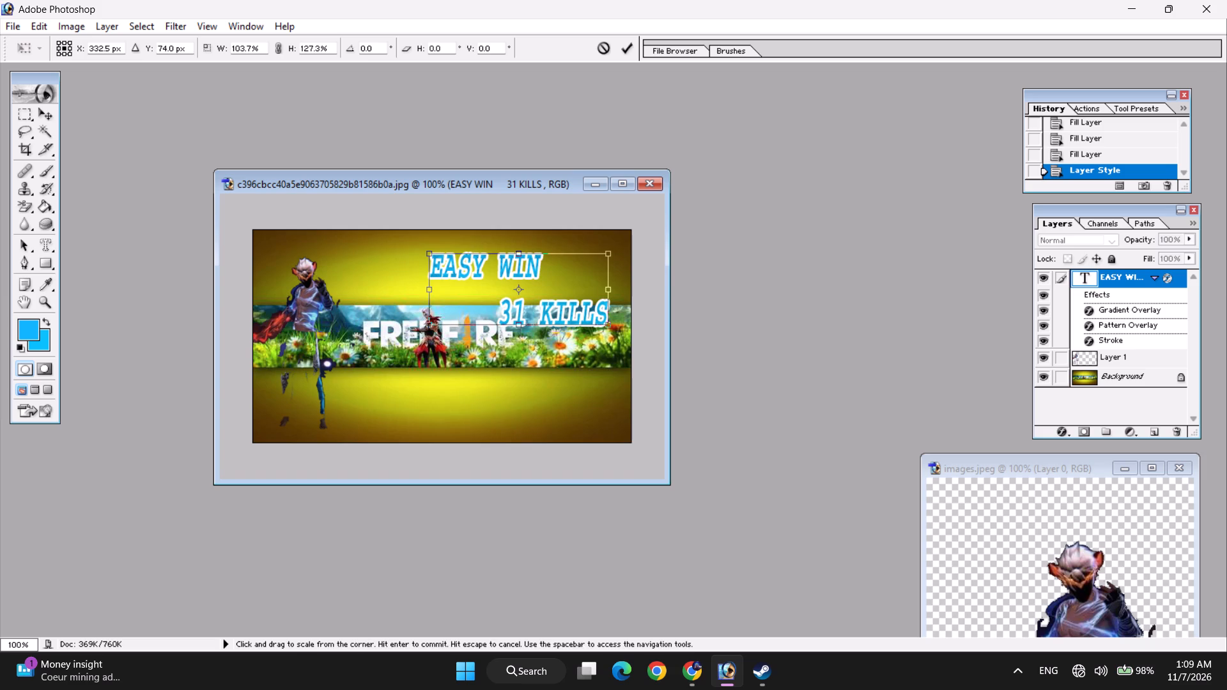
pyautogui.moveTo(605, 325); pyautogui.dragTo(583, 309)
pyautogui.moveTo(548, 277); pyautogui.dragTo(571, 268)
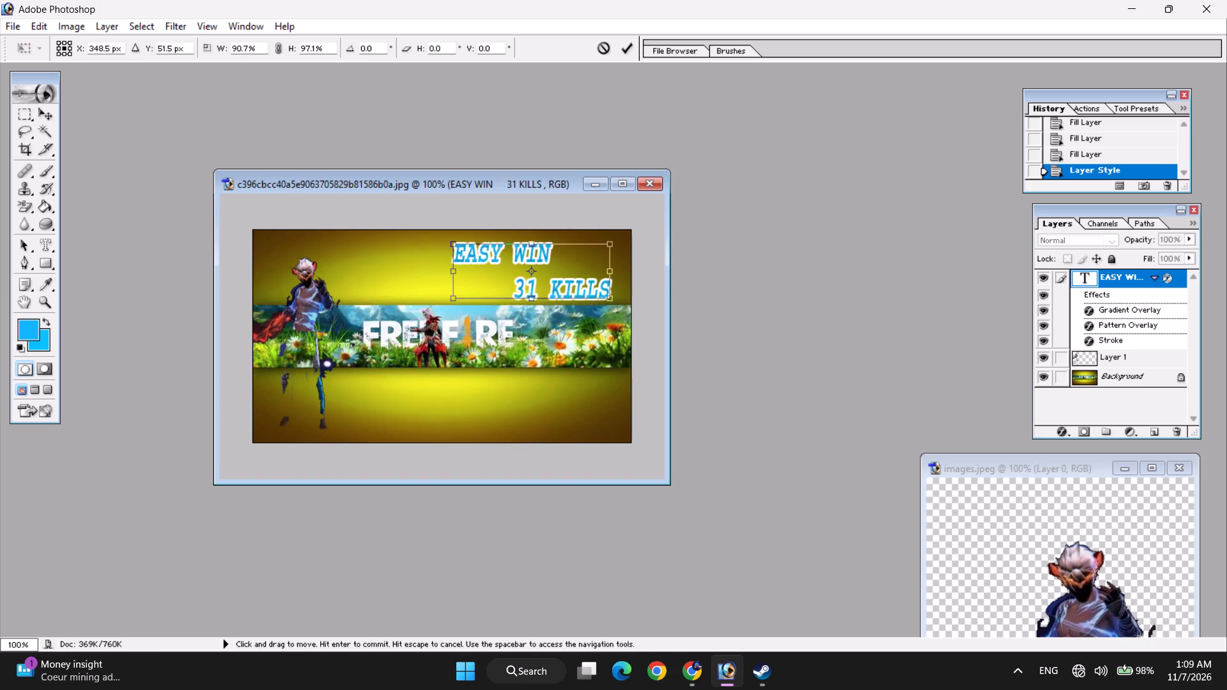
pyautogui.moveTo(571, 268); pyautogui.dragTo(566, 263)
pyautogui.moveTo(605, 296); pyautogui.dragTo(606, 296)
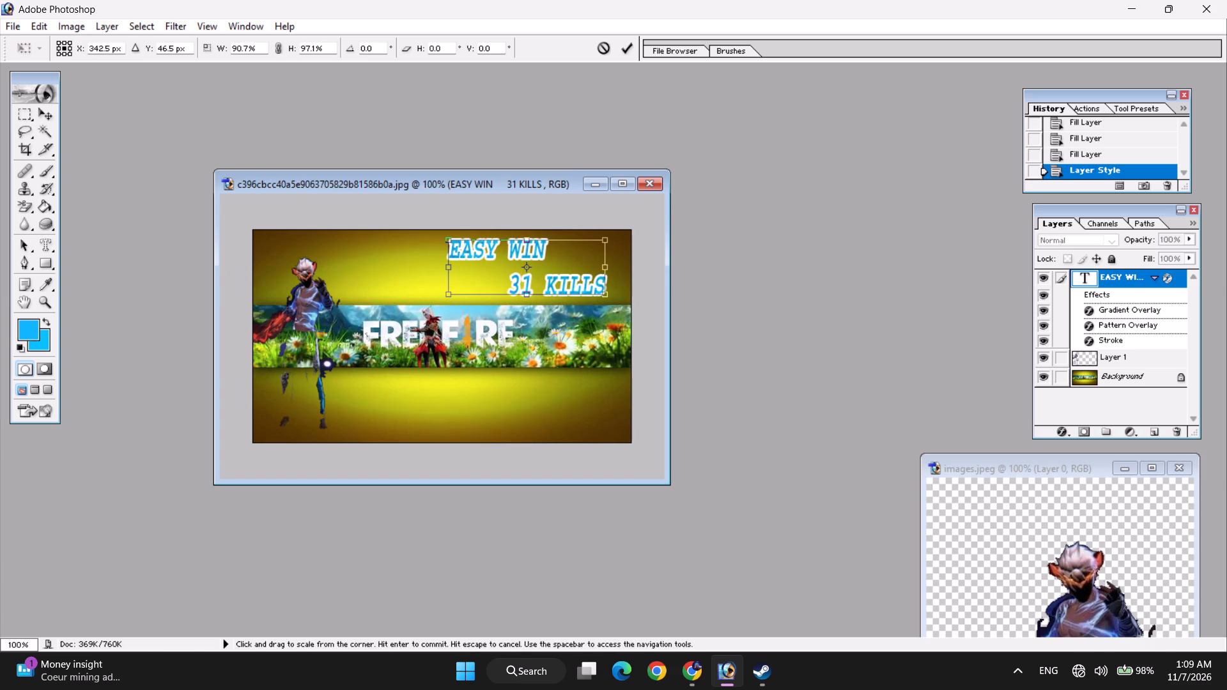
pyautogui.moveTo(606, 296); pyautogui.dragTo(620, 302)
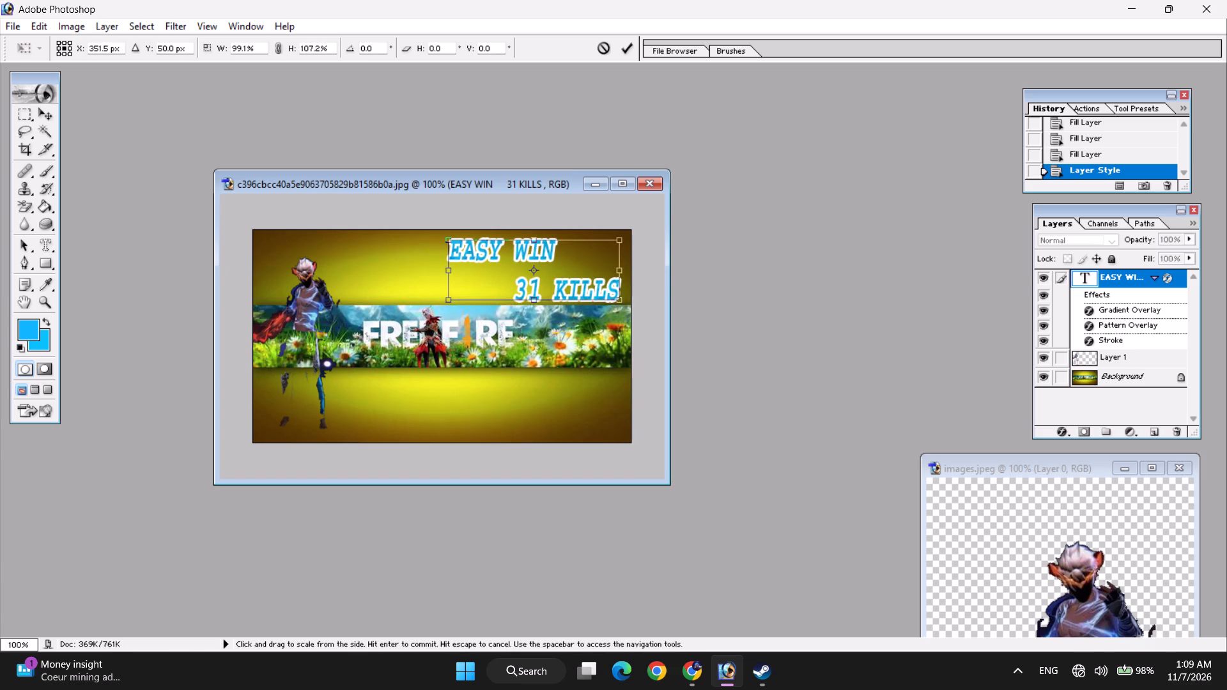
pyautogui.click(594, 268)
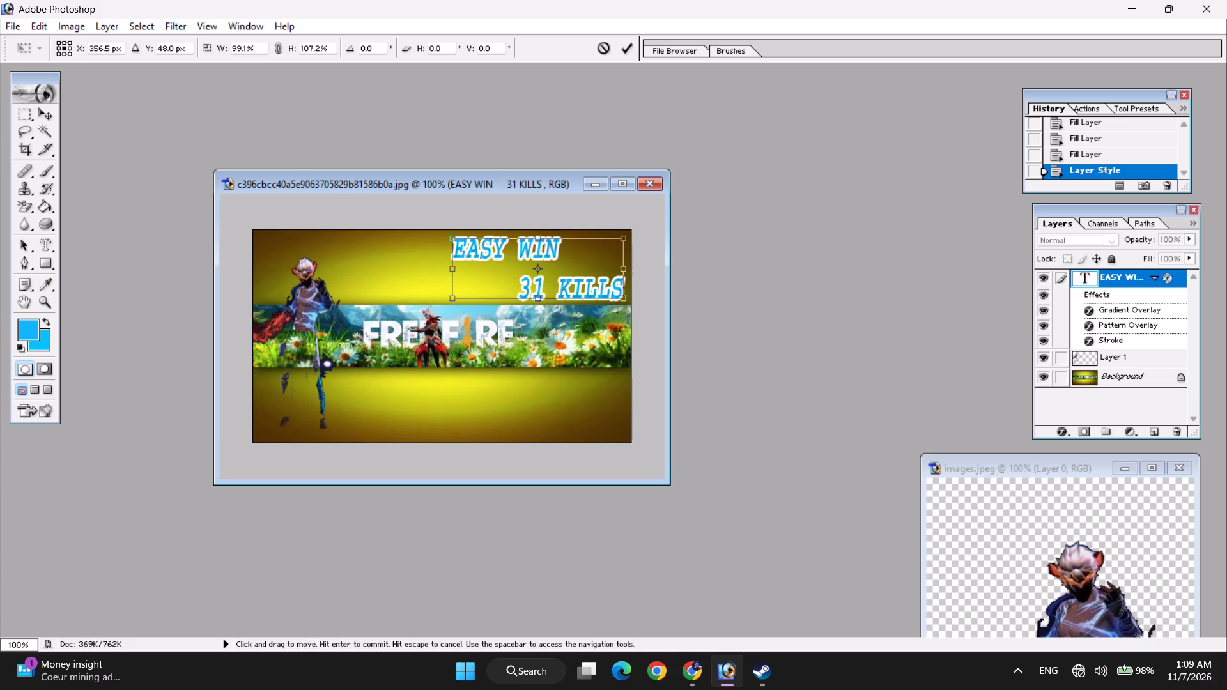
# Set the horizontal skew of the text transform to 3.1 degrees.
pyautogui.click(438, 56)
pyautogui.click(431, 48)
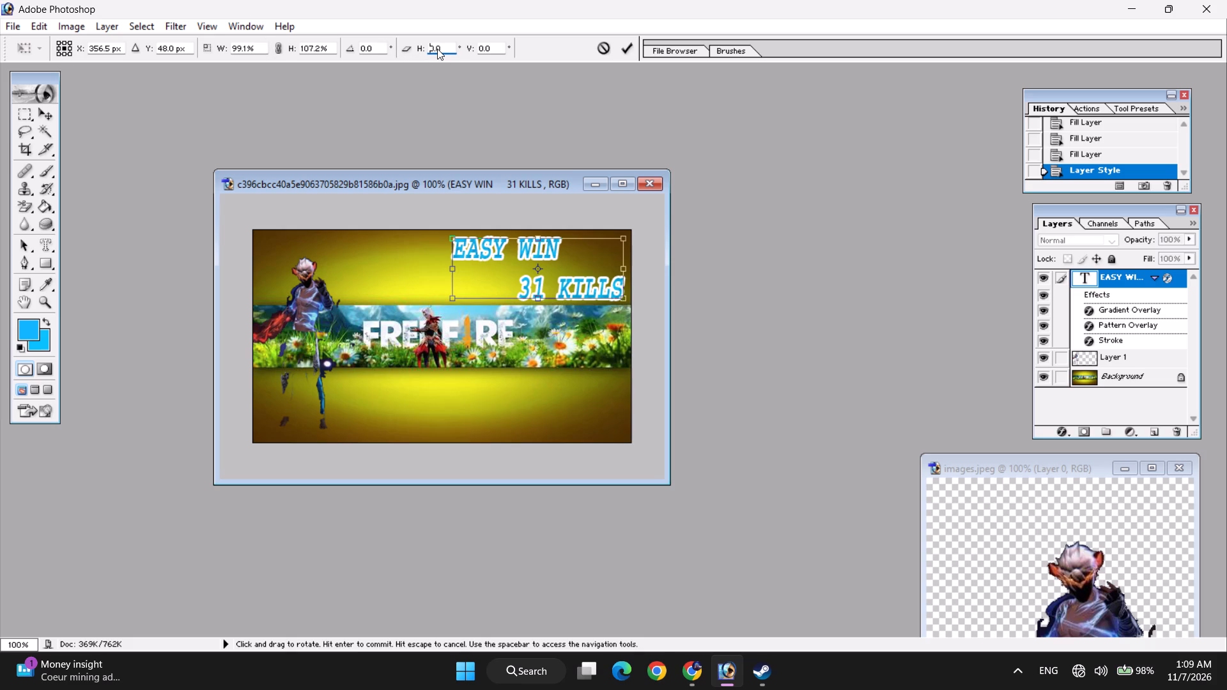
pyautogui.press('Down')
pyautogui.press('Left')
pyautogui.press('Left')
pyautogui.press('BackSpace')
pyautogui.press('3')
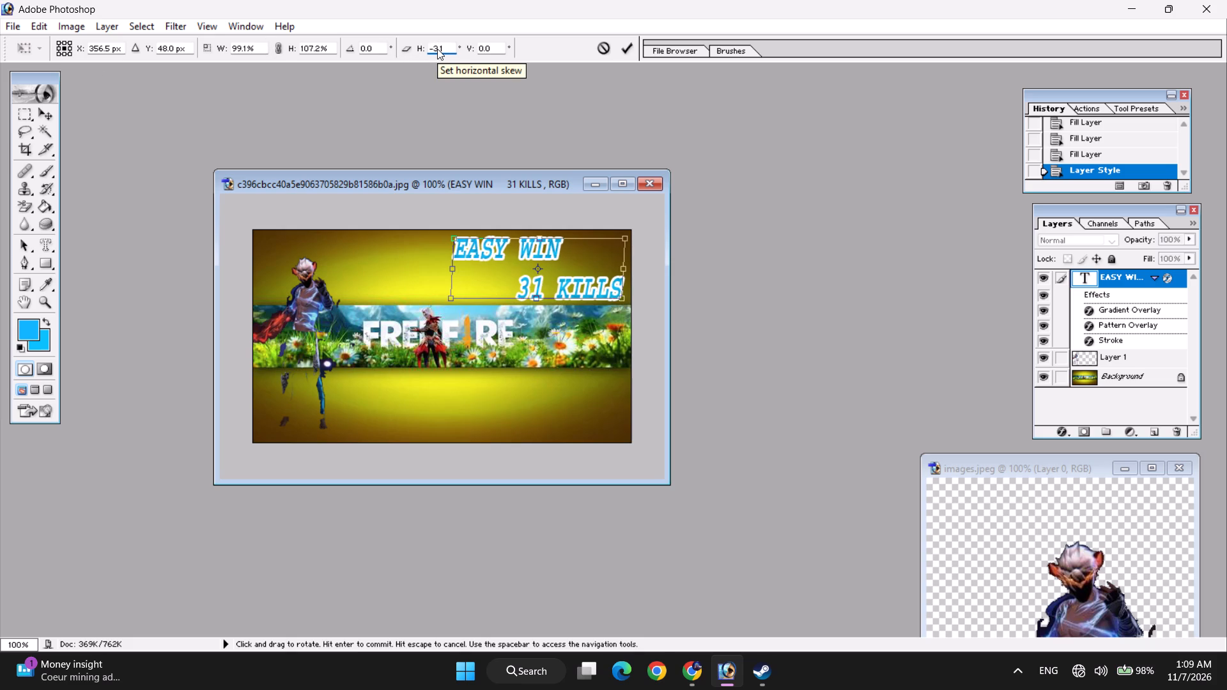
pyautogui.press('BackSpace')
pyautogui.press('BackSpace')
pyautogui.press('BackSpace')
pyautogui.press('3')
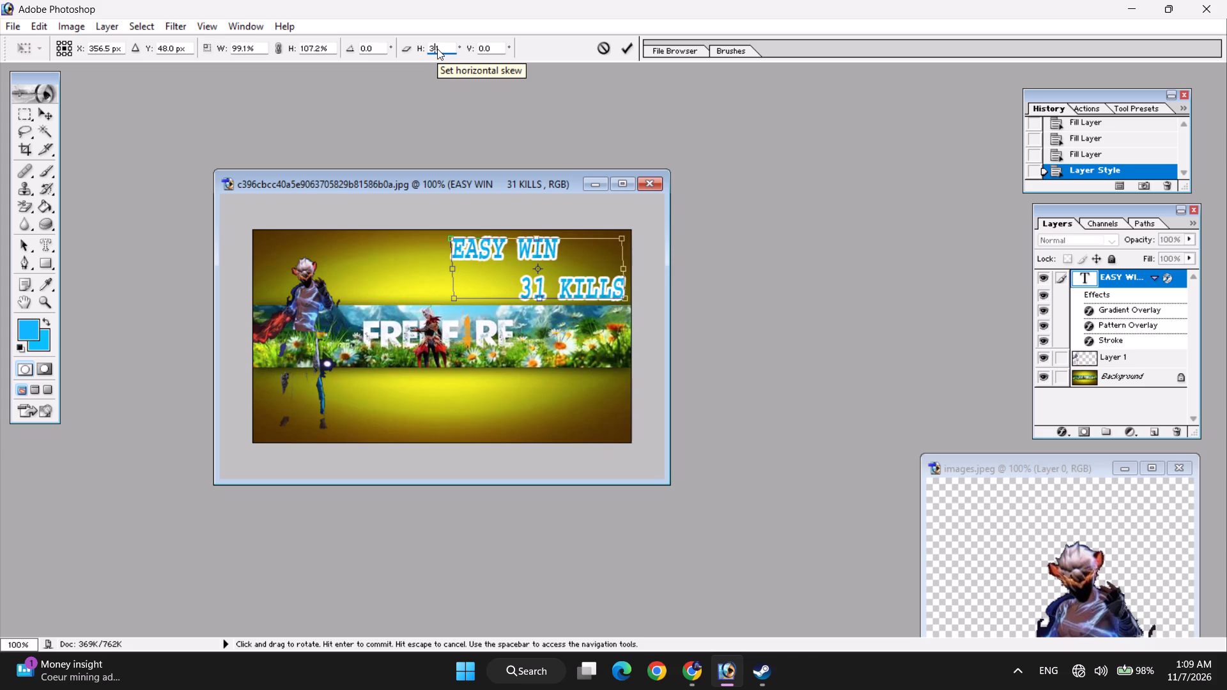
pyautogui.write('.3')
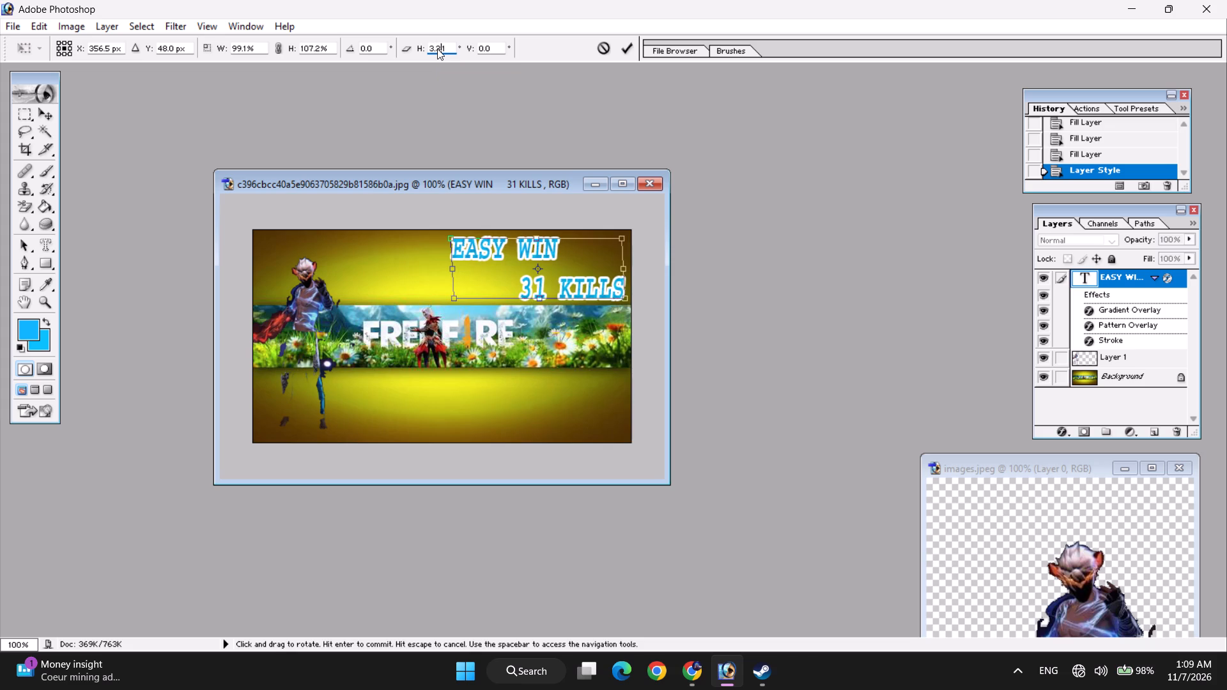
pyautogui.click(450, 49)
pyautogui.click(438, 142)
pyautogui.click(617, 257)
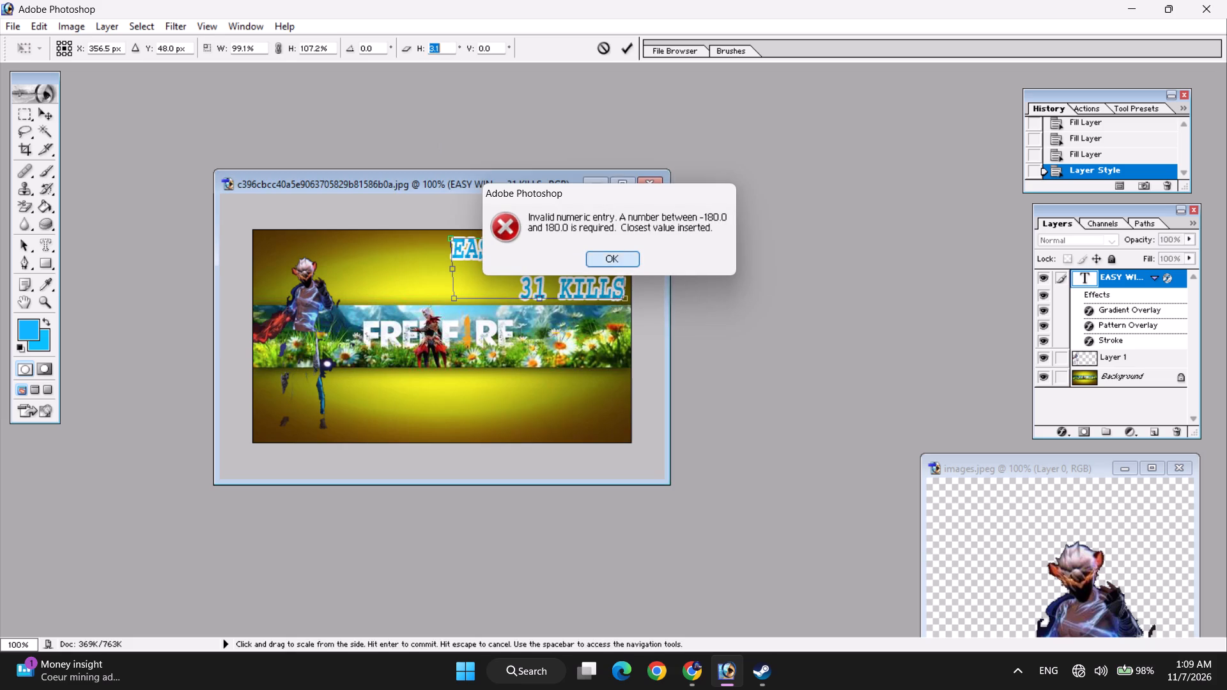
pyautogui.click(461, 44)
pyautogui.click(451, 55)
pyautogui.click(451, 48)
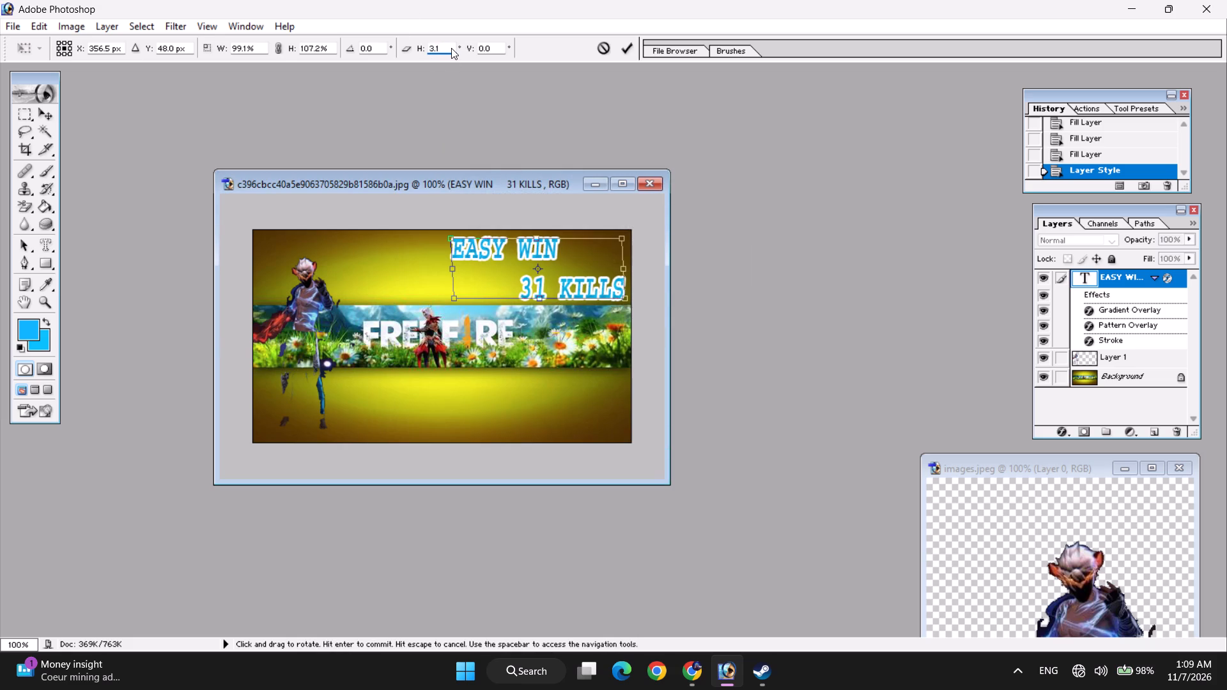
pyautogui.click(467, 86)
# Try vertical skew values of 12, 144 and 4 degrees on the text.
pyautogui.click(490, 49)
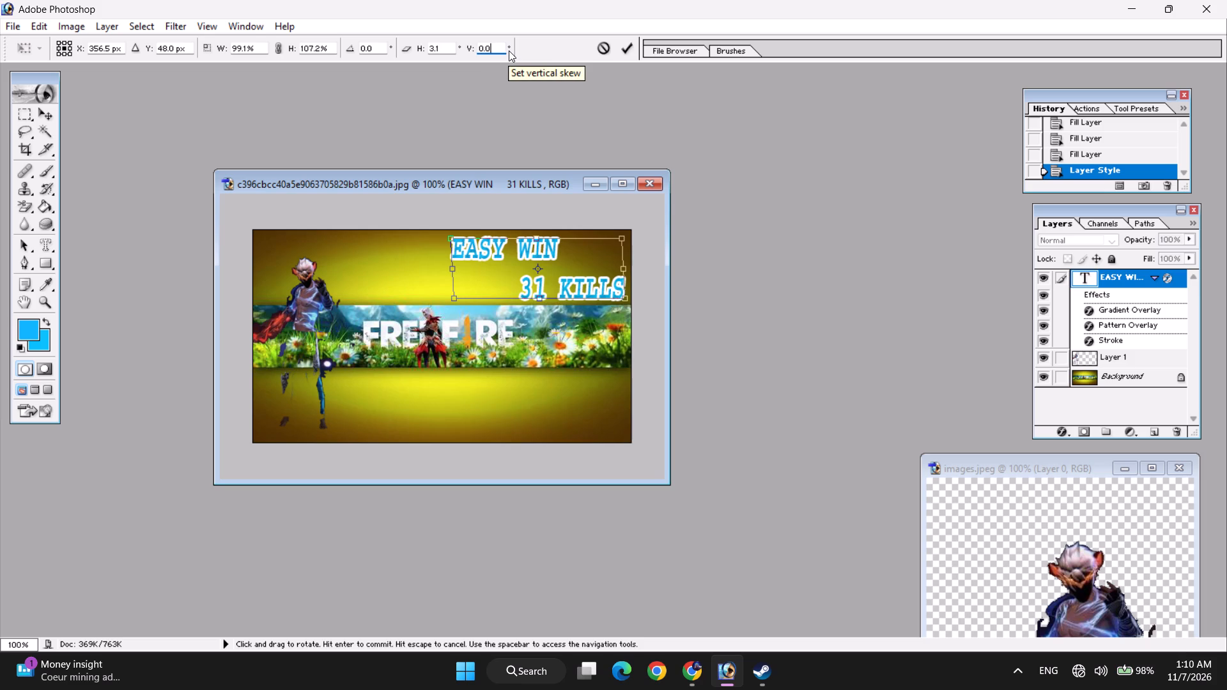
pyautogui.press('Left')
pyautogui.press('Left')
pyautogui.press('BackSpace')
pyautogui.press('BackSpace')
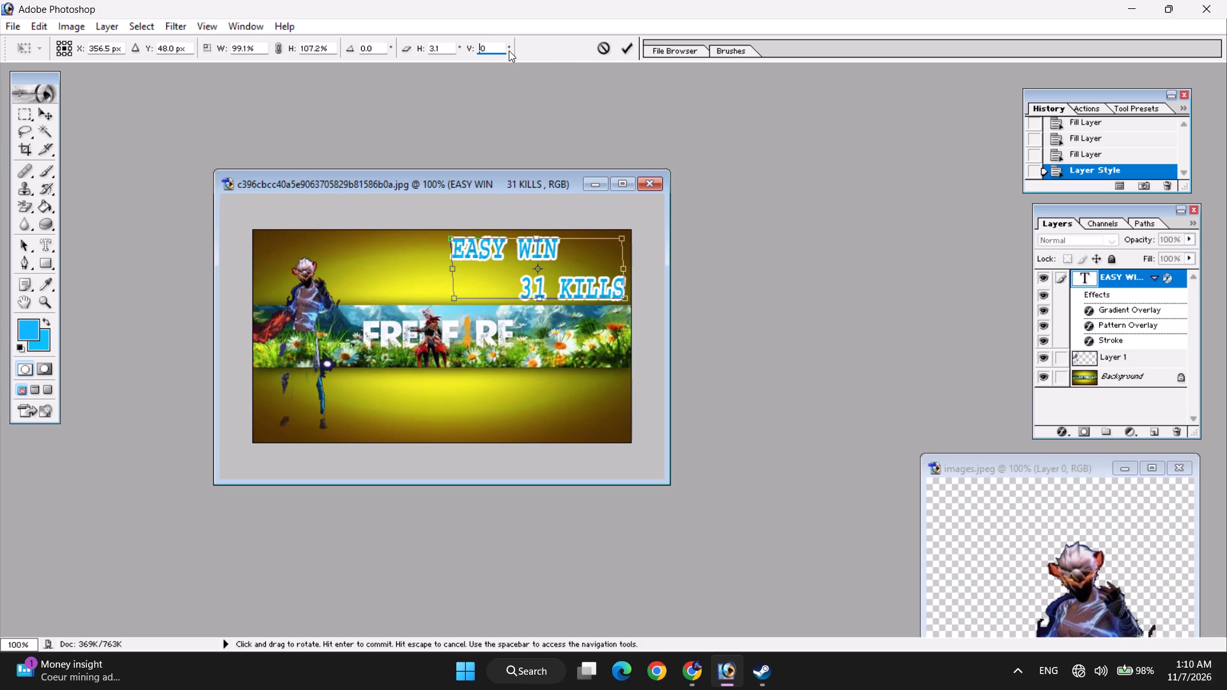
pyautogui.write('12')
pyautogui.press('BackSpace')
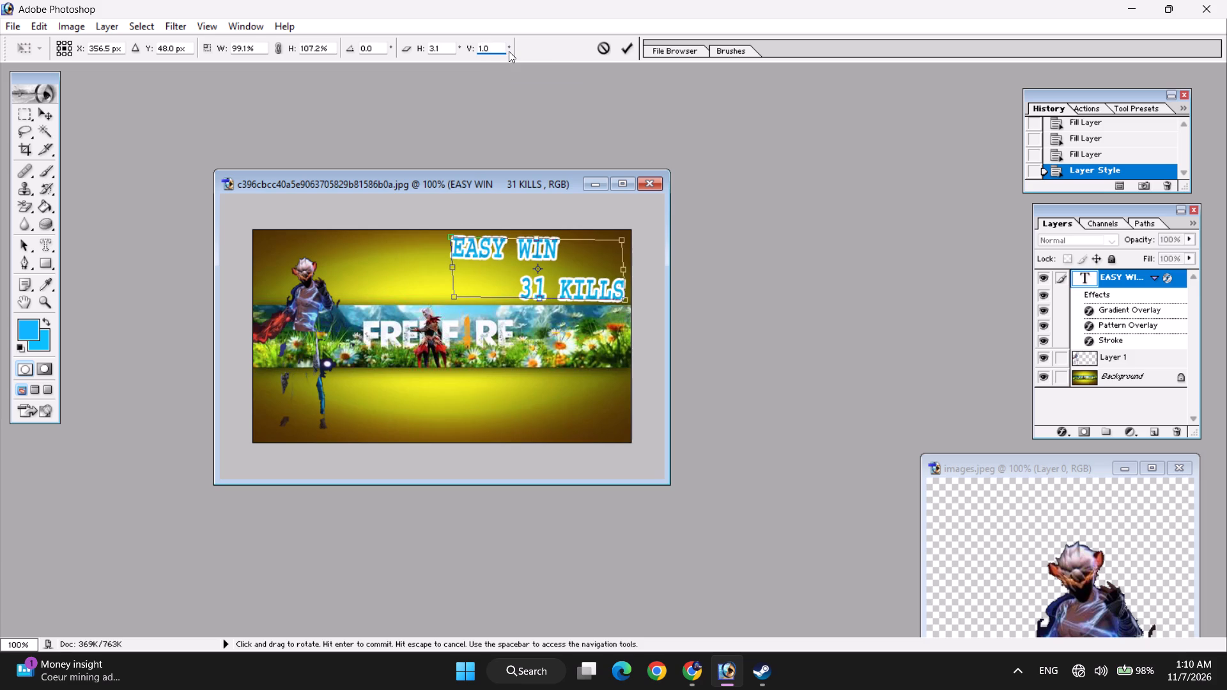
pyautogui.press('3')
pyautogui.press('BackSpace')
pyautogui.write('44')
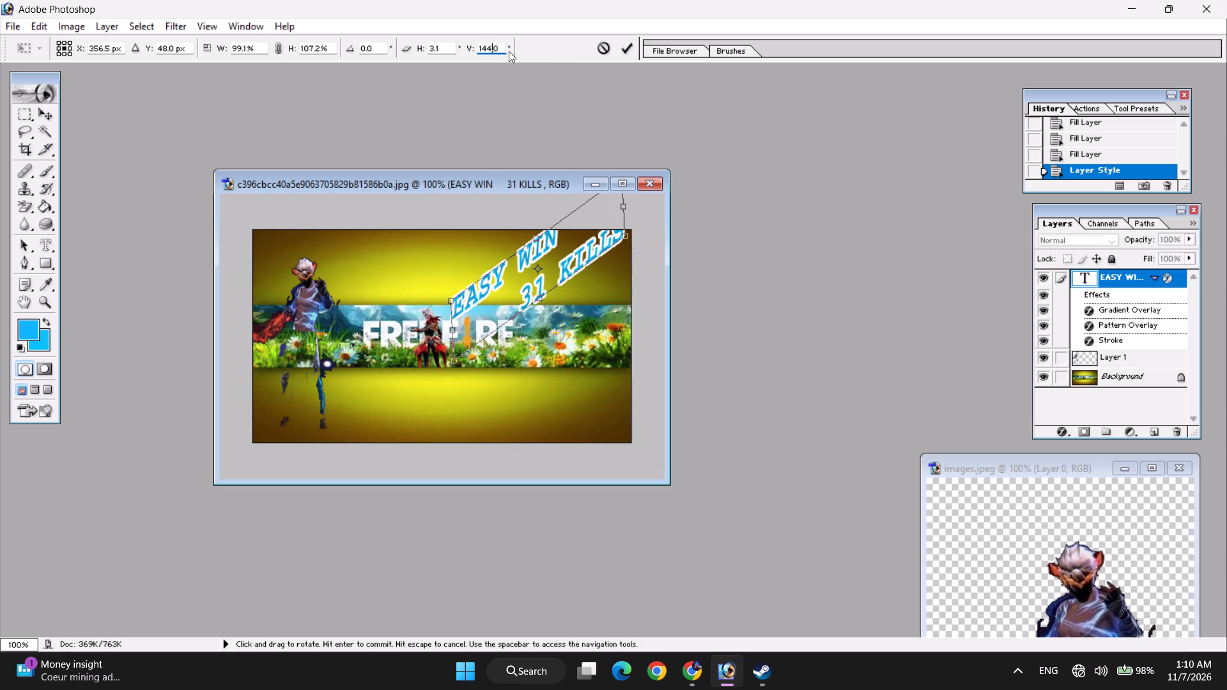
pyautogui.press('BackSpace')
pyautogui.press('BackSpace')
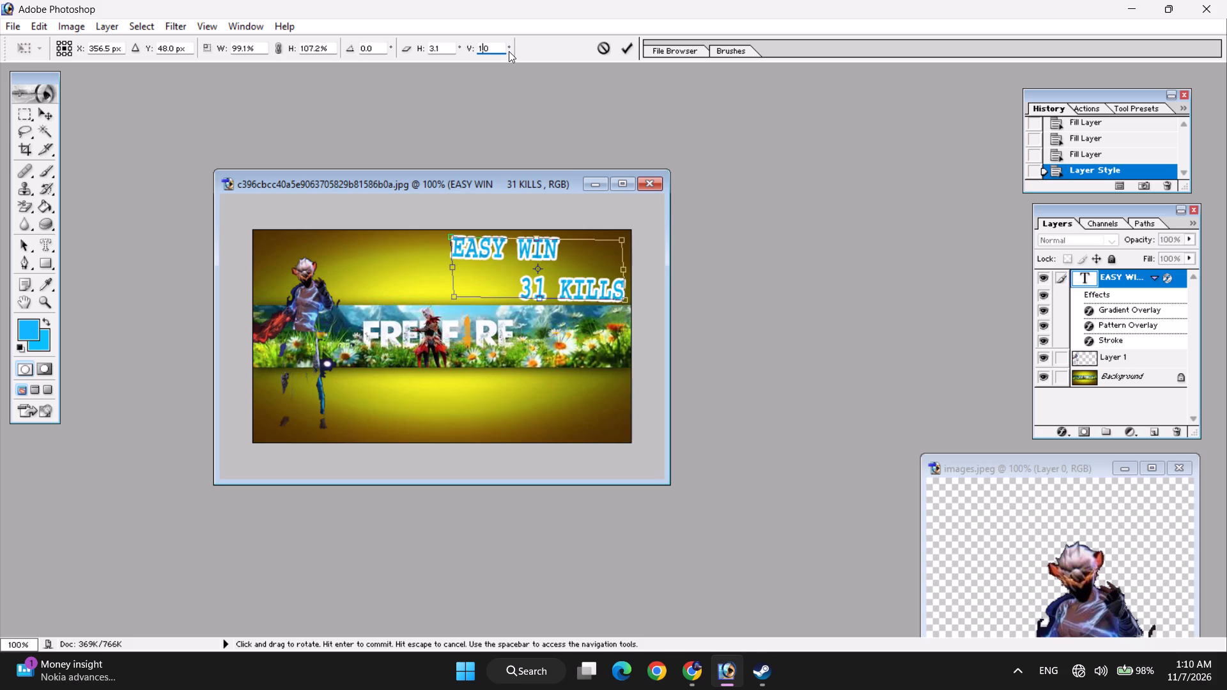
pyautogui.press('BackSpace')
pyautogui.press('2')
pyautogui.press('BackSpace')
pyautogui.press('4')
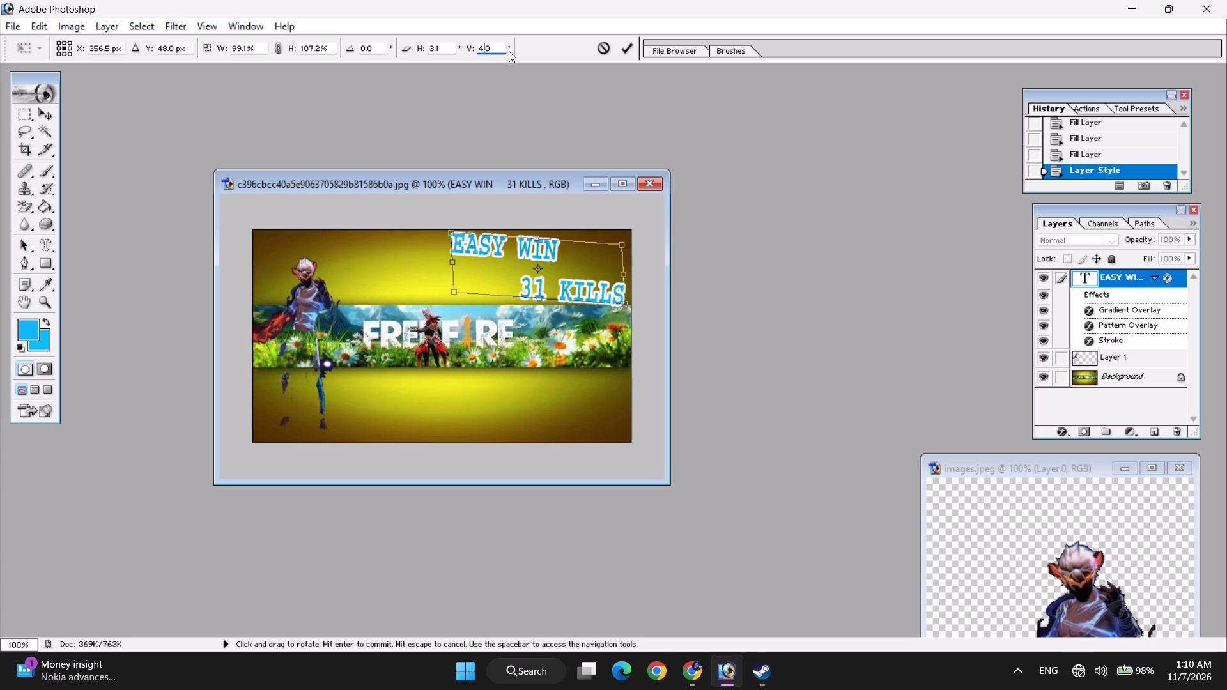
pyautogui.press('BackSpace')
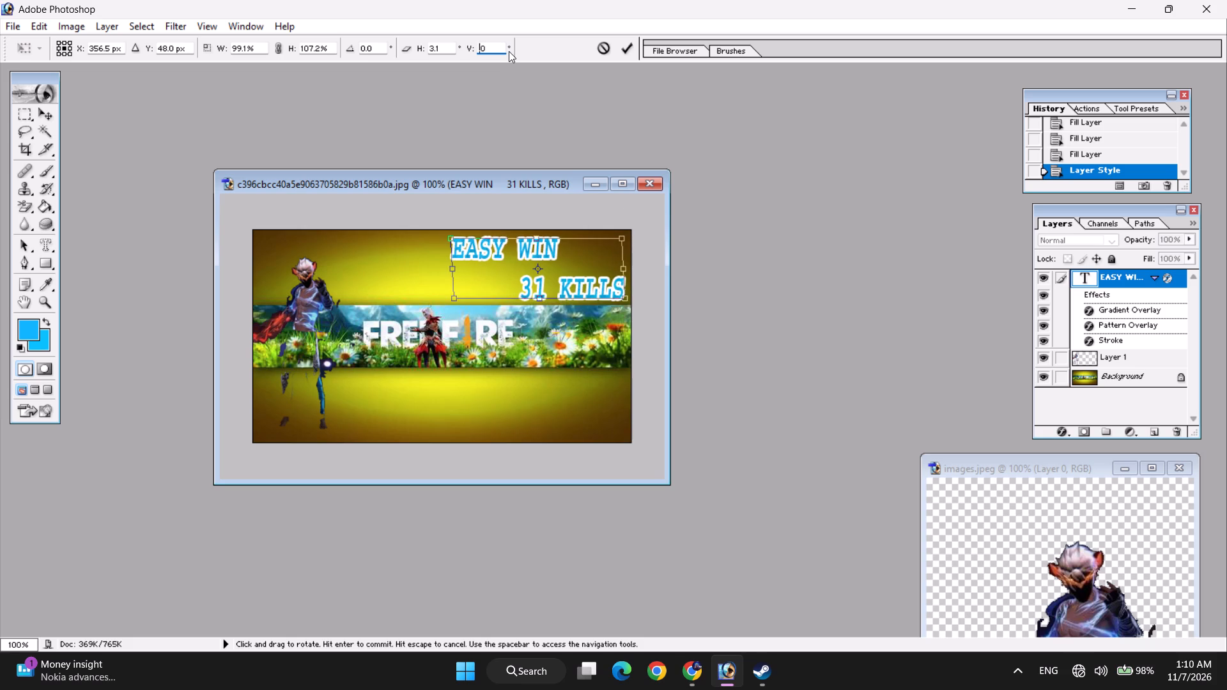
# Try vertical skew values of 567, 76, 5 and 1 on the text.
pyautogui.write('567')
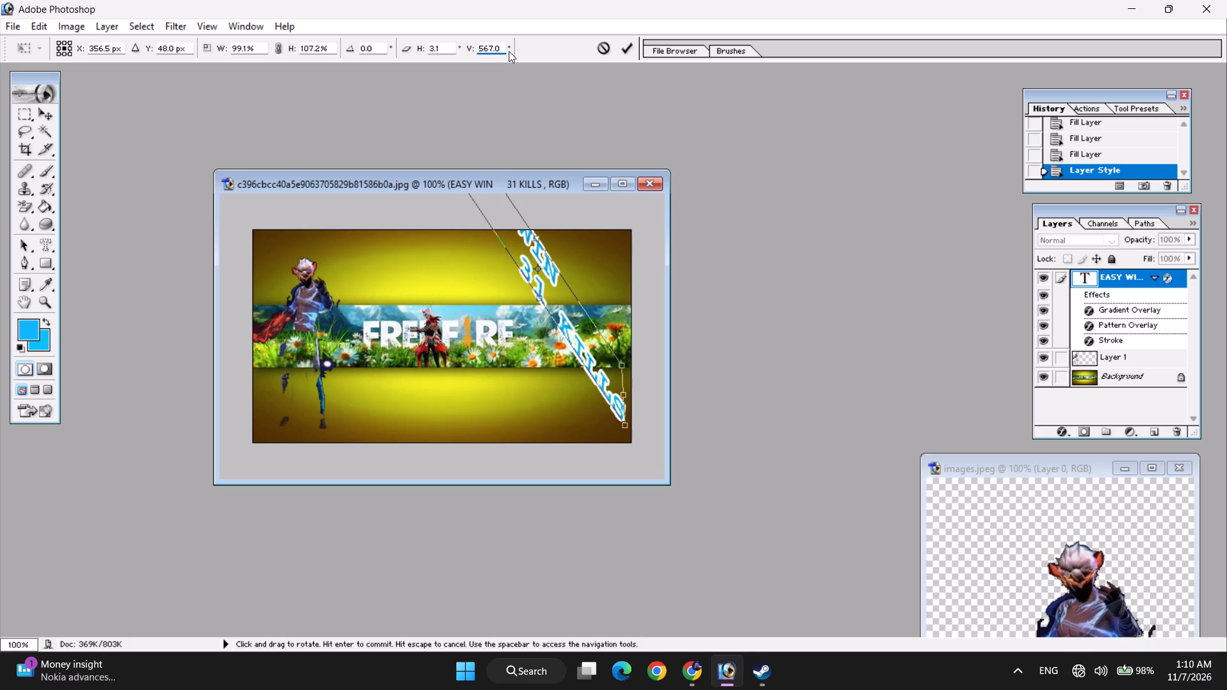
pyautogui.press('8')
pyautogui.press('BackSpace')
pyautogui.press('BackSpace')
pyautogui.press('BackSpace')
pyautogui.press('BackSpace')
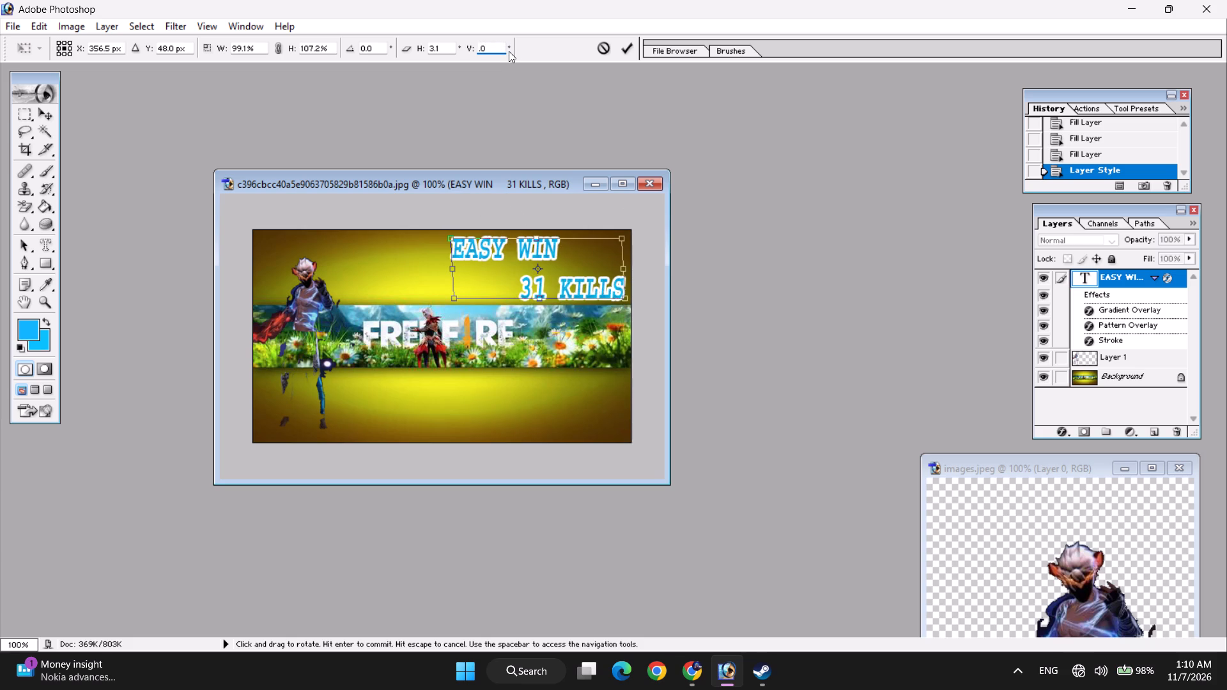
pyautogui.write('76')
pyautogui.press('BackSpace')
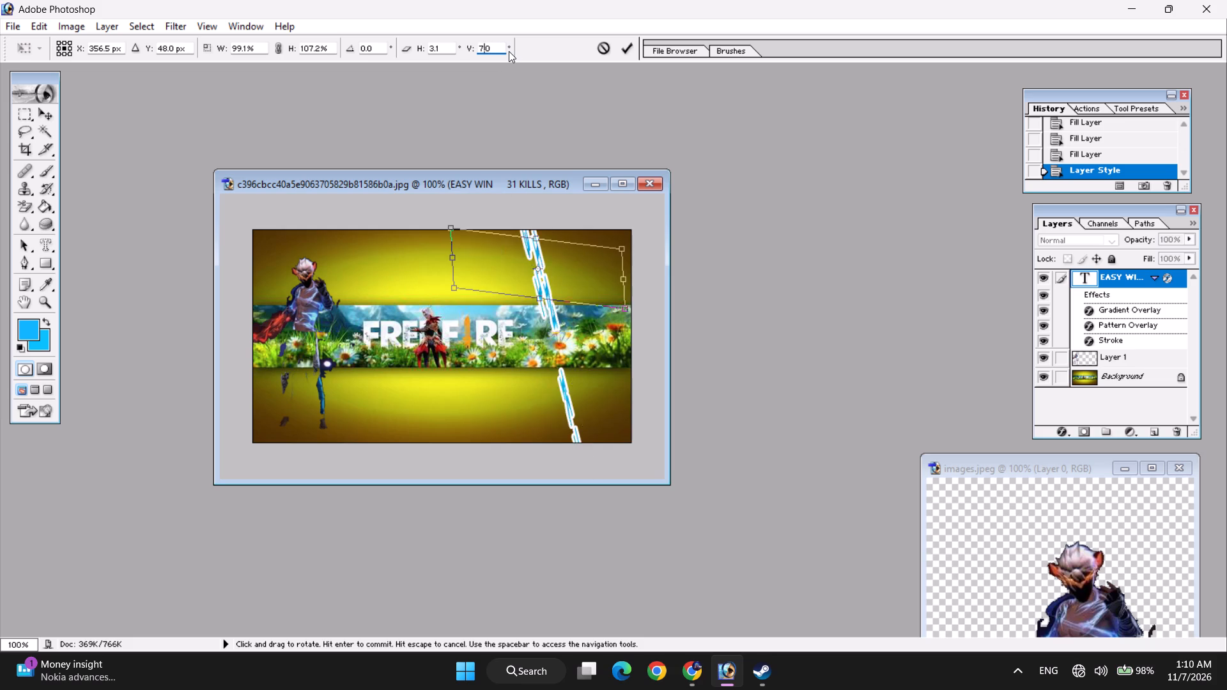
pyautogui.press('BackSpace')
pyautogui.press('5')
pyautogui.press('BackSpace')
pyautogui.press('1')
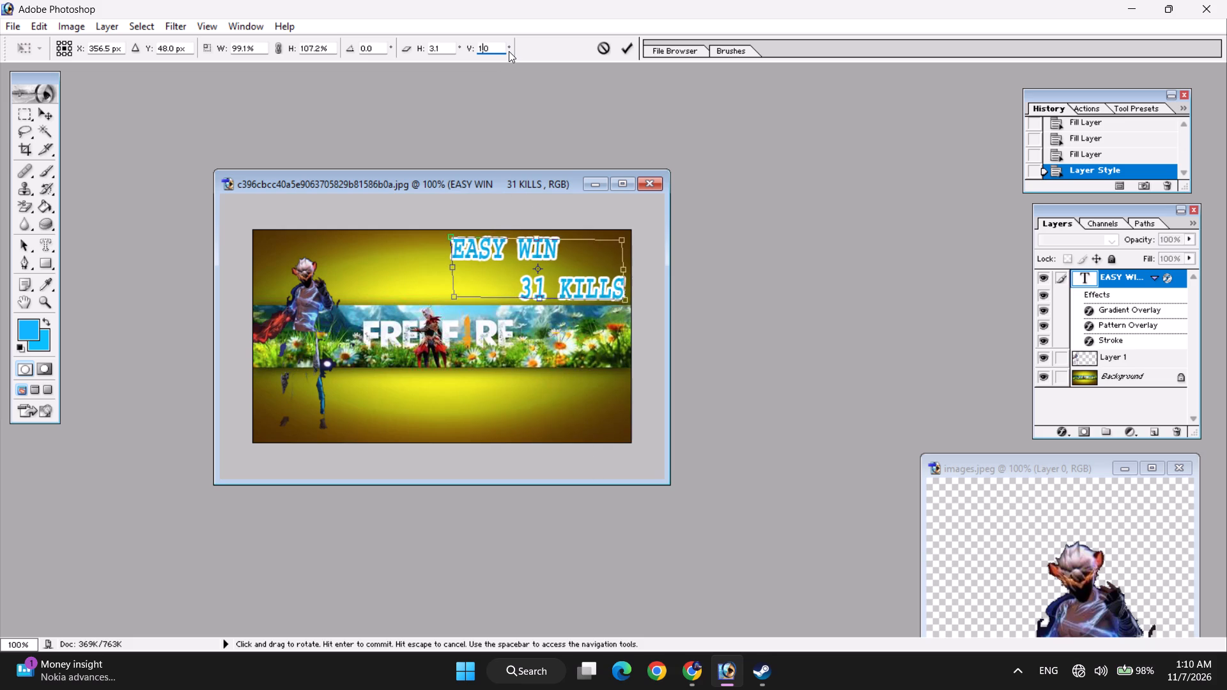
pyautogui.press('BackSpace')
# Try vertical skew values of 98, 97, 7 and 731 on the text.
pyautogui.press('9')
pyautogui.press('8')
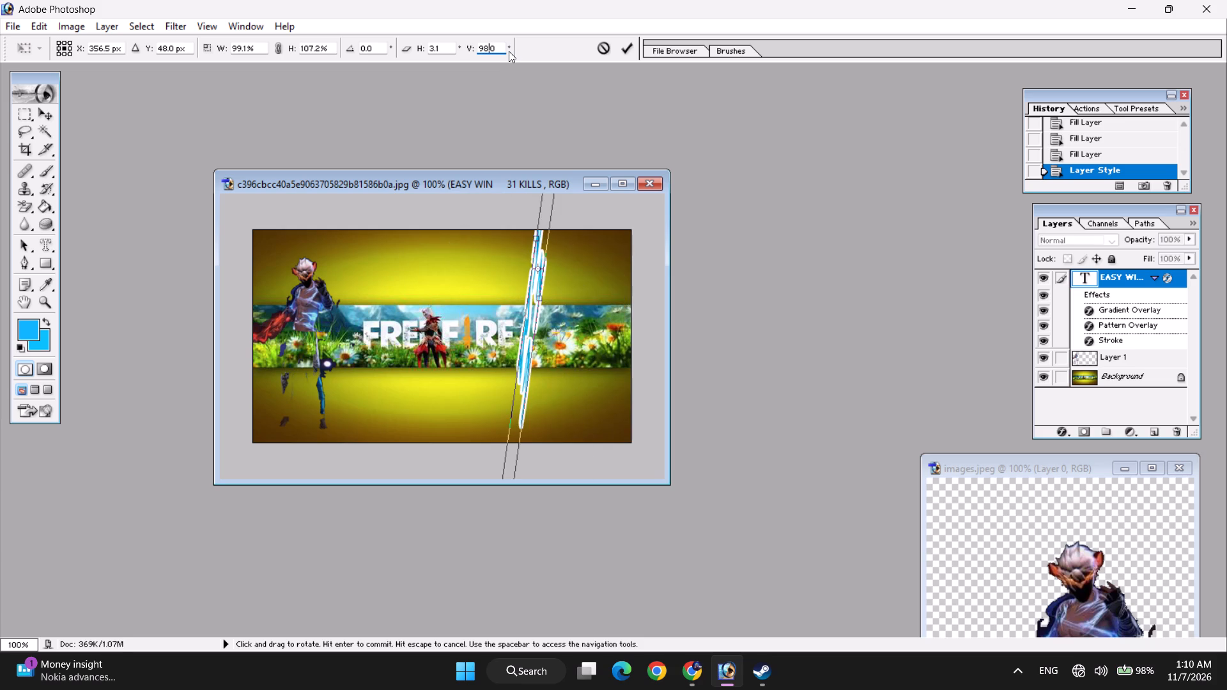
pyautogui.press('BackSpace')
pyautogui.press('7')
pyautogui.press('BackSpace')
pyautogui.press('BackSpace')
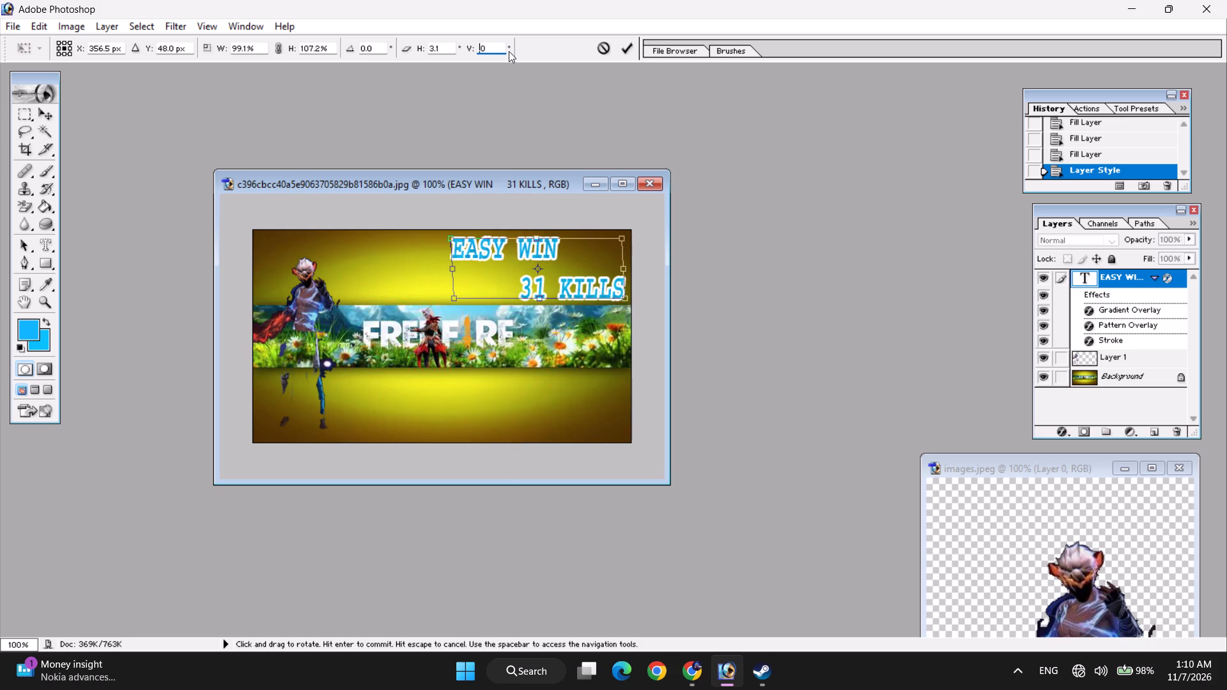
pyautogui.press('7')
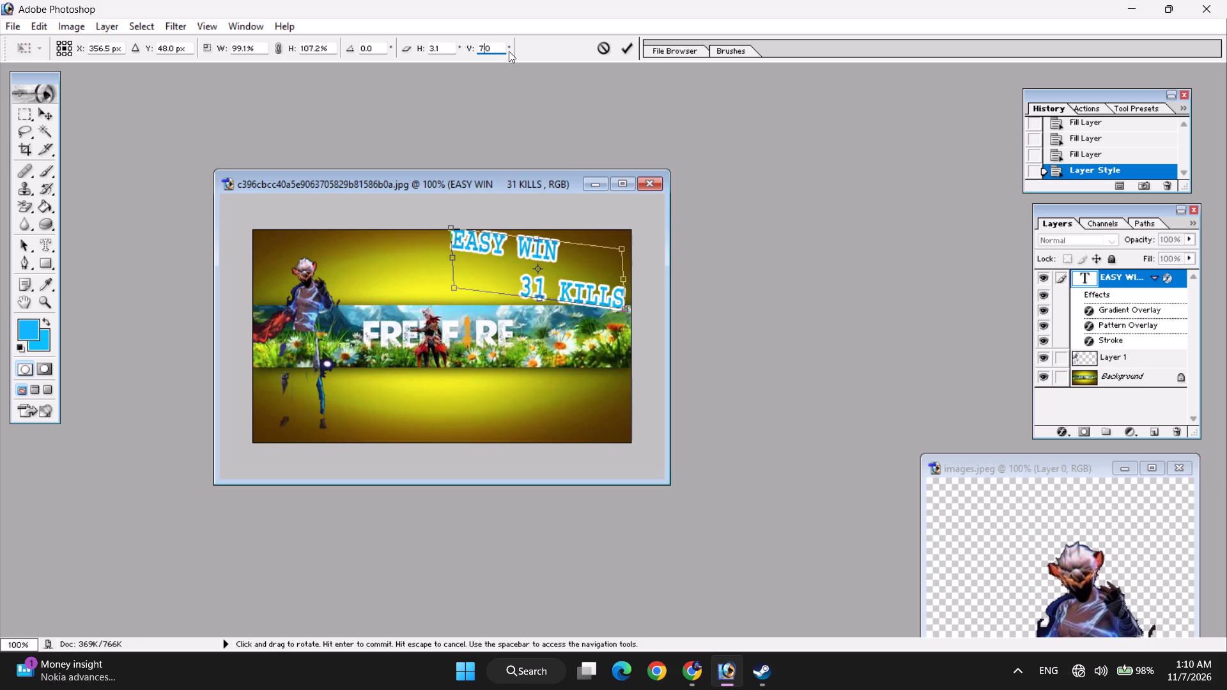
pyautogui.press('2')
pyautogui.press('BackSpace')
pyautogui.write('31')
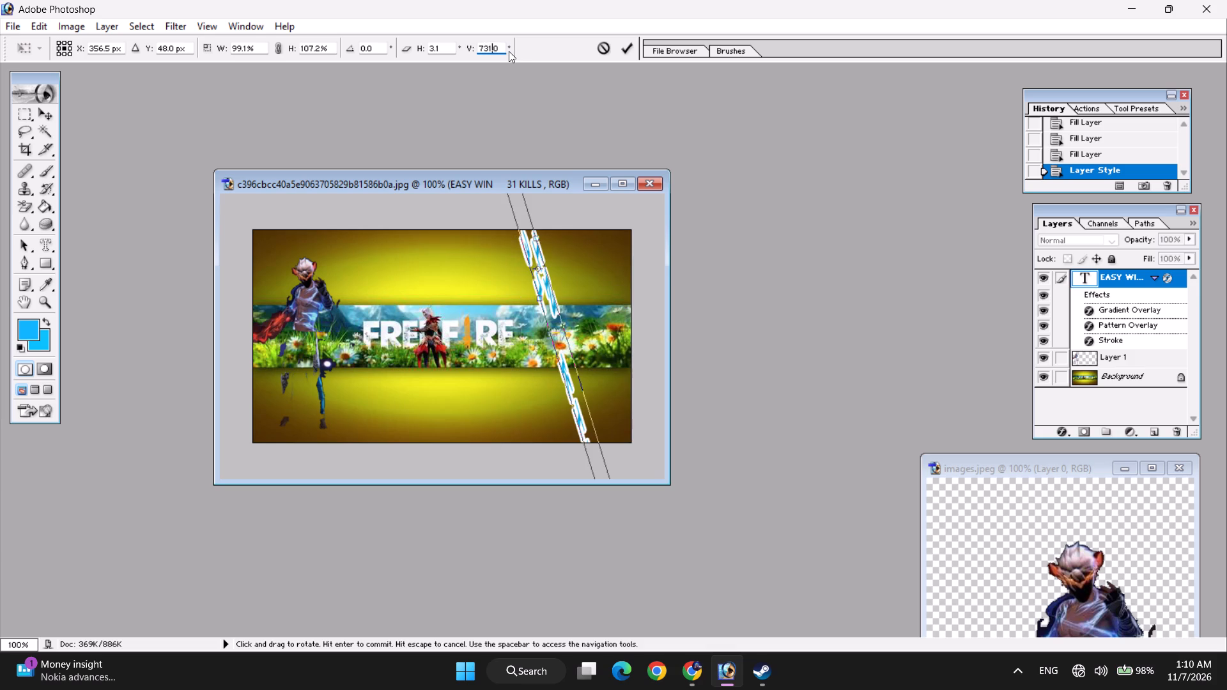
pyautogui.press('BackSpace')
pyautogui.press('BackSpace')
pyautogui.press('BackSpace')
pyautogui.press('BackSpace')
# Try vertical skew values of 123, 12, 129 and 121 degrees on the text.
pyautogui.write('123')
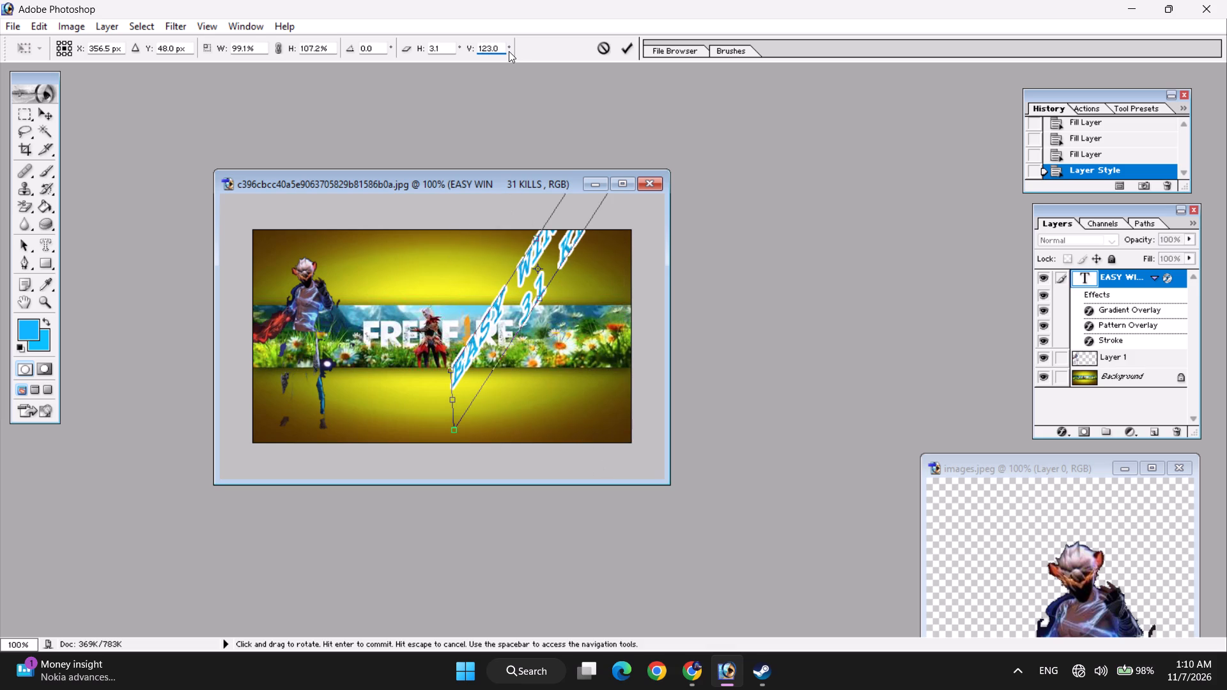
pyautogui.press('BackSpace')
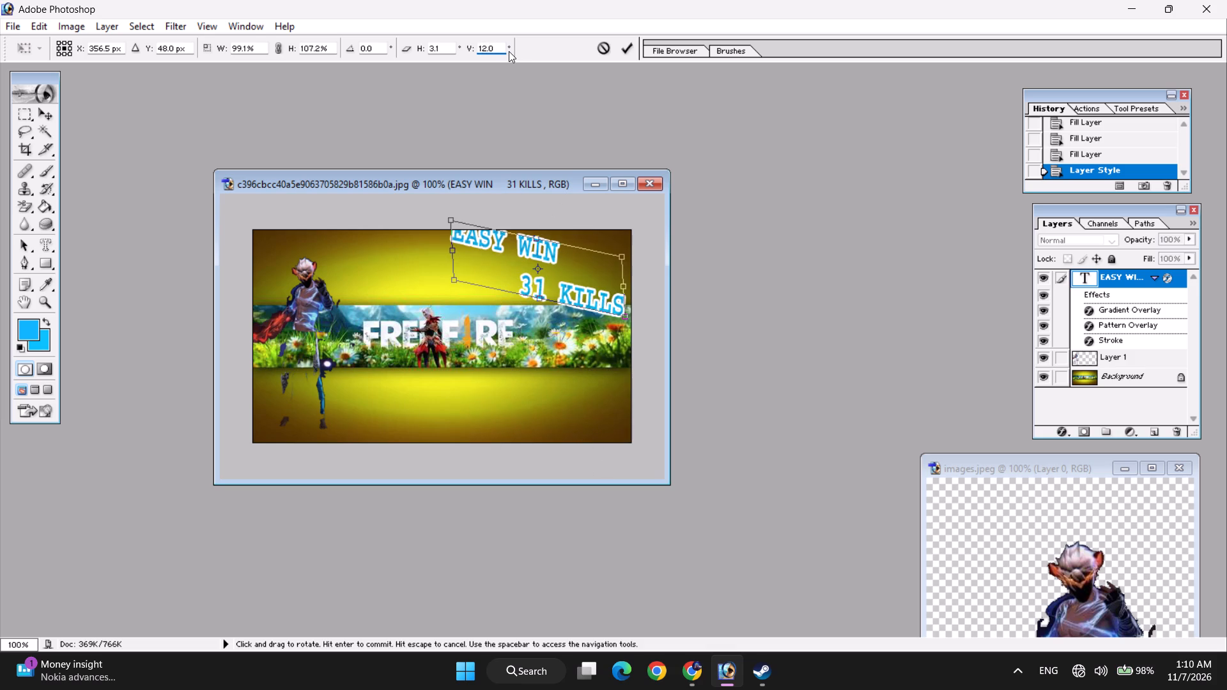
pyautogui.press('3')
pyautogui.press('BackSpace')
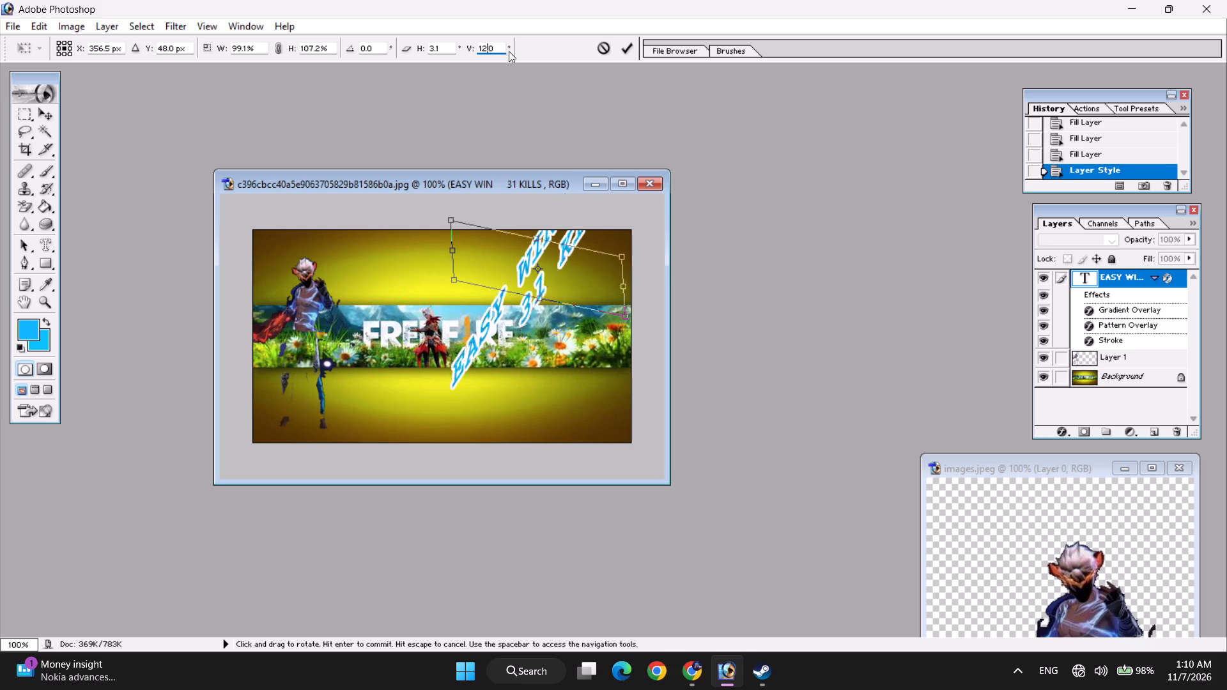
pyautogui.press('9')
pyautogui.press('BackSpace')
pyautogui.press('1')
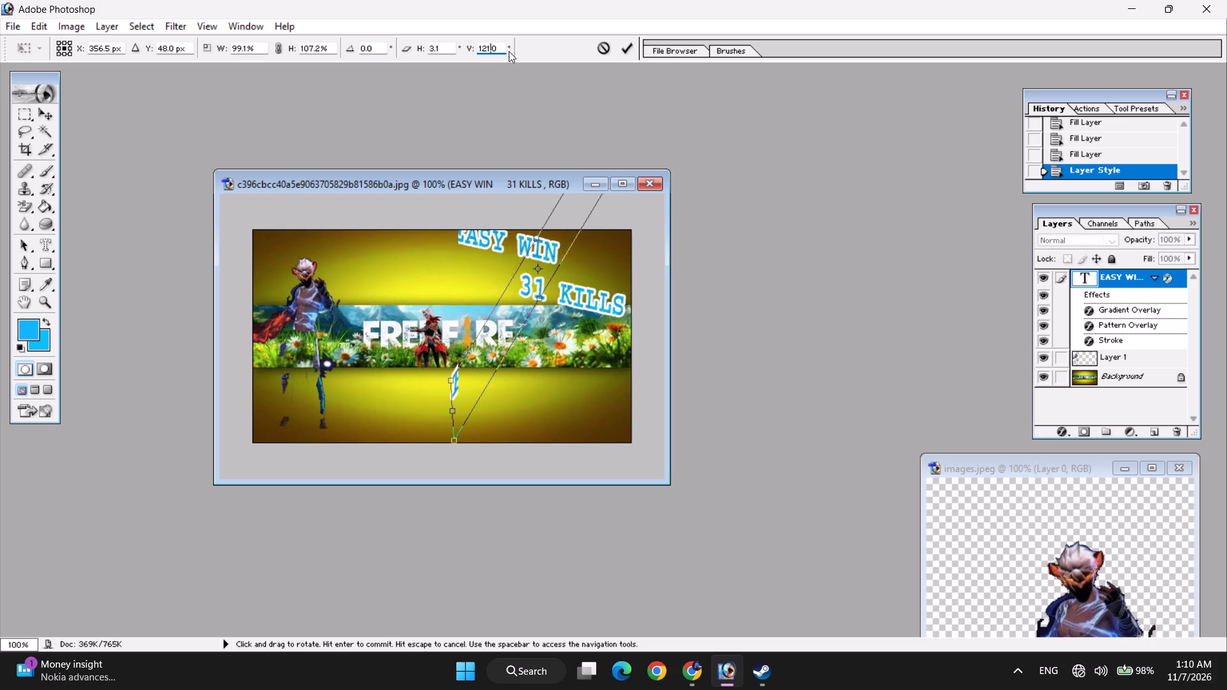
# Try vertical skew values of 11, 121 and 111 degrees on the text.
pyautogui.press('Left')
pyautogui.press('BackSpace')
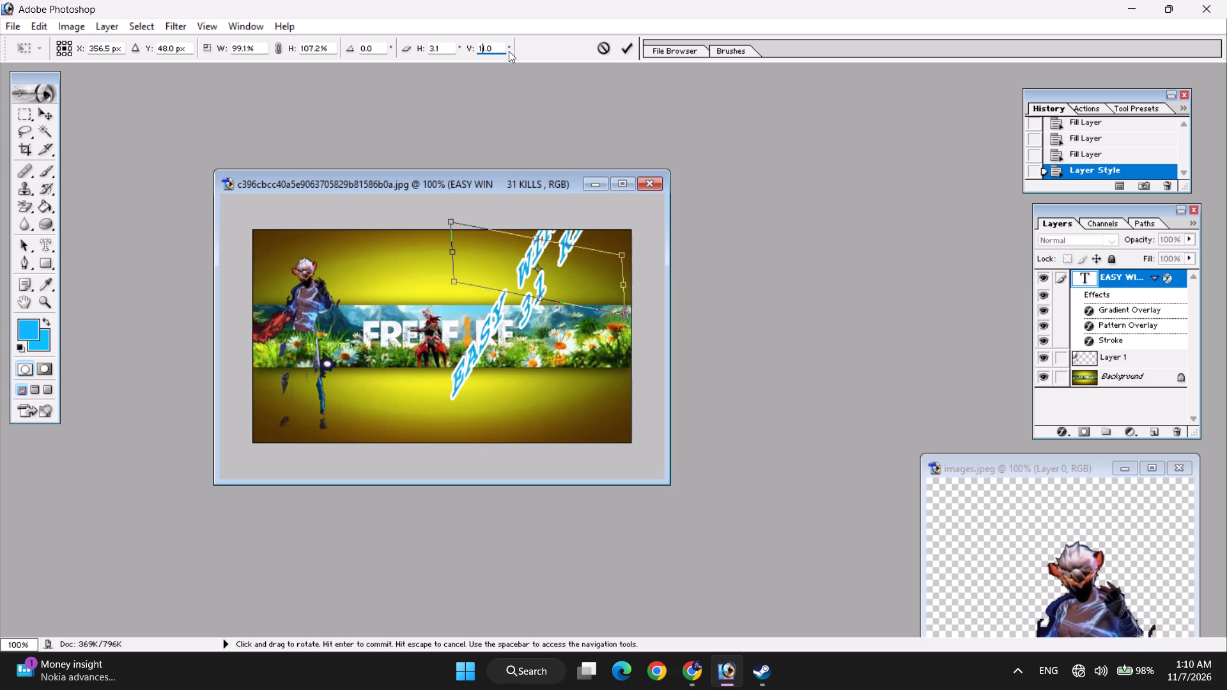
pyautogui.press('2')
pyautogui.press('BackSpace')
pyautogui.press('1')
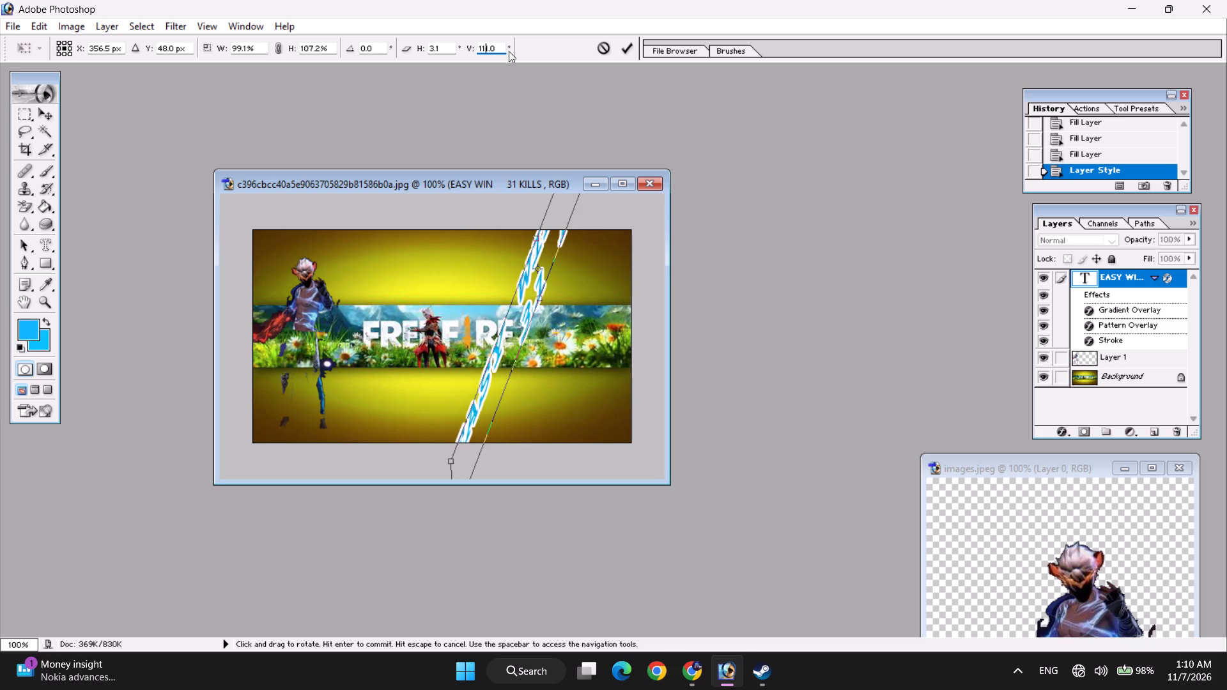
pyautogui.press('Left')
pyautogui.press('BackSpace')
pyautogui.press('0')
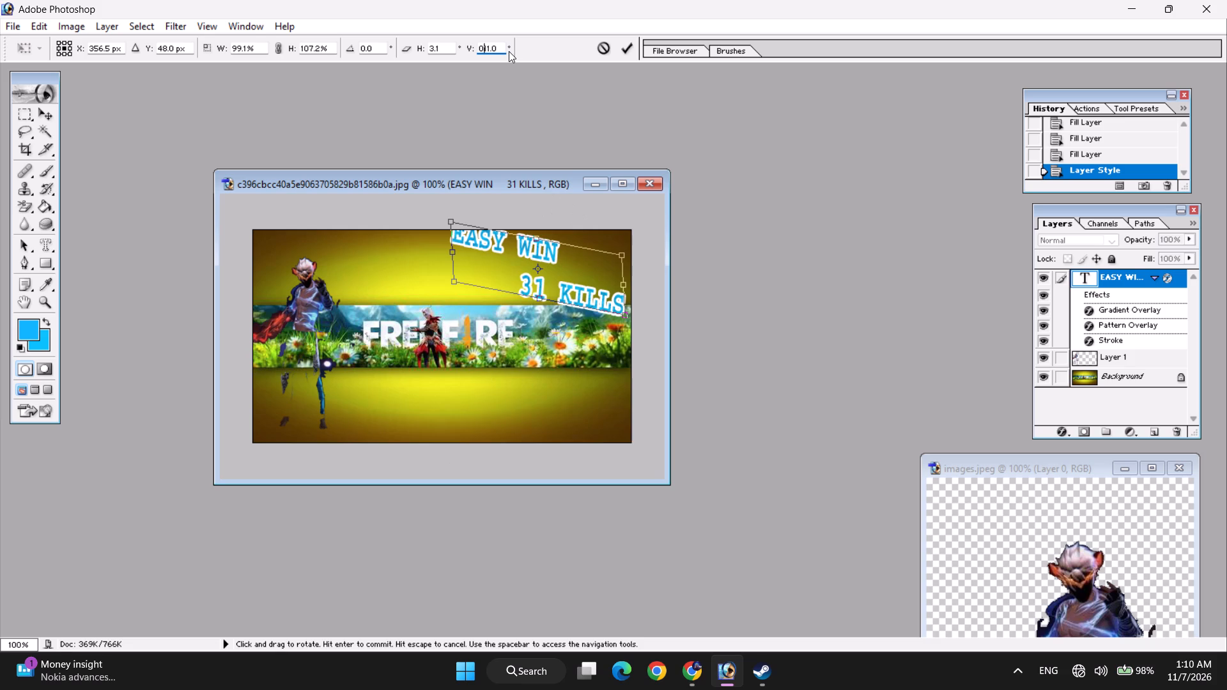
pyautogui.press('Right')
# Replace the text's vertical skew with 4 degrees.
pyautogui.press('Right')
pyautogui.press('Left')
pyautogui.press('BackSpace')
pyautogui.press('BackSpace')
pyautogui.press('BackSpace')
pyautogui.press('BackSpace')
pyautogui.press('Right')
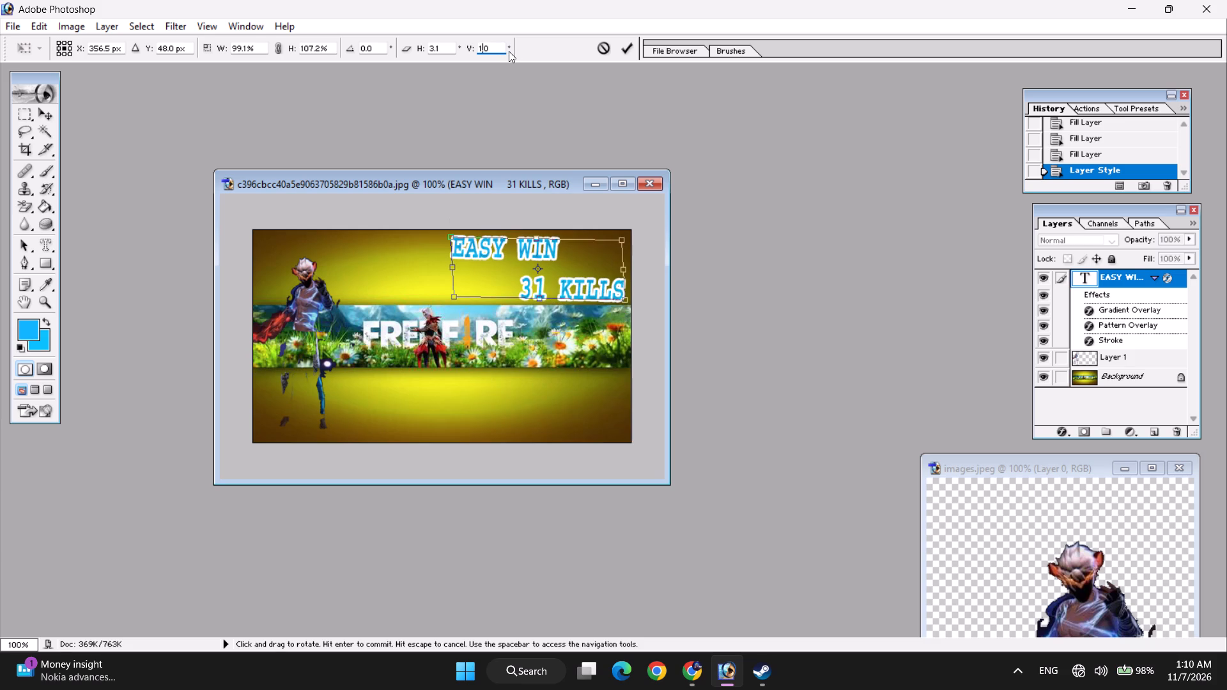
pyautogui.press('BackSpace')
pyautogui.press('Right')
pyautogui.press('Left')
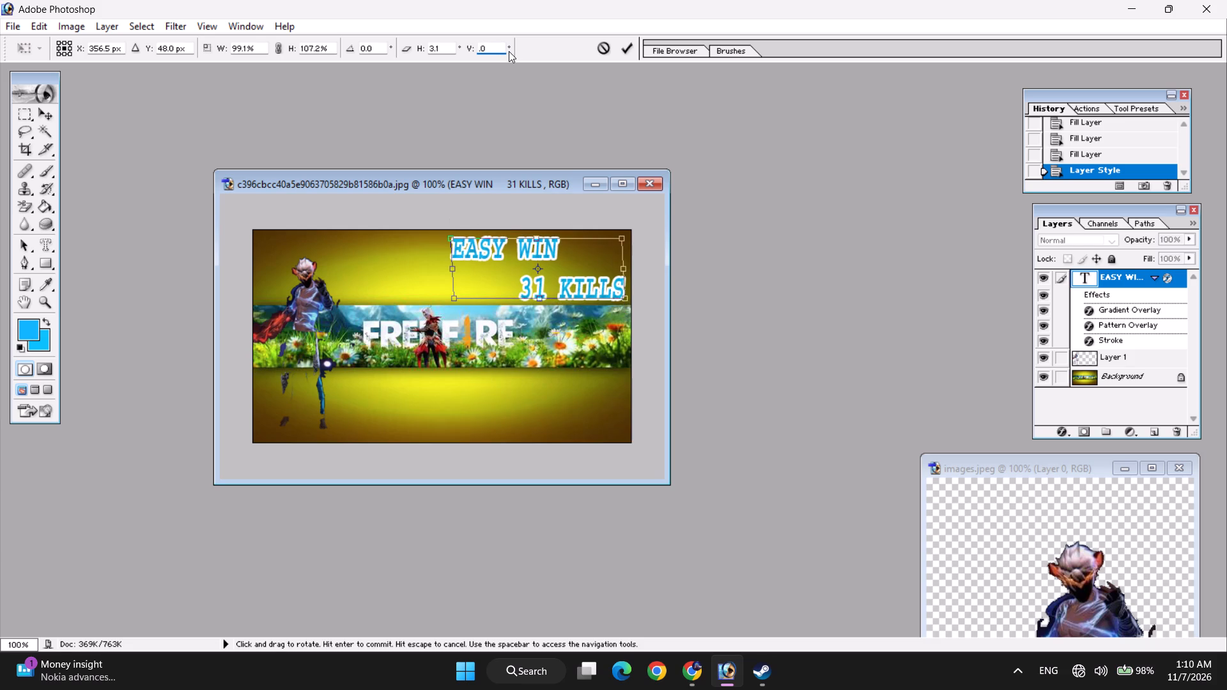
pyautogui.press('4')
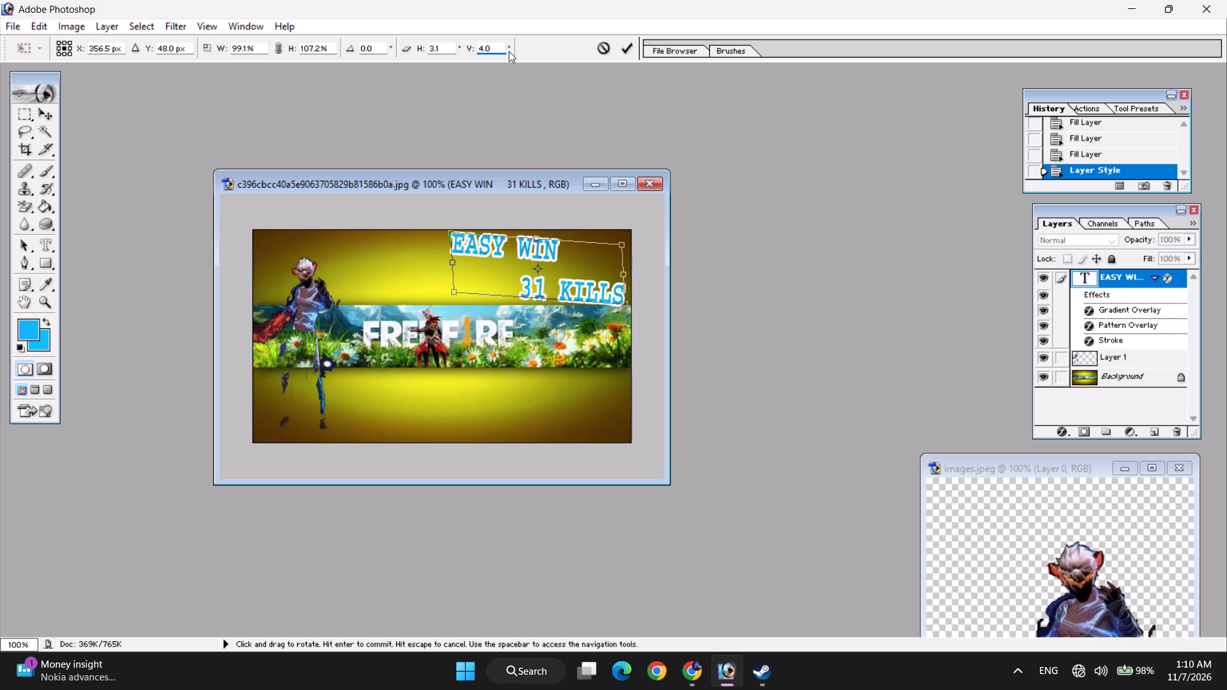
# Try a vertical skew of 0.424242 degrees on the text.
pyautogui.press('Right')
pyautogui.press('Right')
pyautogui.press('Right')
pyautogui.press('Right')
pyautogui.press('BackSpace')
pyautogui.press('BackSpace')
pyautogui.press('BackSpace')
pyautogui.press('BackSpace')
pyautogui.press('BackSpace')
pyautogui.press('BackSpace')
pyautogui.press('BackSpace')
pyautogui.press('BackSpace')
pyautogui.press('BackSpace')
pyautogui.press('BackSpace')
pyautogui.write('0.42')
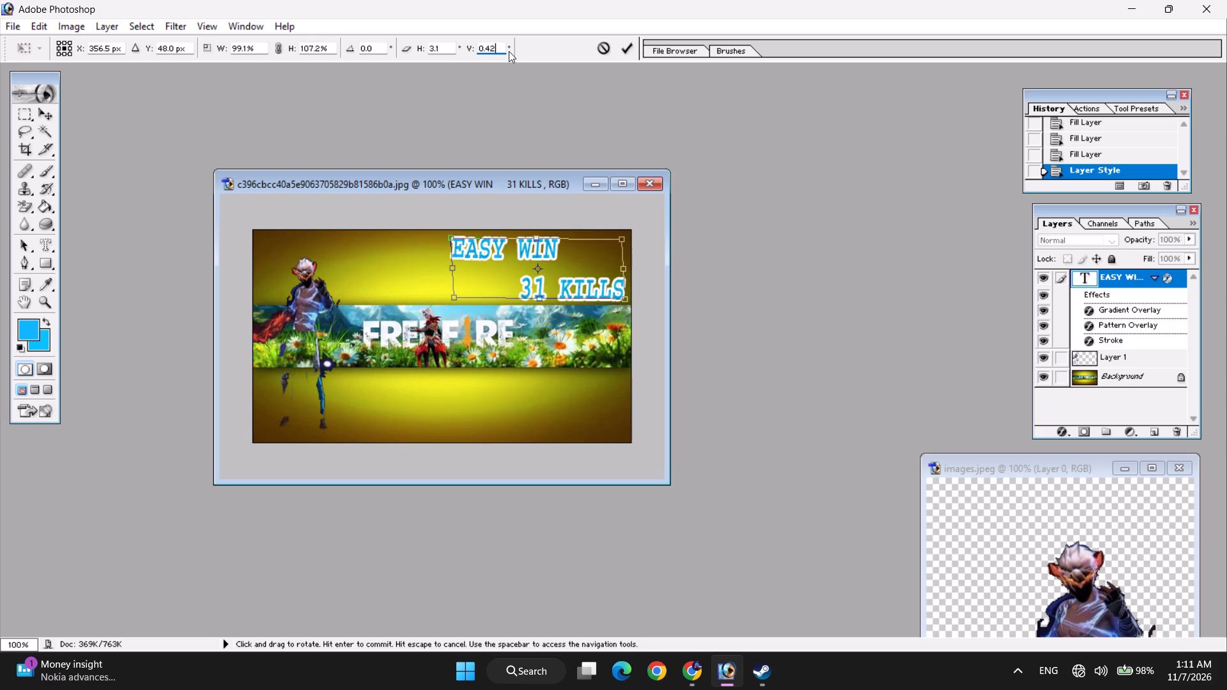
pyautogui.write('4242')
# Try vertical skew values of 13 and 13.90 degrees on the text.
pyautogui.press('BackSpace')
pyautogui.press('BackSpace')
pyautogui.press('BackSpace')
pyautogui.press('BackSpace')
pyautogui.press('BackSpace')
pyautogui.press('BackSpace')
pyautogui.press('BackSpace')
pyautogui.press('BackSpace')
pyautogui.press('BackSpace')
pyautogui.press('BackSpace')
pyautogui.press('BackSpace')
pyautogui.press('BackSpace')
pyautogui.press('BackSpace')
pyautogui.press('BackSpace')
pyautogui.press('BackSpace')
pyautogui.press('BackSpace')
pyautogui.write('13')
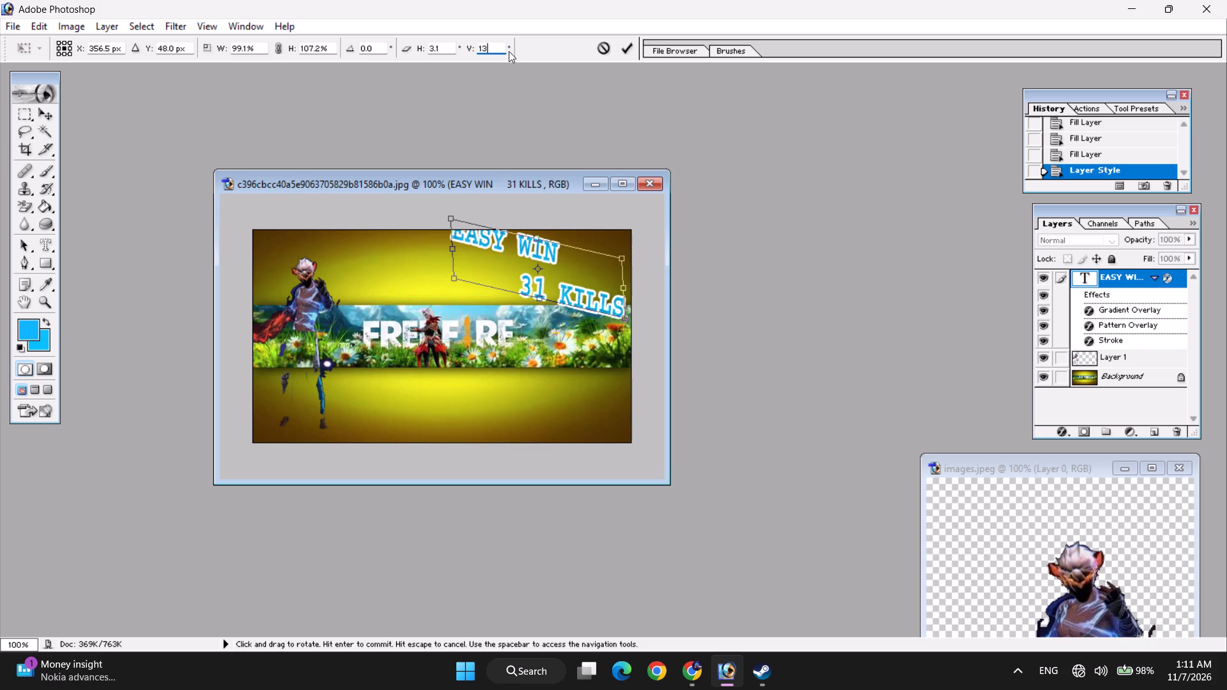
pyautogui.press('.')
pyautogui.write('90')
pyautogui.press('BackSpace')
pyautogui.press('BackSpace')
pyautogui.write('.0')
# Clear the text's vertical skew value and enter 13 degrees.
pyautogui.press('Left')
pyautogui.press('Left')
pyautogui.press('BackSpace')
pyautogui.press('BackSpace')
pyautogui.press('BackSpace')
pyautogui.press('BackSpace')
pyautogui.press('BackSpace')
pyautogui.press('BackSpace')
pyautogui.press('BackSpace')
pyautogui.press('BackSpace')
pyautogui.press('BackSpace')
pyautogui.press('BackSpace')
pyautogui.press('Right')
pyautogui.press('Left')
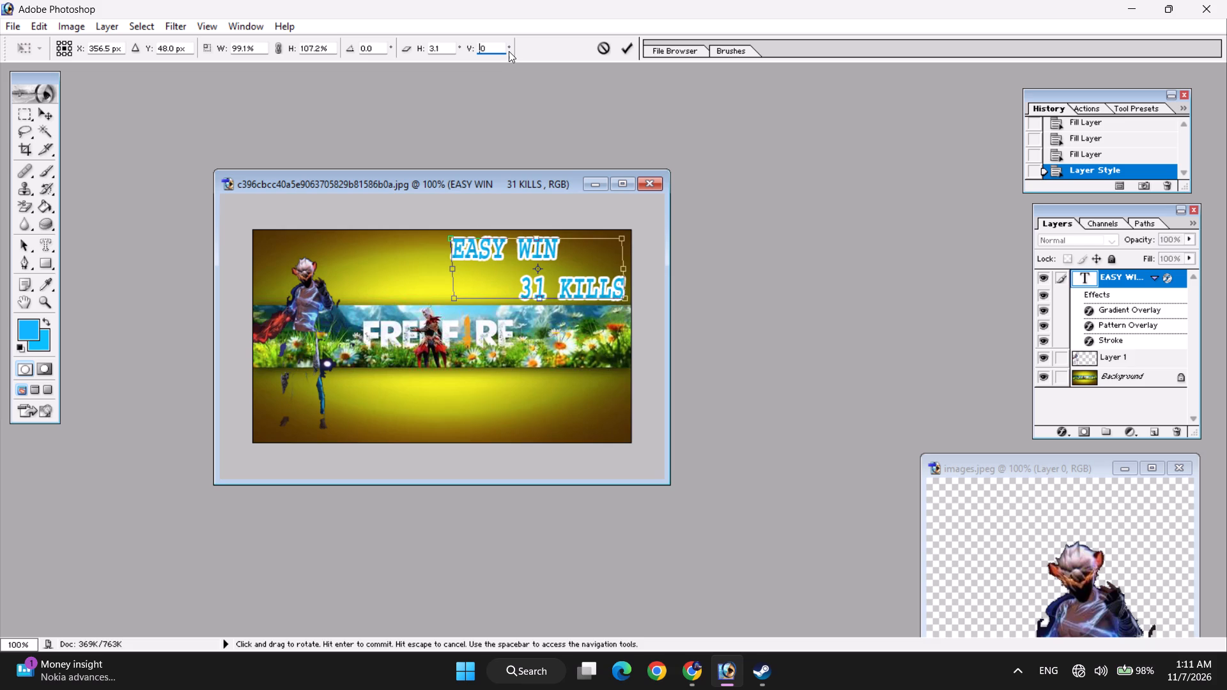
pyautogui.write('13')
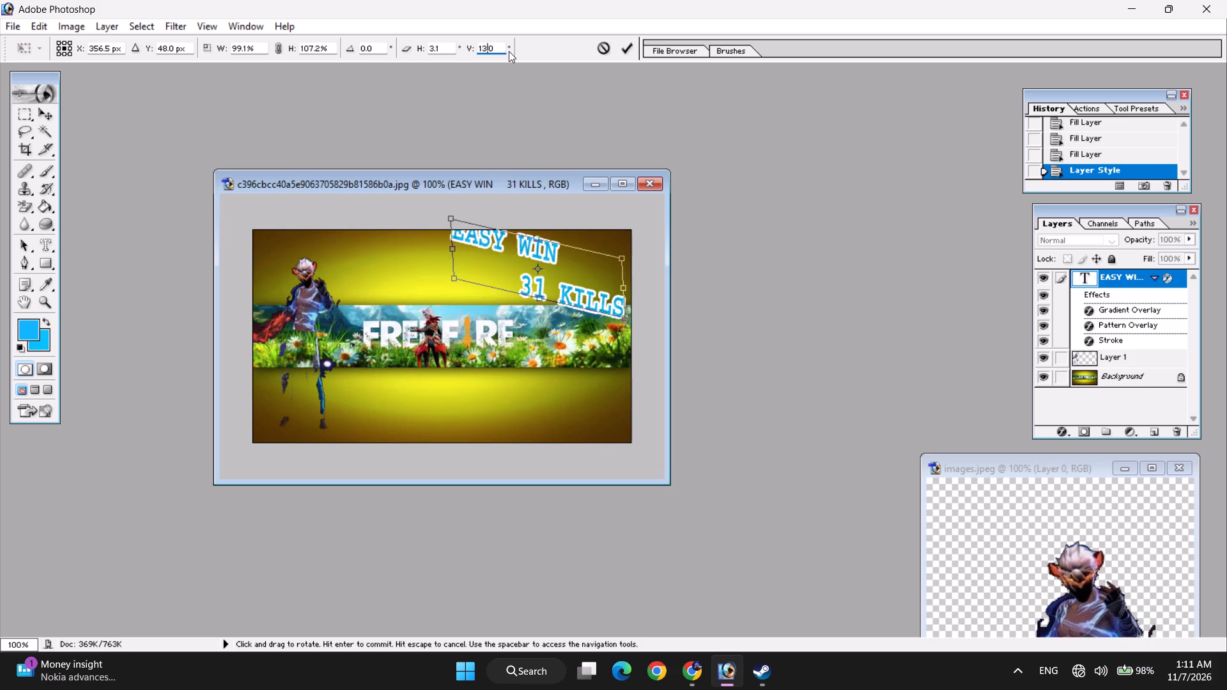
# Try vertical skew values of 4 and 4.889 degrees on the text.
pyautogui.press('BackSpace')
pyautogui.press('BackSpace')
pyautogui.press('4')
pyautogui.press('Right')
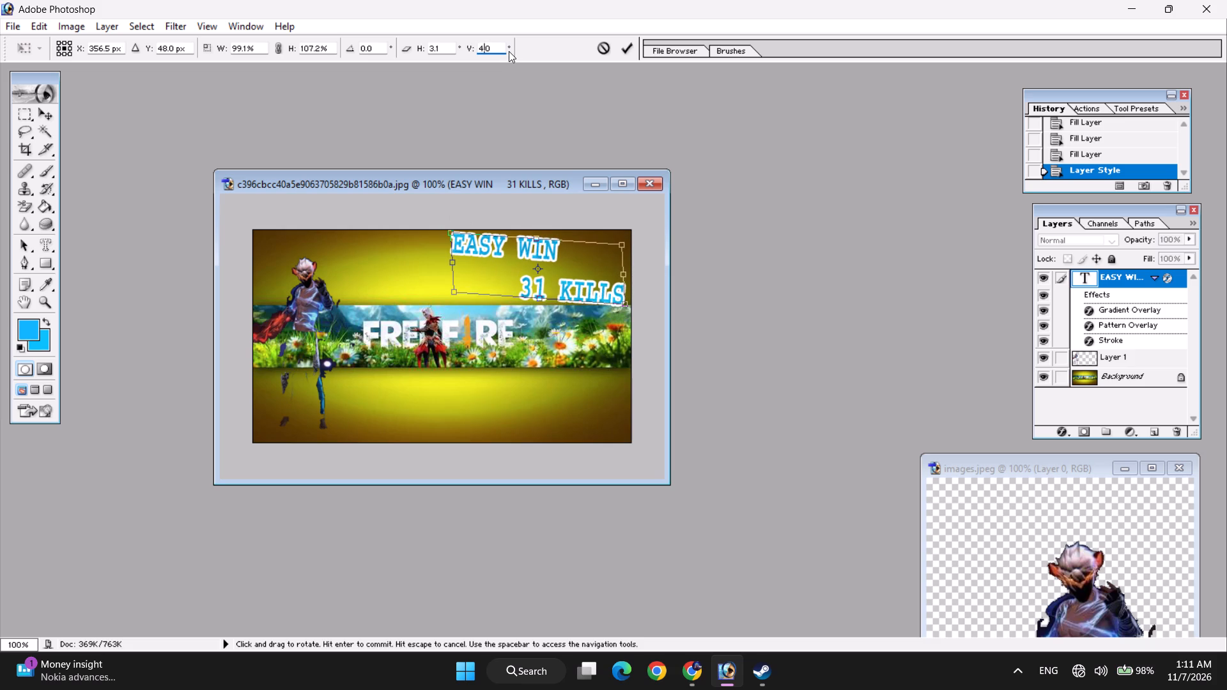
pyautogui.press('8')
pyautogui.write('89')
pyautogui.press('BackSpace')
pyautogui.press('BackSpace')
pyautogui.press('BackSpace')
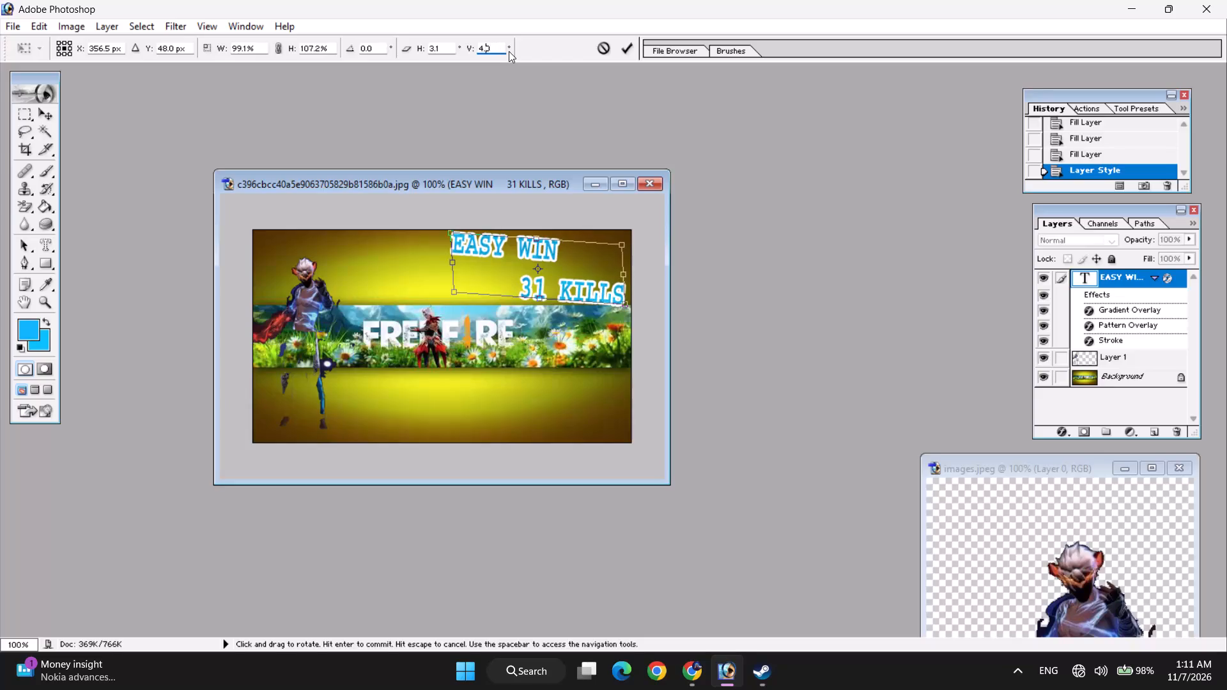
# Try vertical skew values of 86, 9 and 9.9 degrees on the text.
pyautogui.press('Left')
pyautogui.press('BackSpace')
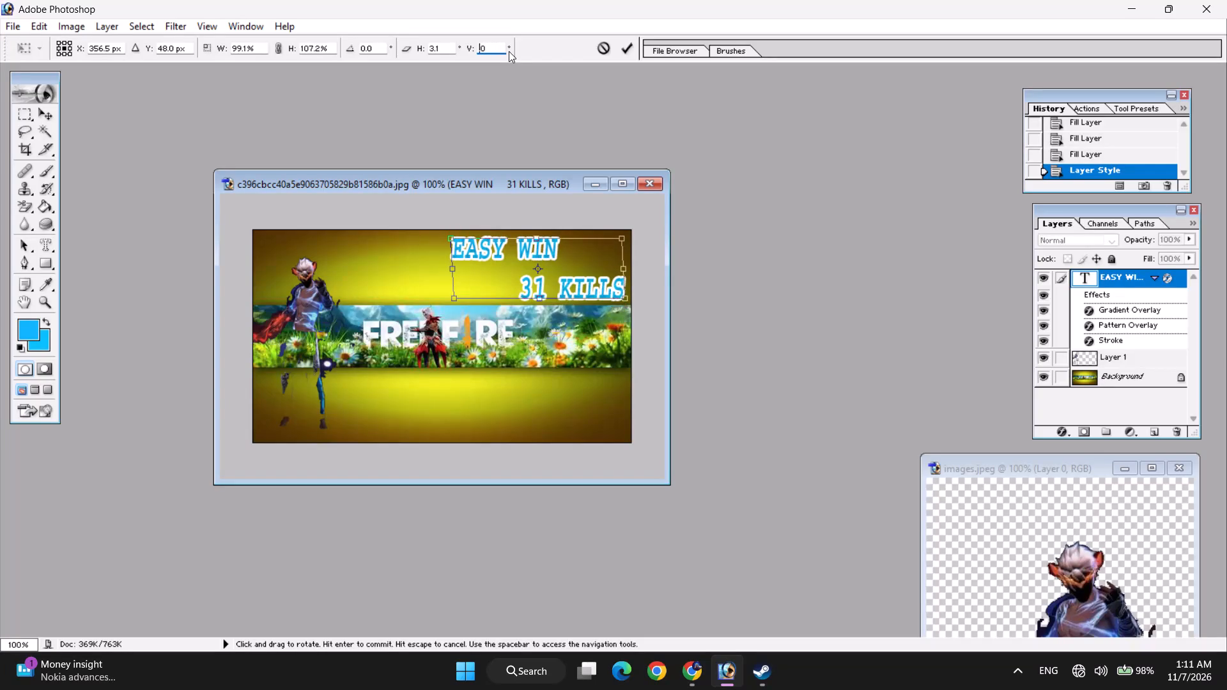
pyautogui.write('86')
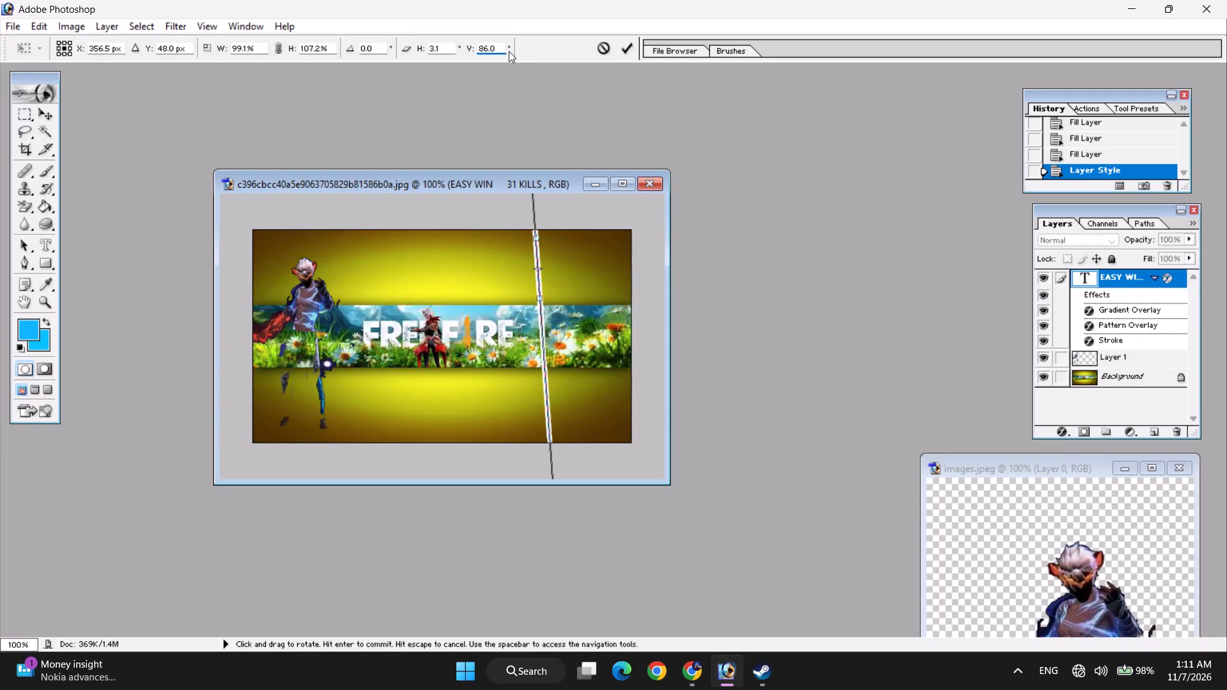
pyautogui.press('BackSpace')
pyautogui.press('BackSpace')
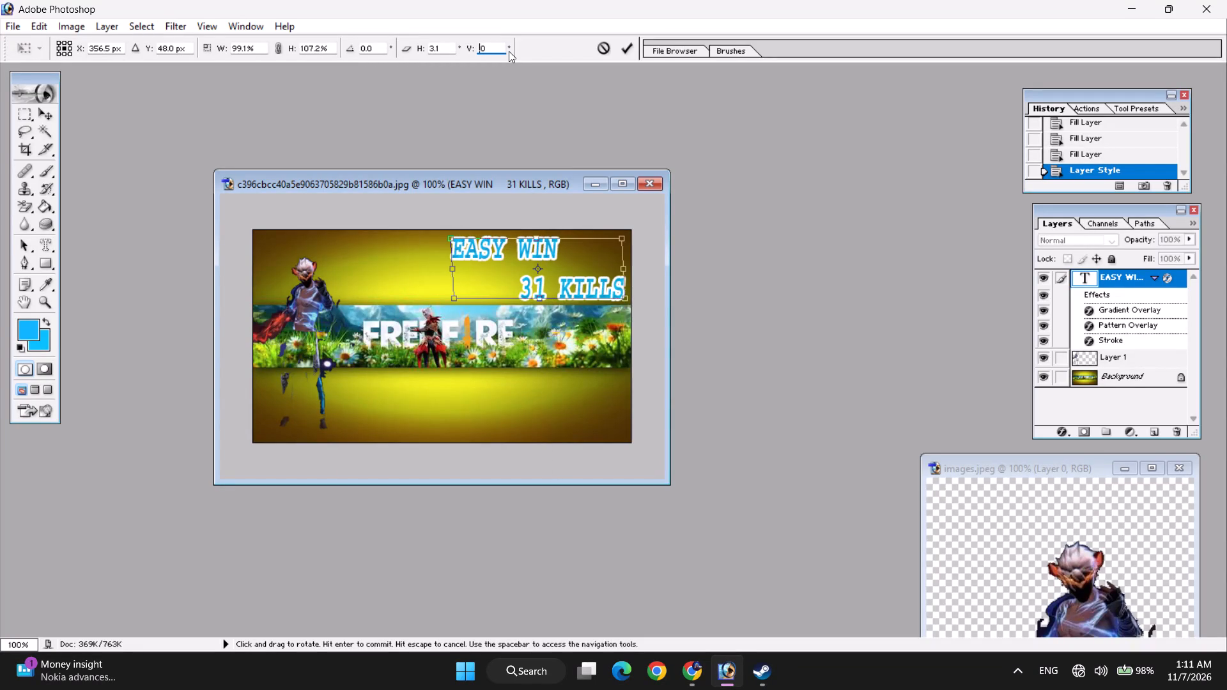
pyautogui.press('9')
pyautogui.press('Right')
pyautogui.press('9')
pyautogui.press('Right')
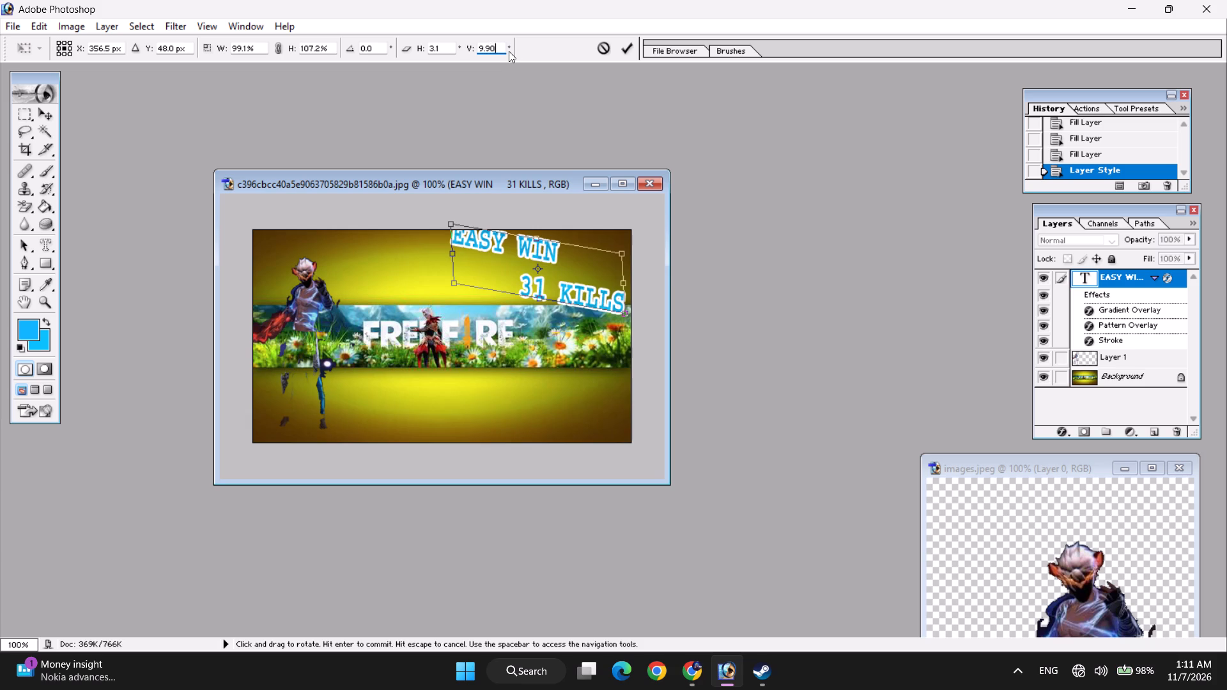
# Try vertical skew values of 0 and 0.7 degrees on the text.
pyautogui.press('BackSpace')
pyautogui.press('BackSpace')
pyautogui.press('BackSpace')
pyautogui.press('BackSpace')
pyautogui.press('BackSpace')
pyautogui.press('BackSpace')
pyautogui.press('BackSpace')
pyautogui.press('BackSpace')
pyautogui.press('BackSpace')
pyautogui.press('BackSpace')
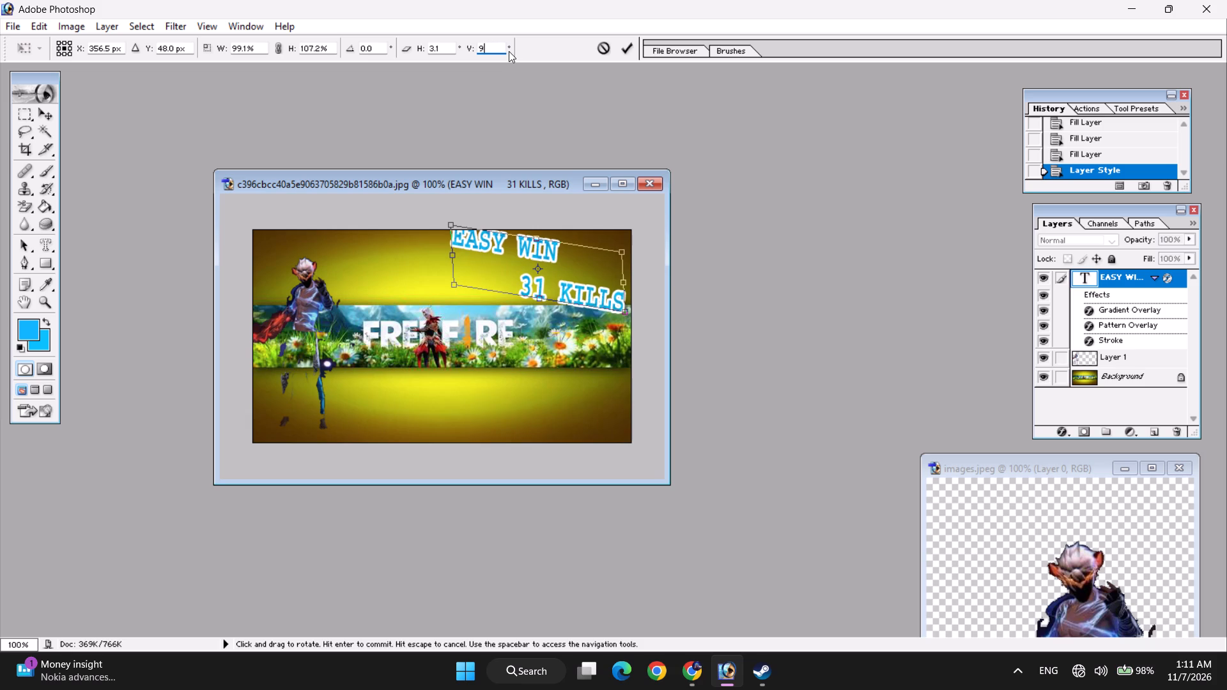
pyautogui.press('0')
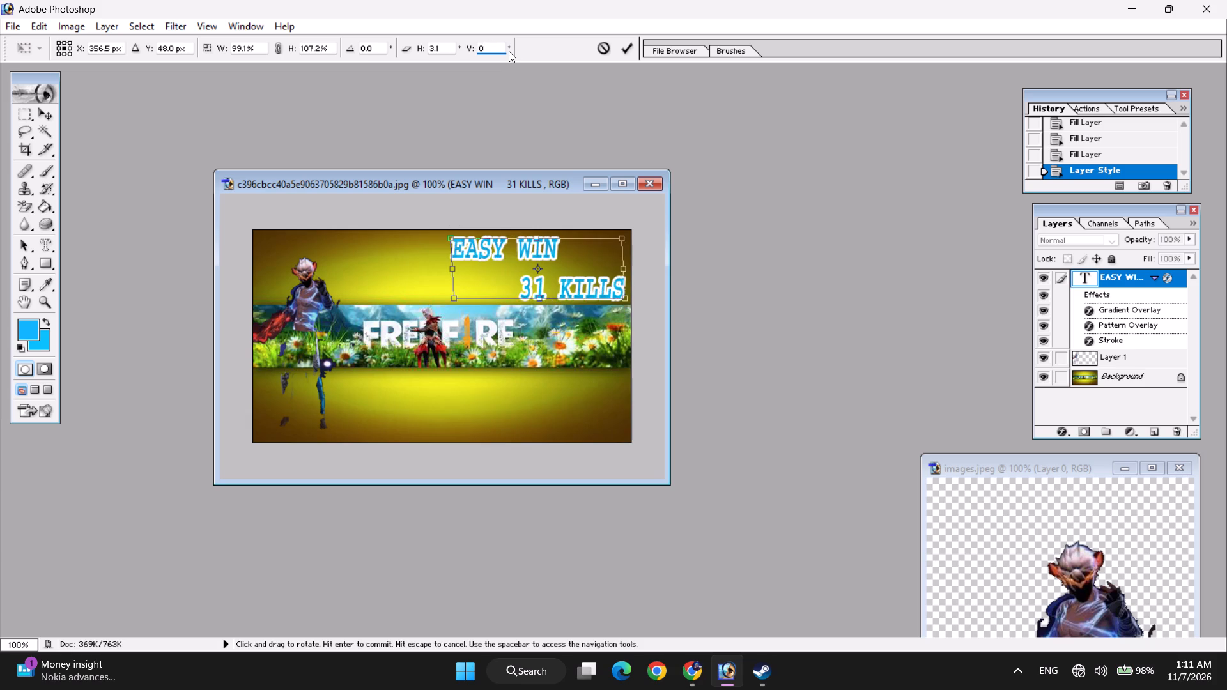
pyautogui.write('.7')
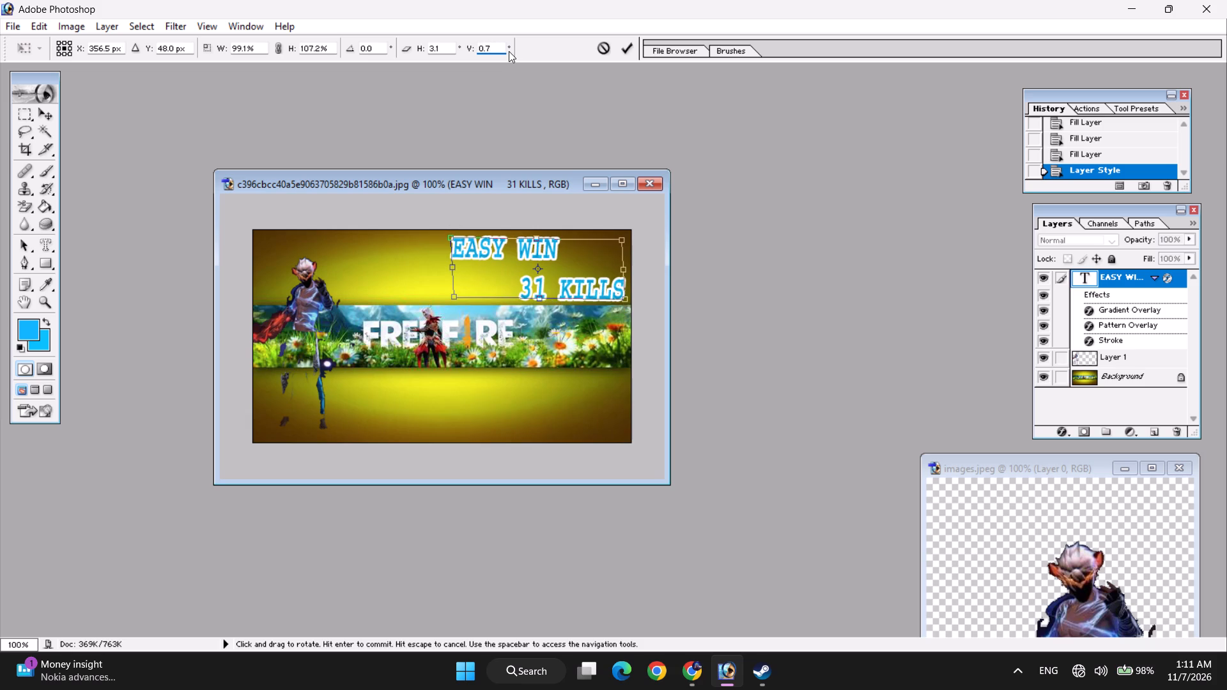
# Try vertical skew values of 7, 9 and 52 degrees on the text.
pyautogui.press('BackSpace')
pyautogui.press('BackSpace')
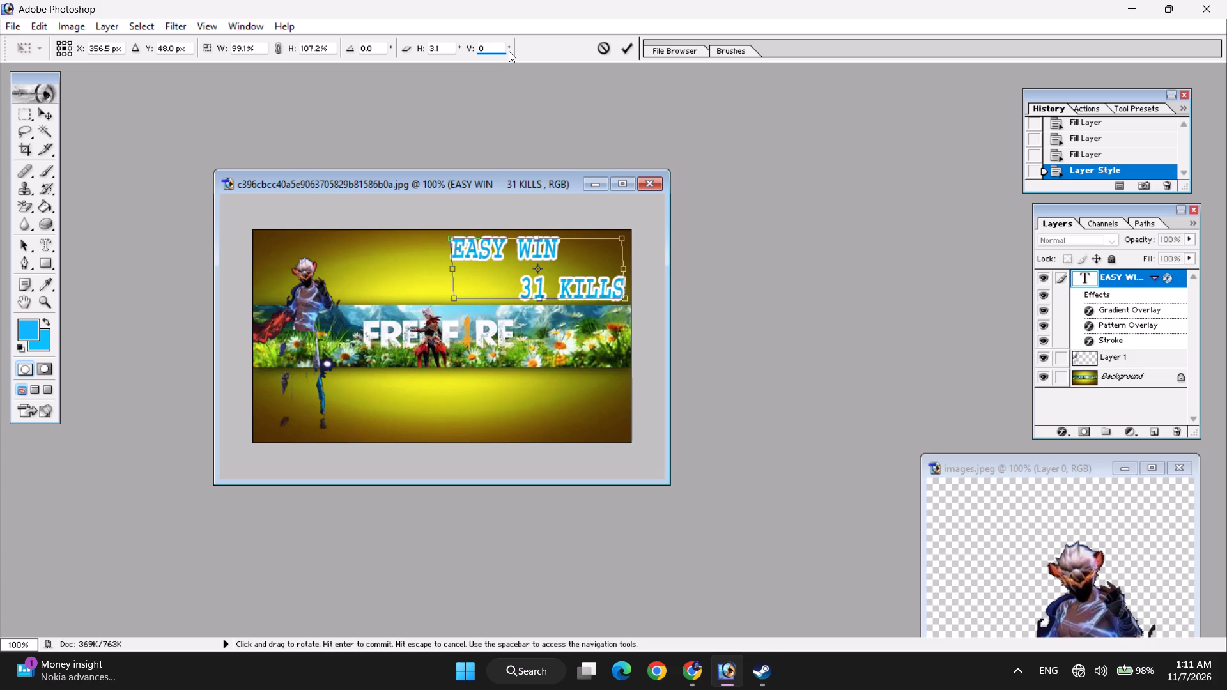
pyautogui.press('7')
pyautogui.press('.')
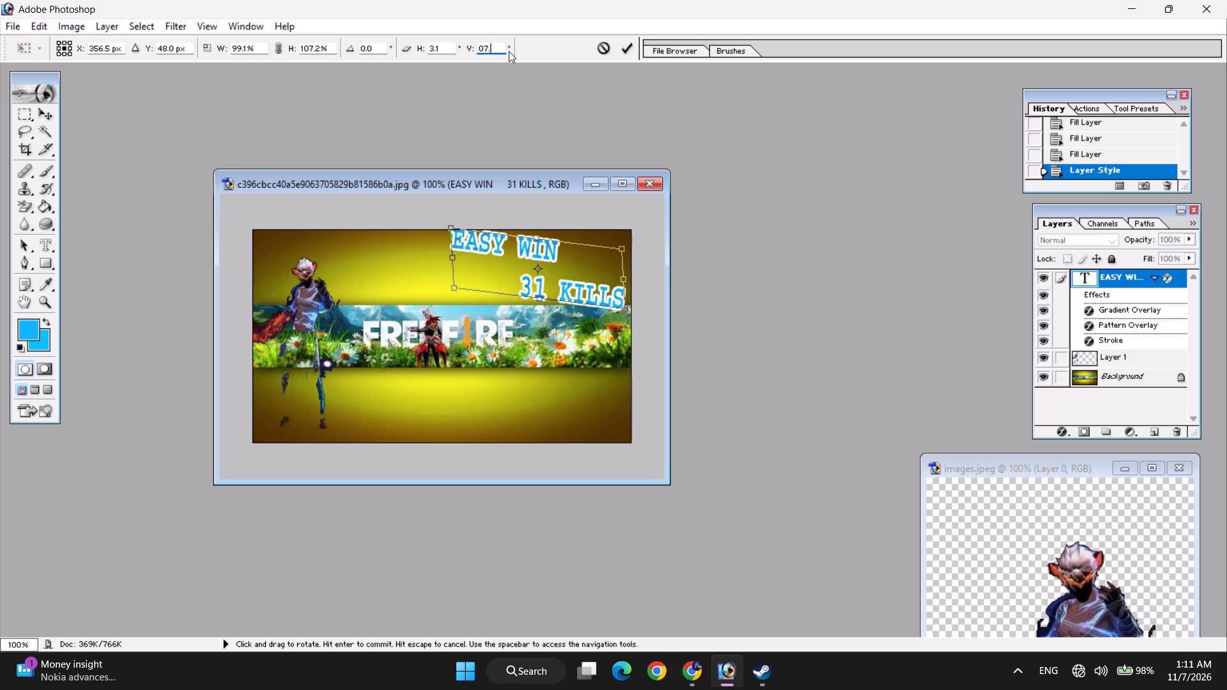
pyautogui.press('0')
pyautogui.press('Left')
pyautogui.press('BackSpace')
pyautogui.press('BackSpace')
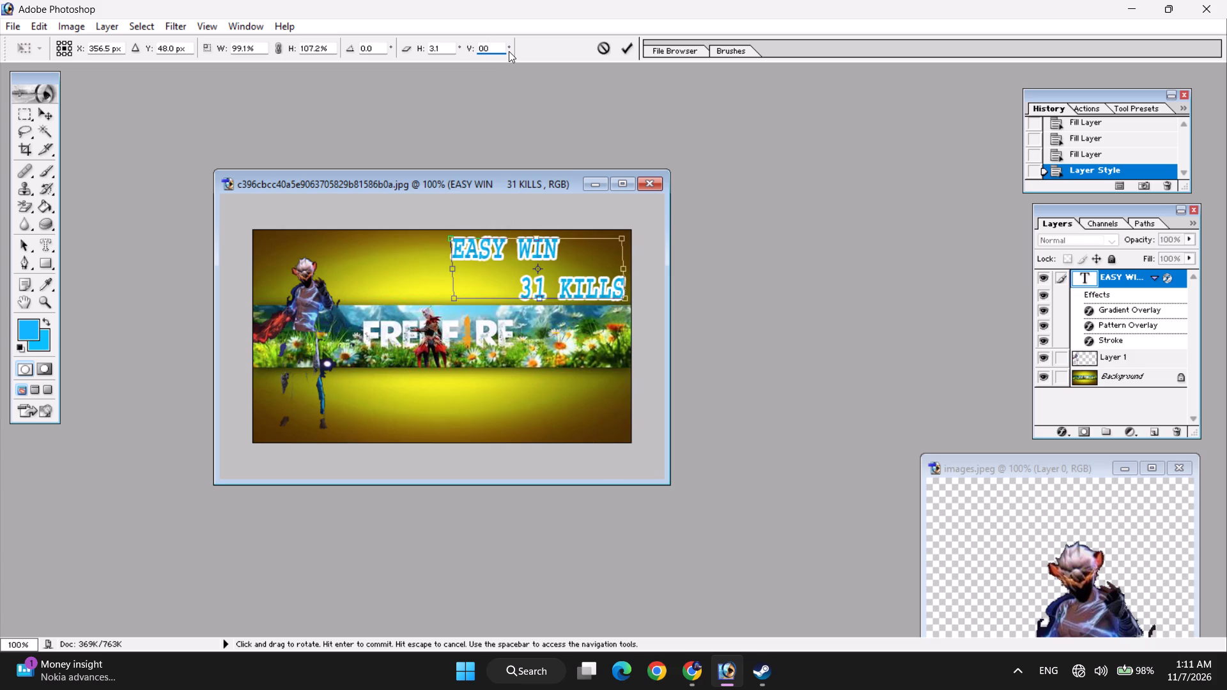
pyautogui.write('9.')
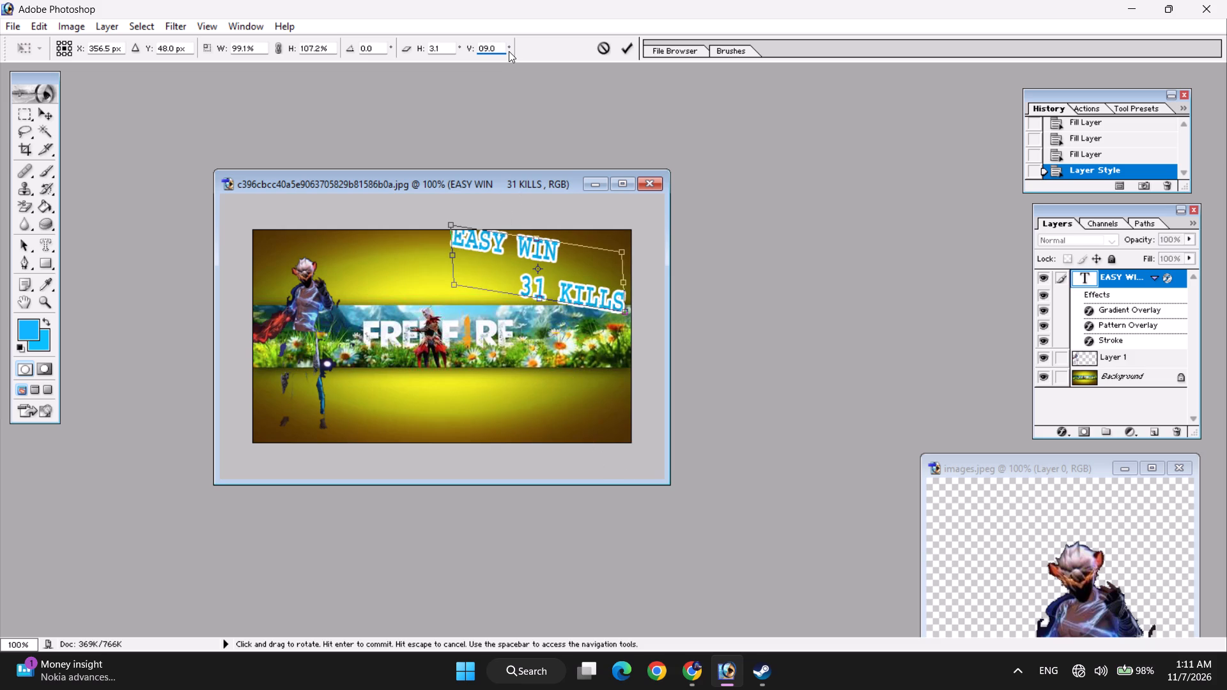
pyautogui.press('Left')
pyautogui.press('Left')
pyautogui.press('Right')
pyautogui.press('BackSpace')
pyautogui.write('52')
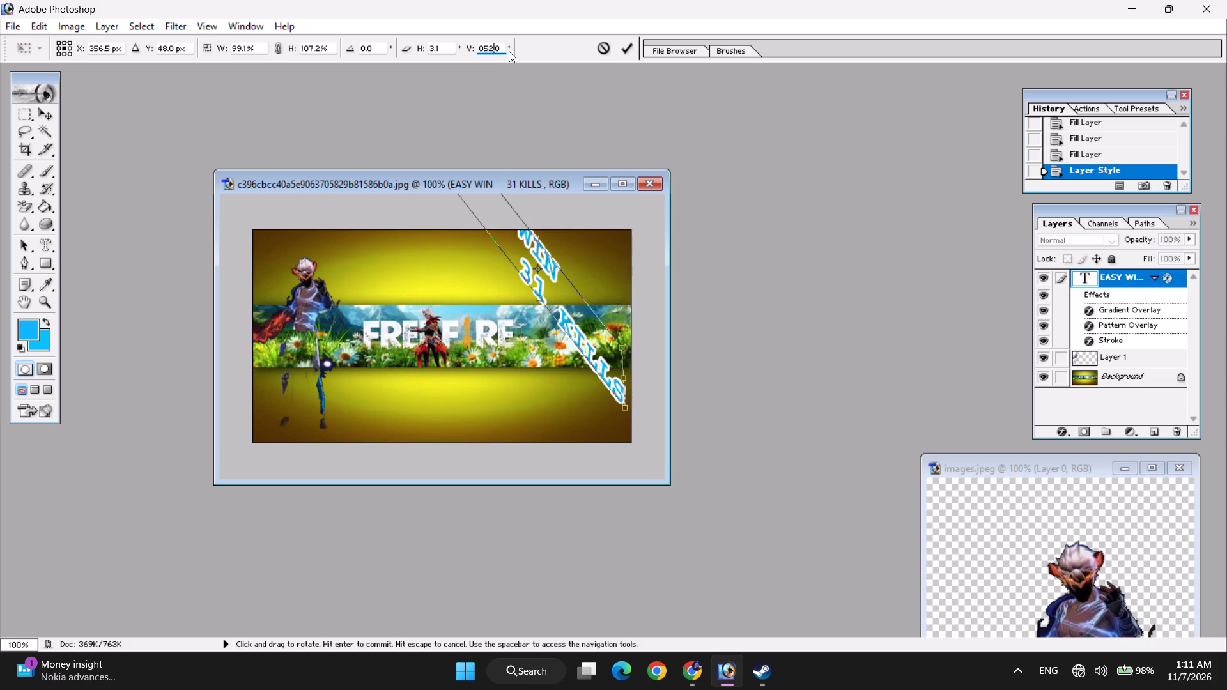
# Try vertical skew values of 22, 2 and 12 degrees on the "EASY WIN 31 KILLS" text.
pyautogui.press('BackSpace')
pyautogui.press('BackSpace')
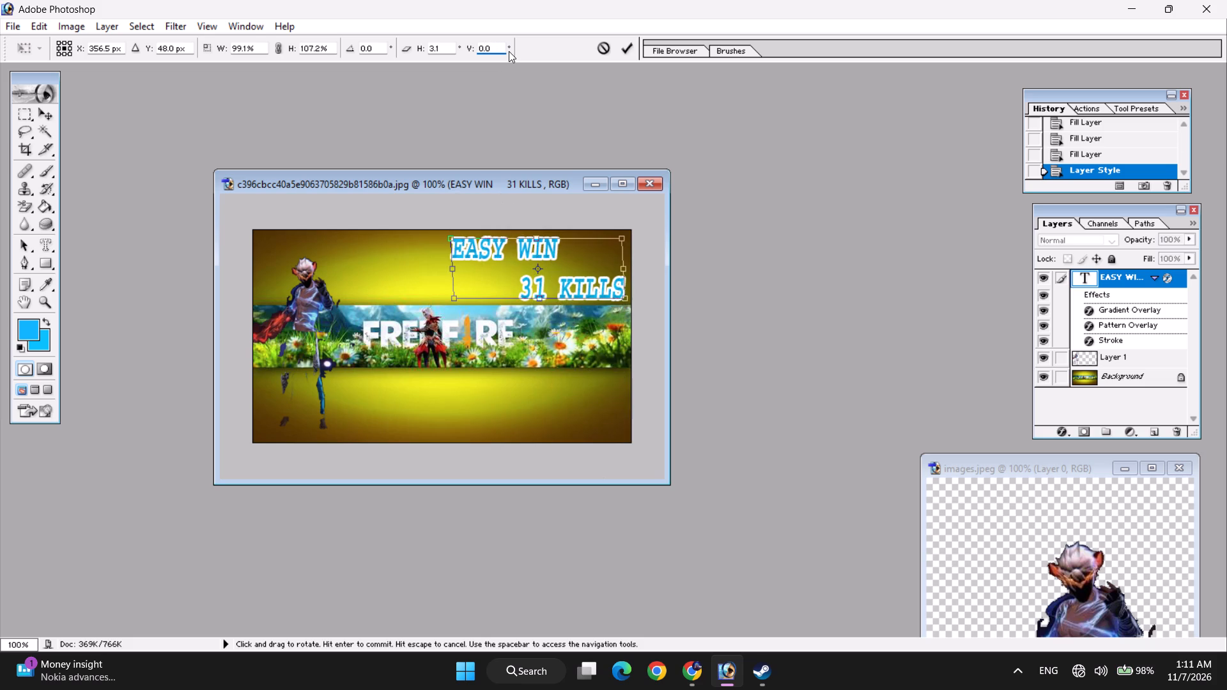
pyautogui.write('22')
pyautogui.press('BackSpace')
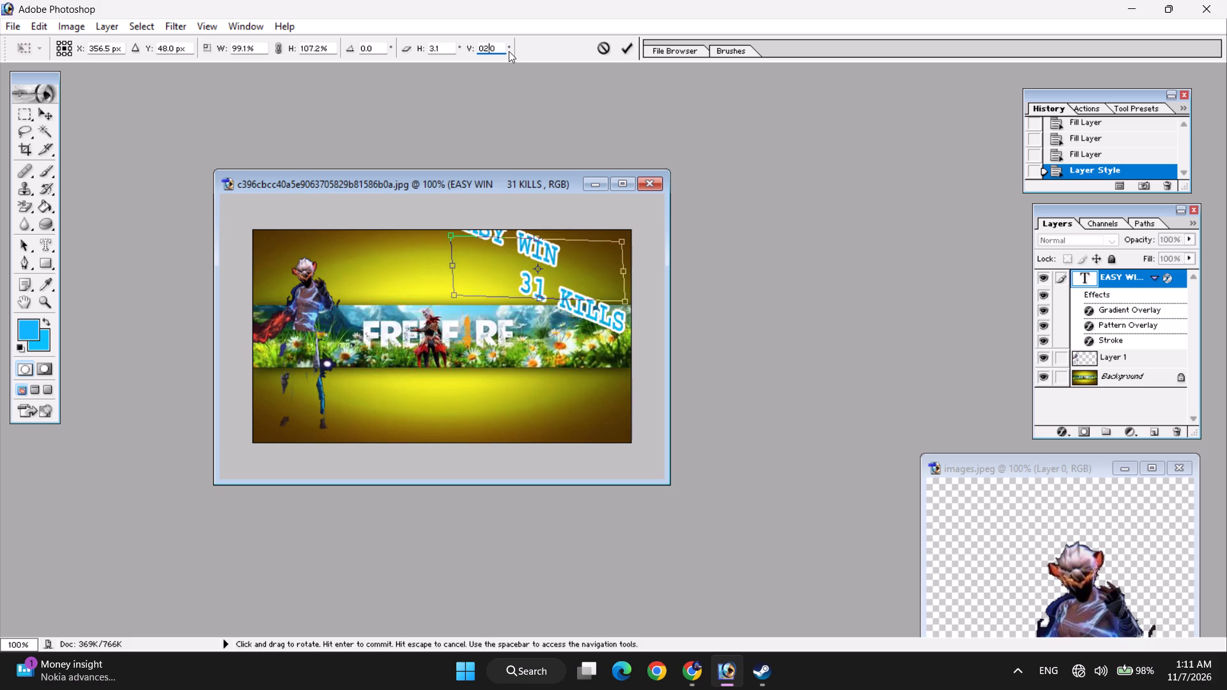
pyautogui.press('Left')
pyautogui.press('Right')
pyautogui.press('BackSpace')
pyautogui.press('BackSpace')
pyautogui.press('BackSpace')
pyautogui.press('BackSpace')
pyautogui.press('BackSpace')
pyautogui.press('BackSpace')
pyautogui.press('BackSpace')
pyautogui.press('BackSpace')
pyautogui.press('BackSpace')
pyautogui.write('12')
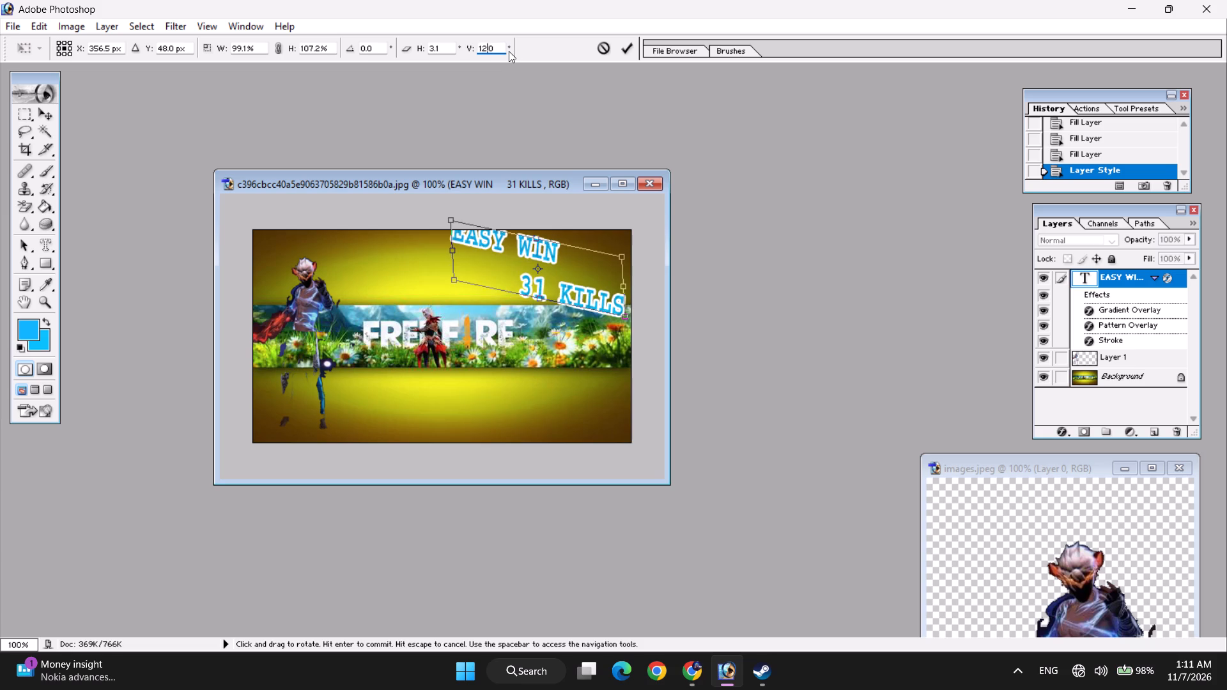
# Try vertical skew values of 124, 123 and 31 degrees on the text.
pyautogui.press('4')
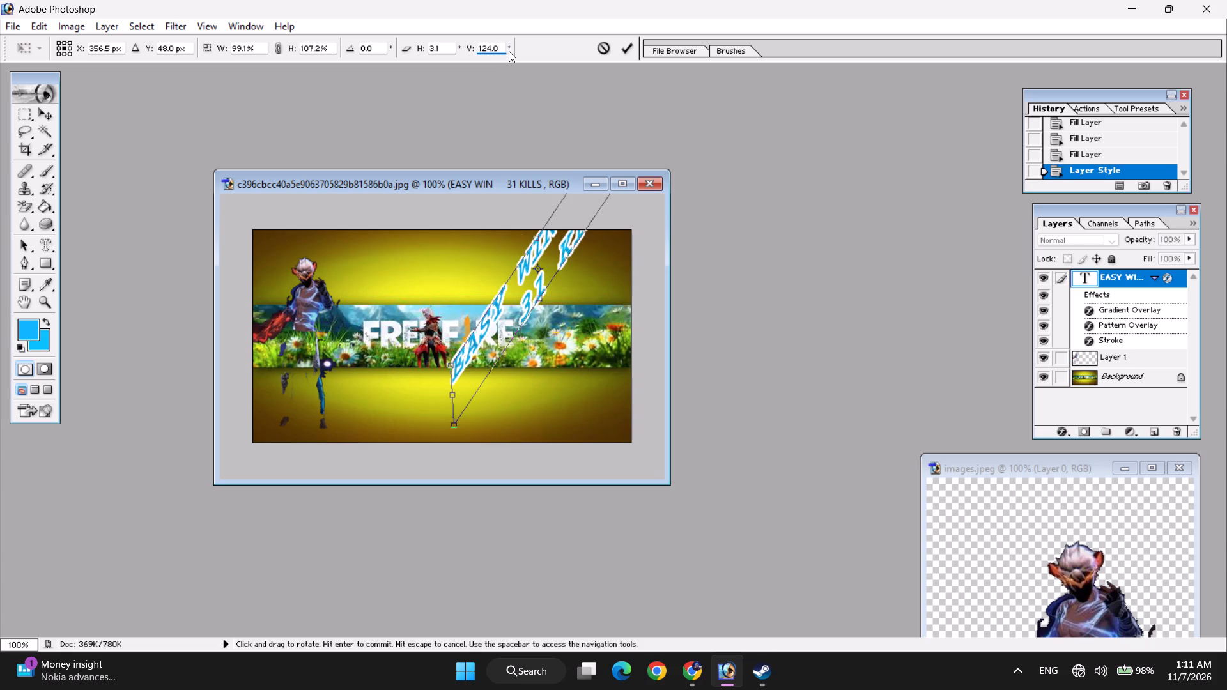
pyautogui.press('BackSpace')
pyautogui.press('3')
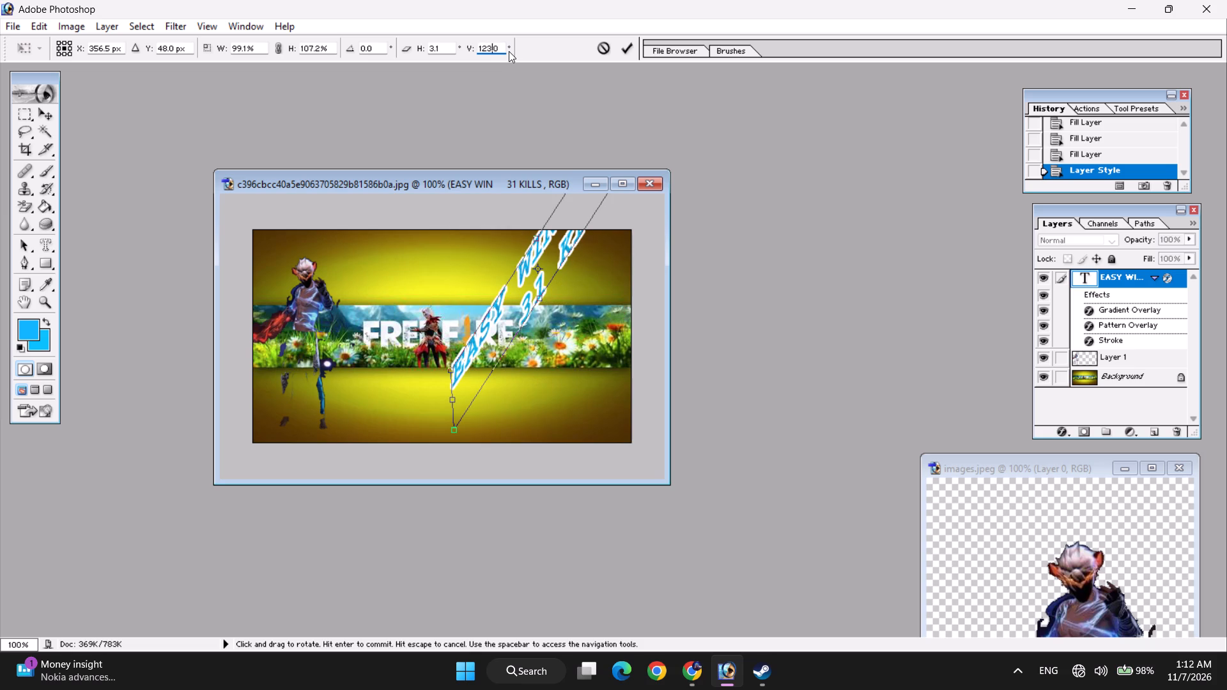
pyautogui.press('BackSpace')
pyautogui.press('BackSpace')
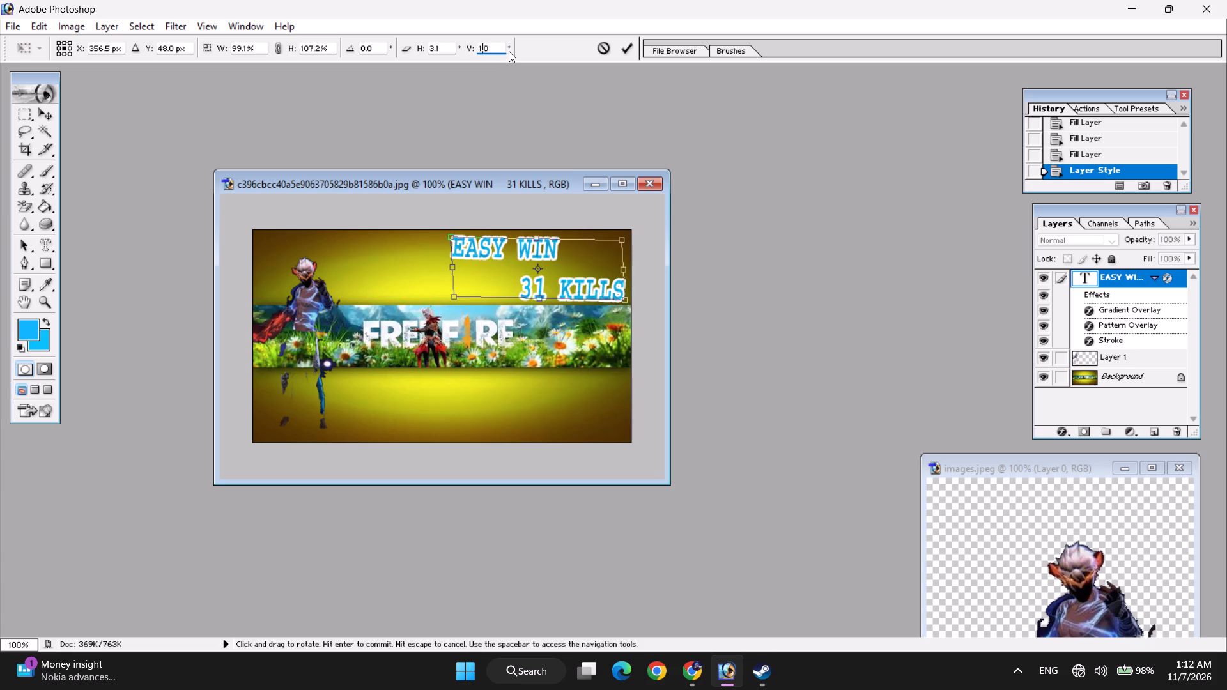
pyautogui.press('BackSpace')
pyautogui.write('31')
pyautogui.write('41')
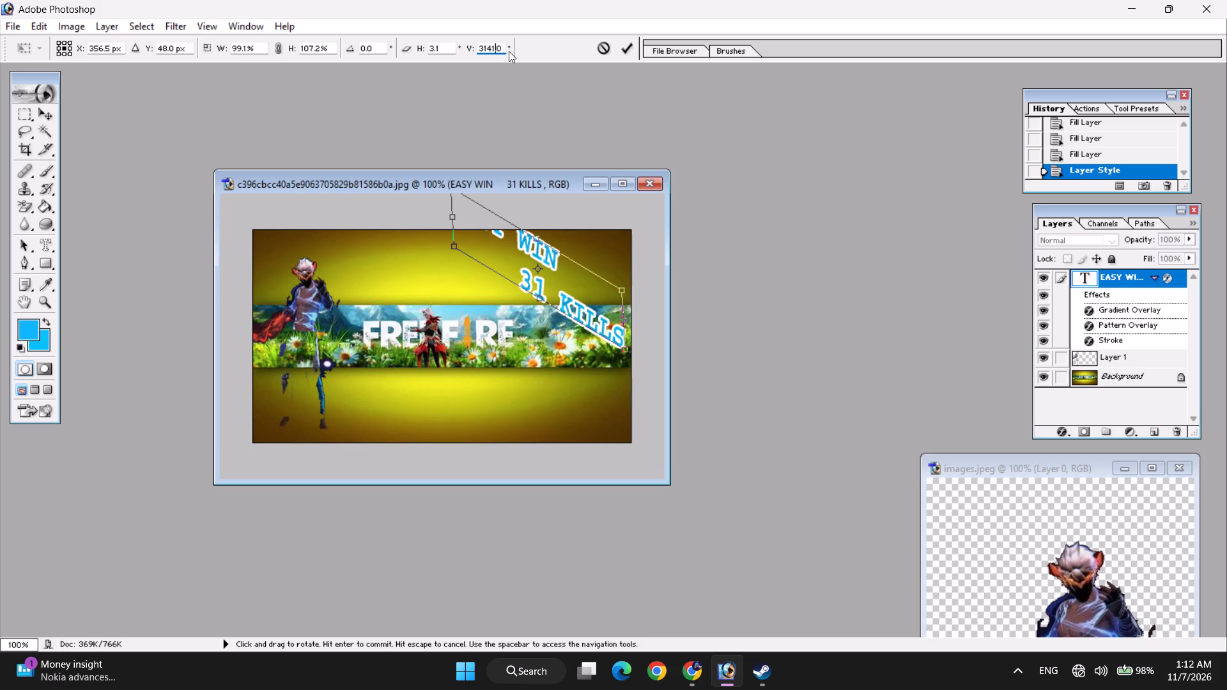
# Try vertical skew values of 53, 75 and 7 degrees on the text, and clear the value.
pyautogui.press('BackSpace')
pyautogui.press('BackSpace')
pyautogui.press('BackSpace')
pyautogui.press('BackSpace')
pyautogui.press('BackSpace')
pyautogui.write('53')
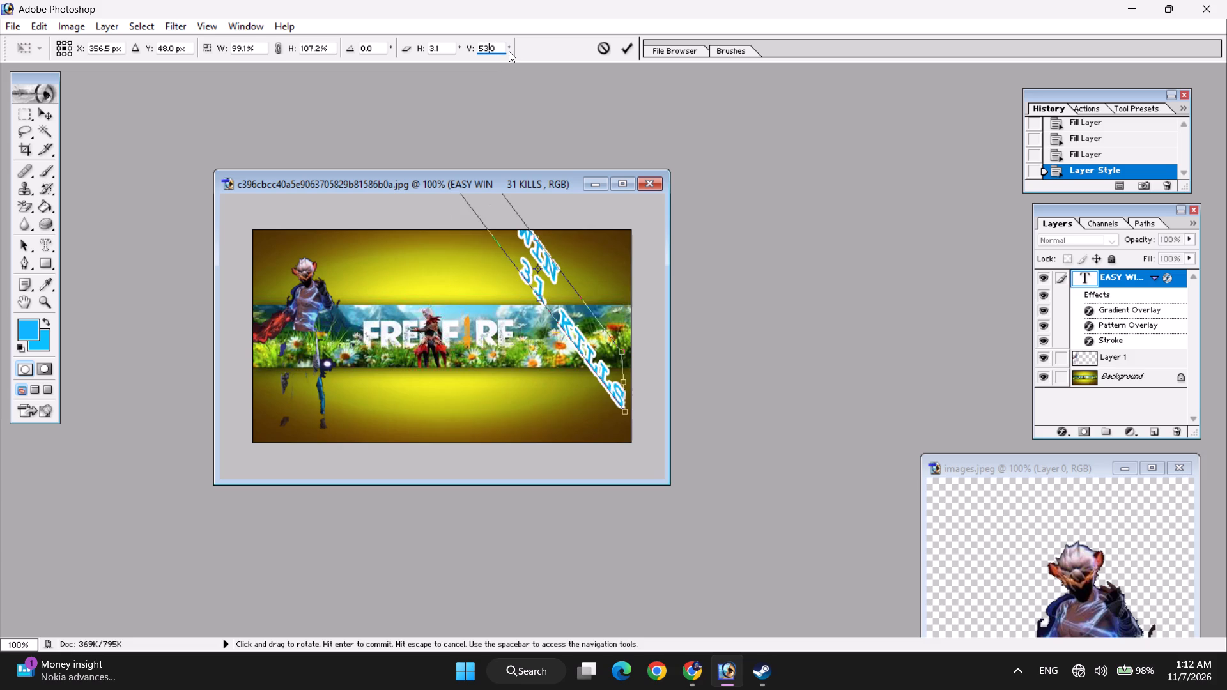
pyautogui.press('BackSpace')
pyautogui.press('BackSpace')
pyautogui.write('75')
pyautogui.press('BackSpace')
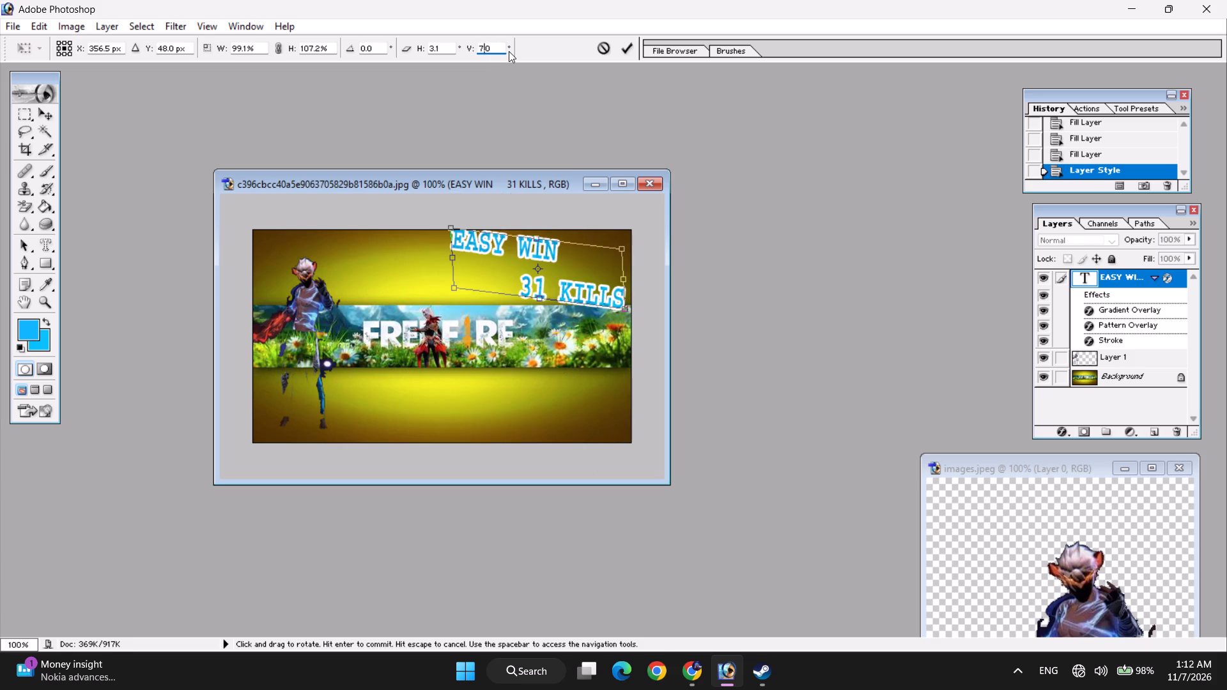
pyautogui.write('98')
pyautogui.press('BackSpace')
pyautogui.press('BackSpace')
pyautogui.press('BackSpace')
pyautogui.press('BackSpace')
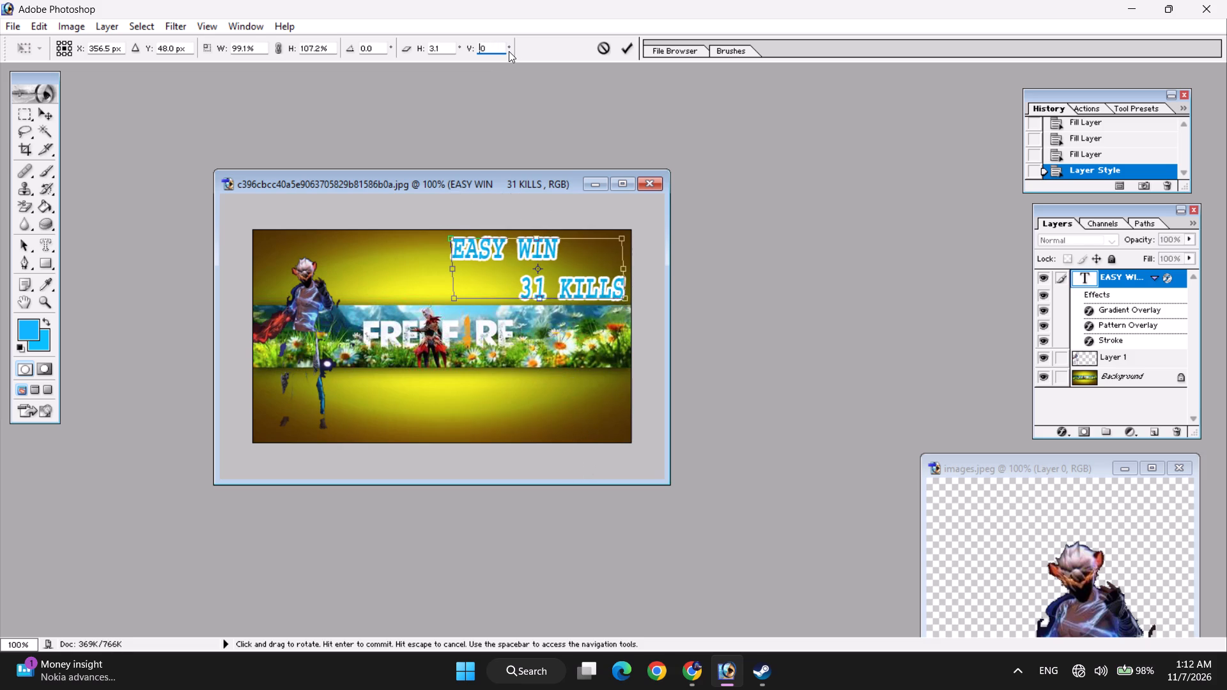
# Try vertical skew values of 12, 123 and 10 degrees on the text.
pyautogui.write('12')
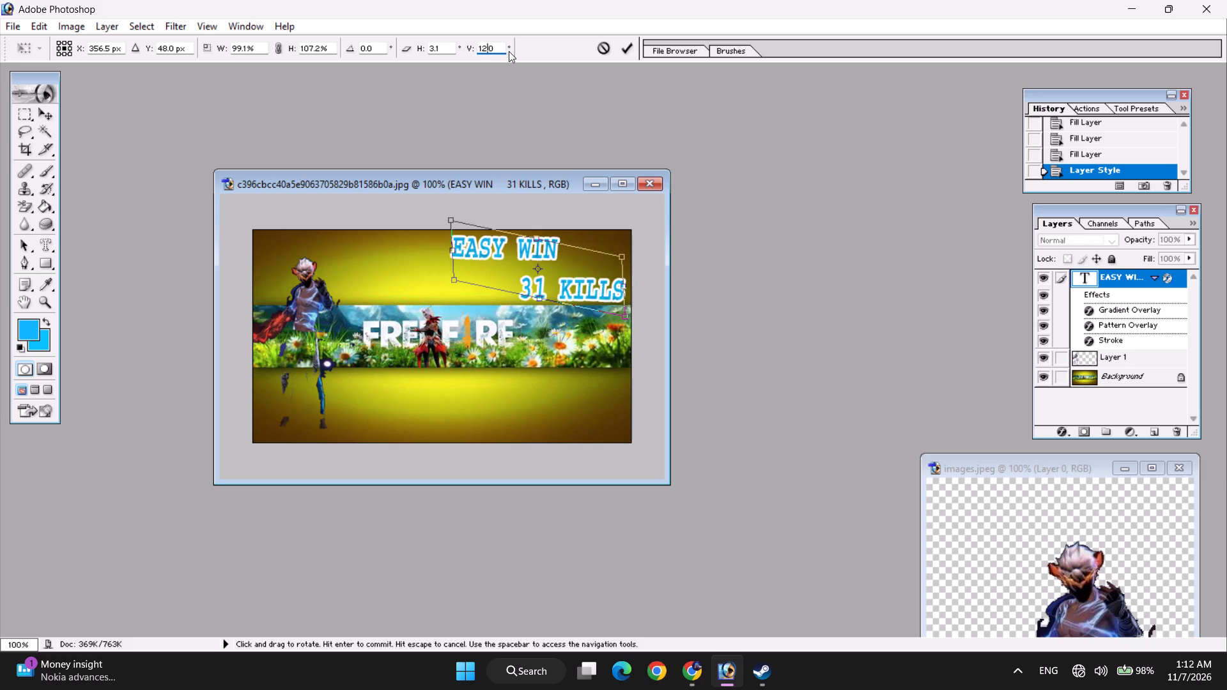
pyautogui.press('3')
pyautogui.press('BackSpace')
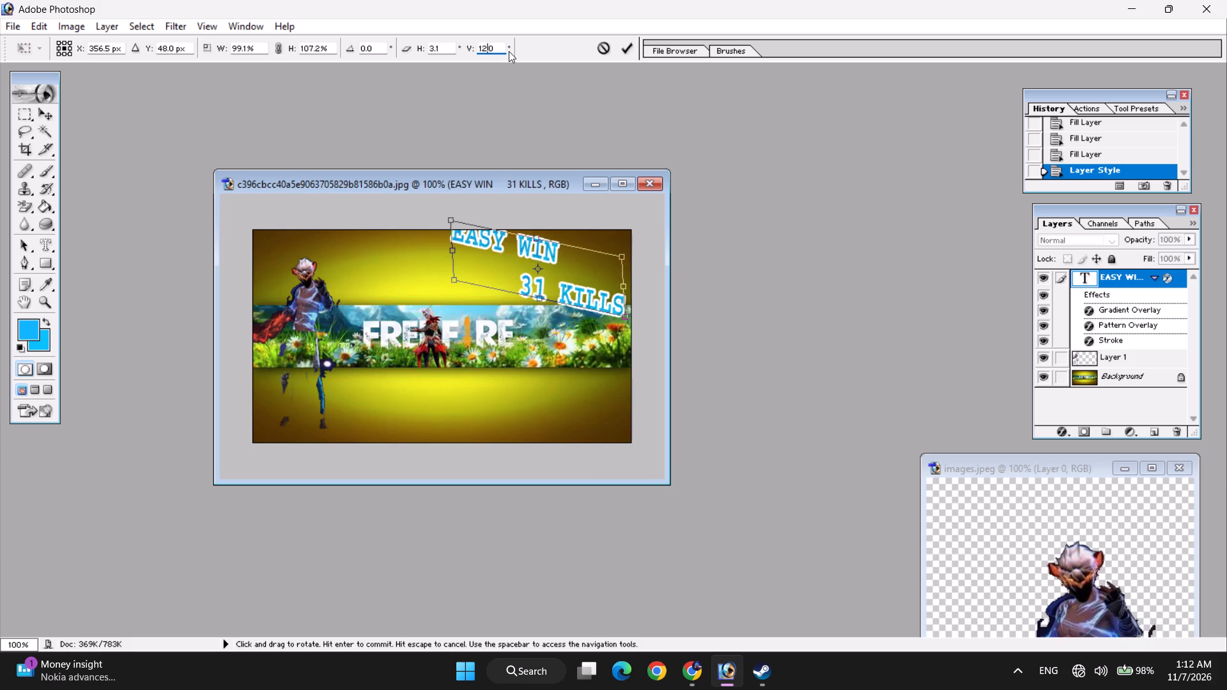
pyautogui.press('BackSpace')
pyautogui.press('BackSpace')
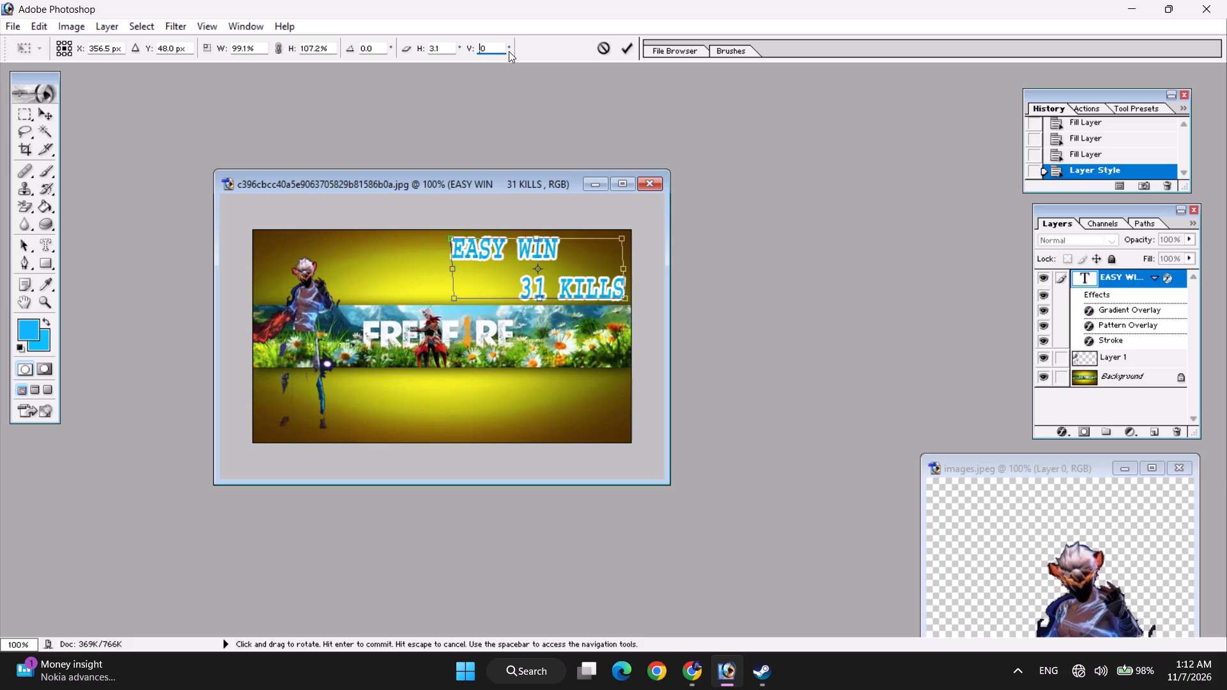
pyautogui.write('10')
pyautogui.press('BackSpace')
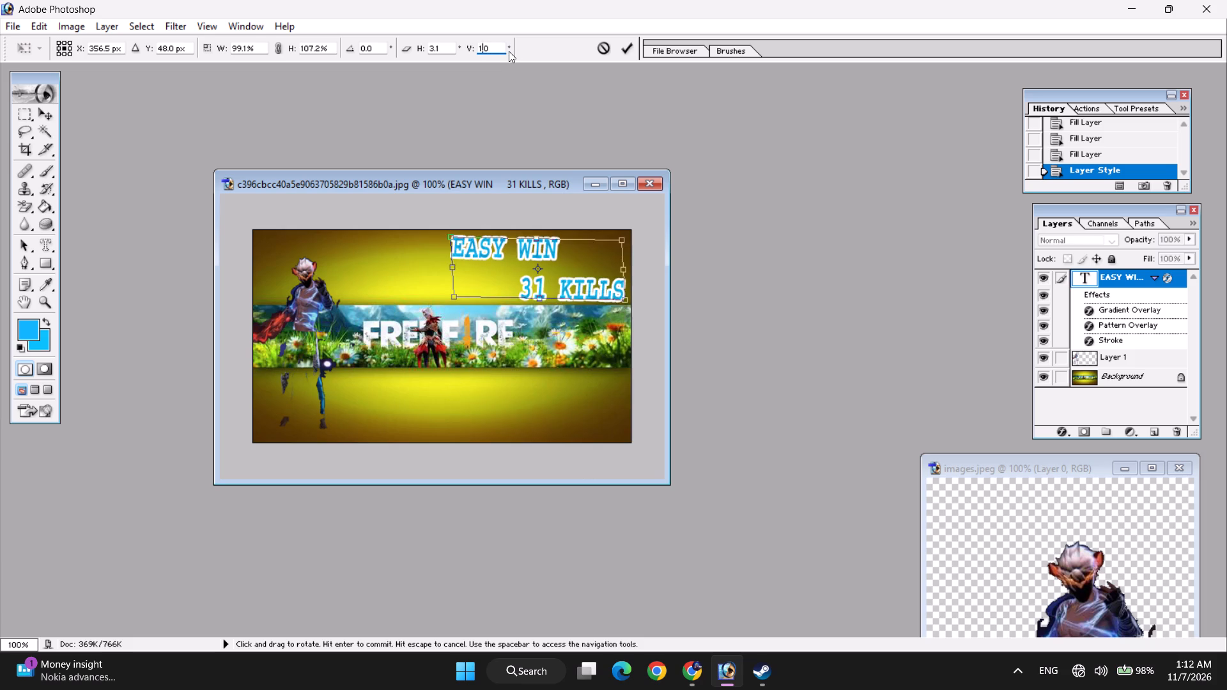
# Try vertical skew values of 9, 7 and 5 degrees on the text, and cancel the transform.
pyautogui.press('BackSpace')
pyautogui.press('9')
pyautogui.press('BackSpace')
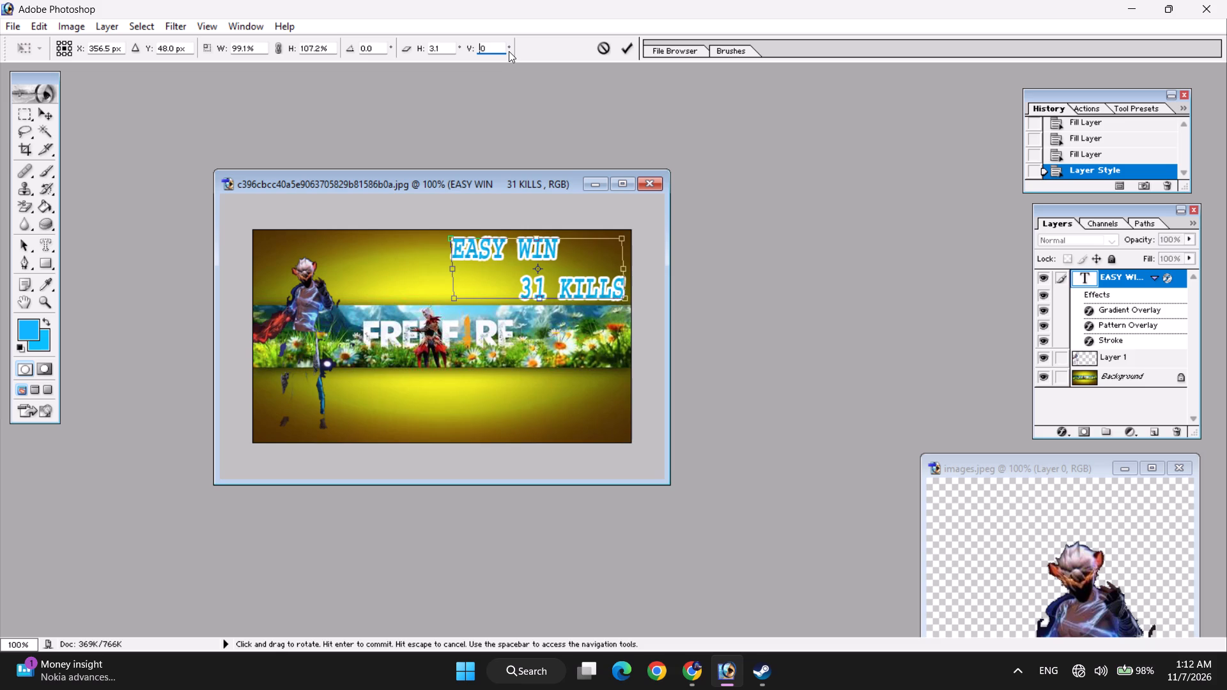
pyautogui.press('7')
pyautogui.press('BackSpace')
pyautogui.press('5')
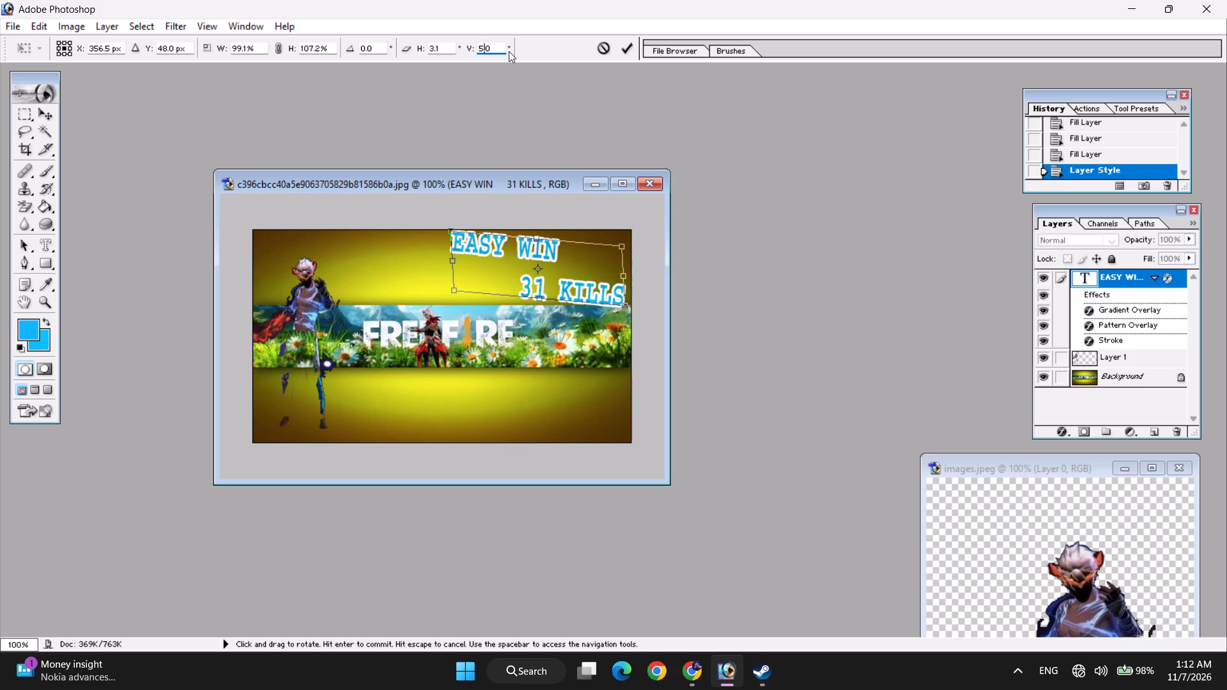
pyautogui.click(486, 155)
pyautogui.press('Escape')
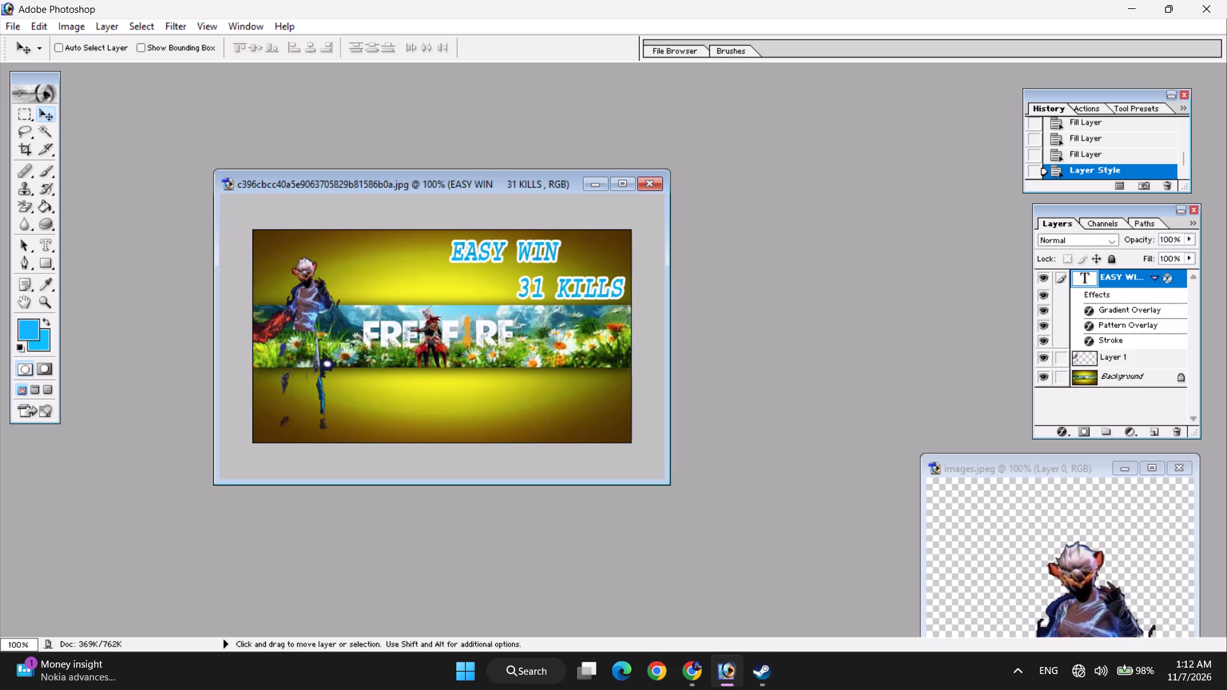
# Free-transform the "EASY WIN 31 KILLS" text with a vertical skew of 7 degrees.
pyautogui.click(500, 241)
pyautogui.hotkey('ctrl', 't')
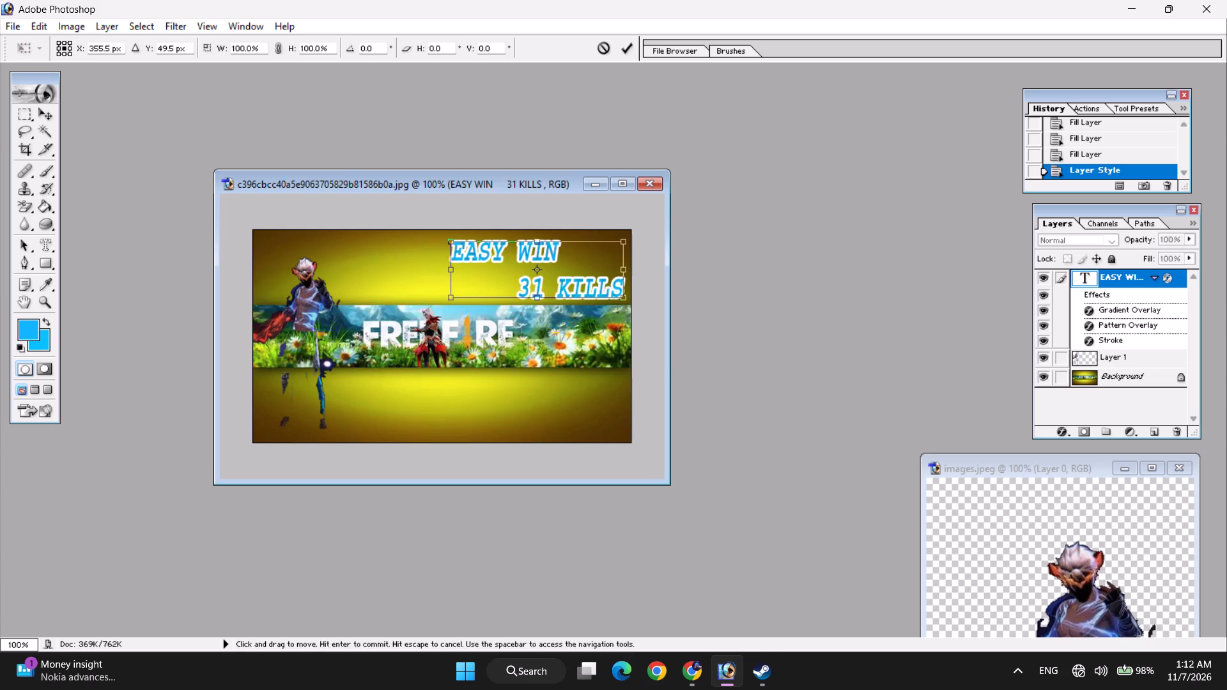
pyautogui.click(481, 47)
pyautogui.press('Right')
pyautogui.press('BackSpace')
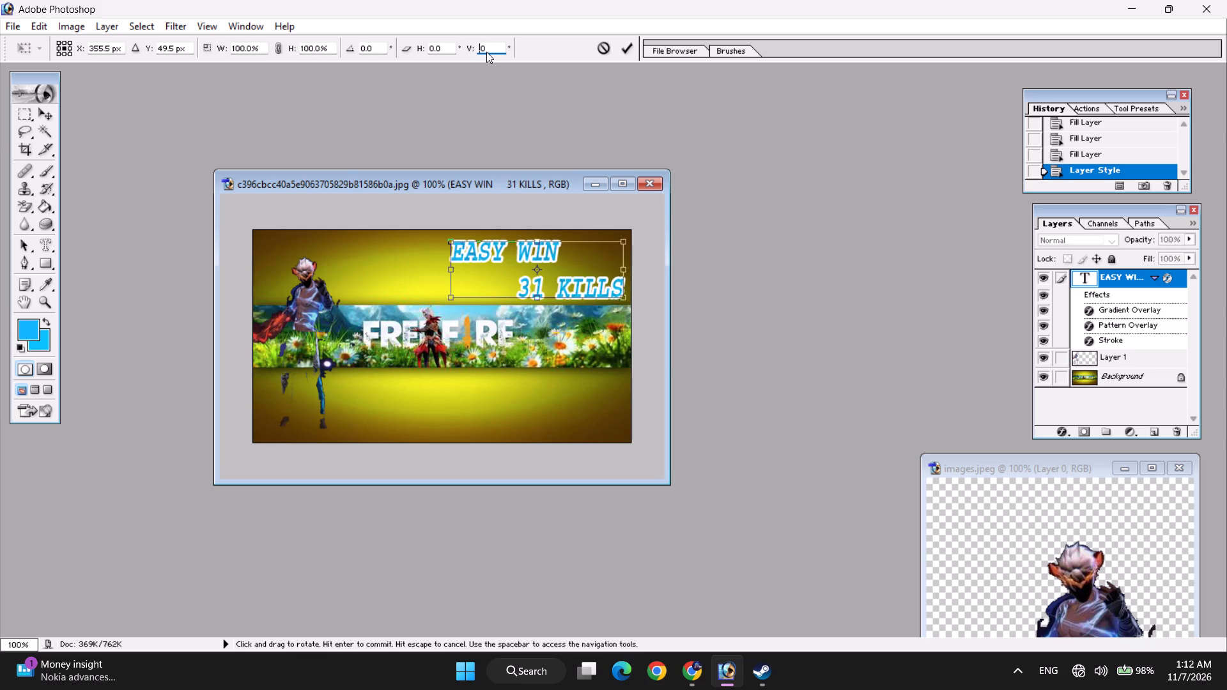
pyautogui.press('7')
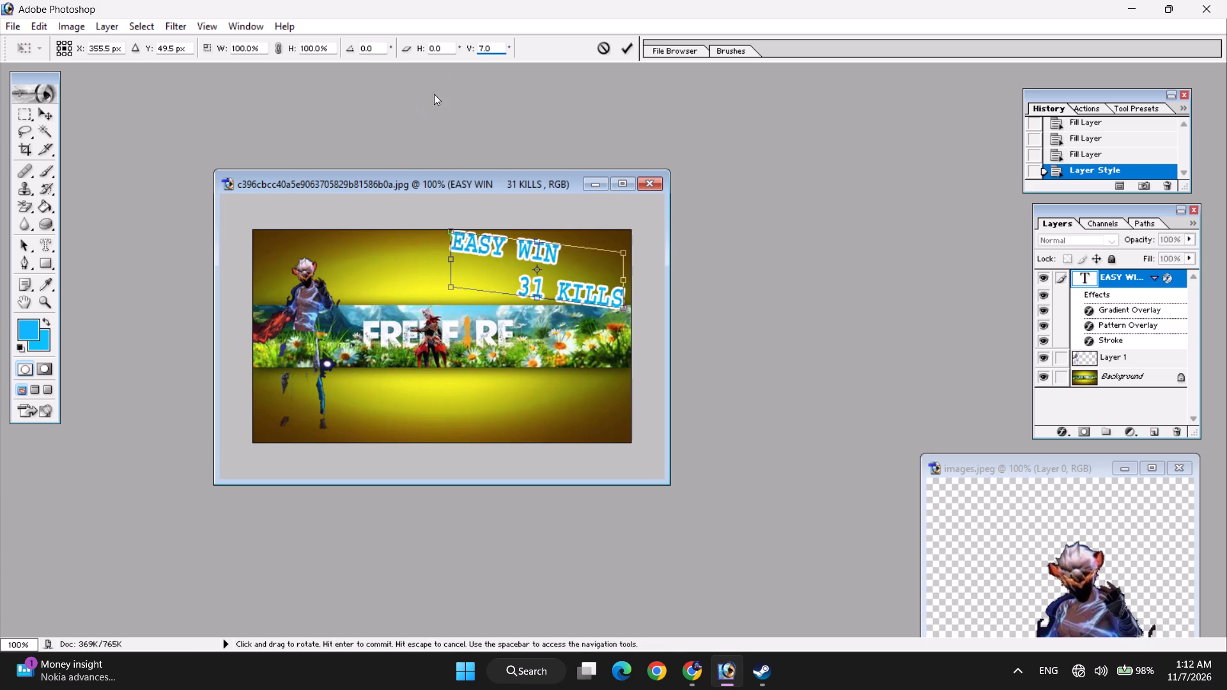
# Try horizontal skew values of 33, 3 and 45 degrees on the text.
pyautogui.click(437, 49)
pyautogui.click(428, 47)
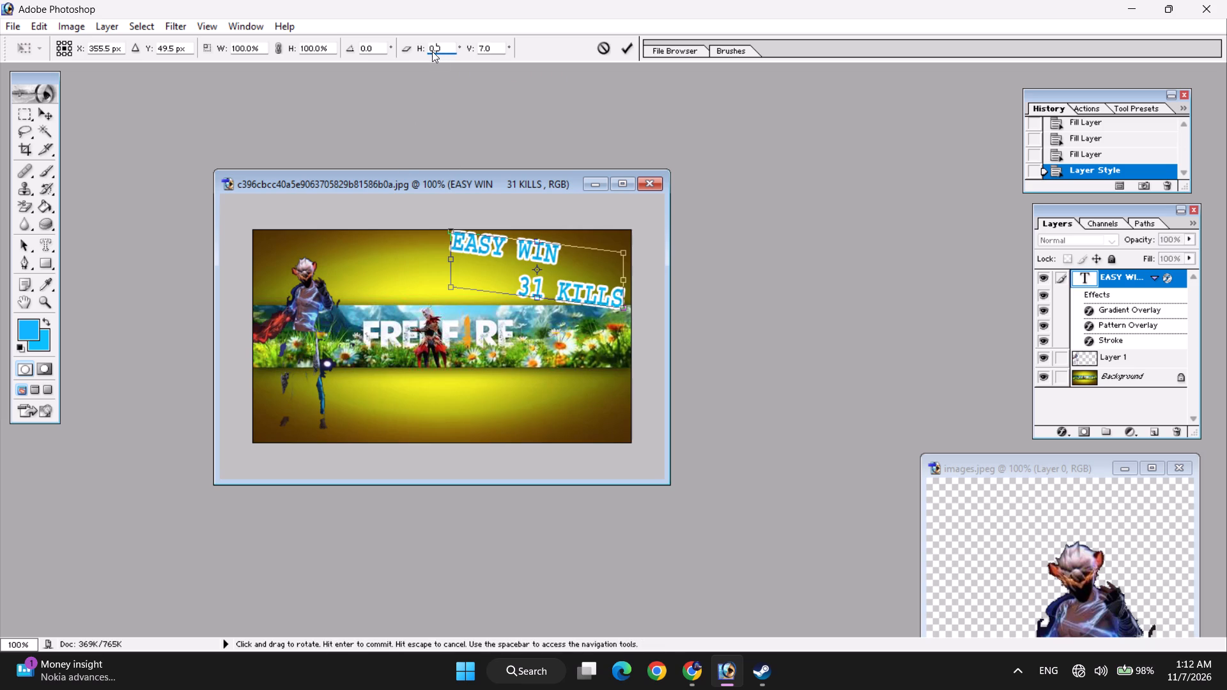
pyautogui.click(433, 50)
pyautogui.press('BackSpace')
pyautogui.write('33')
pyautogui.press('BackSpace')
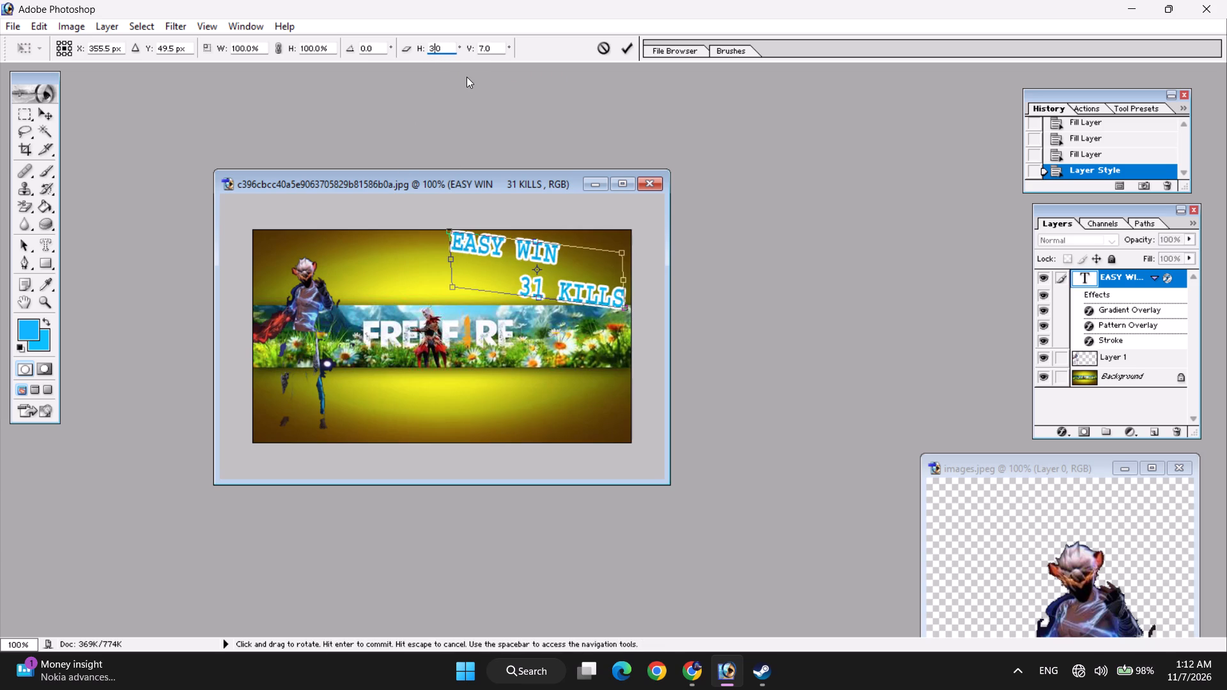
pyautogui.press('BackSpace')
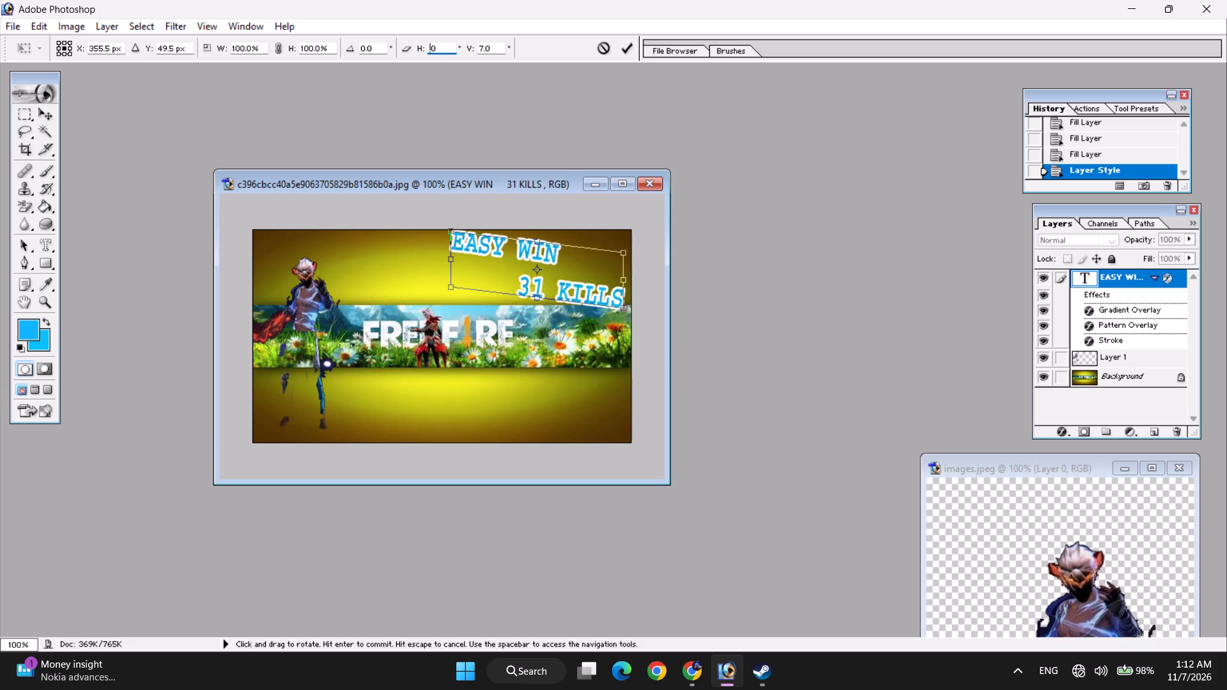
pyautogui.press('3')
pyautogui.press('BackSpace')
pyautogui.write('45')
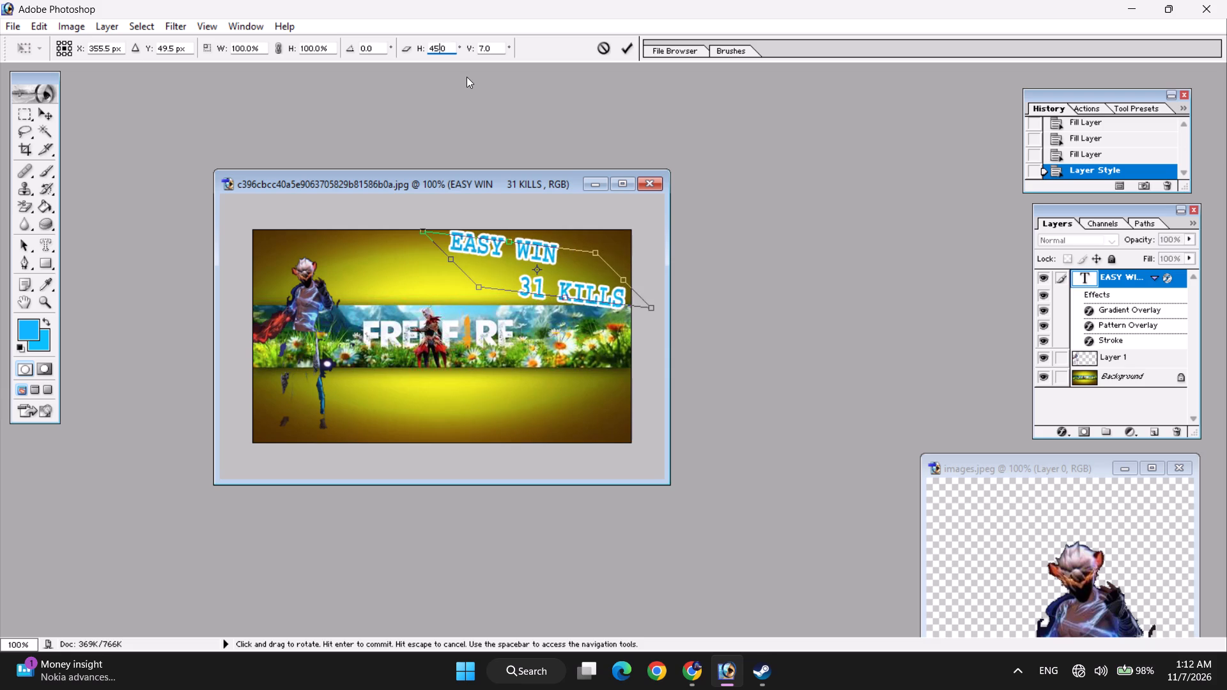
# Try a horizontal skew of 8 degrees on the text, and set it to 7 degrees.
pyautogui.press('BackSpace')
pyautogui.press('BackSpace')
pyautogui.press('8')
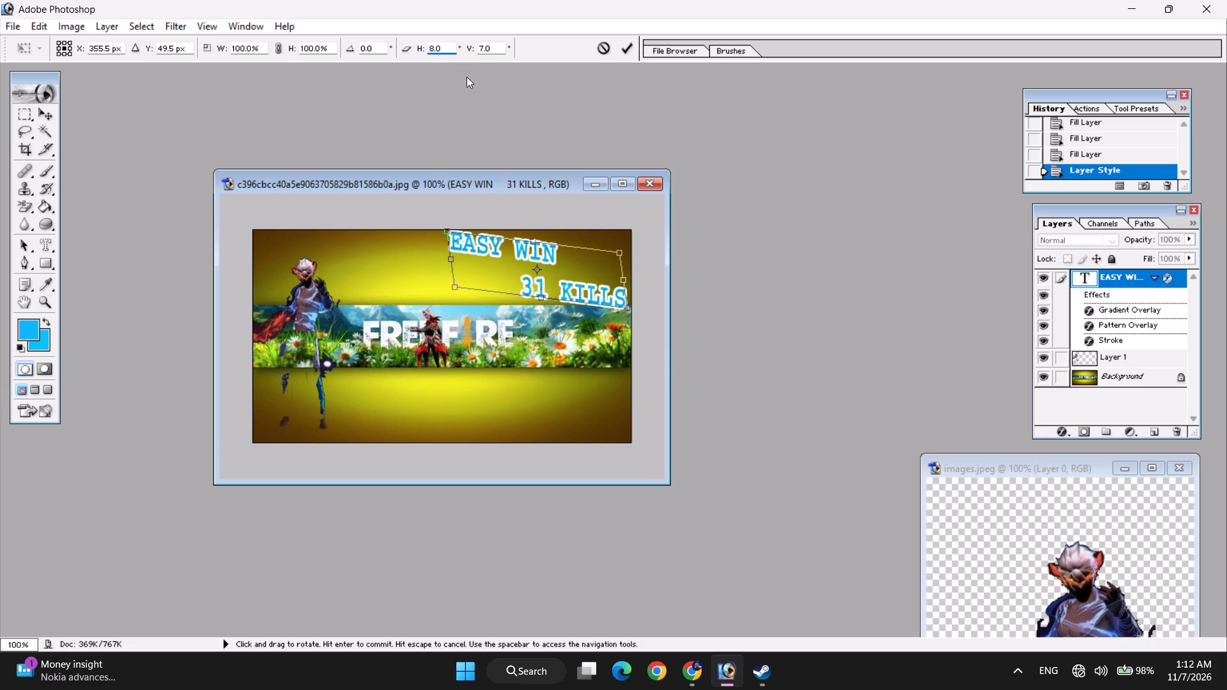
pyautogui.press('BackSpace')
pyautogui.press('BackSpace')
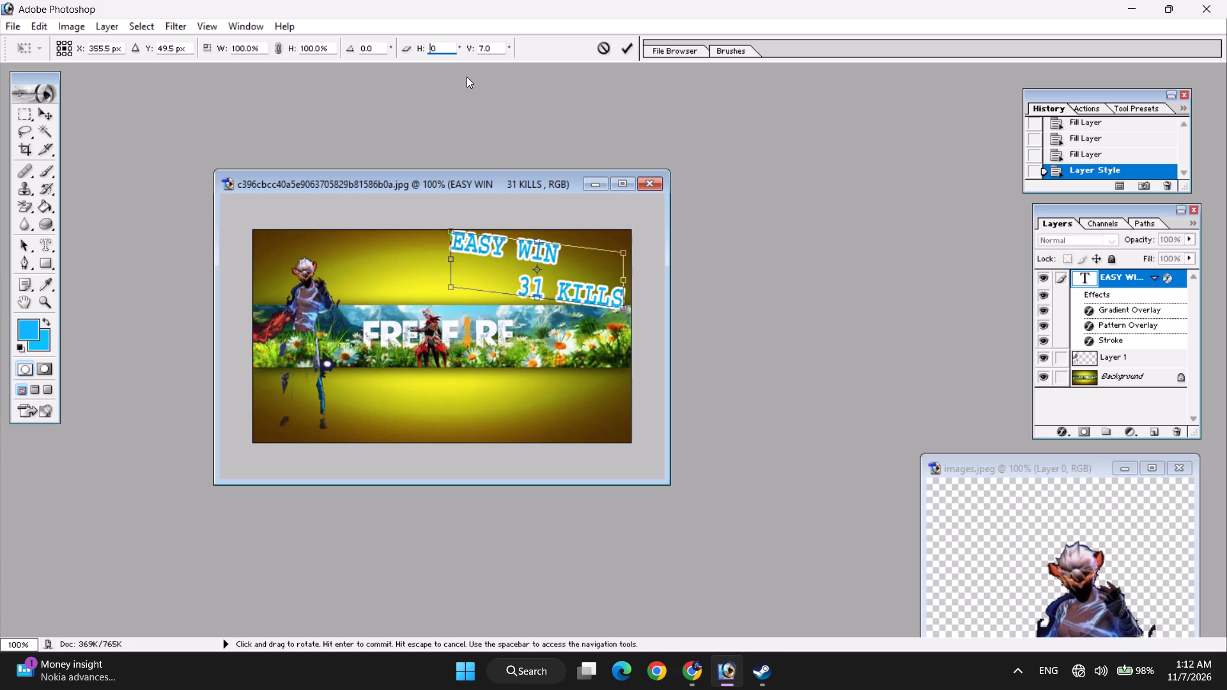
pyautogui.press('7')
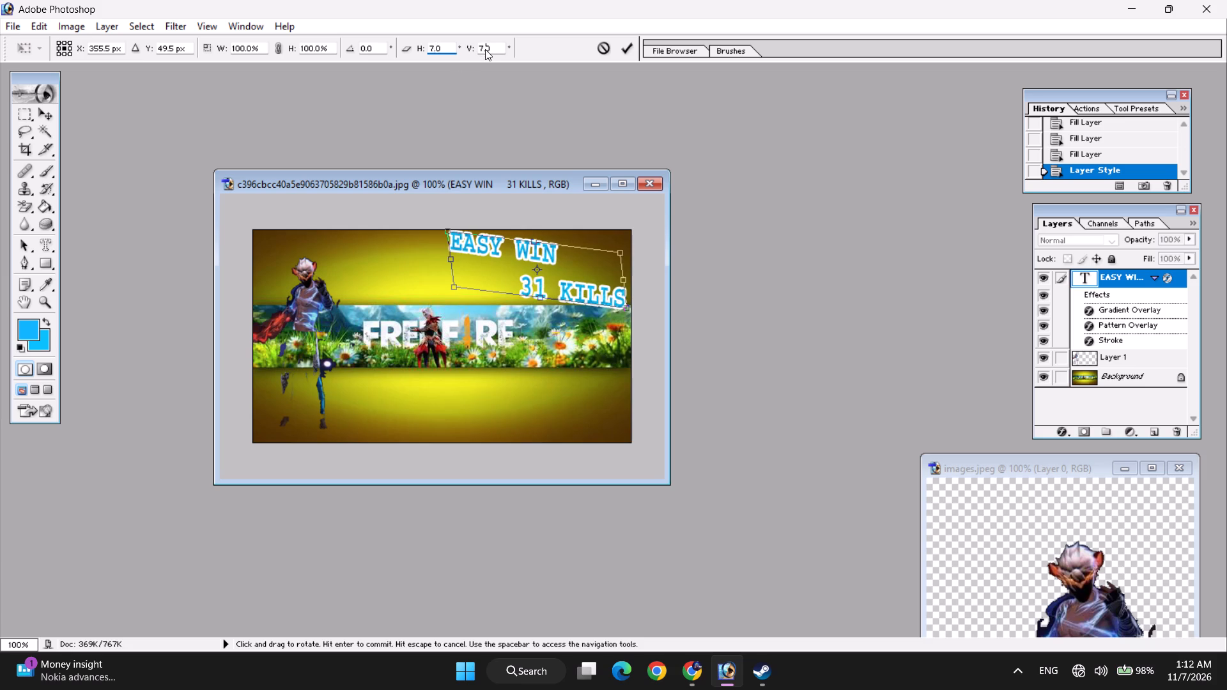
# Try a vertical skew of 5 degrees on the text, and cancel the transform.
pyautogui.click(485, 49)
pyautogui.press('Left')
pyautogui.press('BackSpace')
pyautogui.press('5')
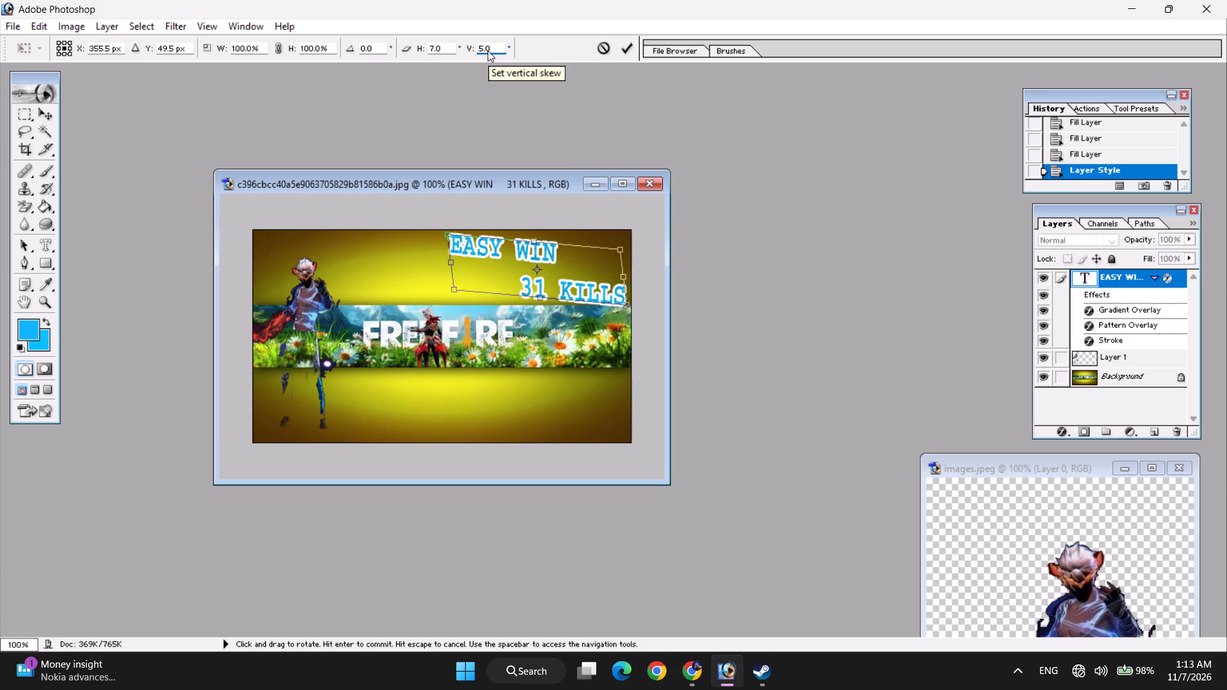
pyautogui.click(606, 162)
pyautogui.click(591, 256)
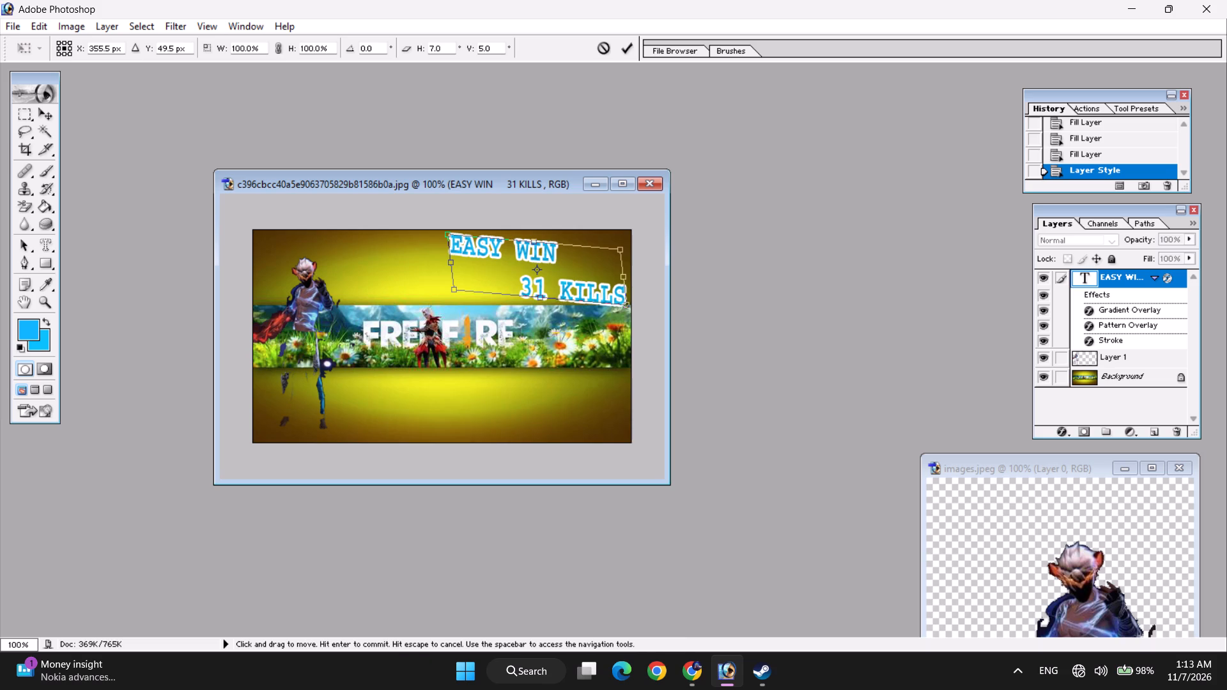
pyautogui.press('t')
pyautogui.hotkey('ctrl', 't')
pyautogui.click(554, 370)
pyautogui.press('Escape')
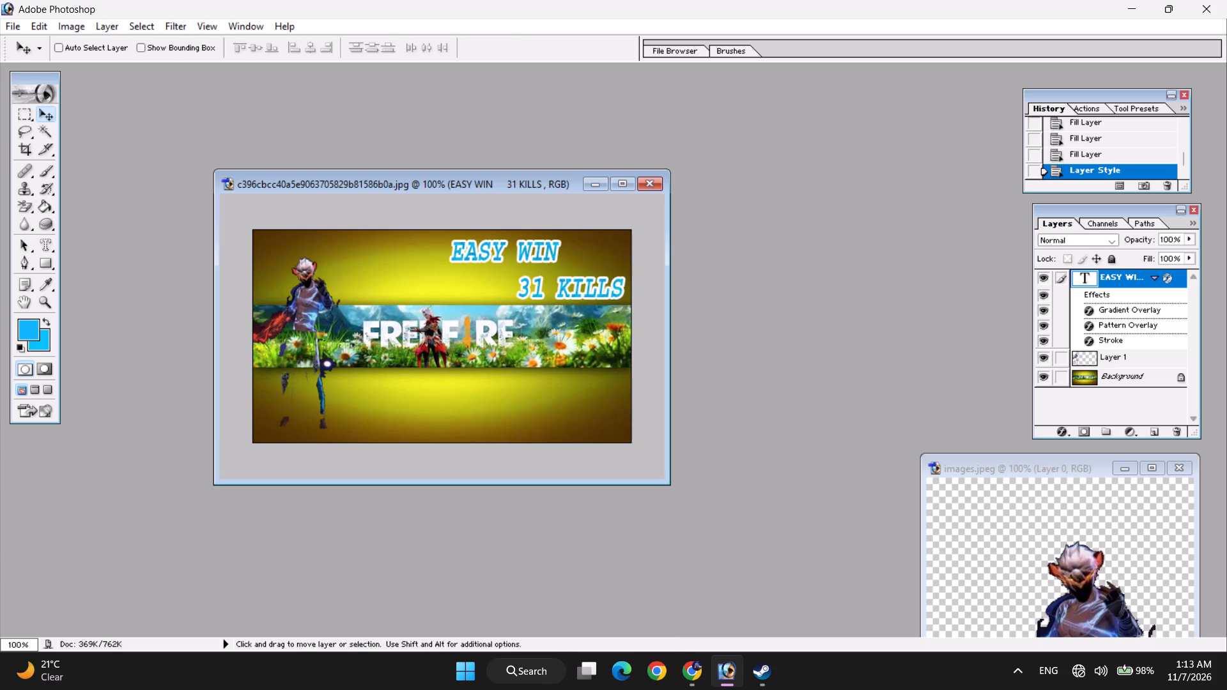
# Free-transform the "EASY WIN 31 KILLS" text, trying a vertical skew of 5 degrees and setting it to 6 degrees.
pyautogui.click(525, 258)
pyautogui.hotkey('ctrl', 't')
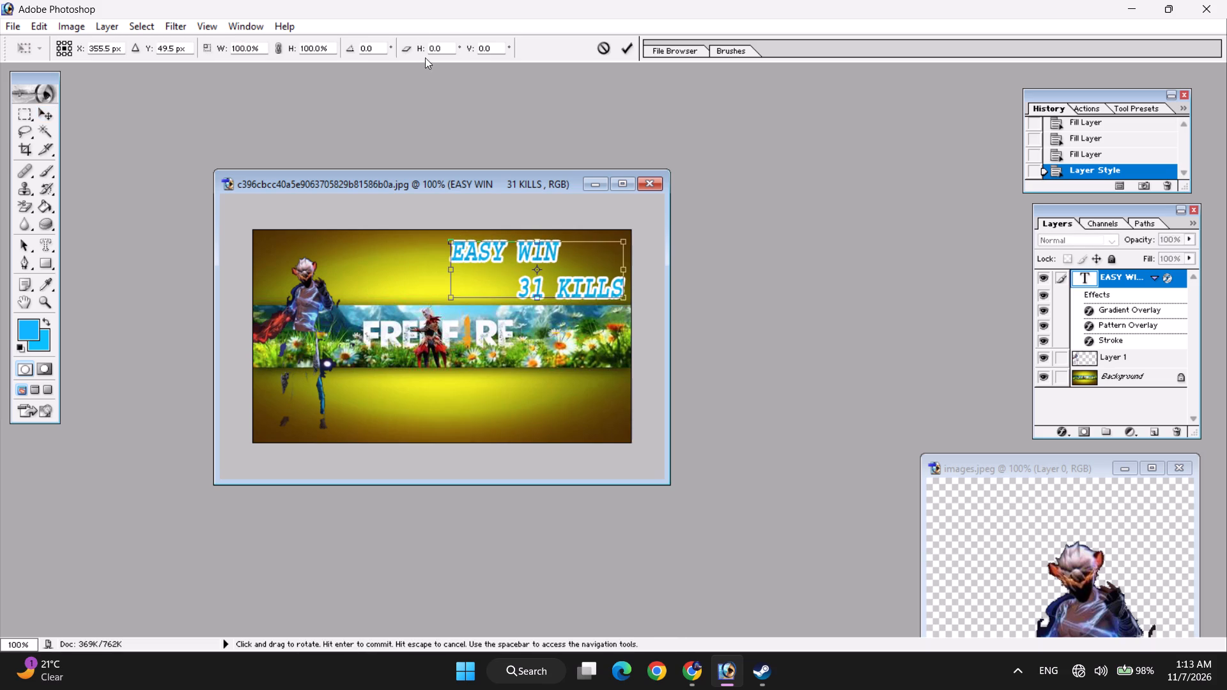
pyautogui.click(481, 48)
pyautogui.press('5')
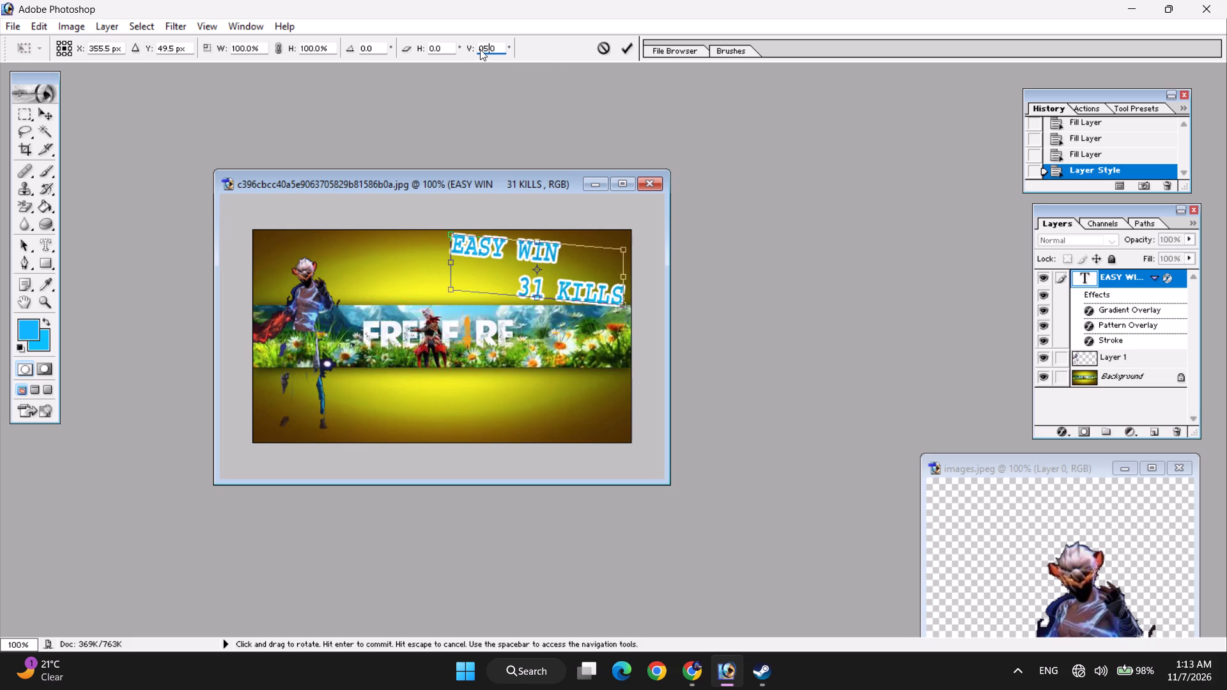
pyautogui.press('BackSpace')
pyautogui.press('BackSpace')
pyautogui.press('BackSpace')
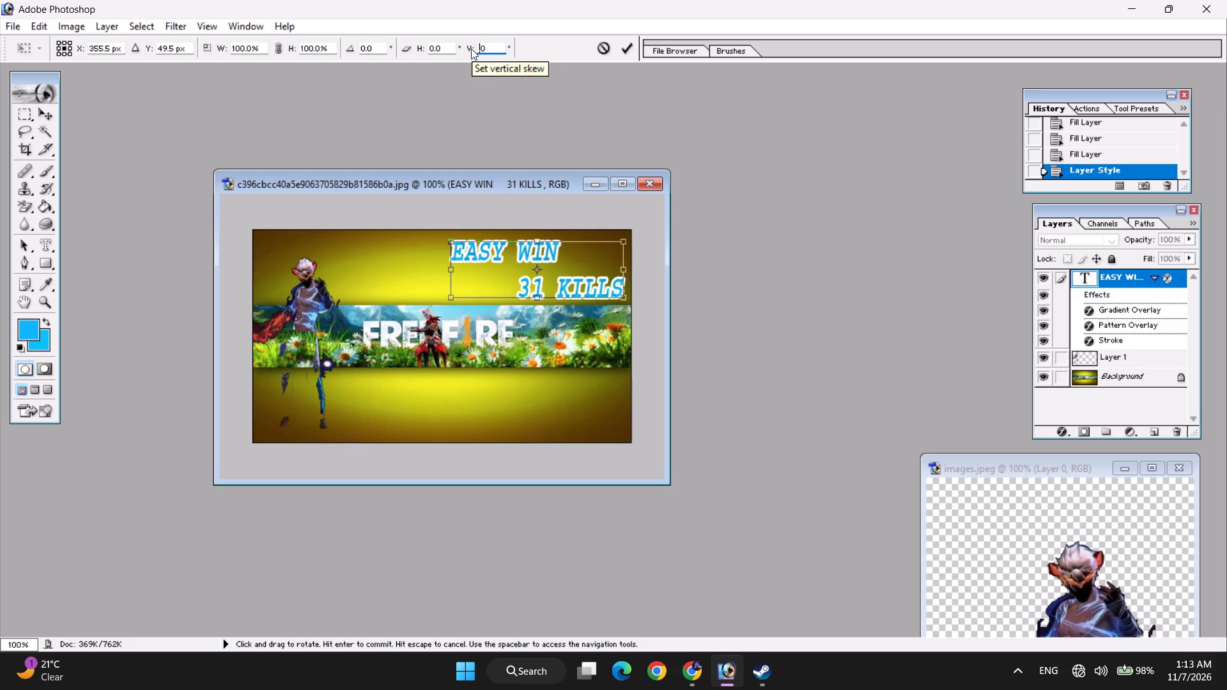
pyautogui.press('6')
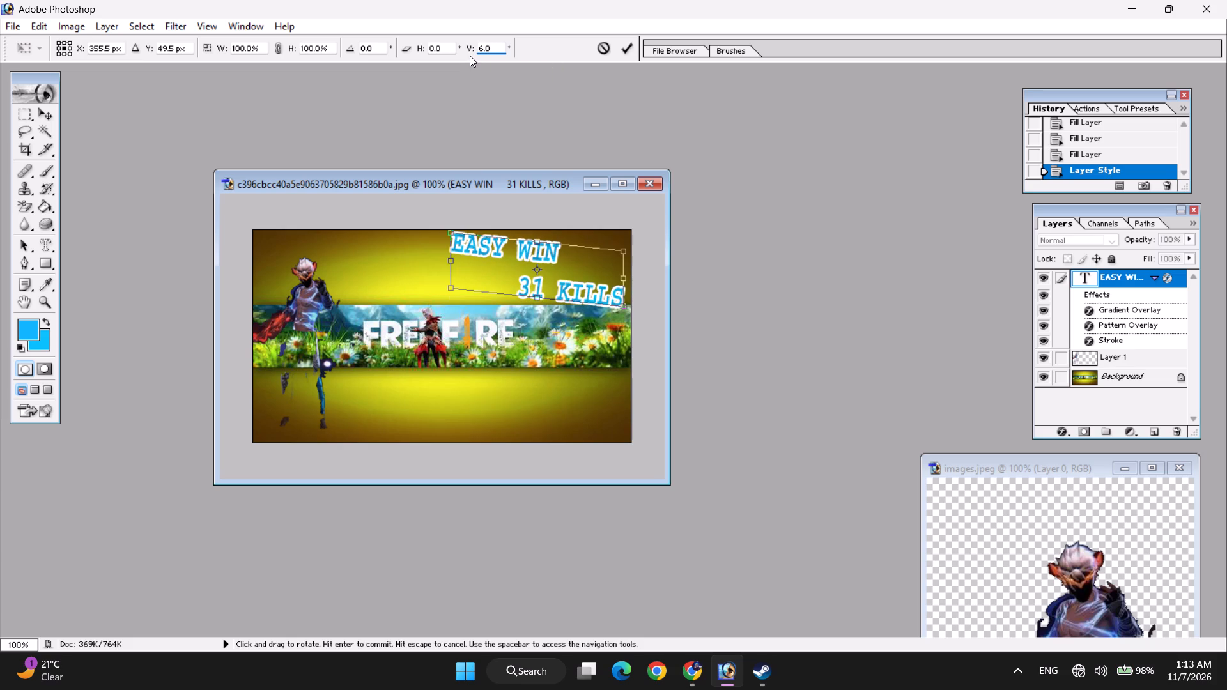
pyautogui.press('BackSpace')
pyautogui.press('6')
# Set the text's horizontal skew to 7 degrees and apply the transform, cancelling the file save.
pyautogui.click(434, 50)
pyautogui.press('BackSpace')
pyautogui.press('7')
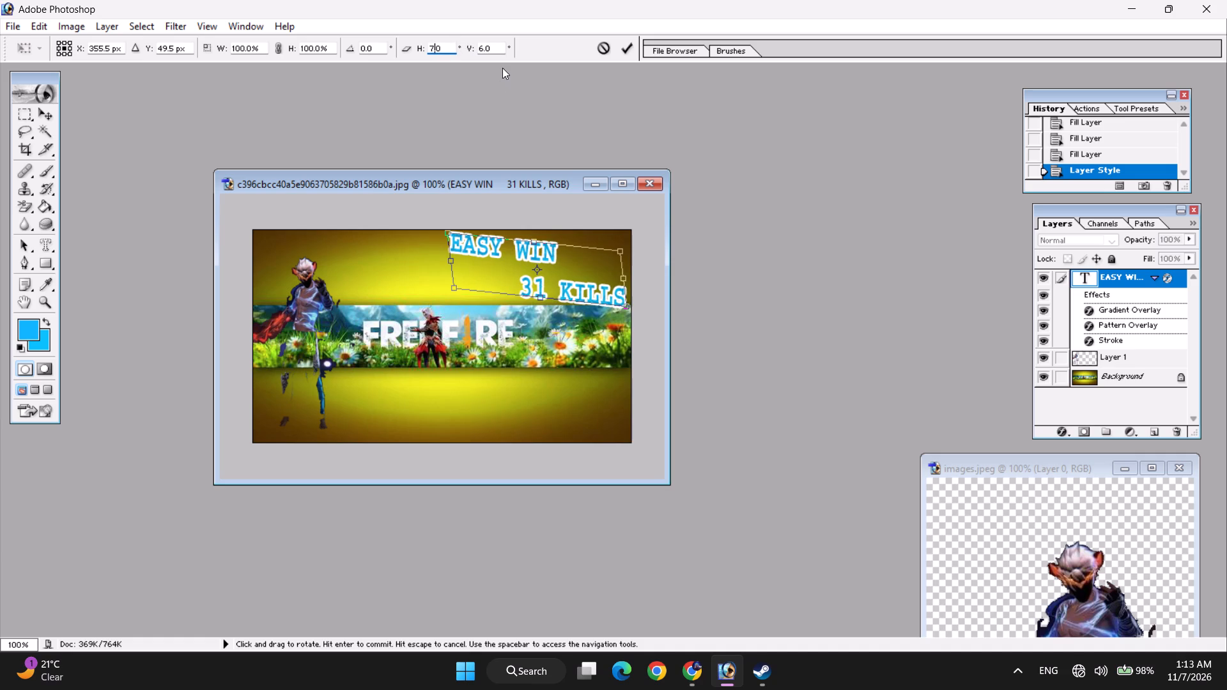
pyautogui.press('Right')
pyautogui.press('Right')
pyautogui.press('Left')
pyautogui.click(548, 137)
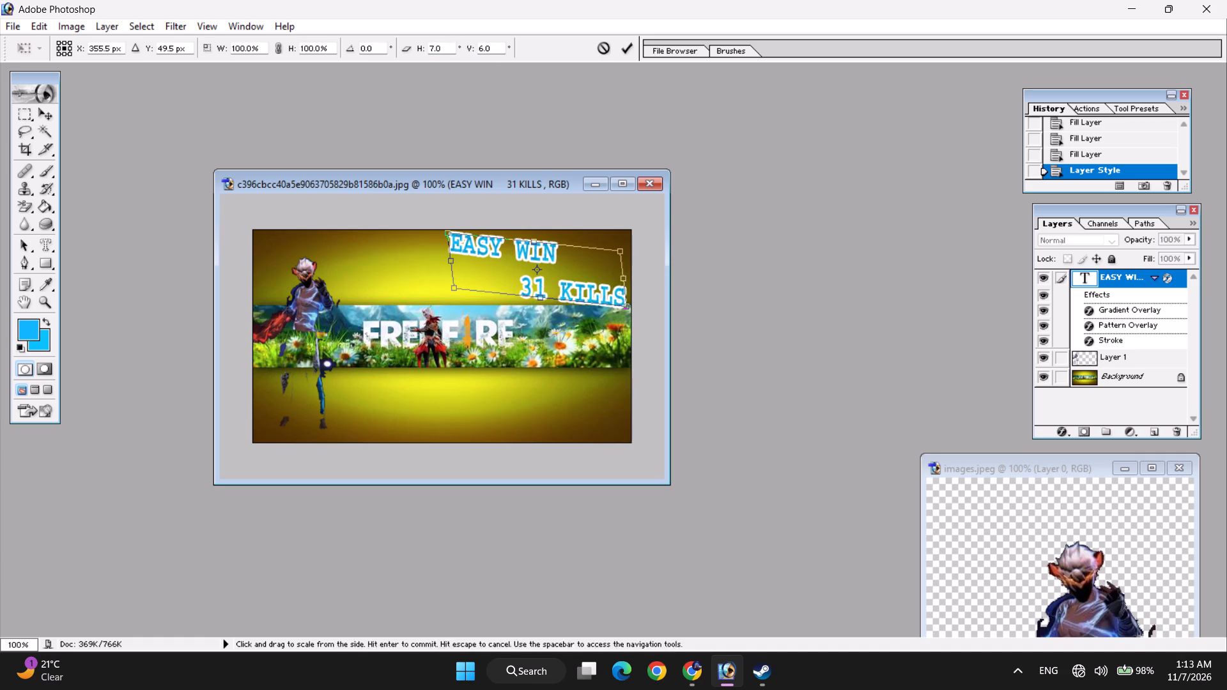
pyautogui.click(555, 362)
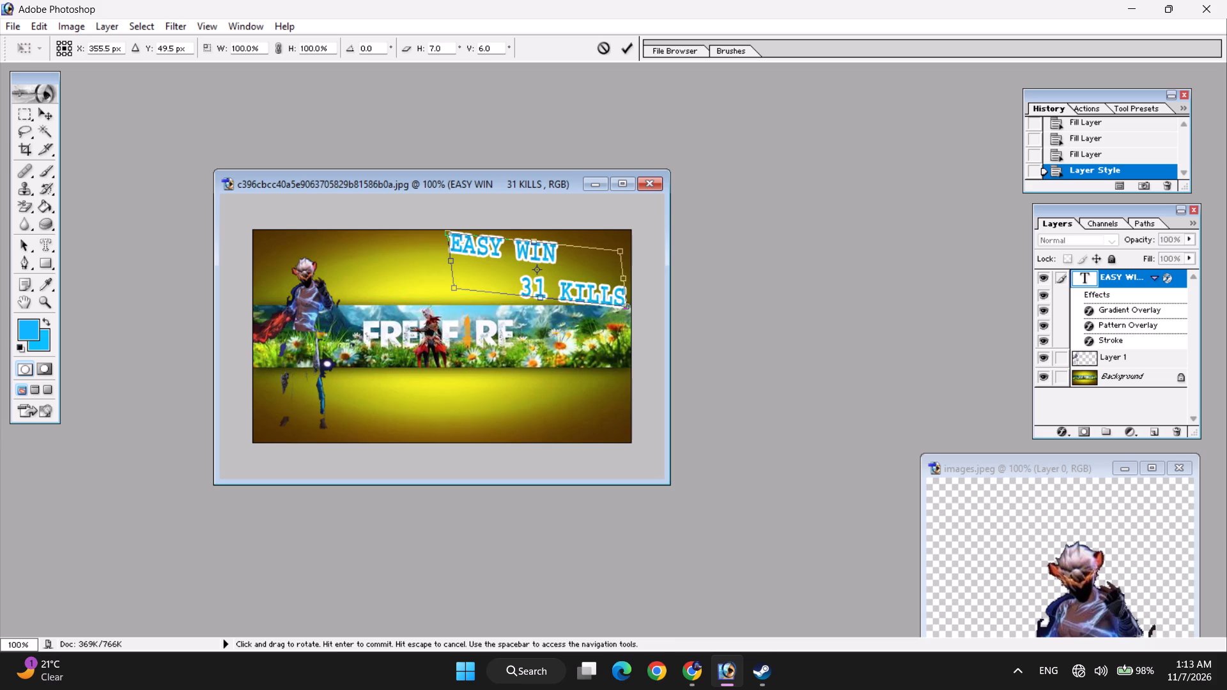
pyautogui.hotkey('ctrl', 's')
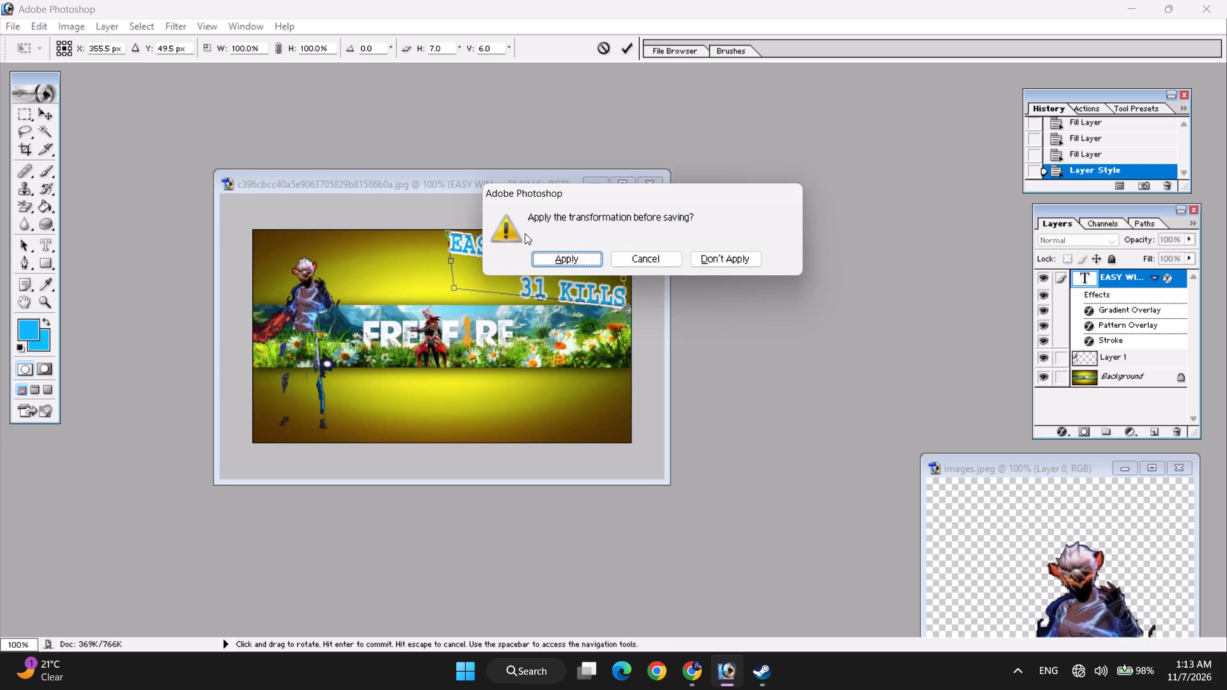
pyautogui.click(548, 259)
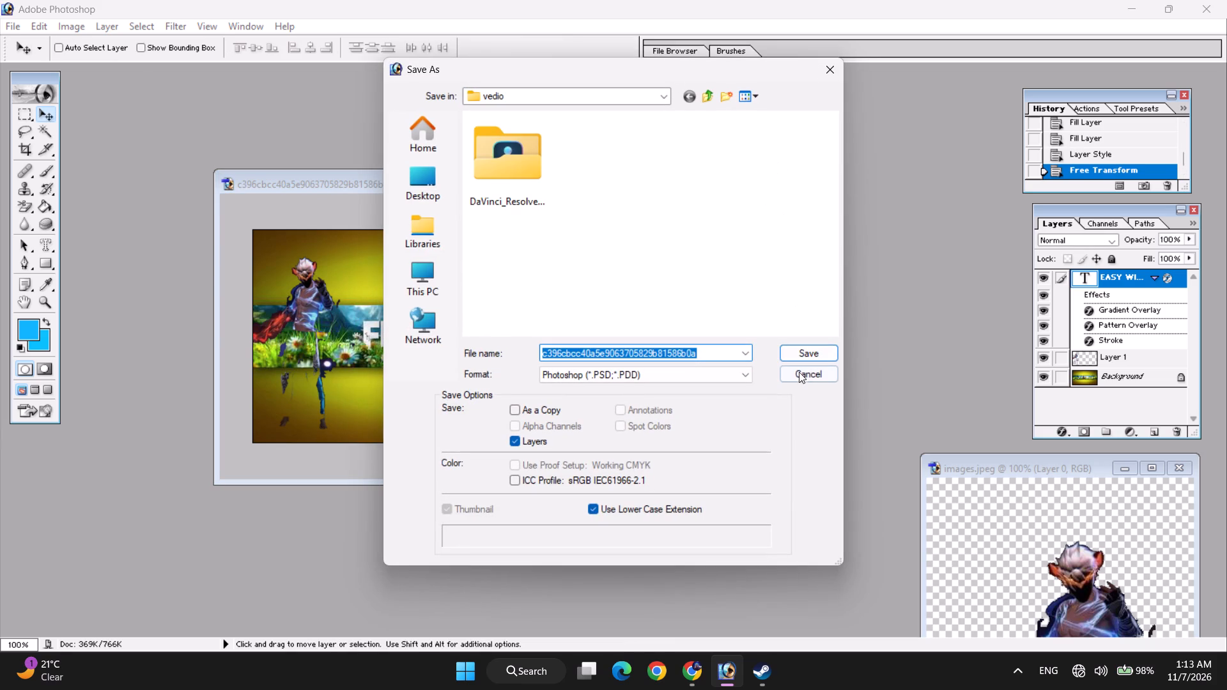
pyautogui.click(803, 376)
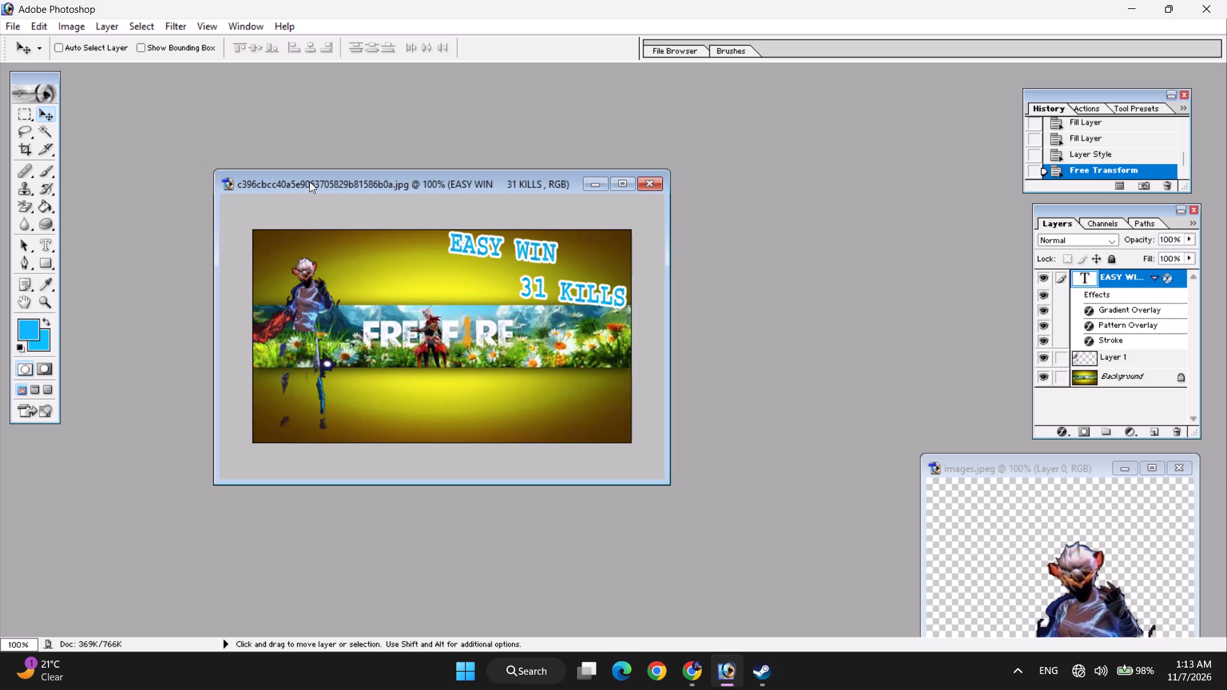
# Move the "EASY WIN 31 KILLS" text toward the banner's centre, with "31 KILLS" overlapping the FREE FIRE logo.
pyautogui.moveTo(520, 252); pyautogui.dragTo(488, 270)
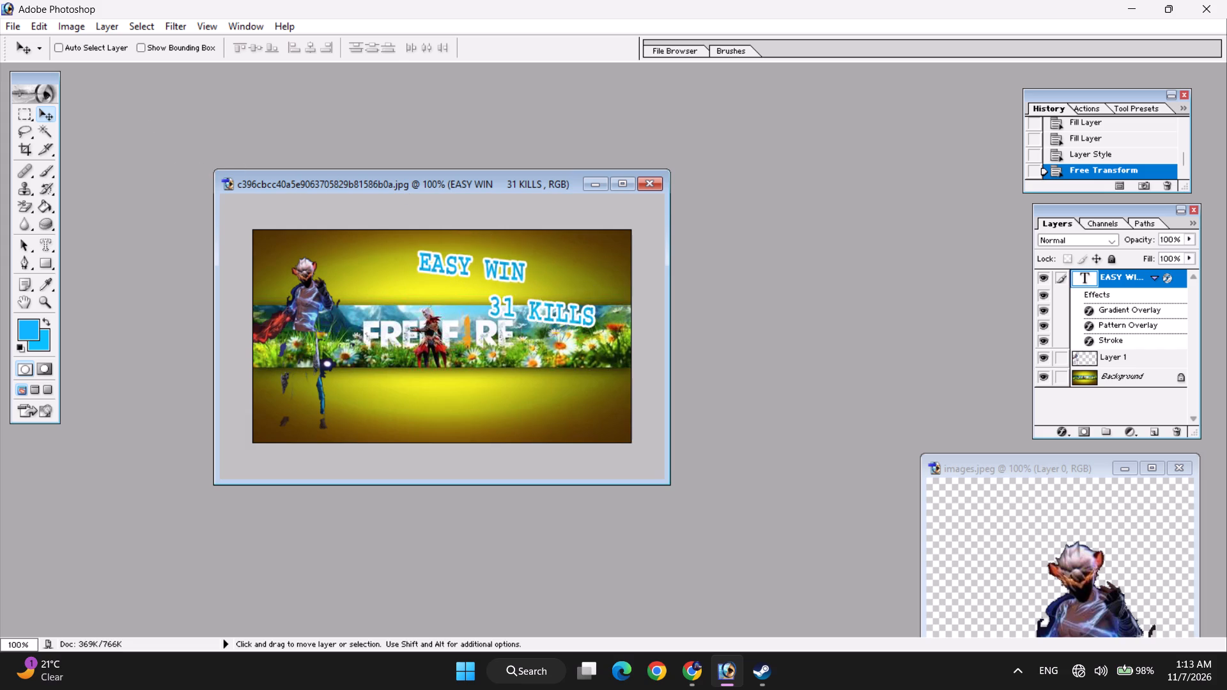
pyautogui.moveTo(488, 270); pyautogui.dragTo(454, 279)
pyautogui.click(454, 275)
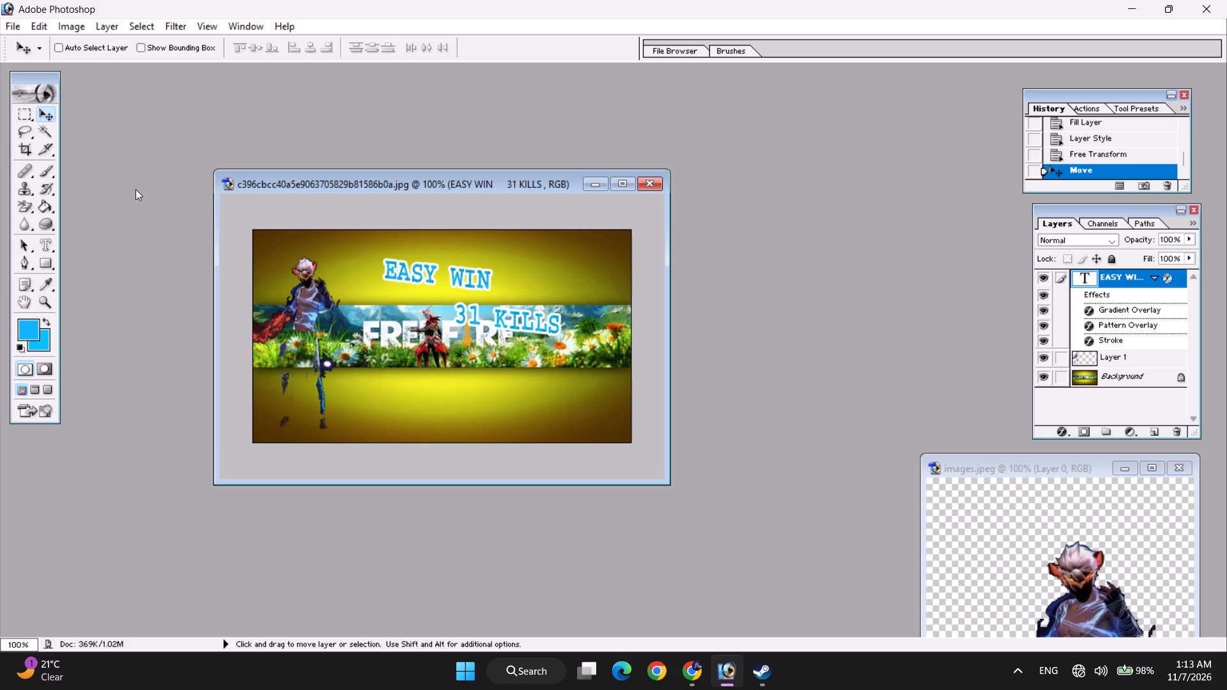
# Free-transform the text again, trying vertical skew values of 23444 and 91, and set it to 22 degrees.
pyautogui.hotkey('ctrl', 't')
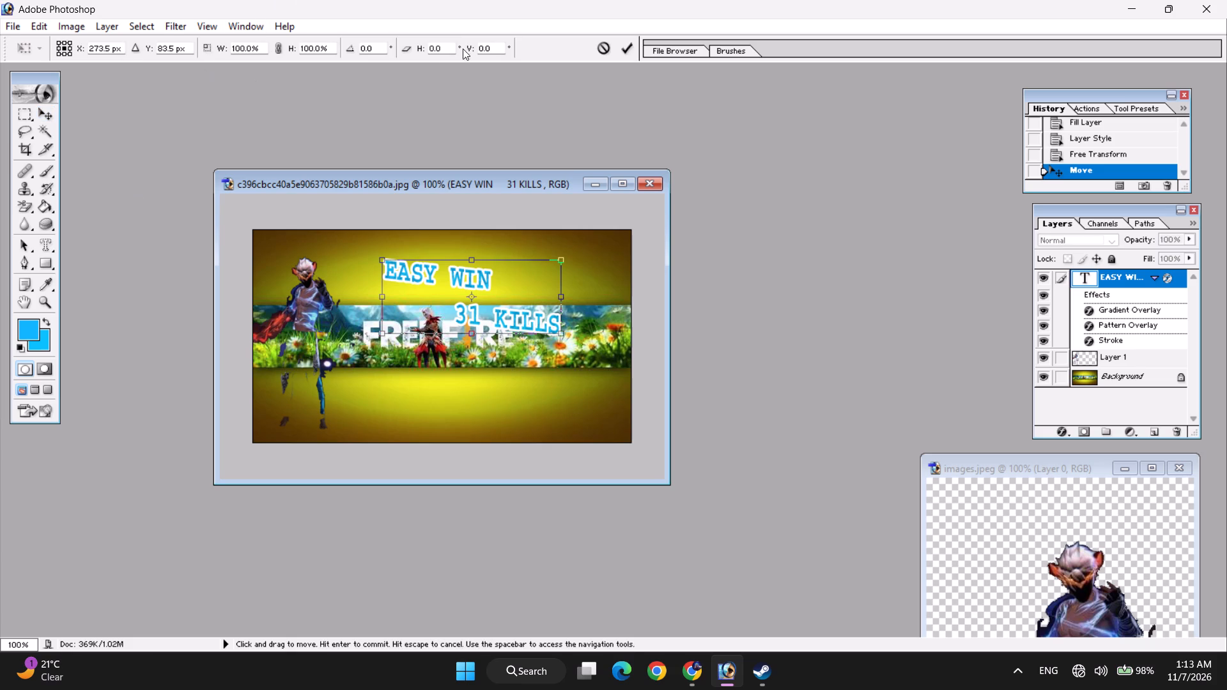
pyautogui.click(483, 47)
pyautogui.press('BackSpace')
pyautogui.write('23444')
pyautogui.press('BackSpace')
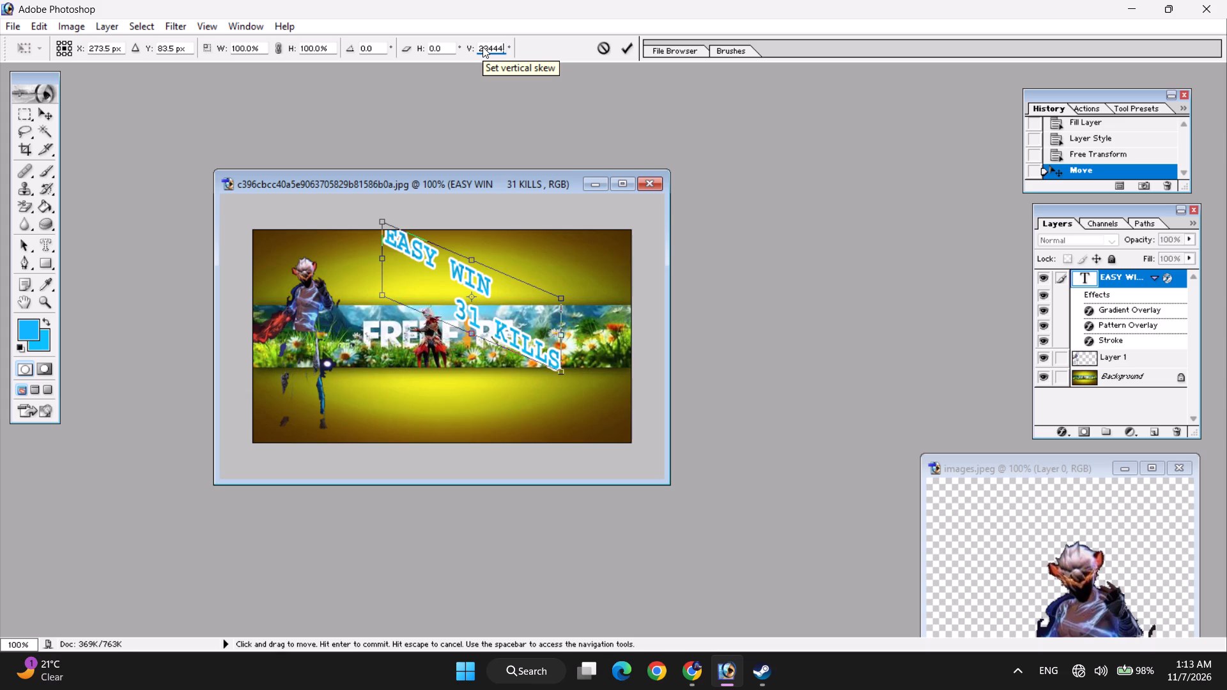
pyautogui.press('BackSpace')
pyautogui.press('BackSpace')
pyautogui.press('BackSpace')
pyautogui.press('BackSpace')
pyautogui.write('91')
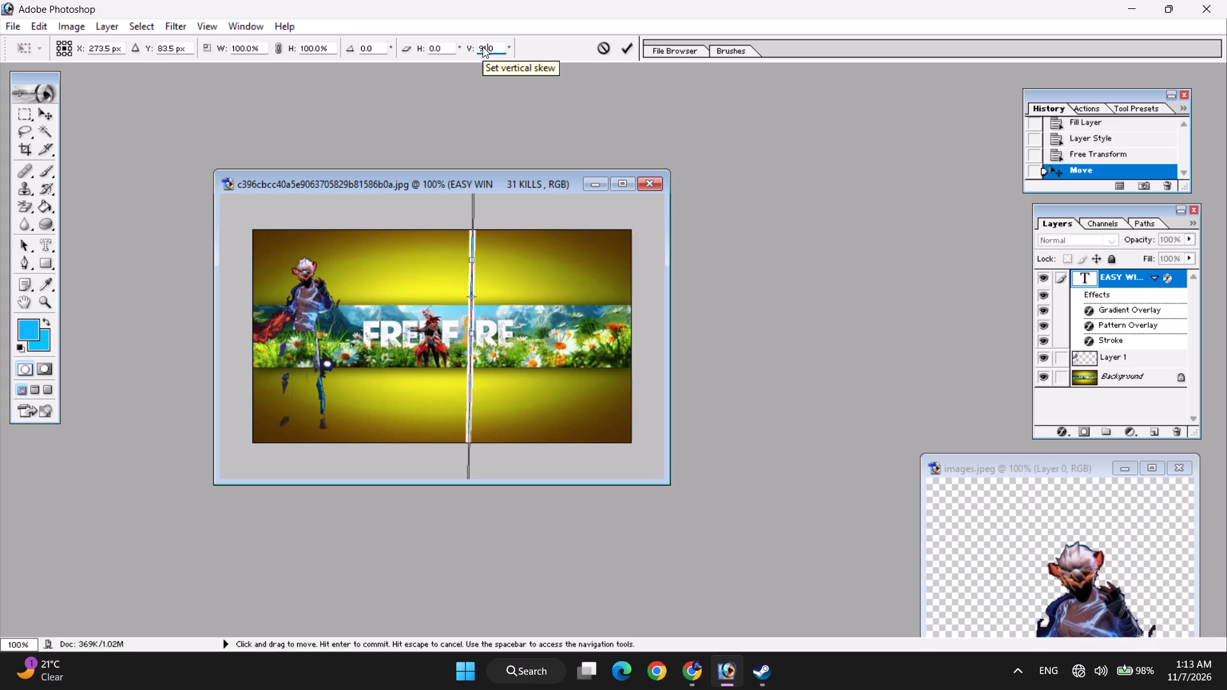
pyautogui.press('BackSpace')
pyautogui.press('BackSpace')
pyautogui.press('BackSpace')
pyautogui.press('BackSpace')
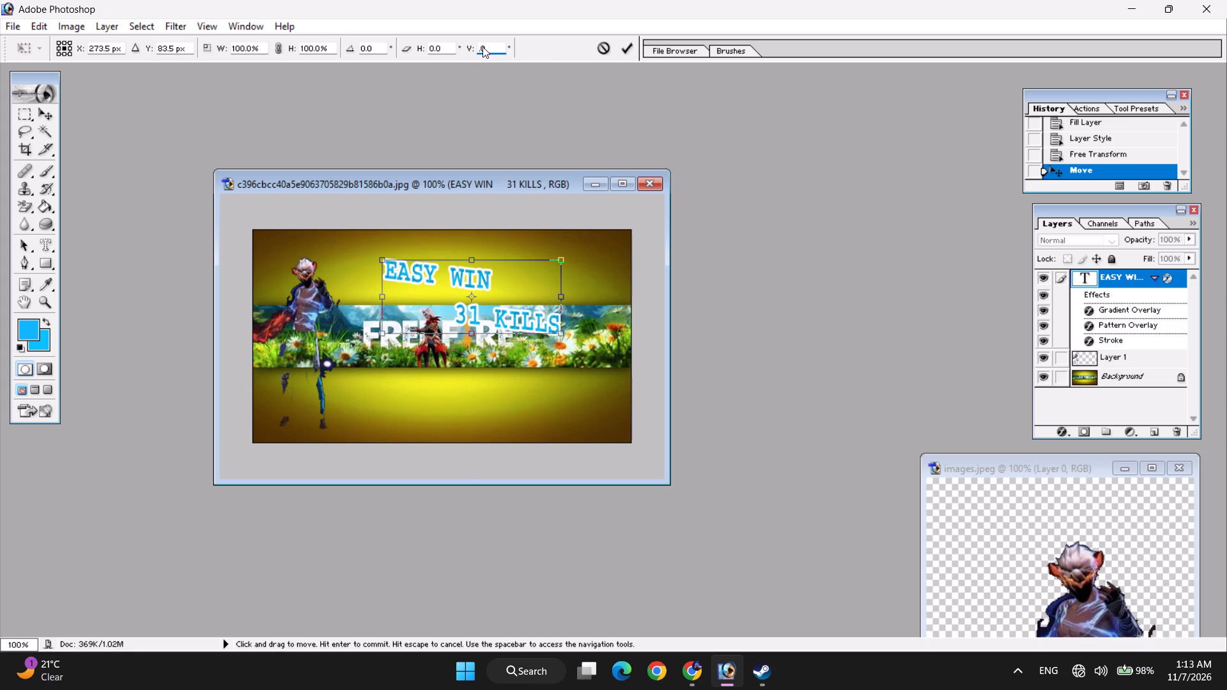
pyautogui.write('22')
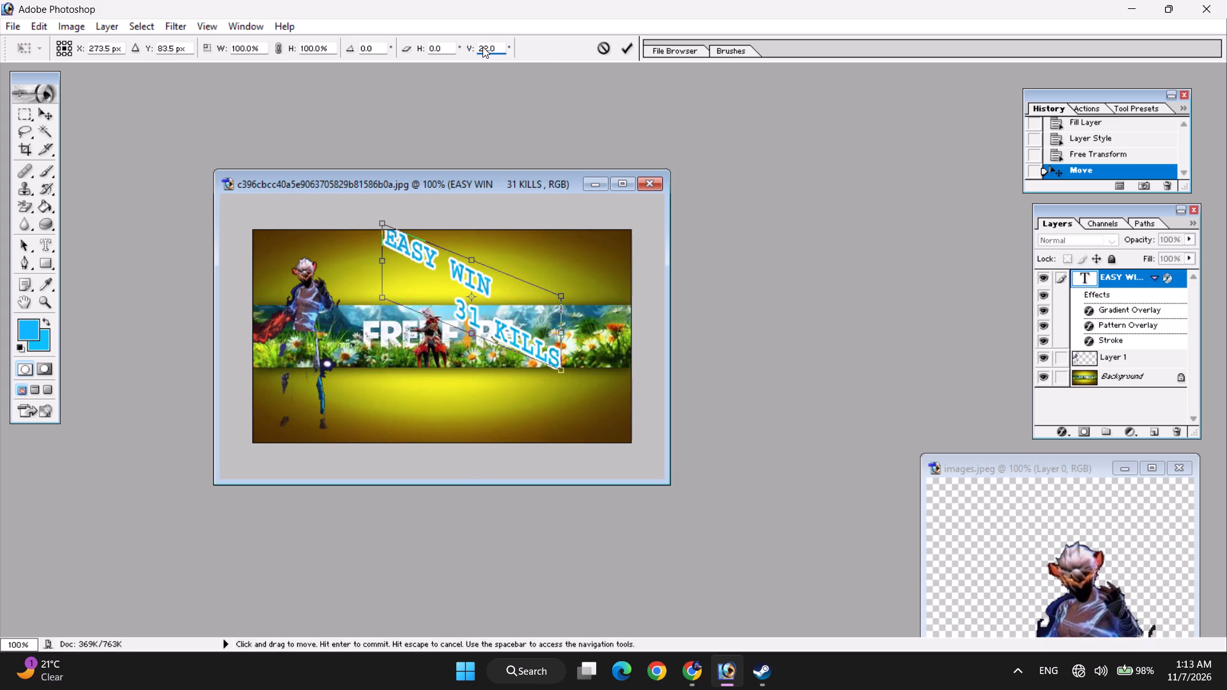
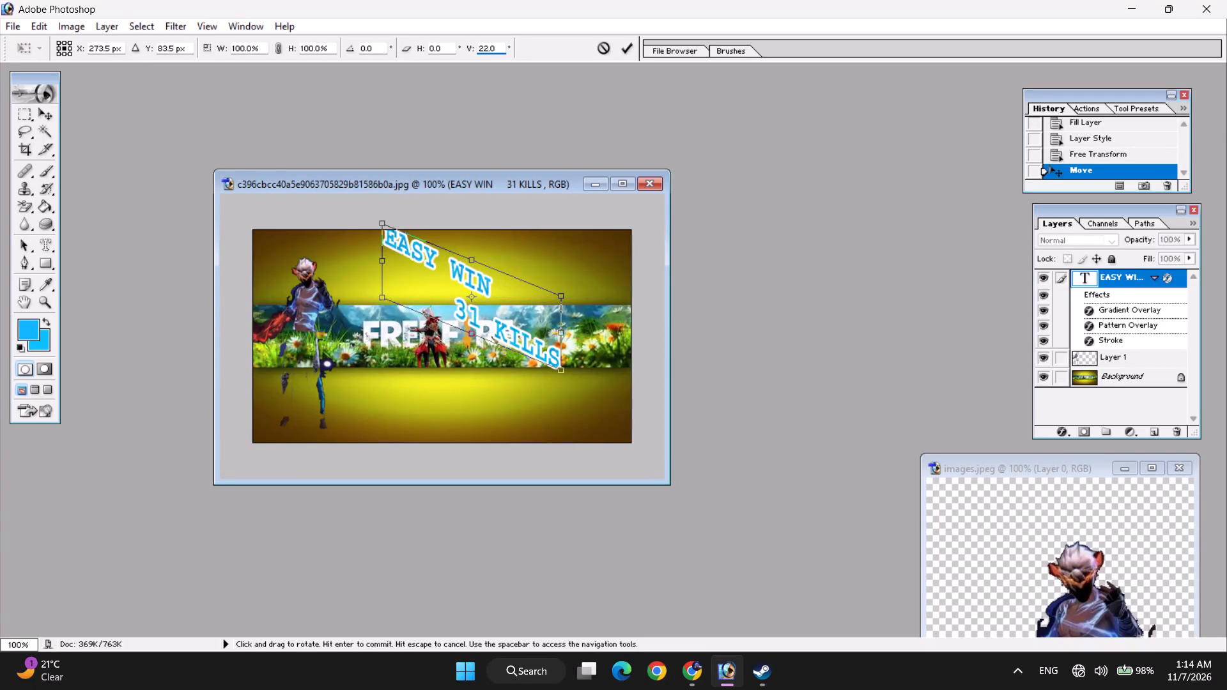
# Discard the pending vertical skew on the EASY WIN 31 KILLS text layer.
pyautogui.click(606, 257)
pyautogui.press('Escape')
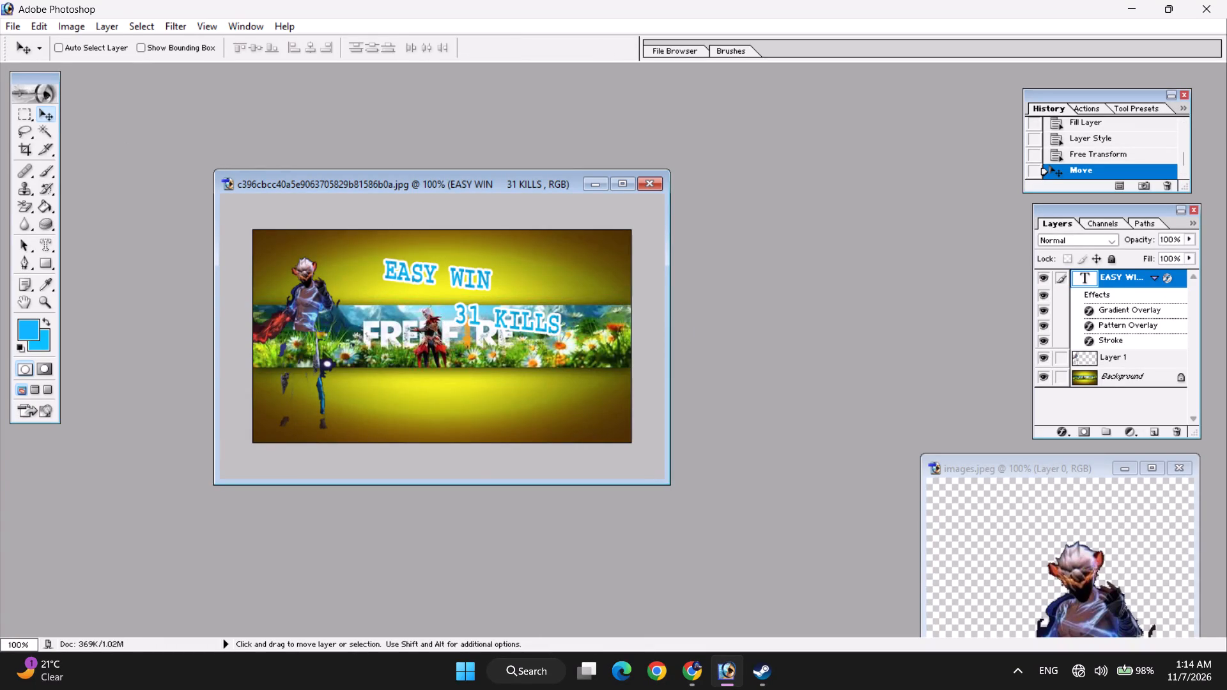
# Free-transform the EASY WIN 31 KILLS text, move its pivot point below the text, and rotate it to about -32.4°.
pyautogui.hotkey('ctrl', 't')
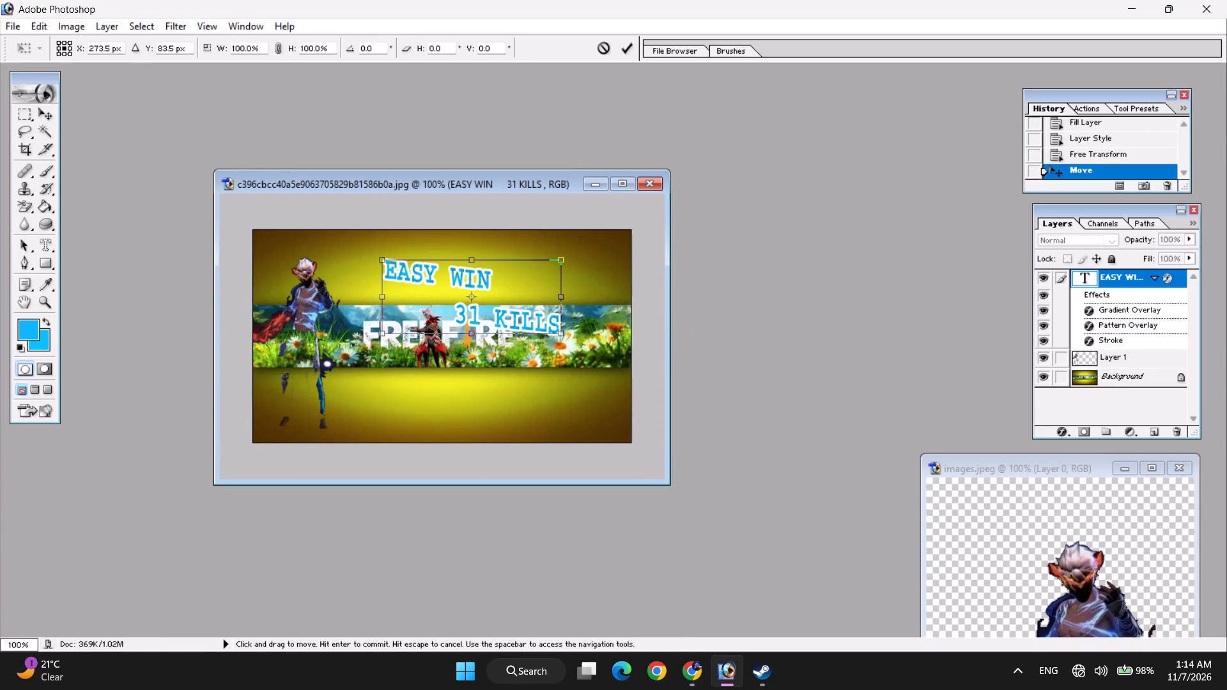
pyautogui.moveTo(472, 295); pyautogui.dragTo(484, 404)
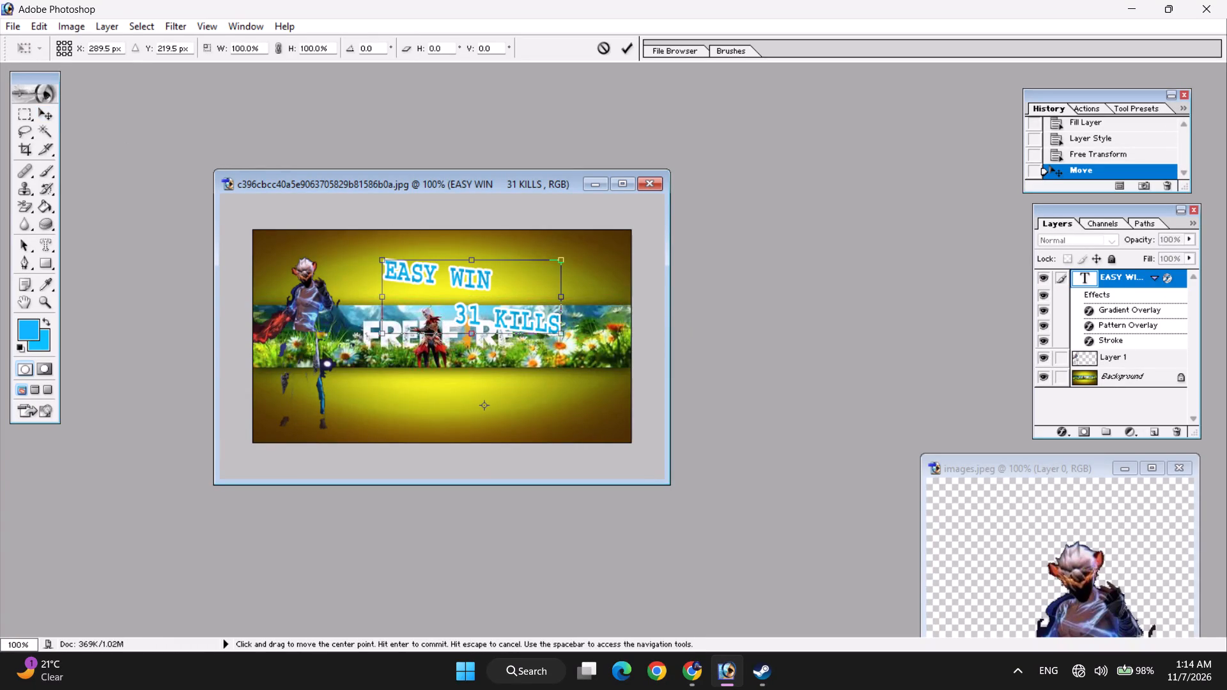
pyautogui.moveTo(481, 374); pyautogui.dragTo(452, 378)
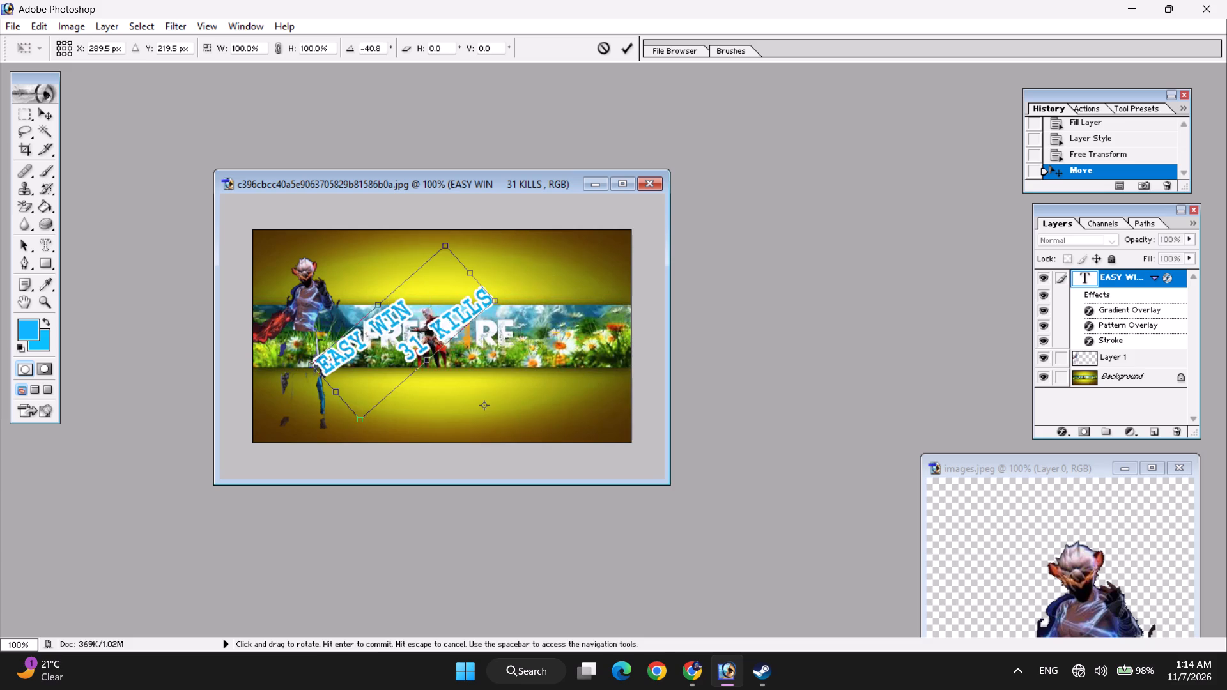
pyautogui.moveTo(452, 378); pyautogui.dragTo(452, 378)
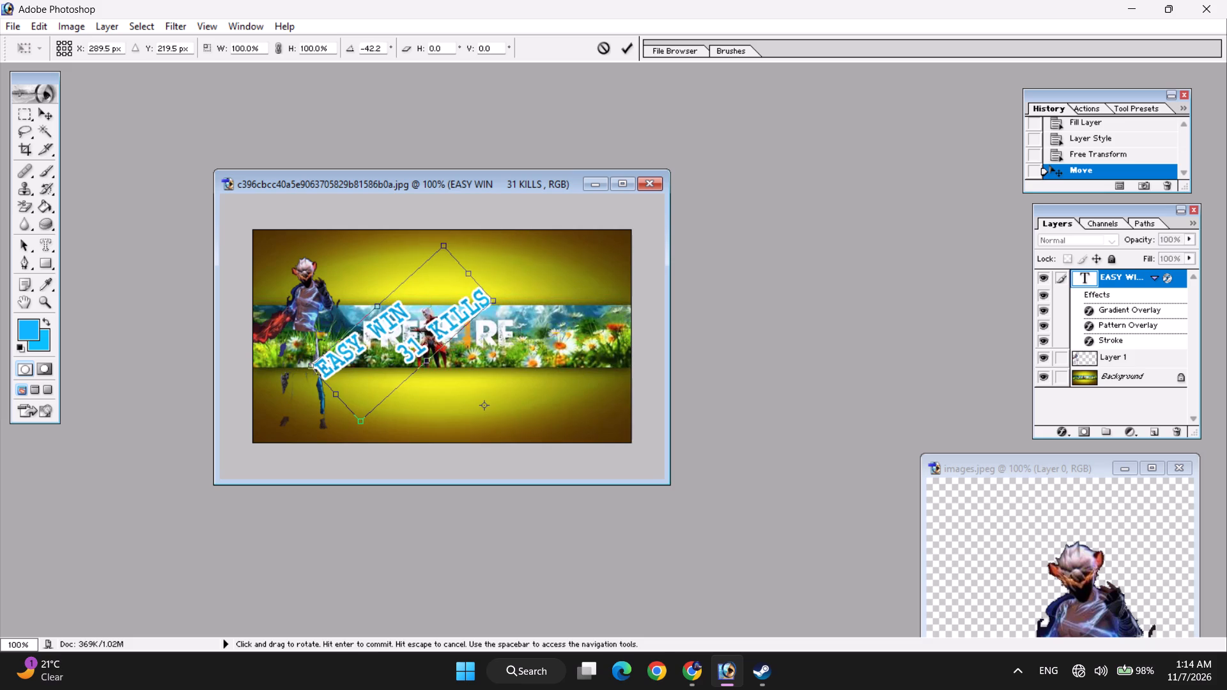
pyautogui.moveTo(452, 378); pyautogui.dragTo(456, 372)
pyautogui.hotkey('ctrl', 'z')
pyautogui.hotkey('ctrl', 'z')
pyautogui.hotkey('ctrl', 'z')
pyautogui.hotkey('ctrl', 'z')
pyautogui.hotkey('ctrl', 'z')
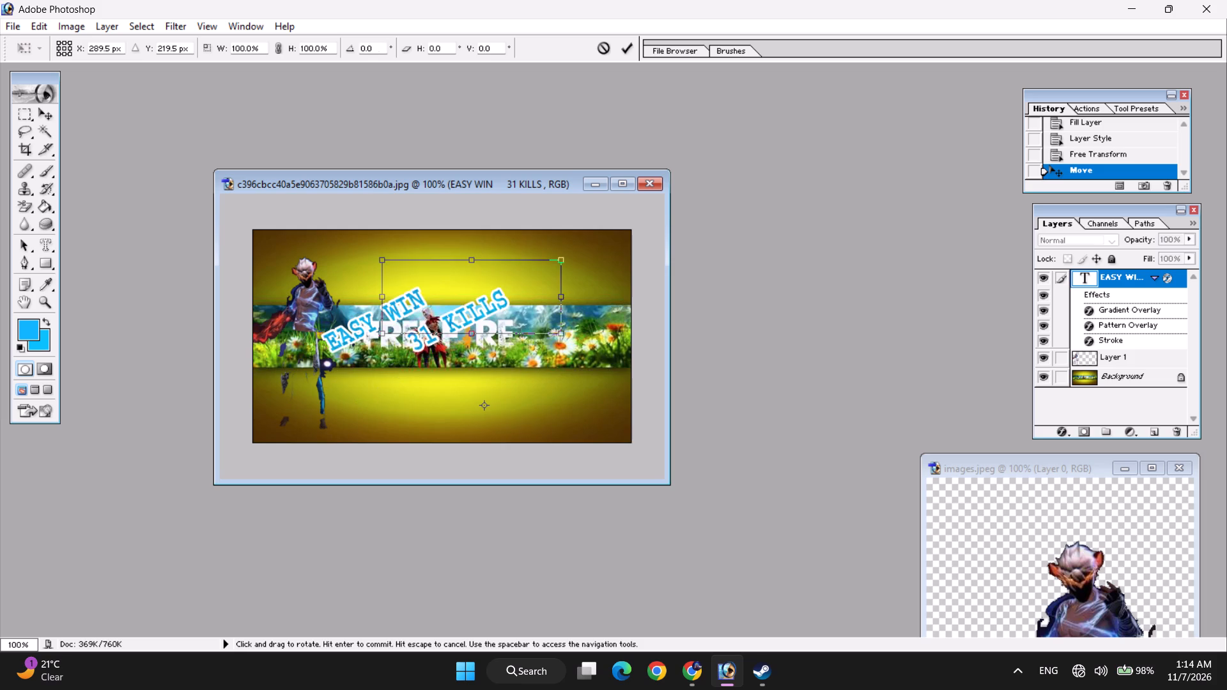
pyautogui.hotkey('ctrl', 'z')
pyautogui.hotkey('ctrl', 'z')
pyautogui.hotkey('ctrl', 'z')
pyautogui.hotkey('ctrl', 'z')
pyautogui.hotkey('ctrl', 'z')
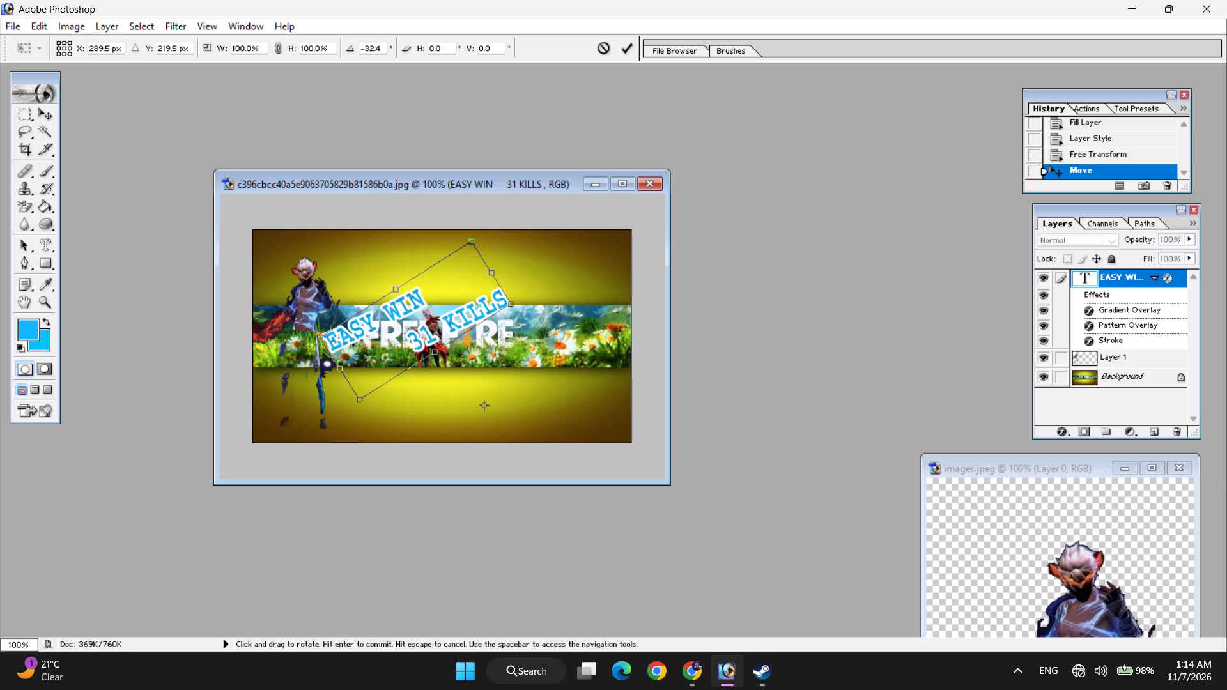
# Move the text to the banner's upper right area, adjusting its rotation to about -21.3° and its height to about 96.7%.
pyautogui.moveTo(452, 328); pyautogui.dragTo(472, 319)
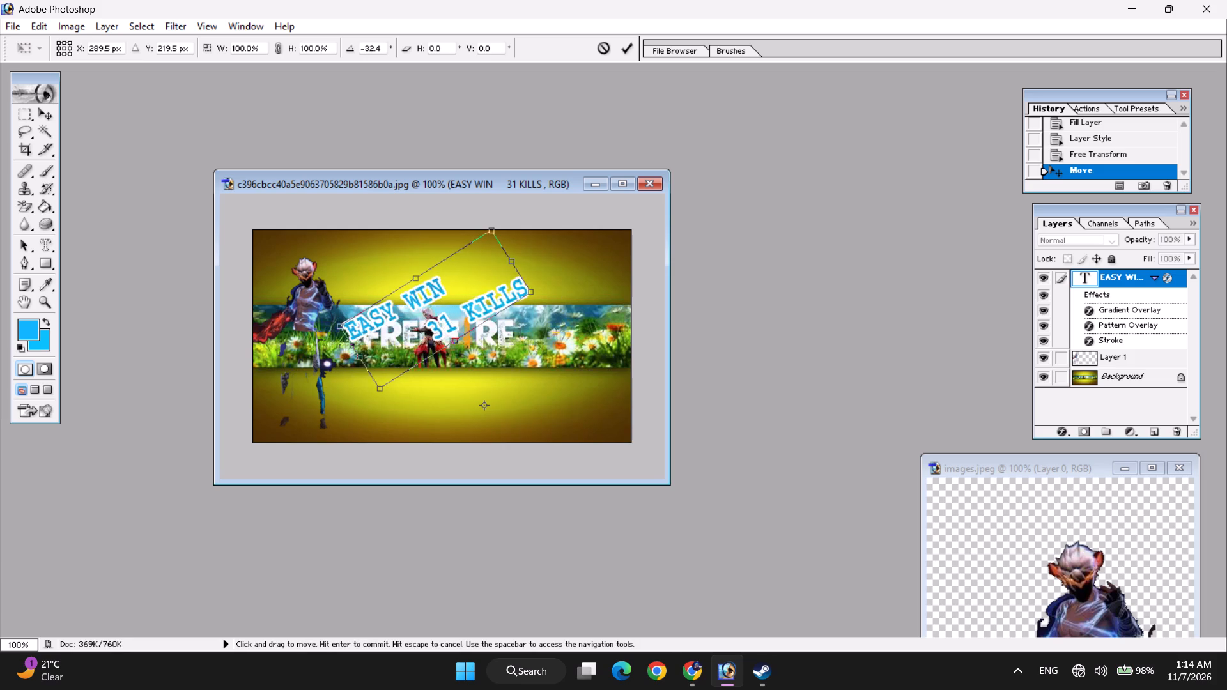
pyautogui.moveTo(472, 319); pyautogui.dragTo(574, 306)
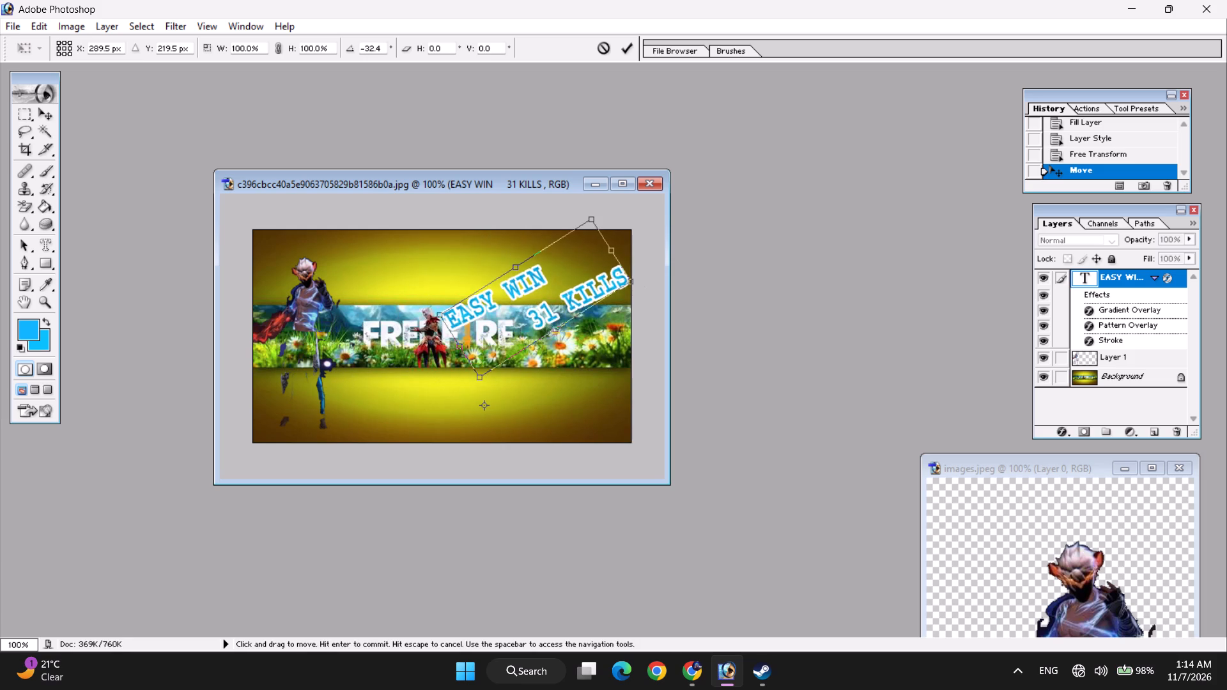
pyautogui.moveTo(574, 306); pyautogui.dragTo(560, 299)
pyautogui.moveTo(510, 374); pyautogui.dragTo(527, 372)
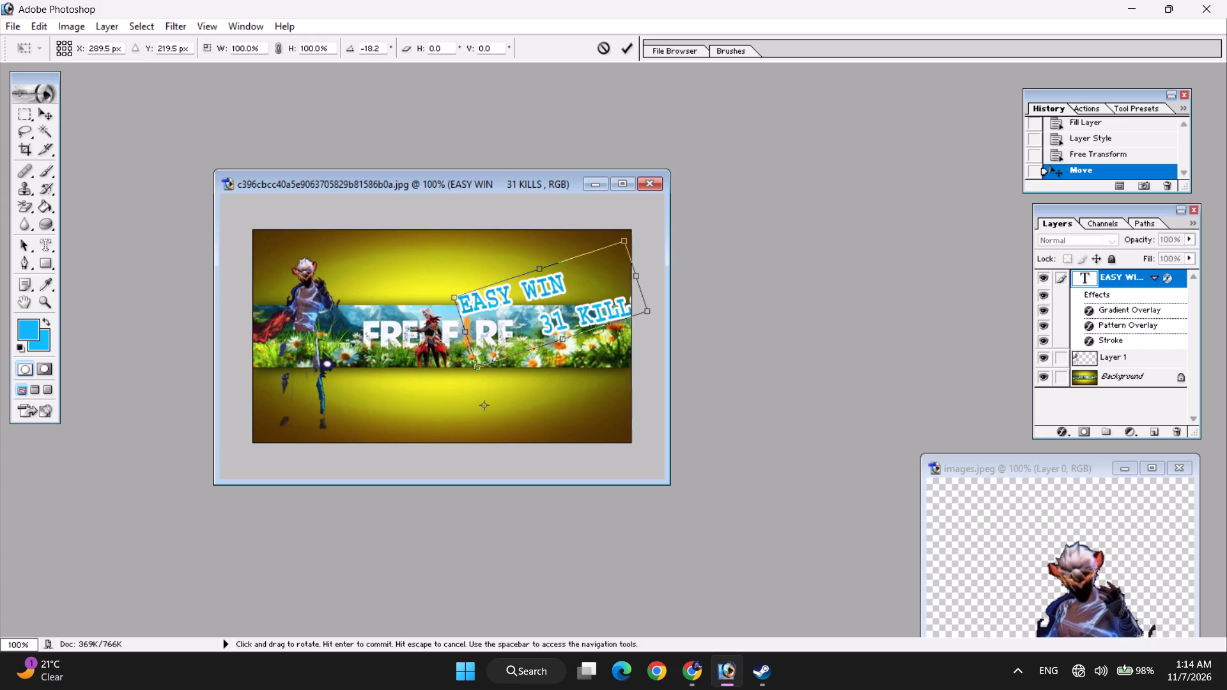
pyautogui.moveTo(527, 372); pyautogui.dragTo(524, 361)
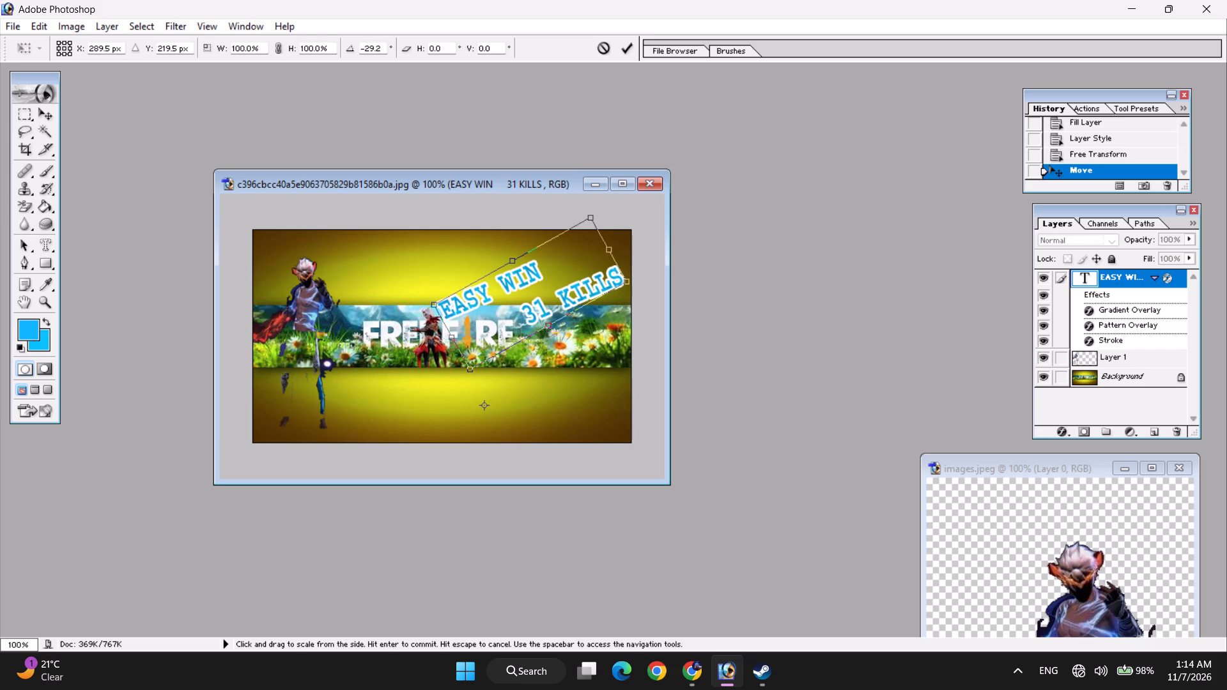
pyautogui.moveTo(539, 354); pyautogui.dragTo(550, 359)
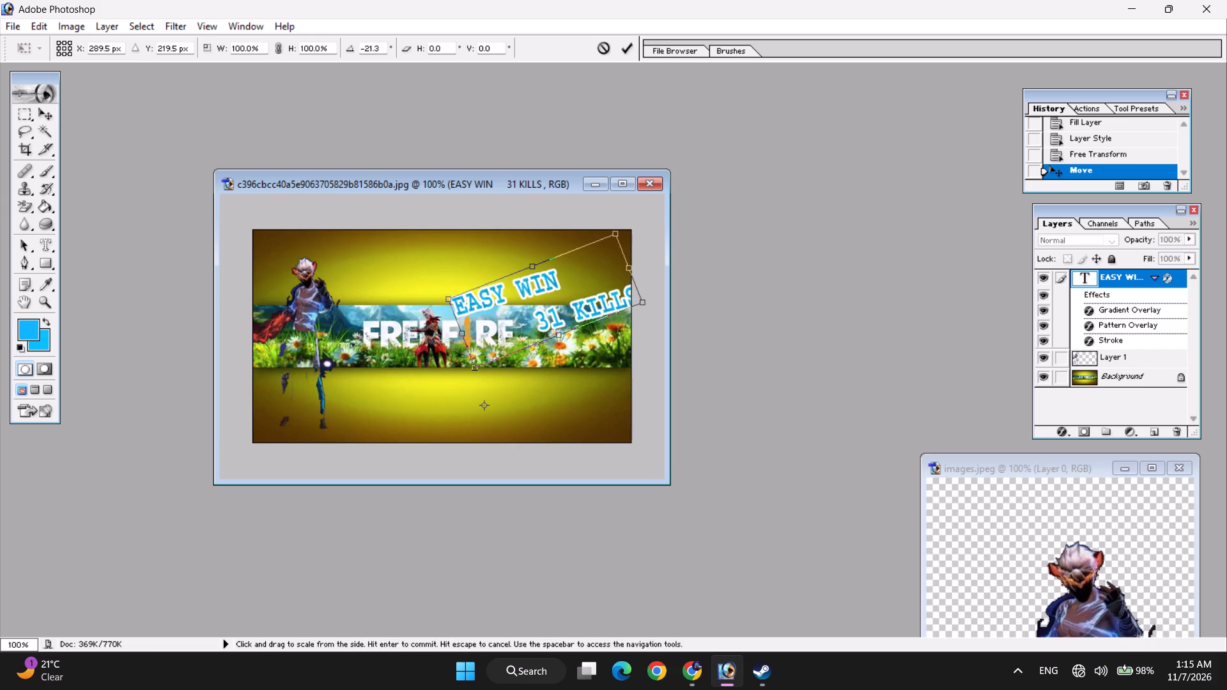
pyautogui.moveTo(558, 325); pyautogui.dragTo(550, 325)
pyautogui.moveTo(560, 289); pyautogui.dragTo(539, 286)
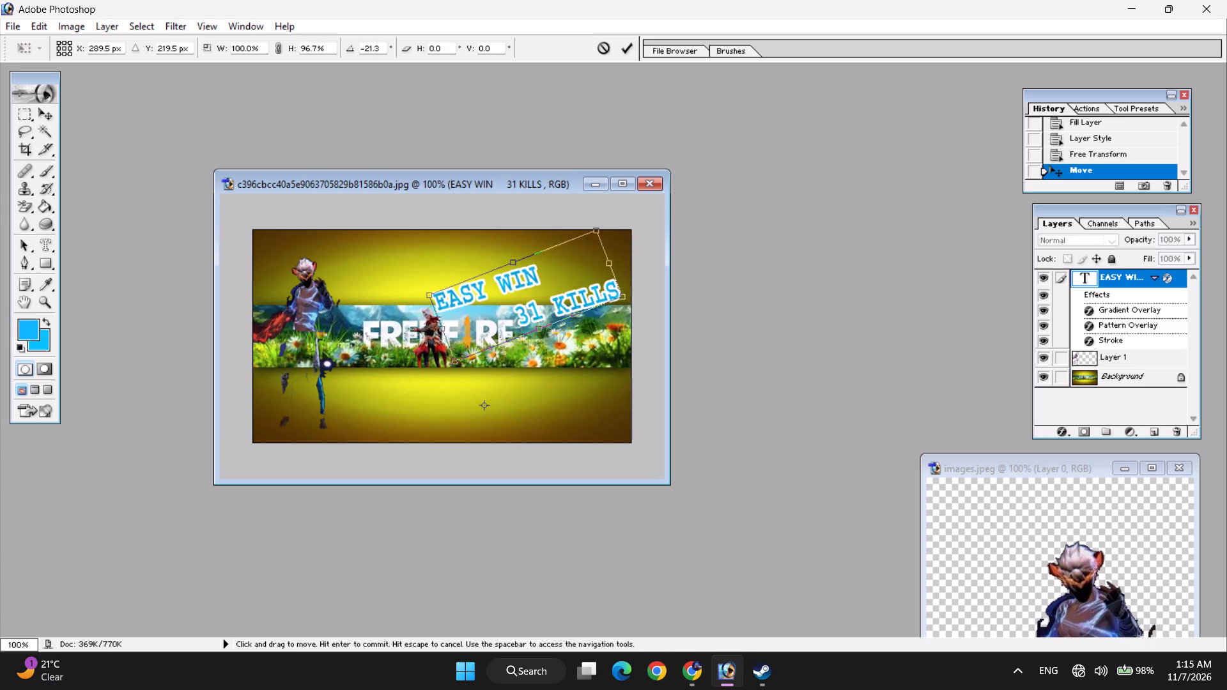
pyautogui.moveTo(539, 286); pyautogui.dragTo(543, 279)
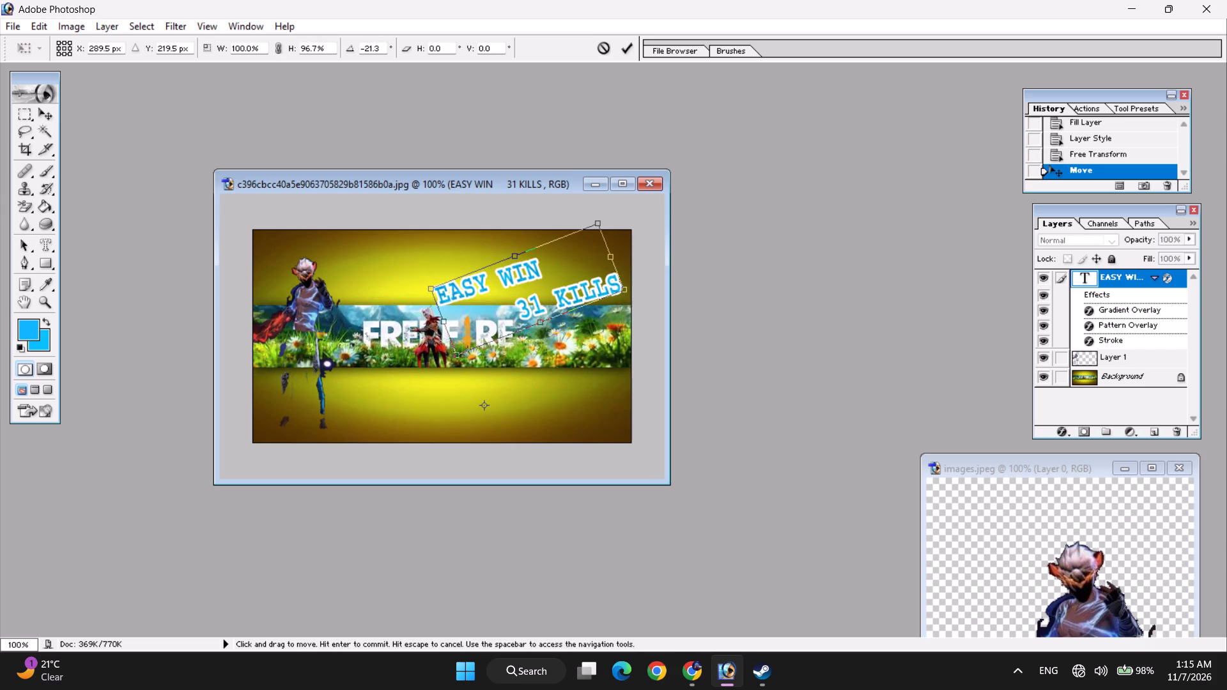
pyautogui.moveTo(543, 279); pyautogui.dragTo(539, 273)
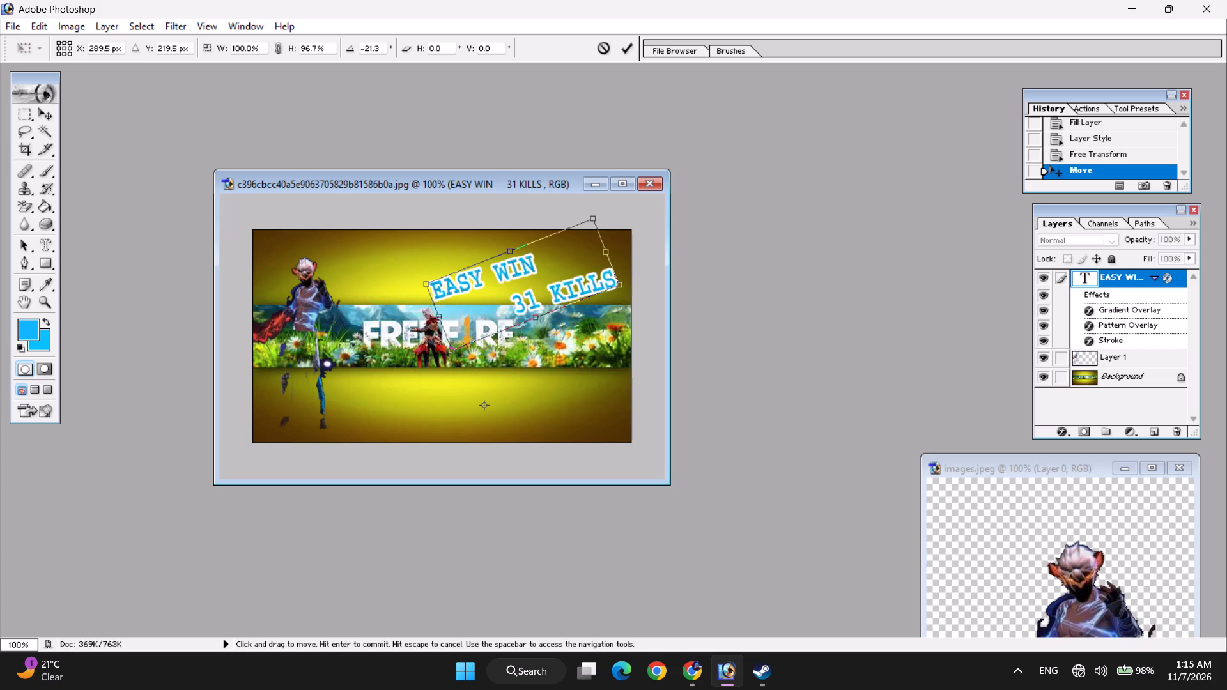
# Start saving the banner so the text transformation is applied, and back out of saving the file.
pyautogui.hotkey('ctrl', 's')
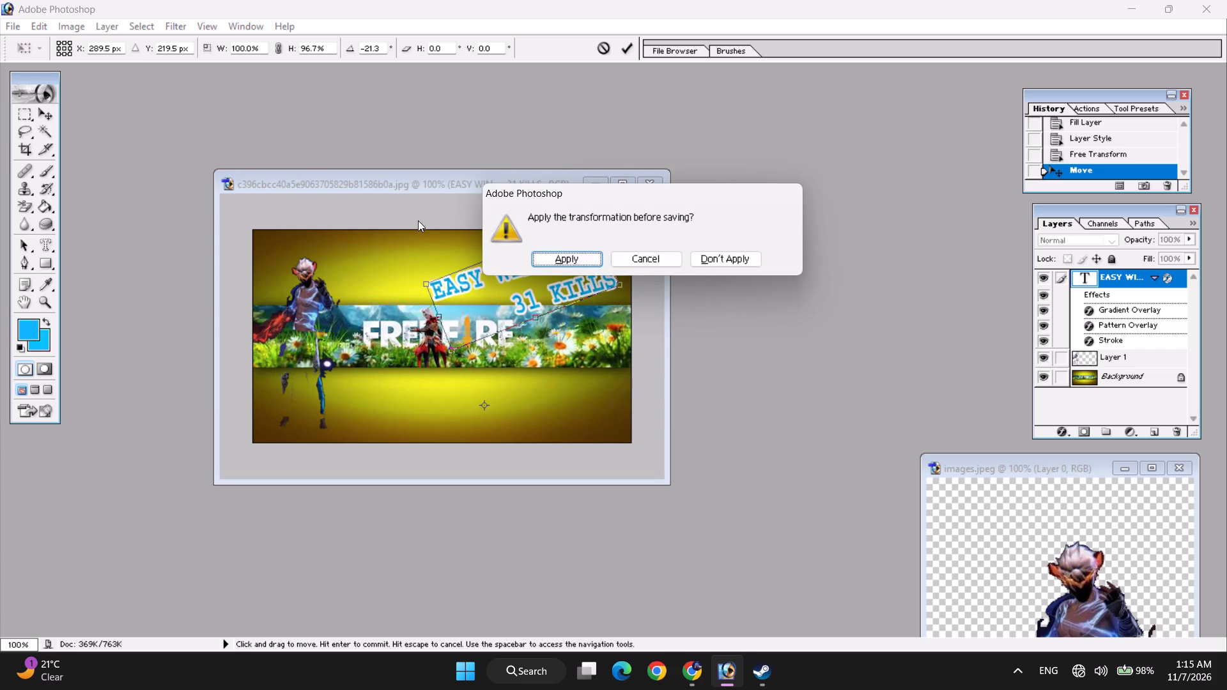
pyautogui.click(559, 257)
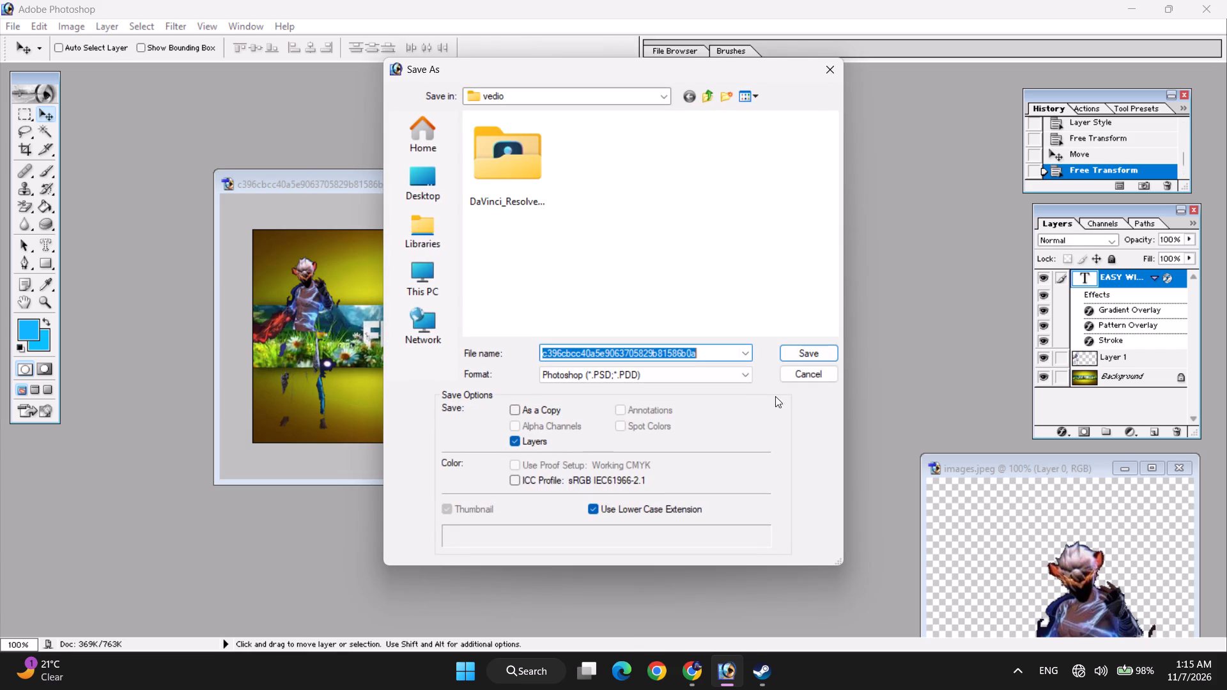
pyautogui.click(806, 377)
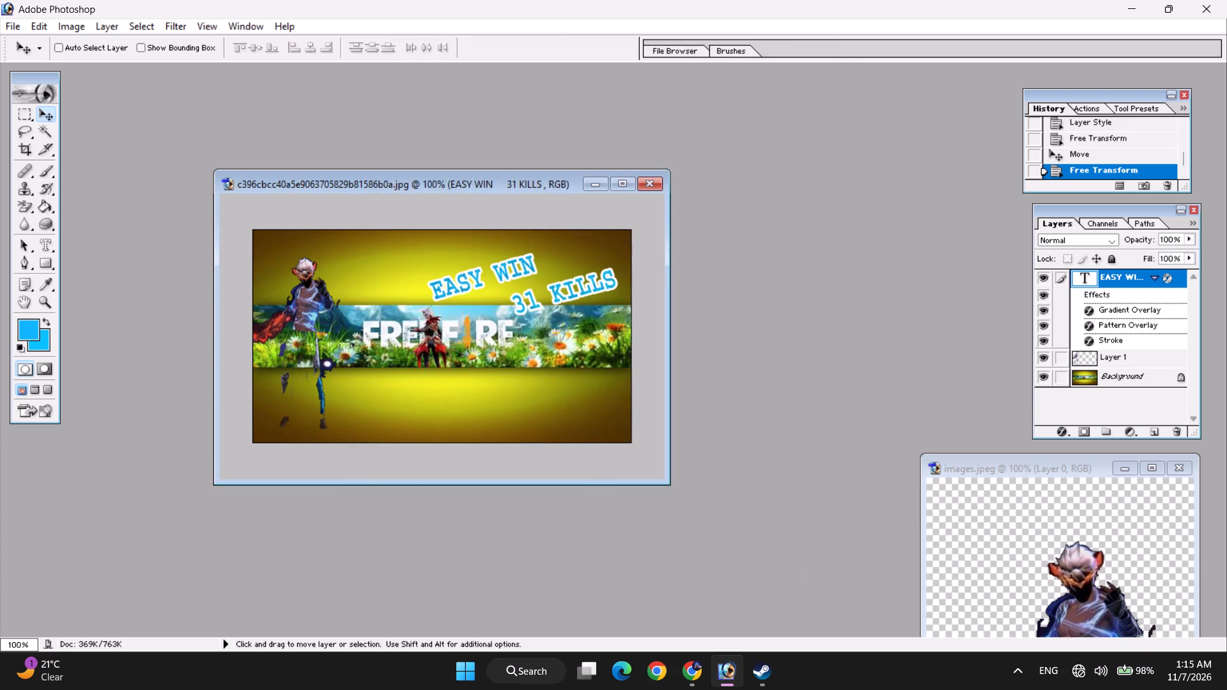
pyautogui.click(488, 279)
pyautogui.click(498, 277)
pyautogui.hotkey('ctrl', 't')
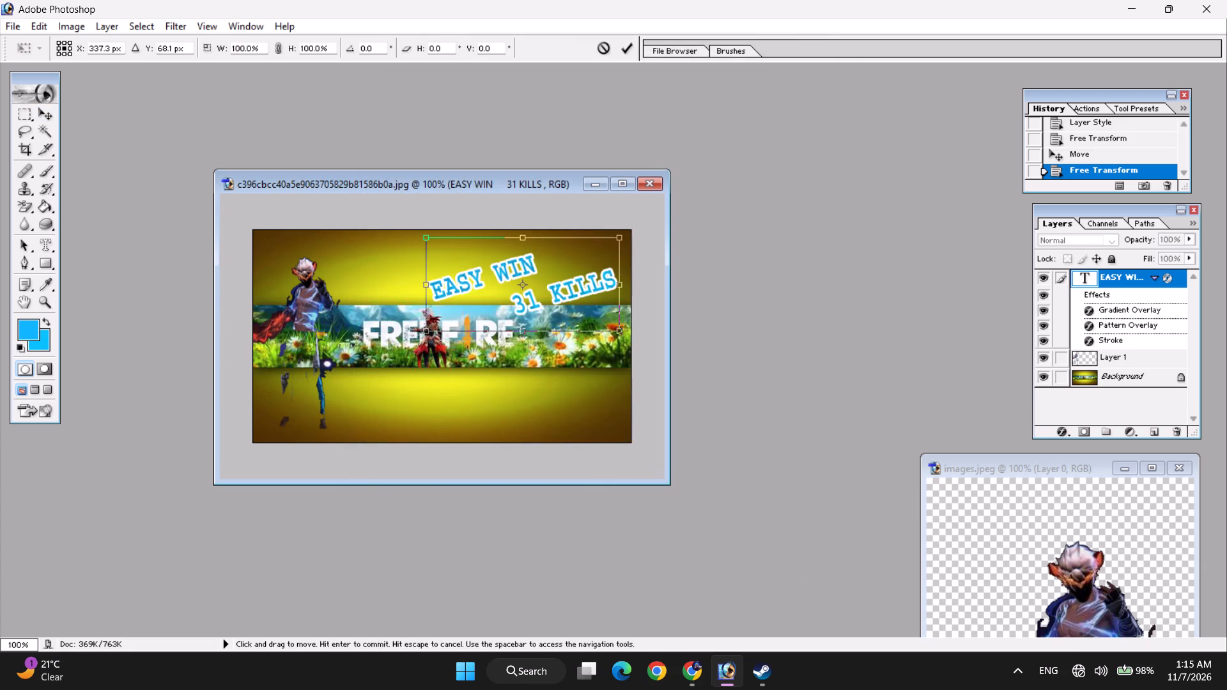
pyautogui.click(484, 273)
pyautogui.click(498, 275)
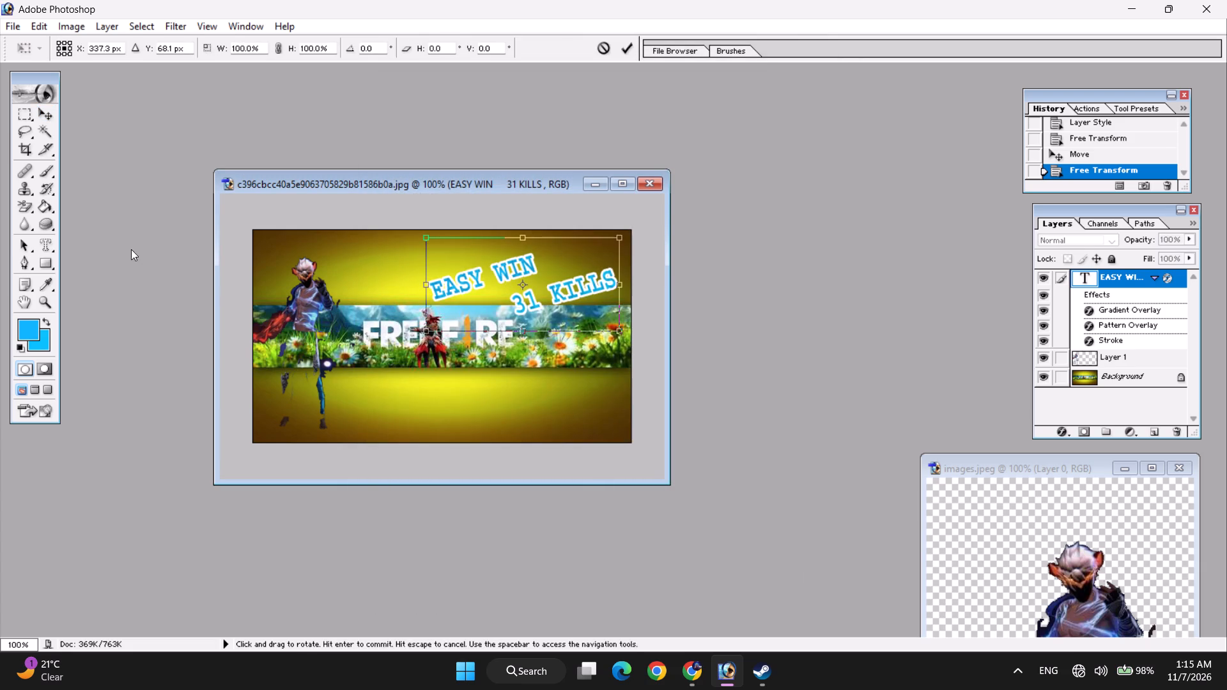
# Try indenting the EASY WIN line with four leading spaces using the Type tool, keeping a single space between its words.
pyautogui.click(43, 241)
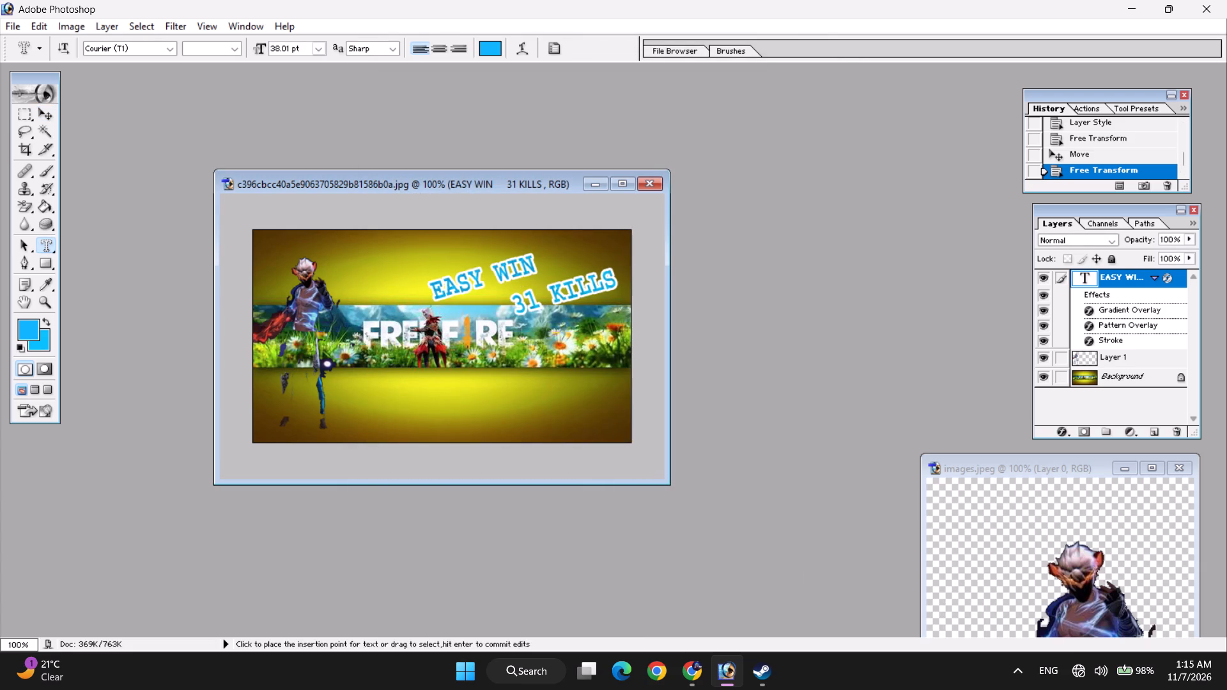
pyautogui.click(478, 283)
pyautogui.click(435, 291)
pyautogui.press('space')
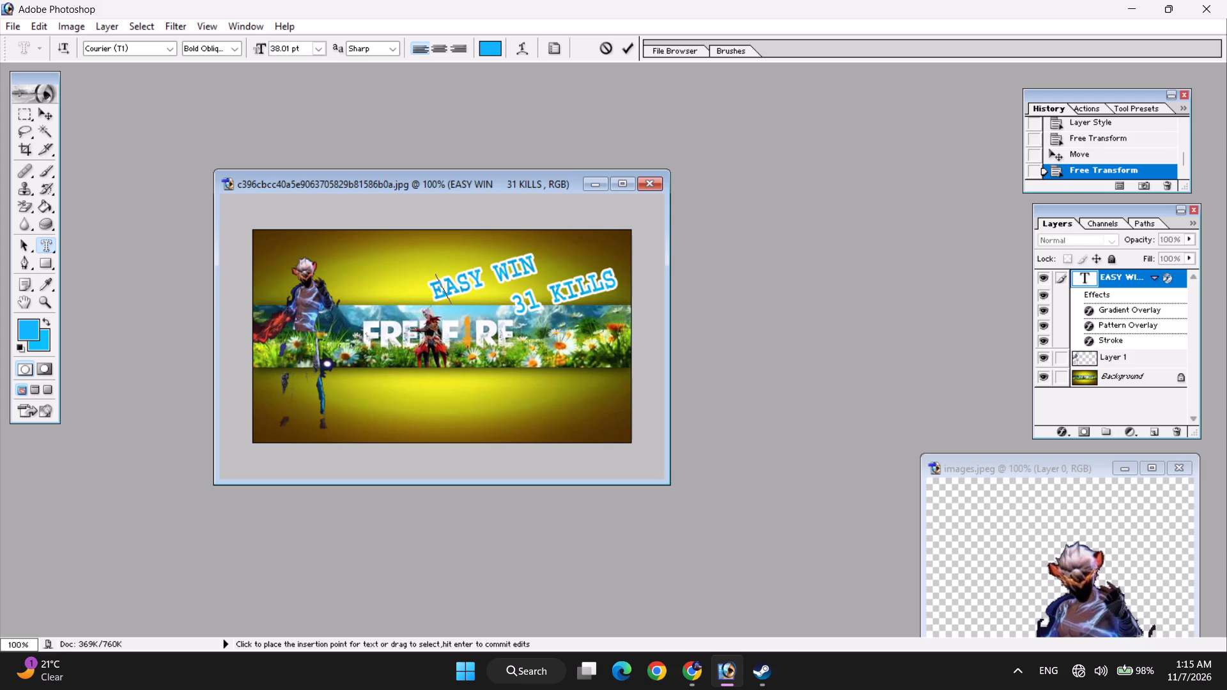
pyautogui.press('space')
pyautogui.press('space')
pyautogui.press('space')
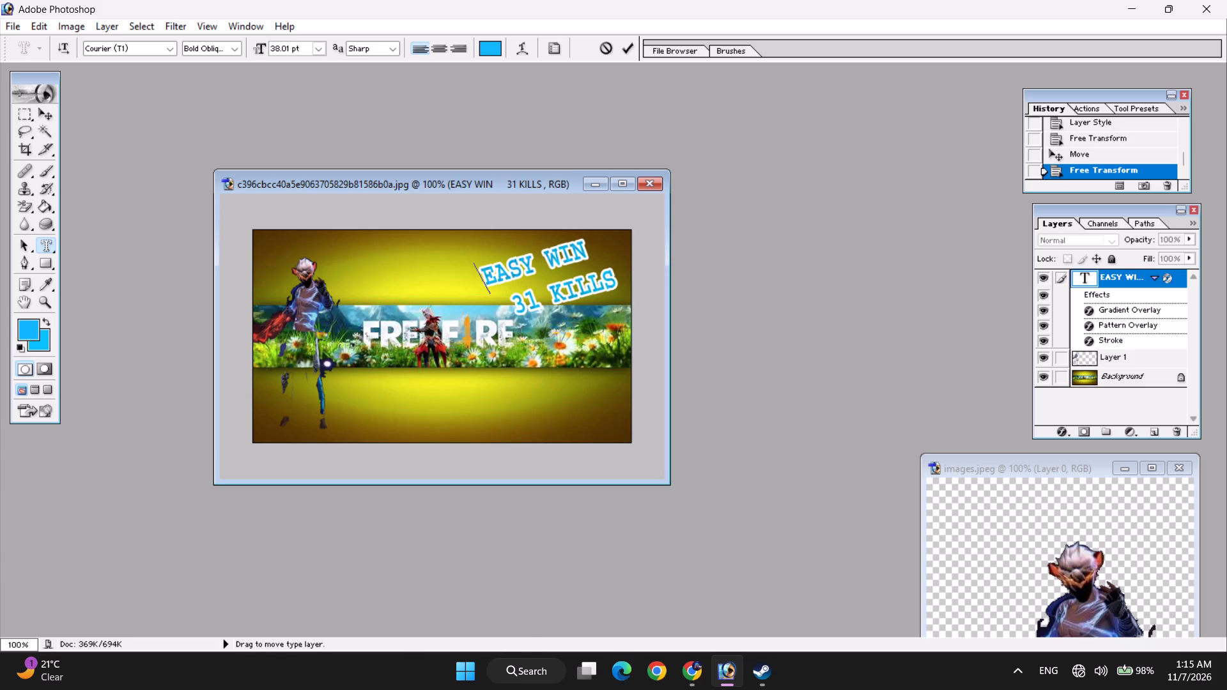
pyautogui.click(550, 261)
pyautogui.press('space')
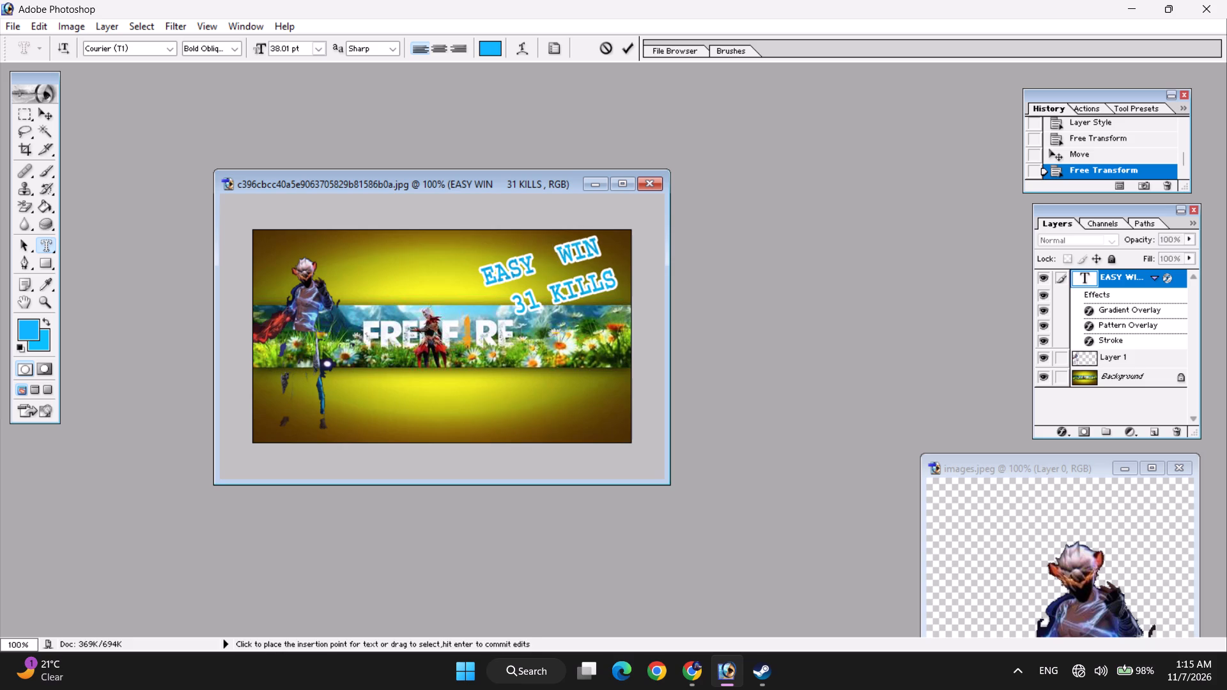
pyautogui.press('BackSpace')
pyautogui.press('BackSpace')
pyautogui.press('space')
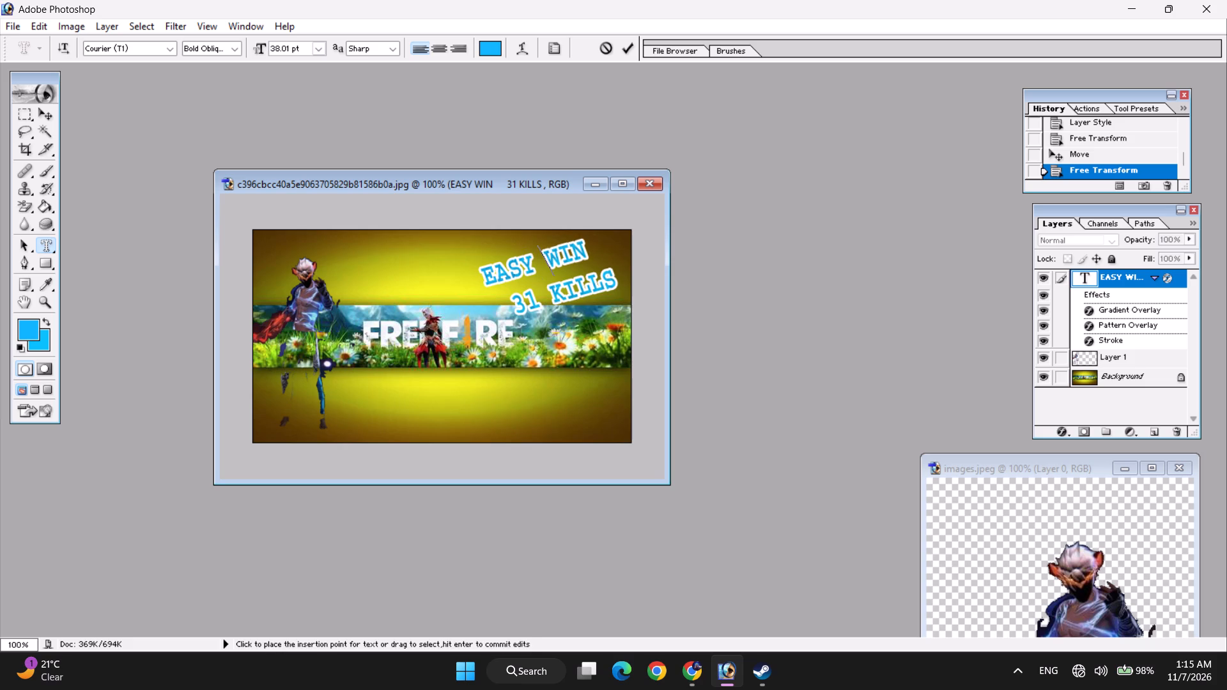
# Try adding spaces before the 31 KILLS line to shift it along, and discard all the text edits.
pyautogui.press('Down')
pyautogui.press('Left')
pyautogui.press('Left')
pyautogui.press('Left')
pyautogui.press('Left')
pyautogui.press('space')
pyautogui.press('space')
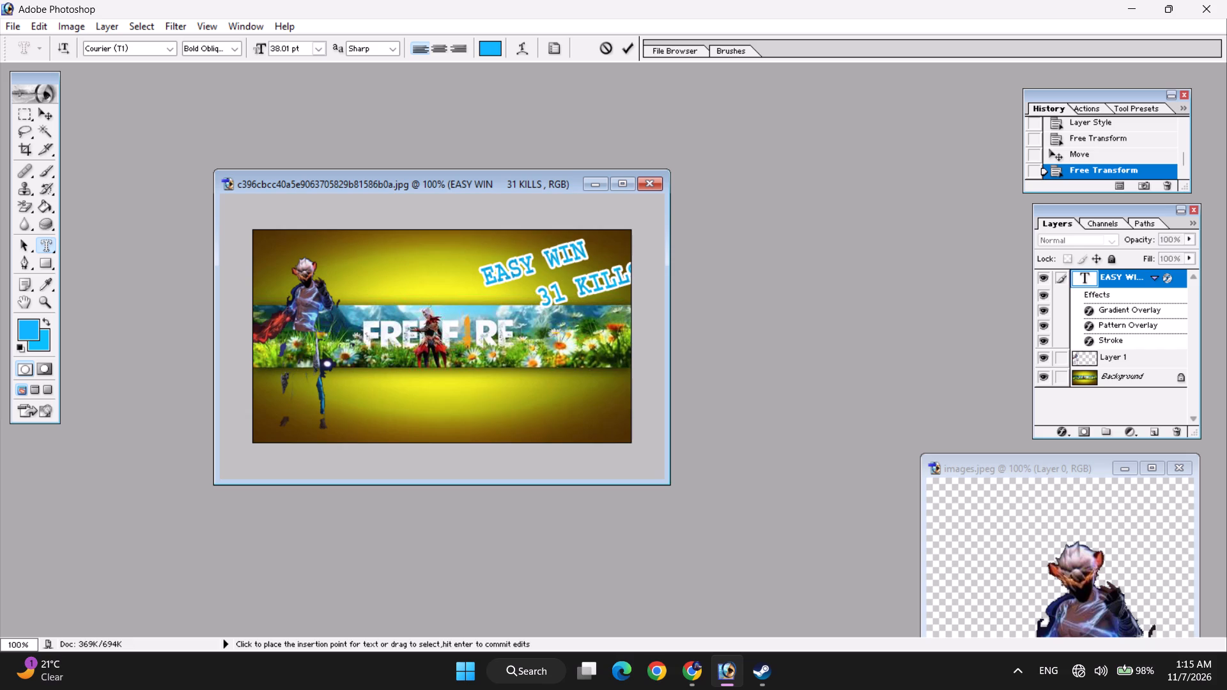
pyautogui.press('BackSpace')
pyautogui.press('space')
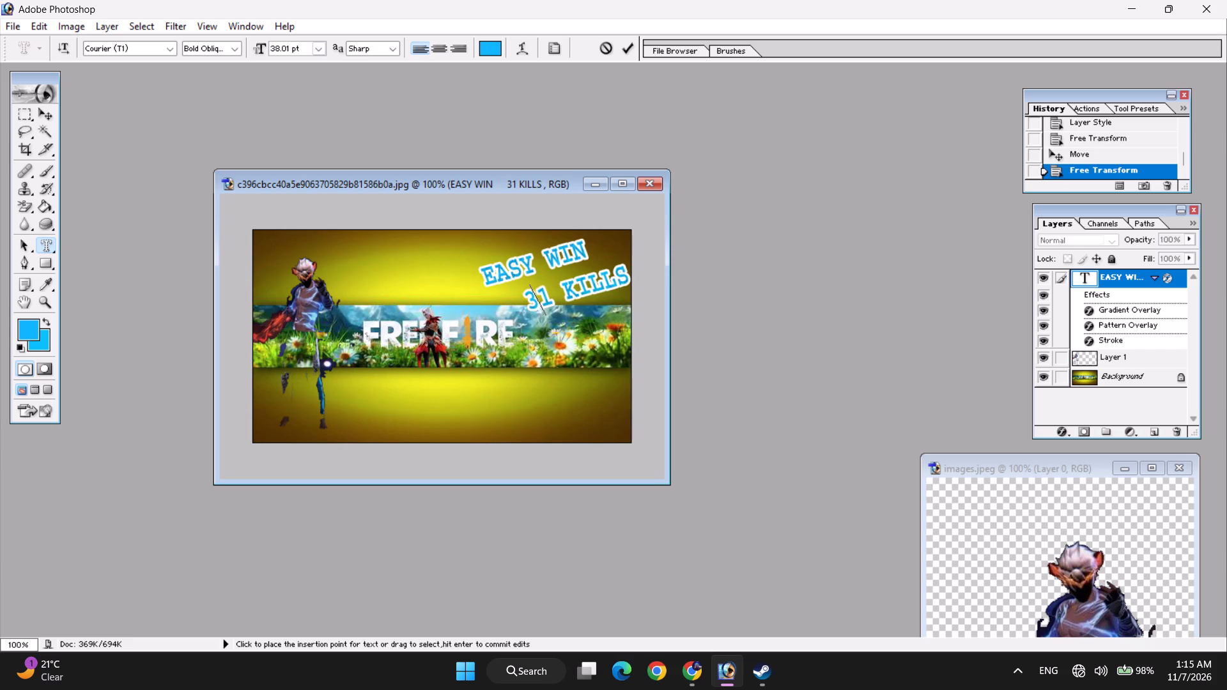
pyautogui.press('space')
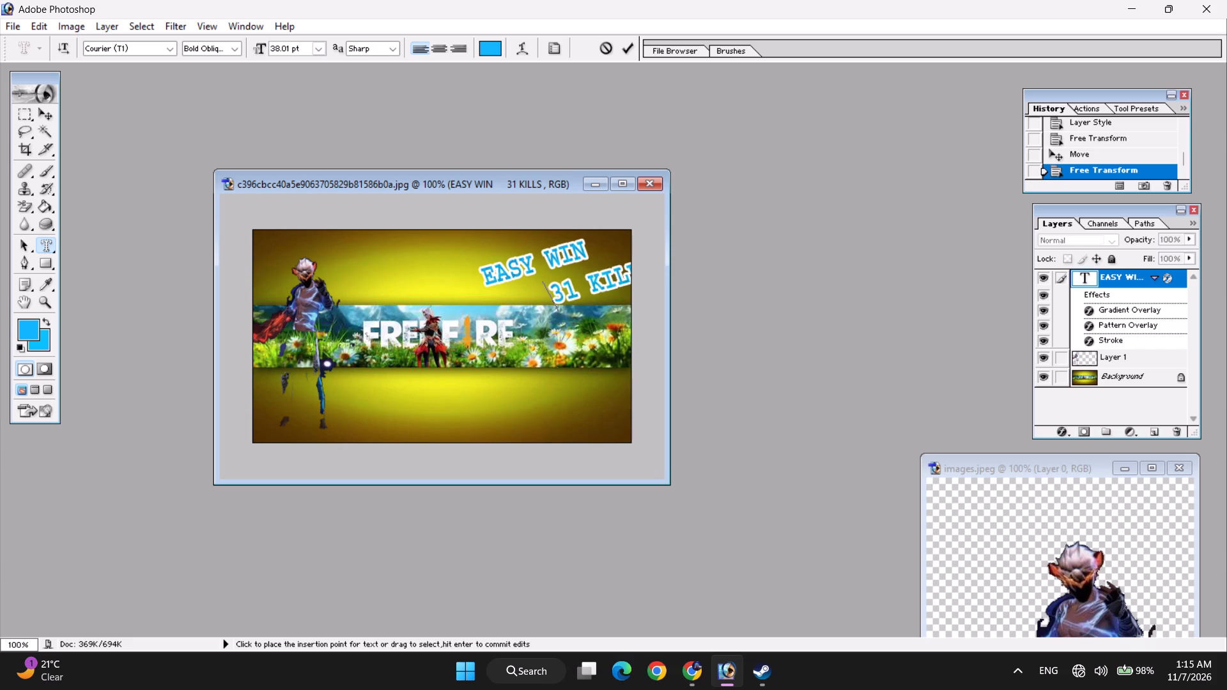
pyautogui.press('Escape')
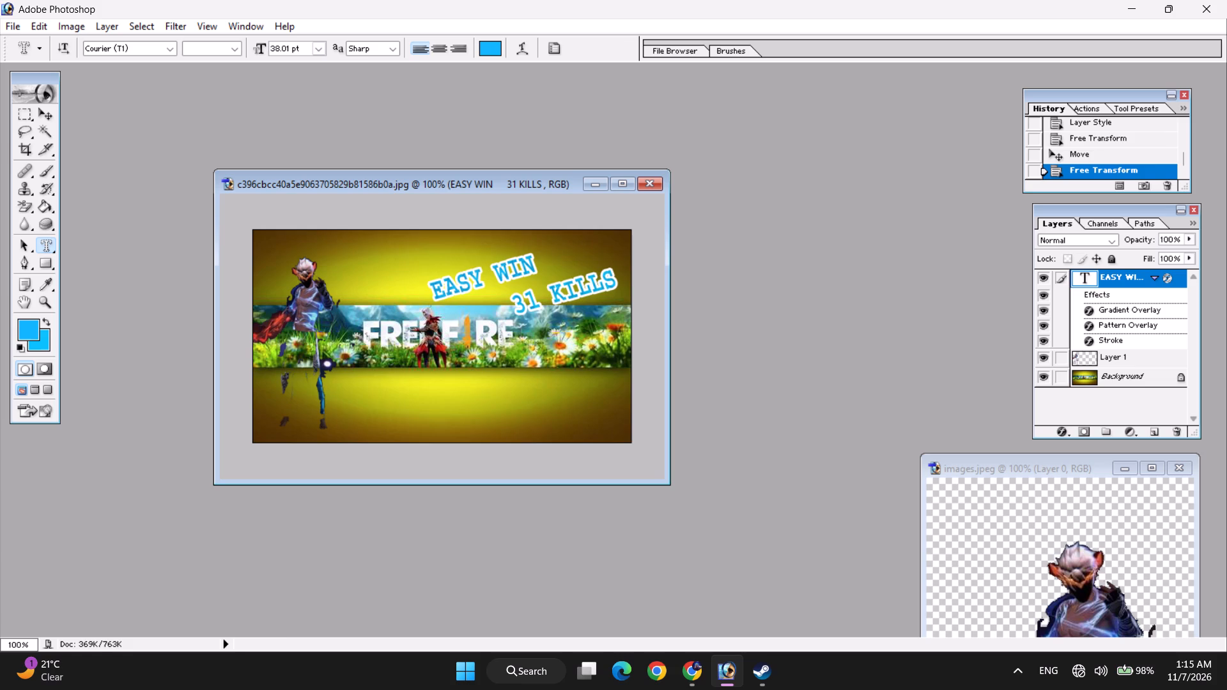
# Insert one extra space before 31 KILLS and one before EASY WIN, commit the text edit, and back out of saving the file.
pyautogui.click(491, 284)
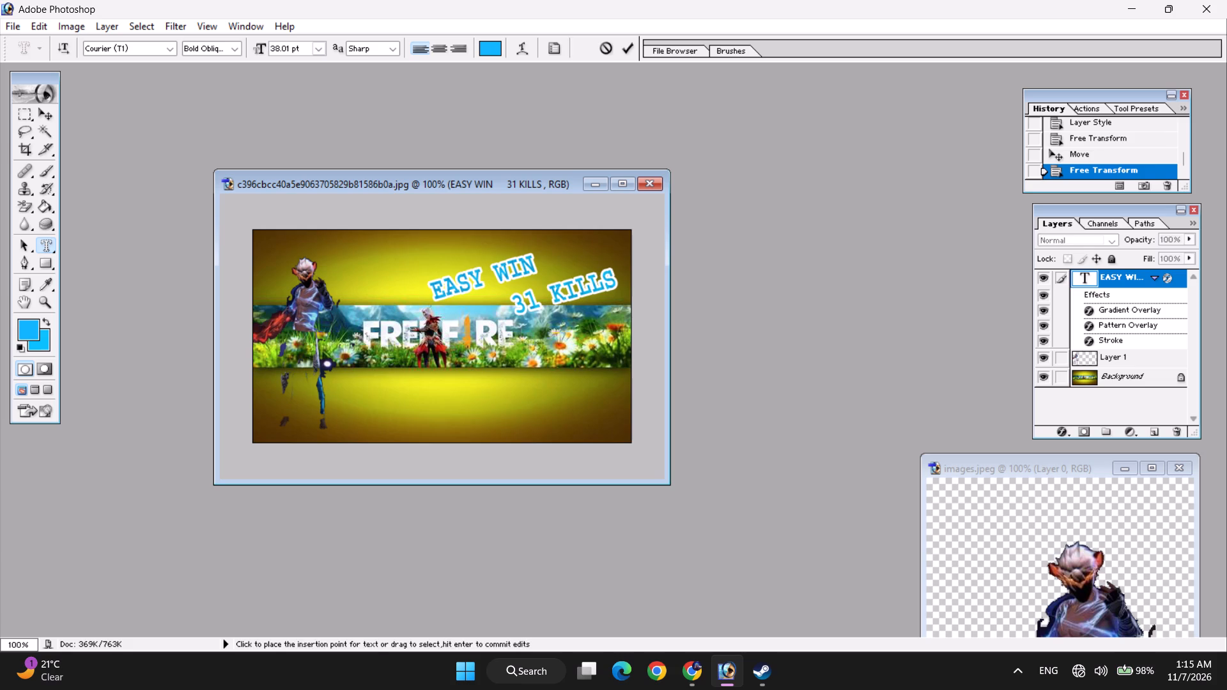
pyautogui.click(439, 297)
pyautogui.click(506, 307)
pyautogui.press('space')
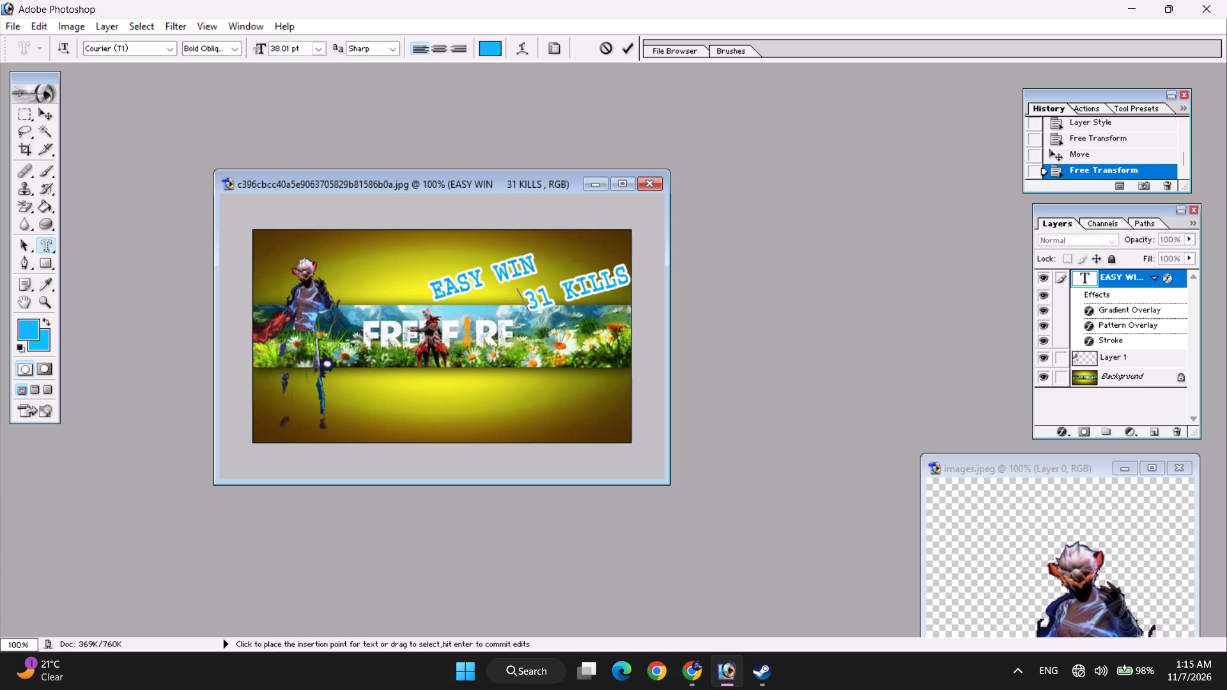
pyautogui.click(431, 296)
pyautogui.press('space')
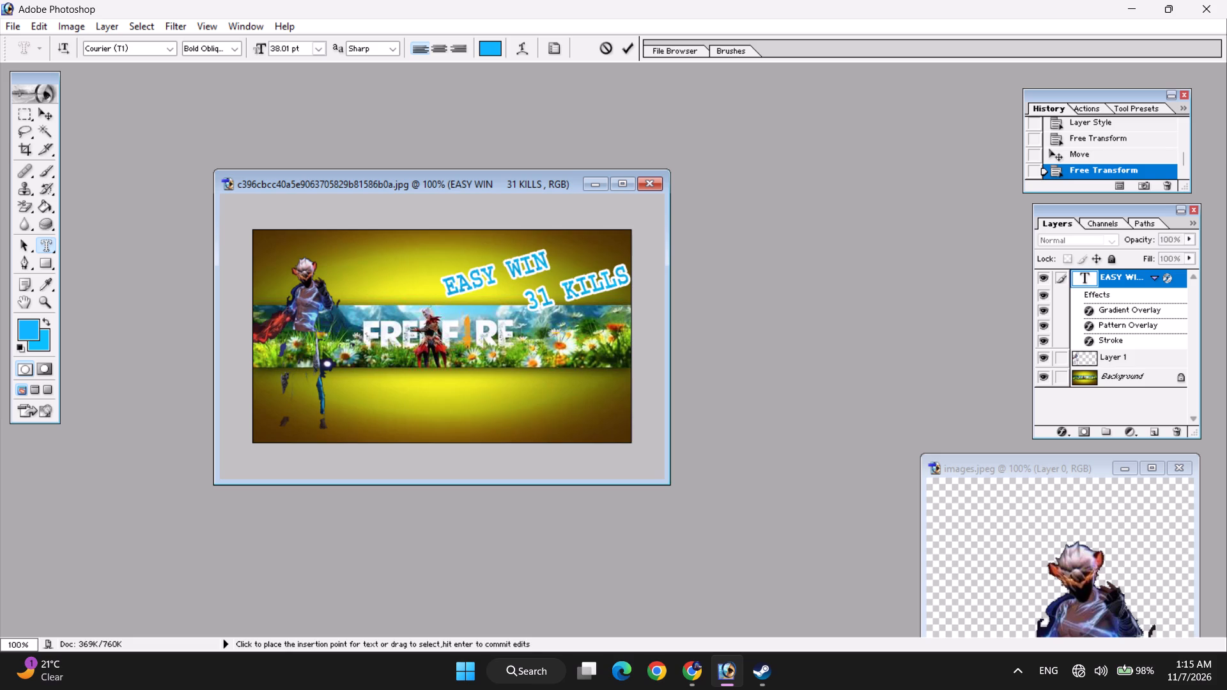
pyautogui.hotkey('ctrl', 's')
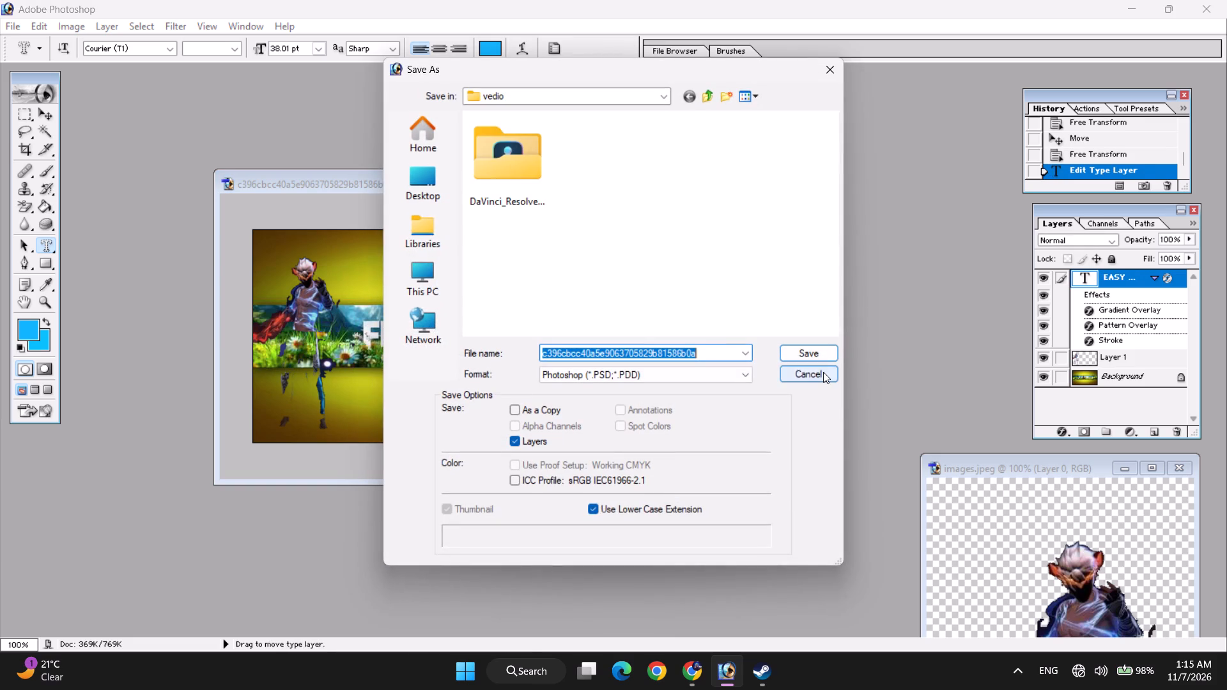
pyautogui.click(823, 372)
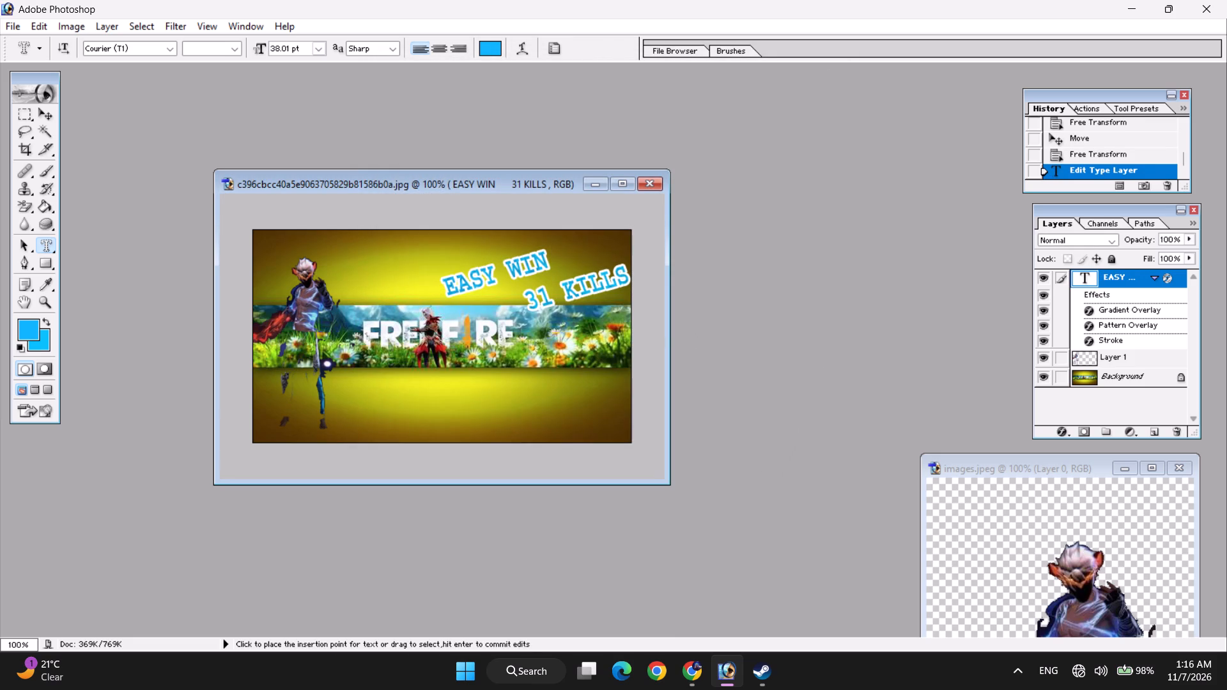
# Rotate the caption to about -13.7° around a pivot placed below the text, and apply the transformation.
pyautogui.click(515, 272)
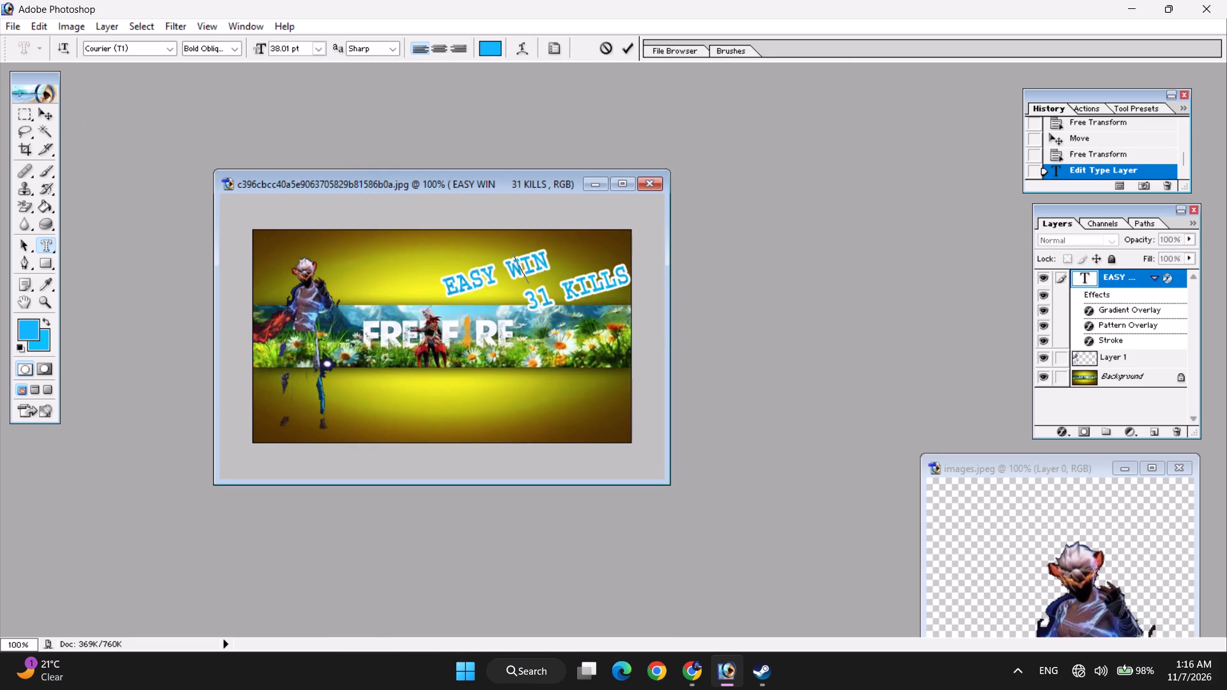
pyautogui.click(51, 111)
pyautogui.click(527, 274)
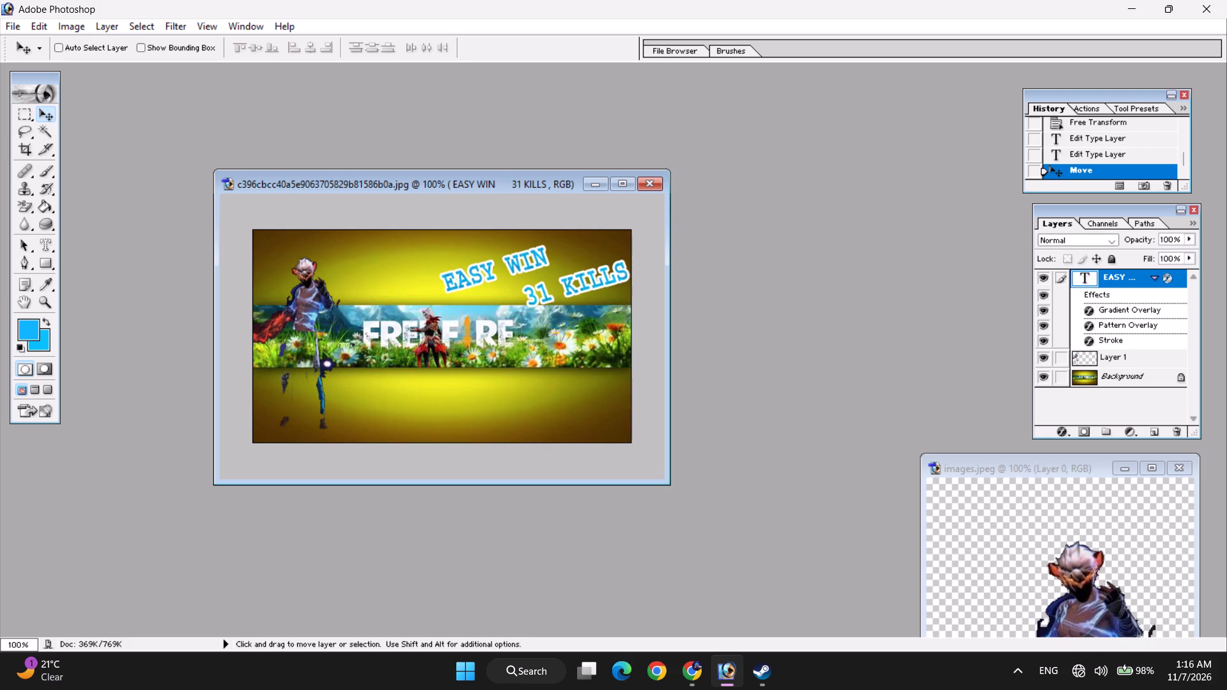
pyautogui.hotkey('ctrl', 't')
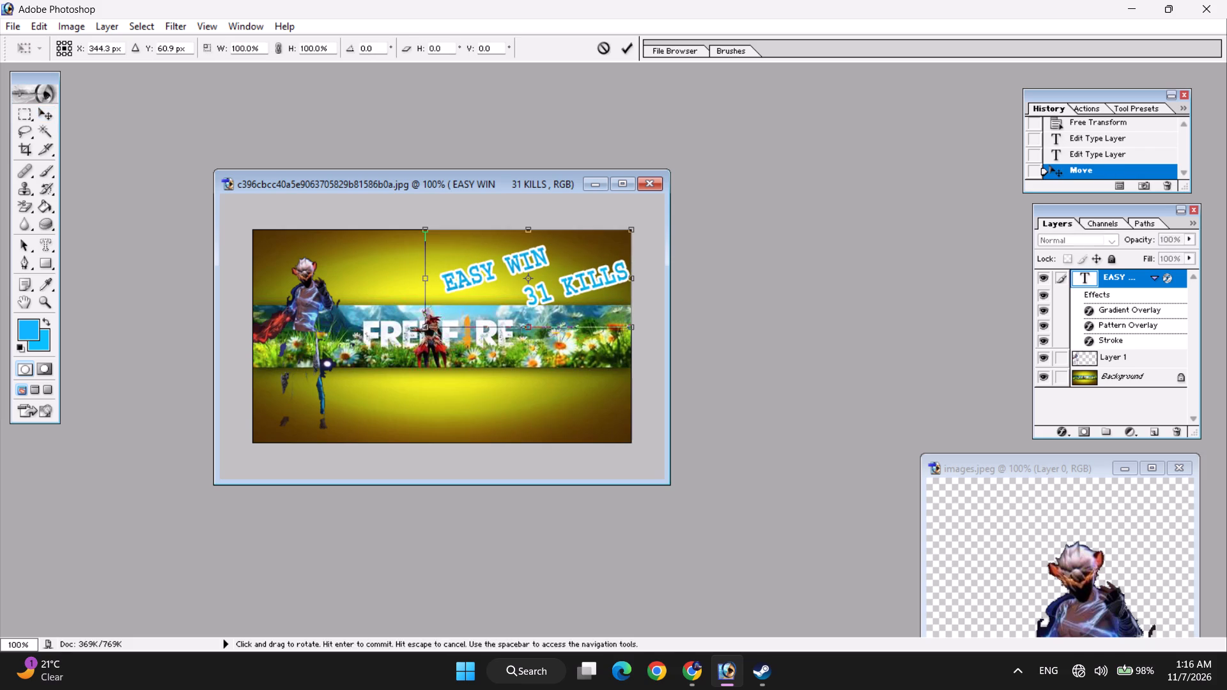
pyautogui.moveTo(525, 277); pyautogui.dragTo(536, 383)
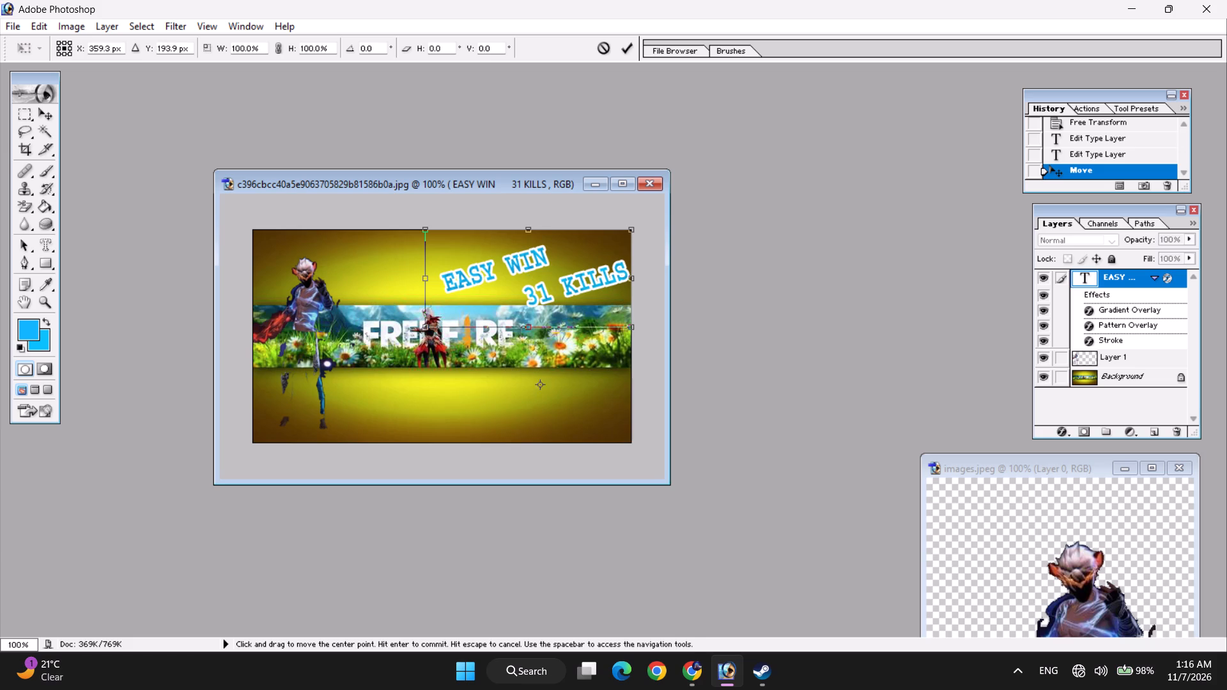
pyautogui.moveTo(536, 383); pyautogui.dragTo(536, 388)
pyautogui.moveTo(538, 359); pyautogui.dragTo(532, 360)
pyautogui.click(43, 111)
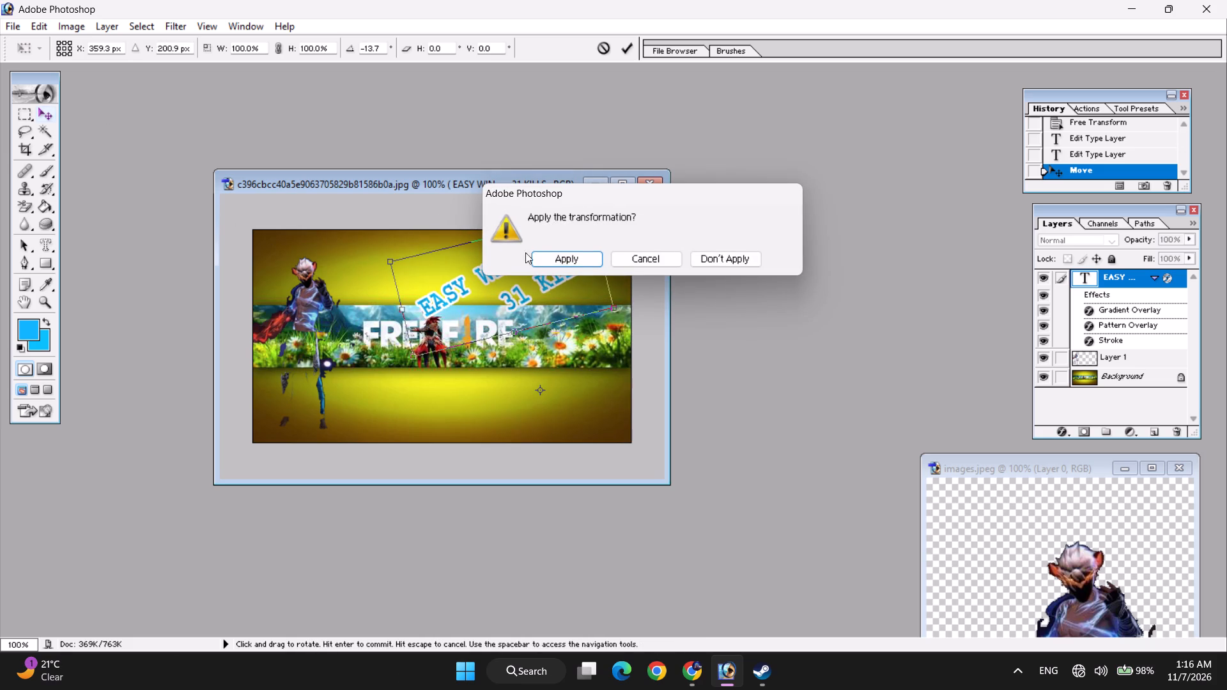
pyautogui.click(562, 259)
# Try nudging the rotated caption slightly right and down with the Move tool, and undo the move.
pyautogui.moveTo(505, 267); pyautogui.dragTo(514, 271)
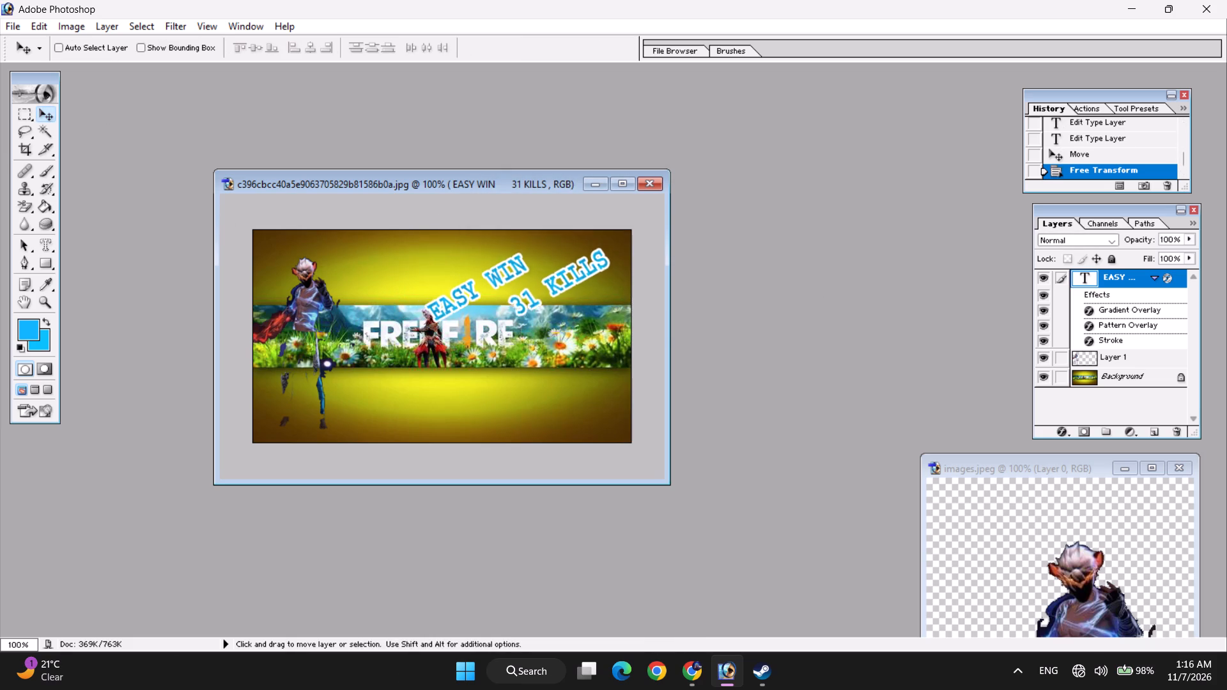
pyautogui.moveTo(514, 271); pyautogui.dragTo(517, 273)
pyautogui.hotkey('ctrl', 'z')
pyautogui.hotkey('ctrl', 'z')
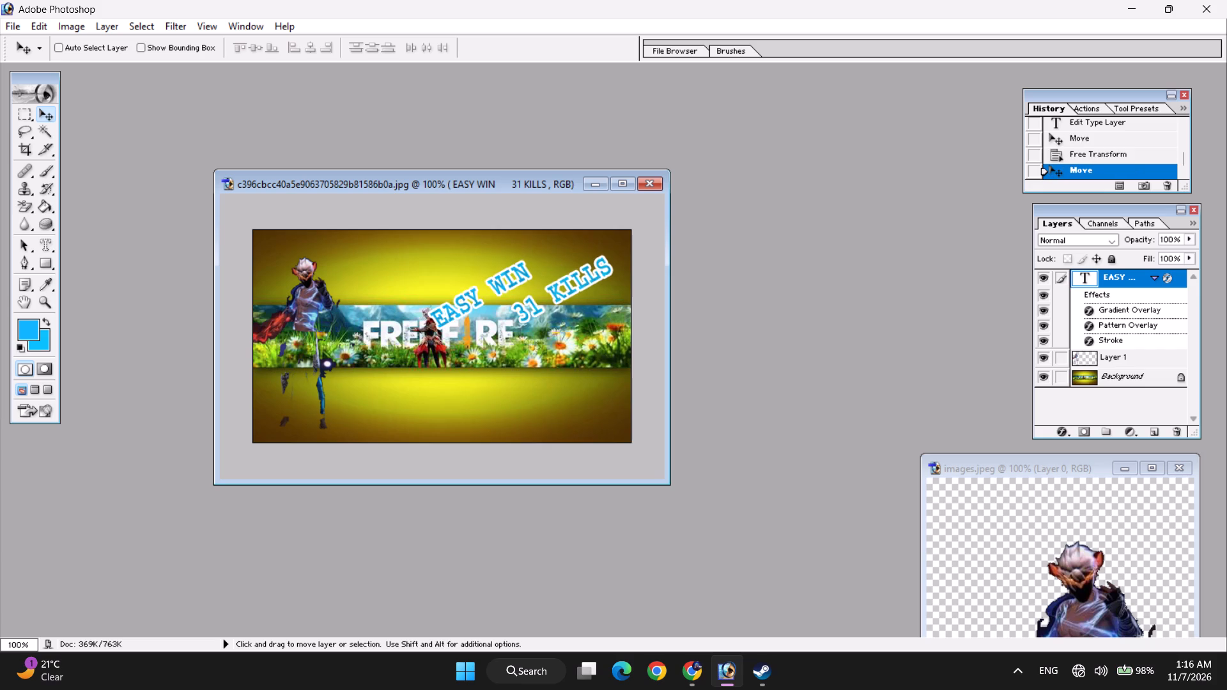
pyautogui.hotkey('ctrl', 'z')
# Move the rotated caption slightly to the right, keeping its height on the banner.
pyautogui.click(533, 272)
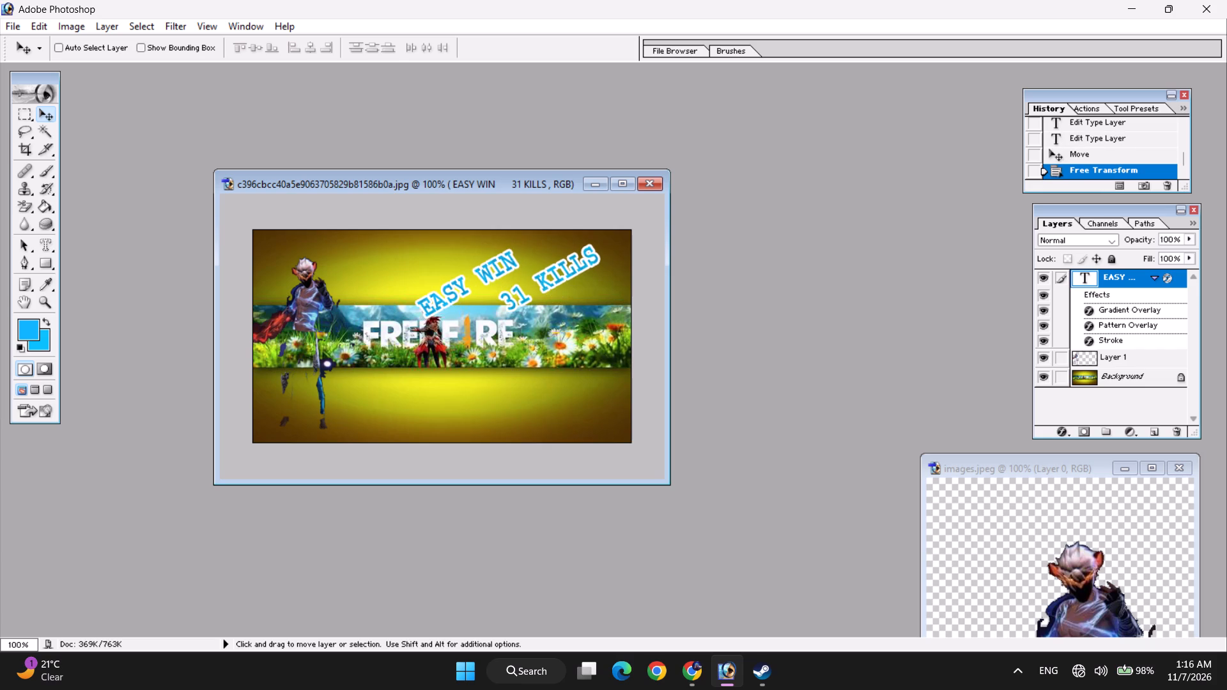
pyautogui.moveTo(525, 277); pyautogui.dragTo(539, 277)
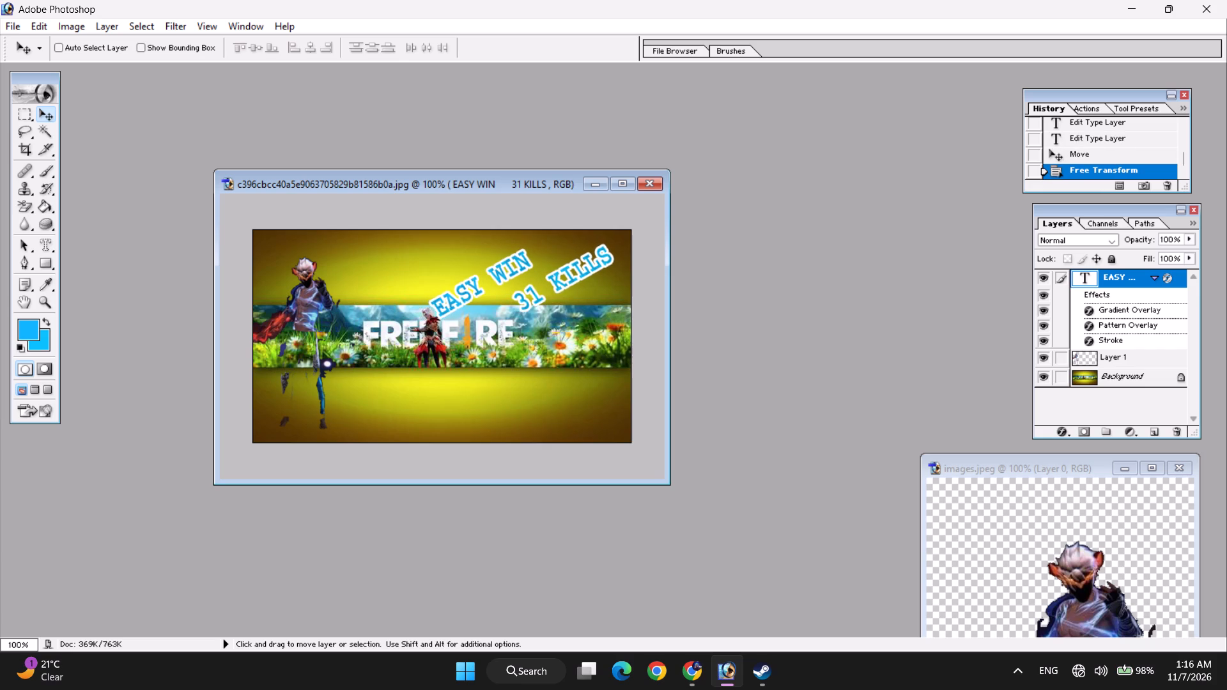
pyautogui.moveTo(539, 277); pyautogui.dragTo(541, 277)
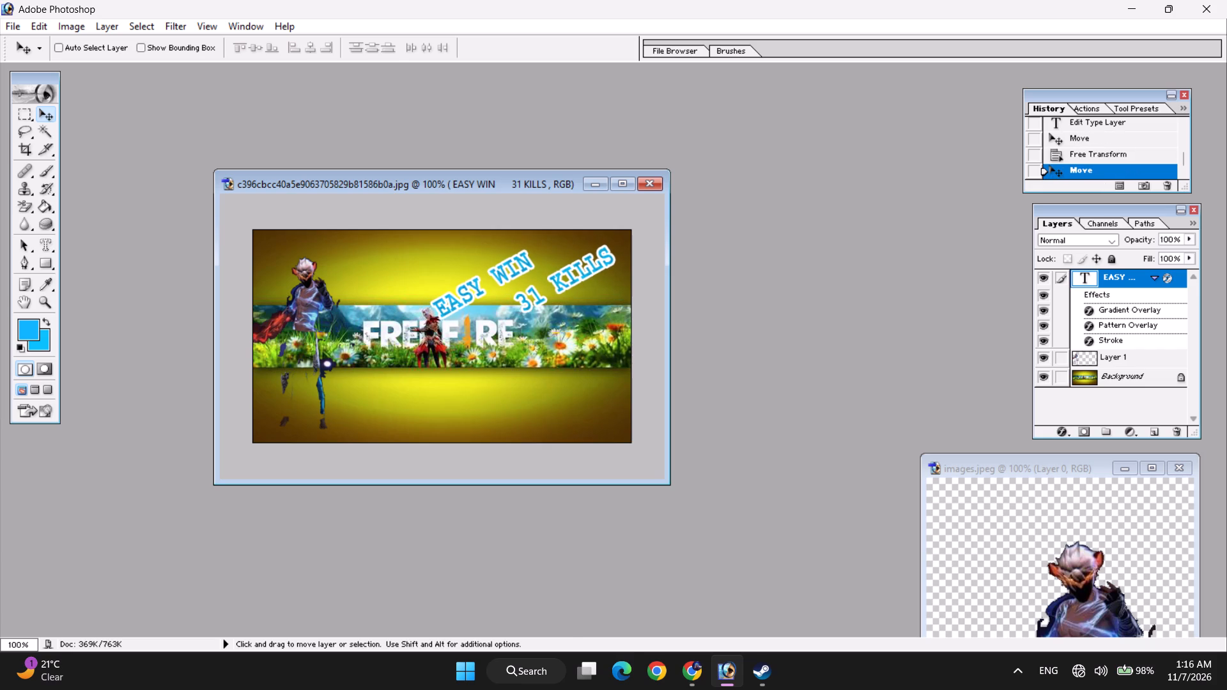
# Free-transform the caption, rotating it to about 12.4° around a pivot placed below it, and shift it back left within the banner.
pyautogui.hotkey('ctrl', 't')
pyautogui.moveTo(516, 285); pyautogui.dragTo(523, 315)
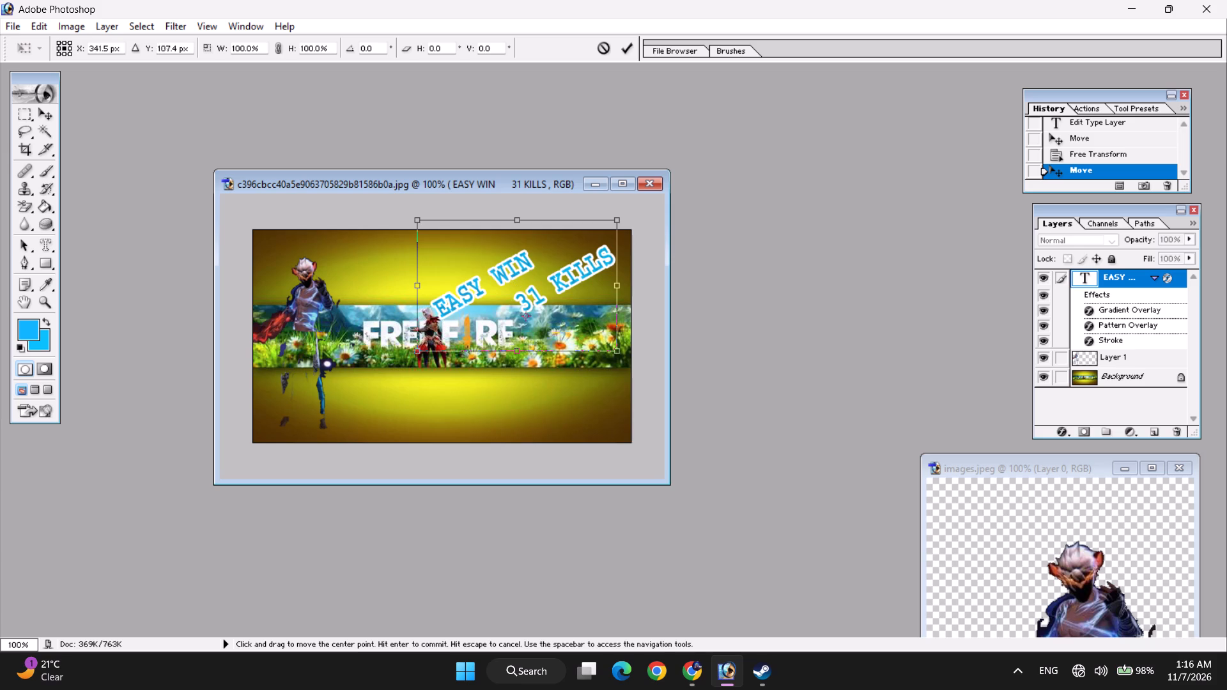
pyautogui.moveTo(523, 315); pyautogui.dragTo(555, 405)
pyautogui.click(556, 381)
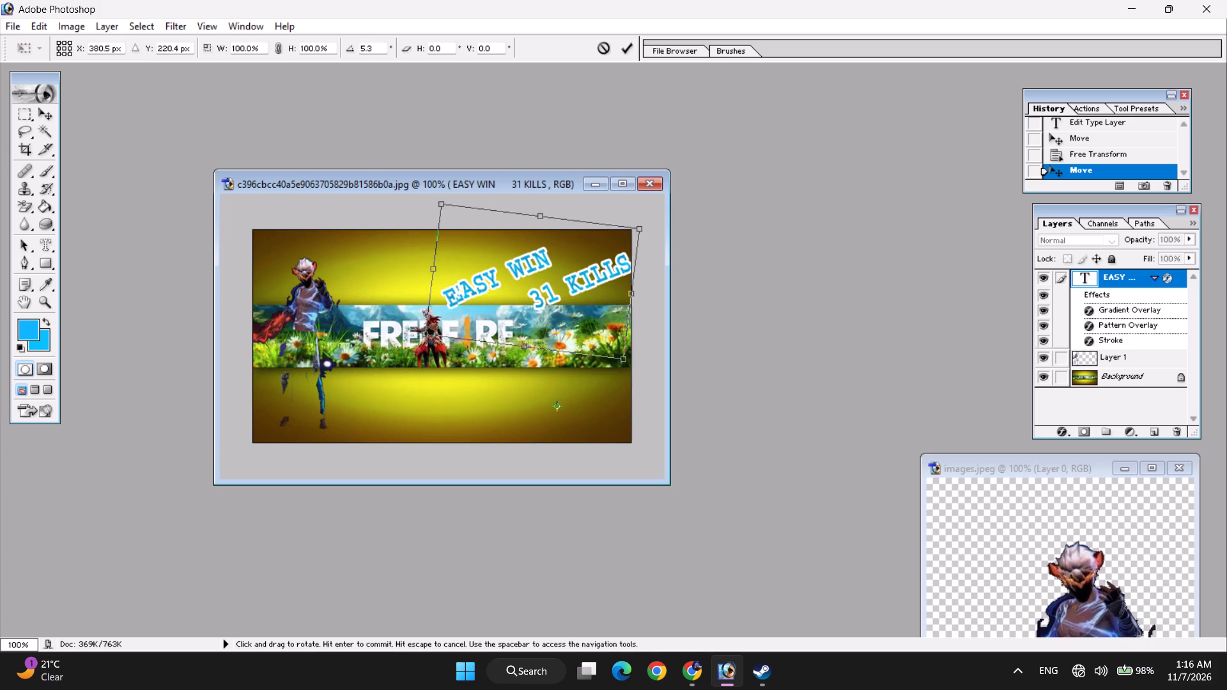
pyautogui.click(556, 379)
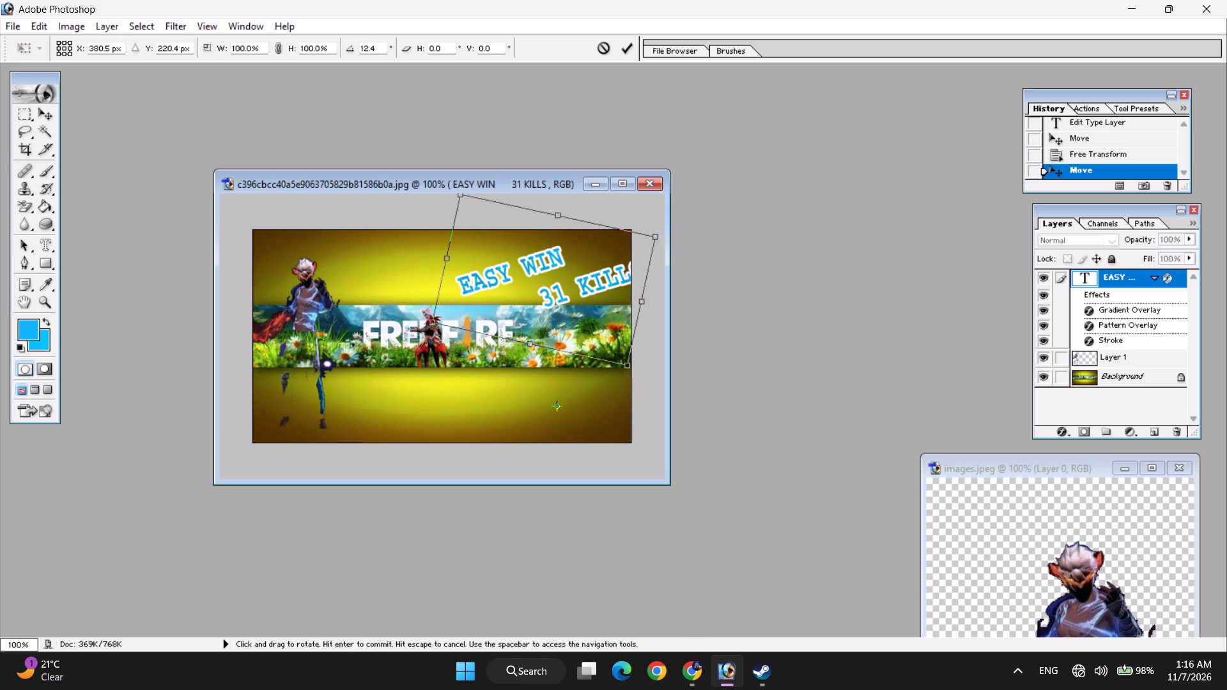
pyautogui.moveTo(555, 307); pyautogui.dragTo(537, 308)
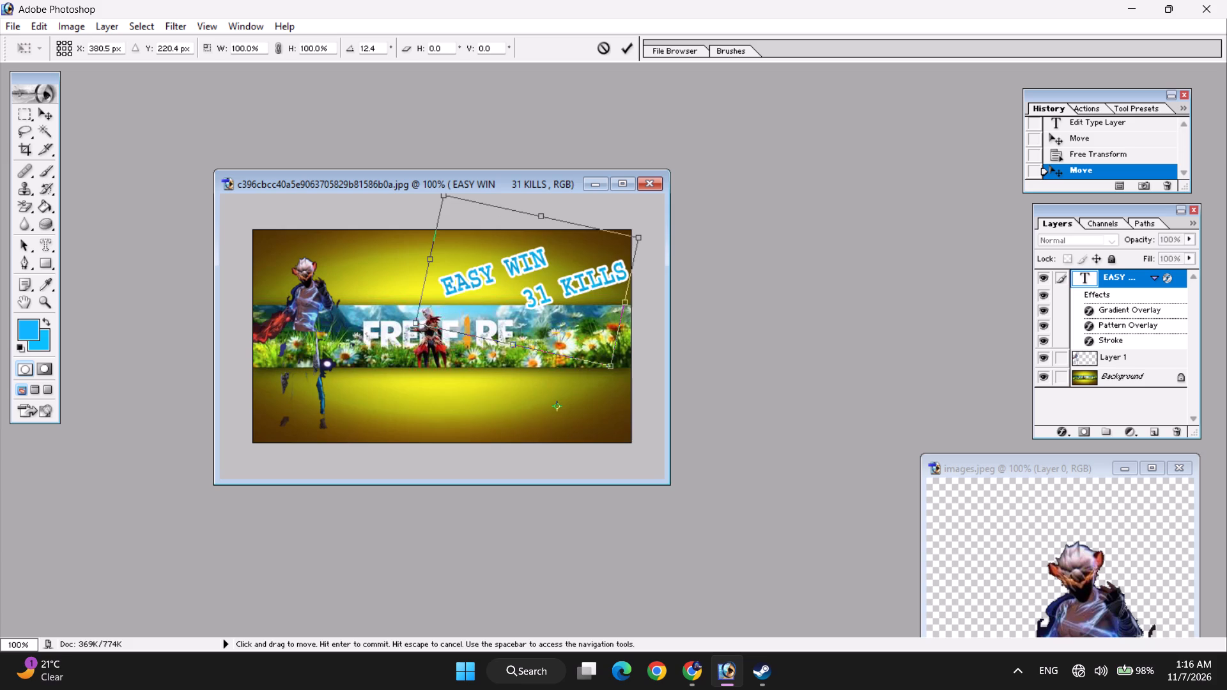
pyautogui.moveTo(537, 308); pyautogui.dragTo(528, 309)
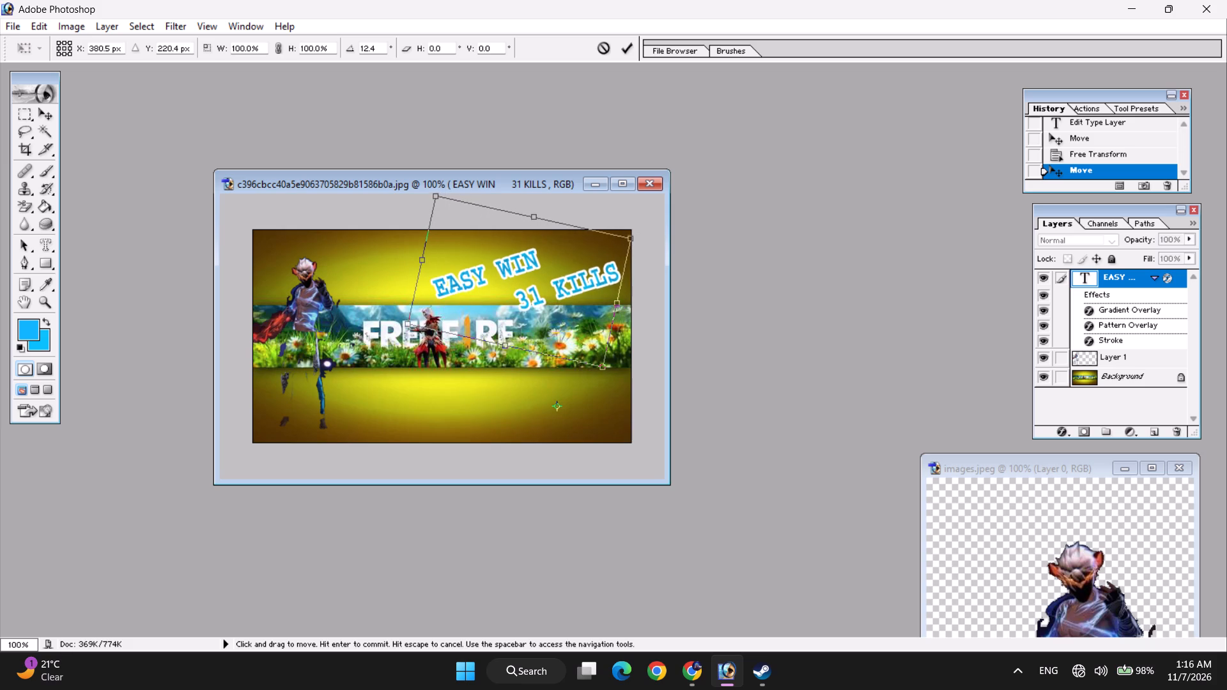
pyautogui.moveTo(528, 309); pyautogui.dragTo(520, 308)
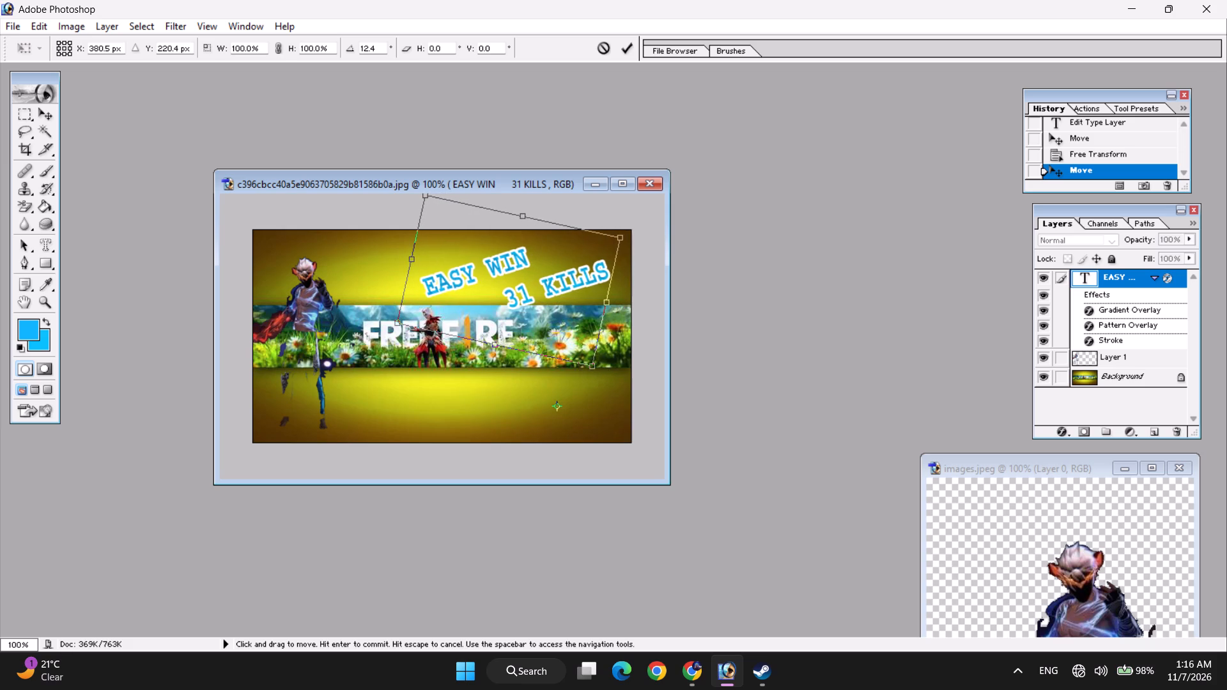
pyautogui.moveTo(521, 283); pyautogui.dragTo(525, 291)
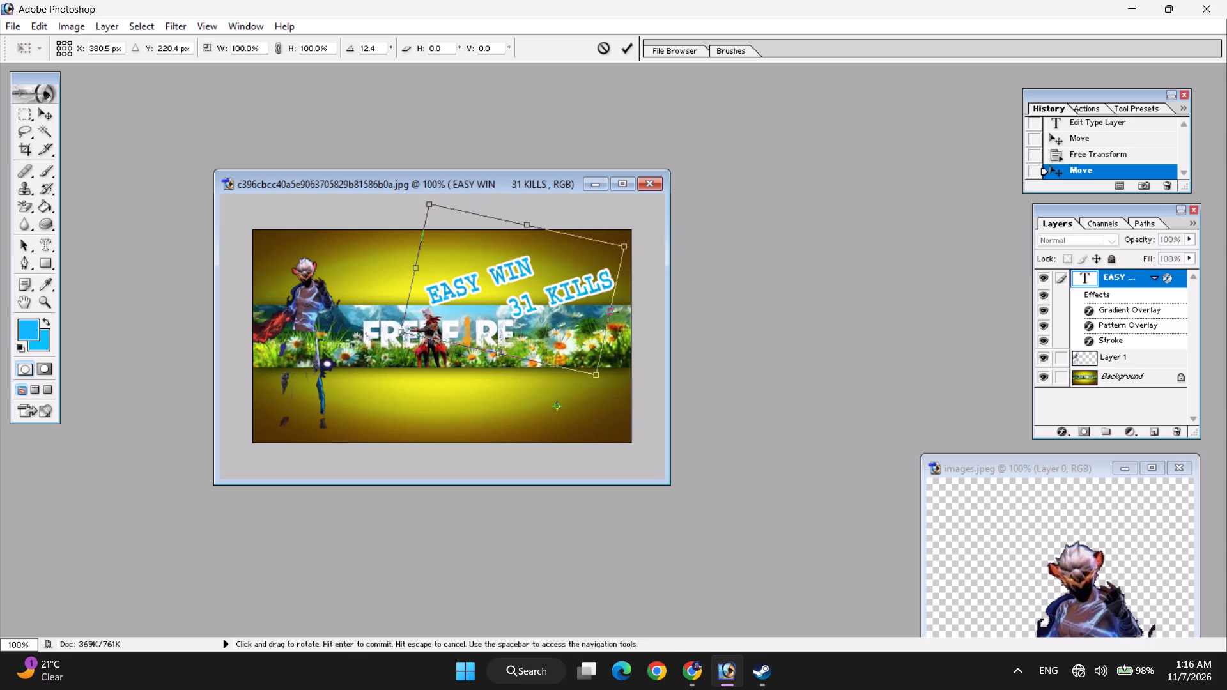
# Increase the caption's transform rotation to about 17.3° and reposition it in the banner's upper right area.
pyautogui.click(546, 379)
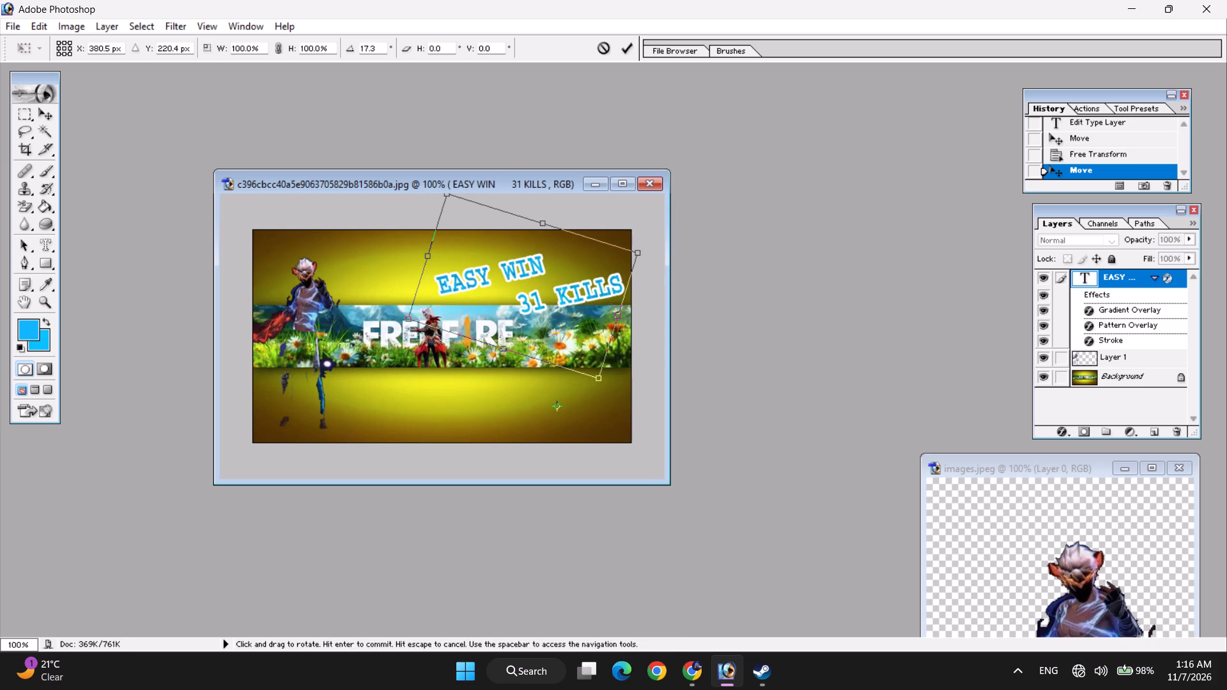
pyautogui.moveTo(554, 284); pyautogui.dragTo(541, 287)
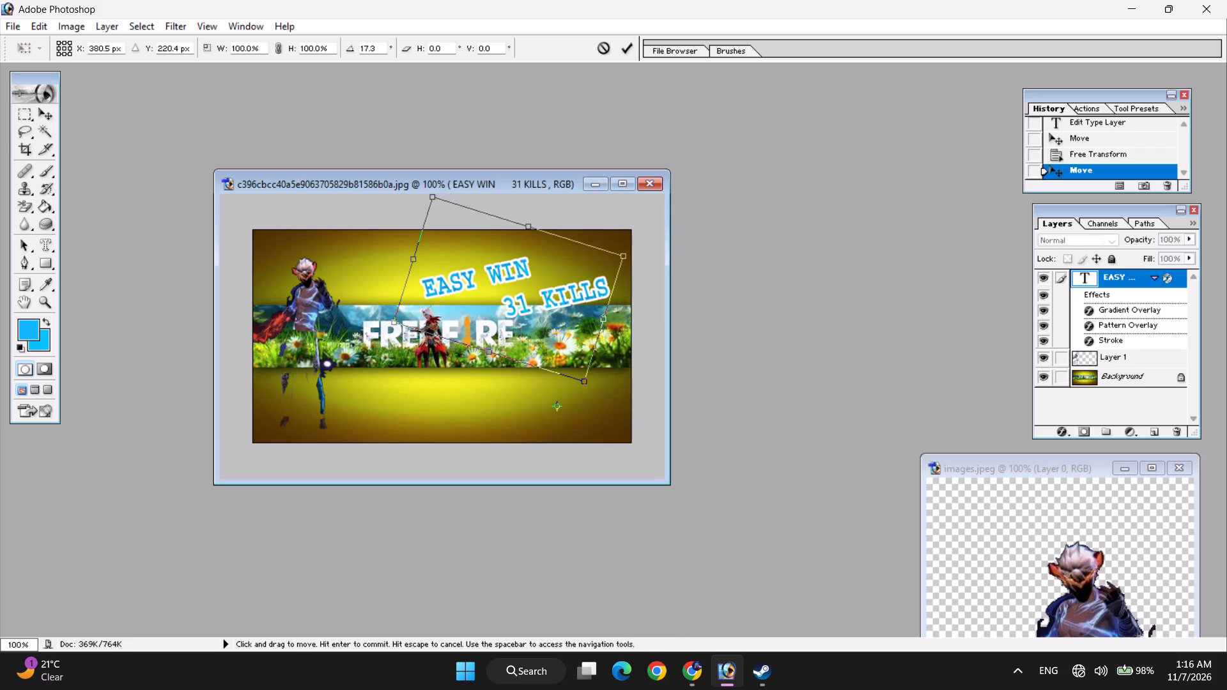
pyautogui.moveTo(541, 287); pyautogui.dragTo(553, 287)
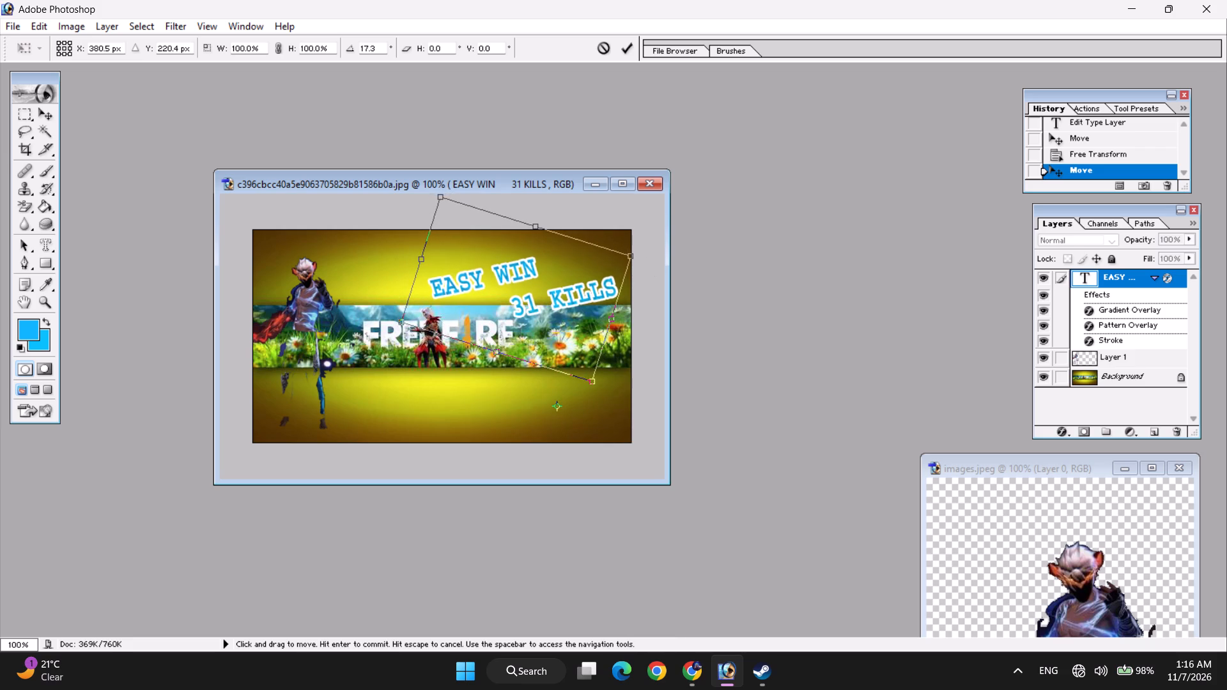
pyautogui.moveTo(553, 287); pyautogui.dragTo(556, 281)
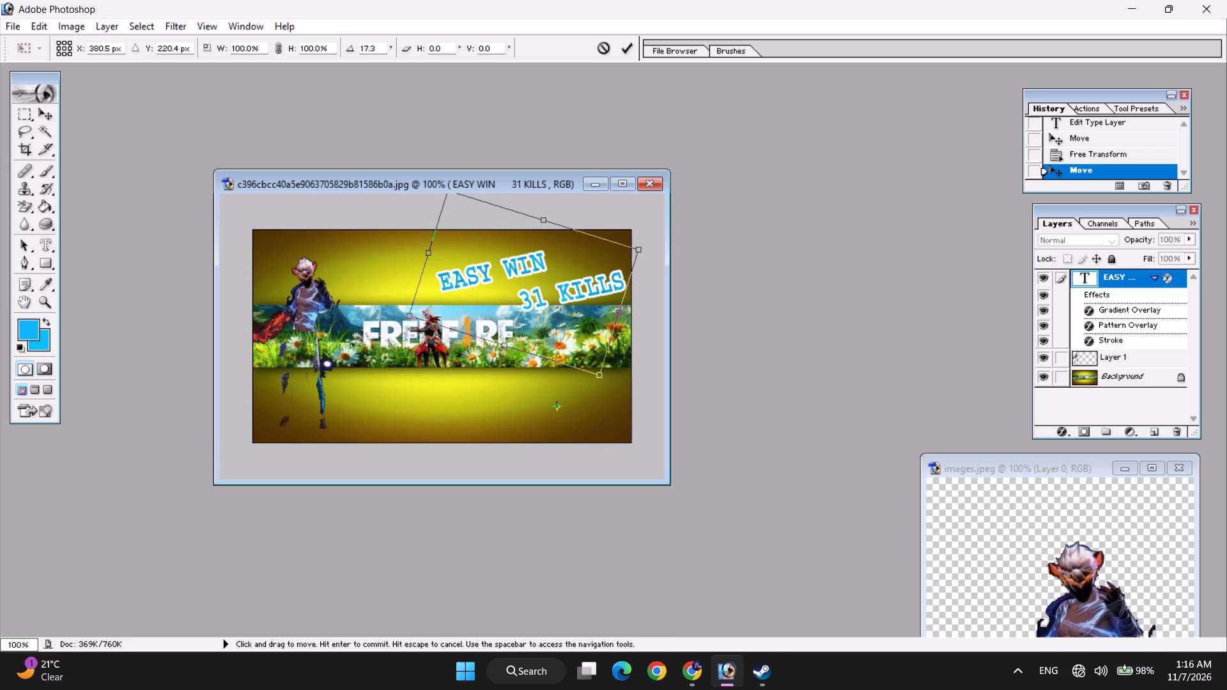
pyautogui.moveTo(556, 281); pyautogui.dragTo(557, 272)
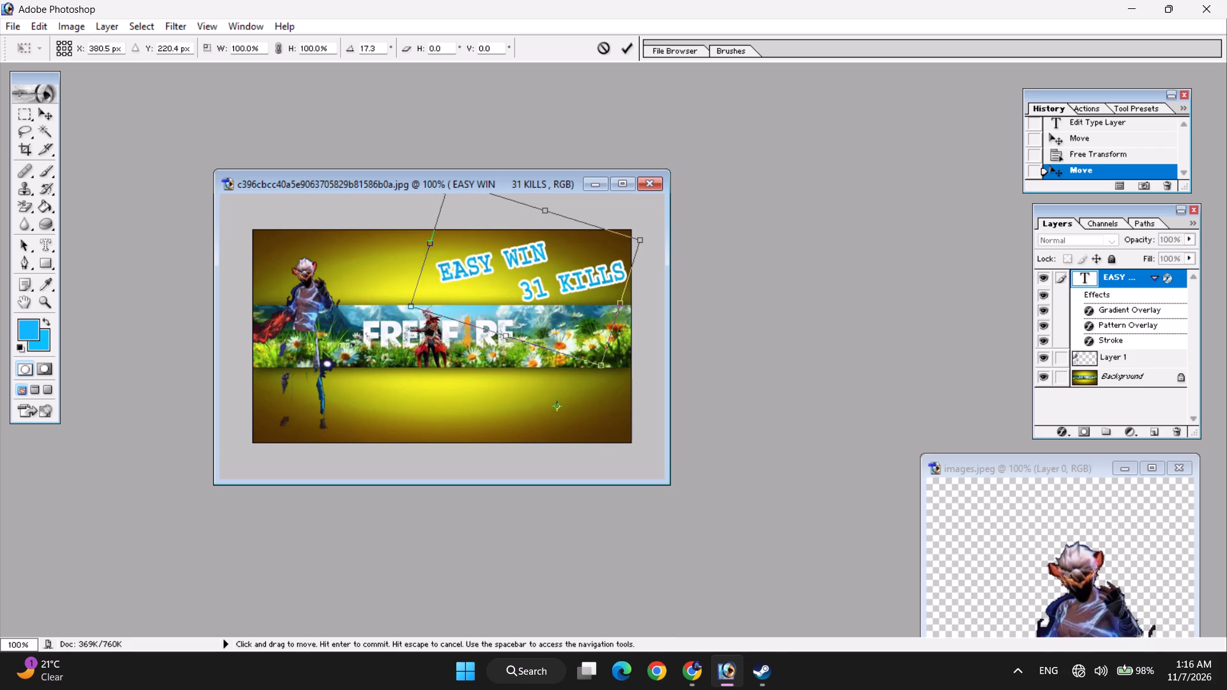
pyautogui.moveTo(557, 272); pyautogui.dragTo(557, 273)
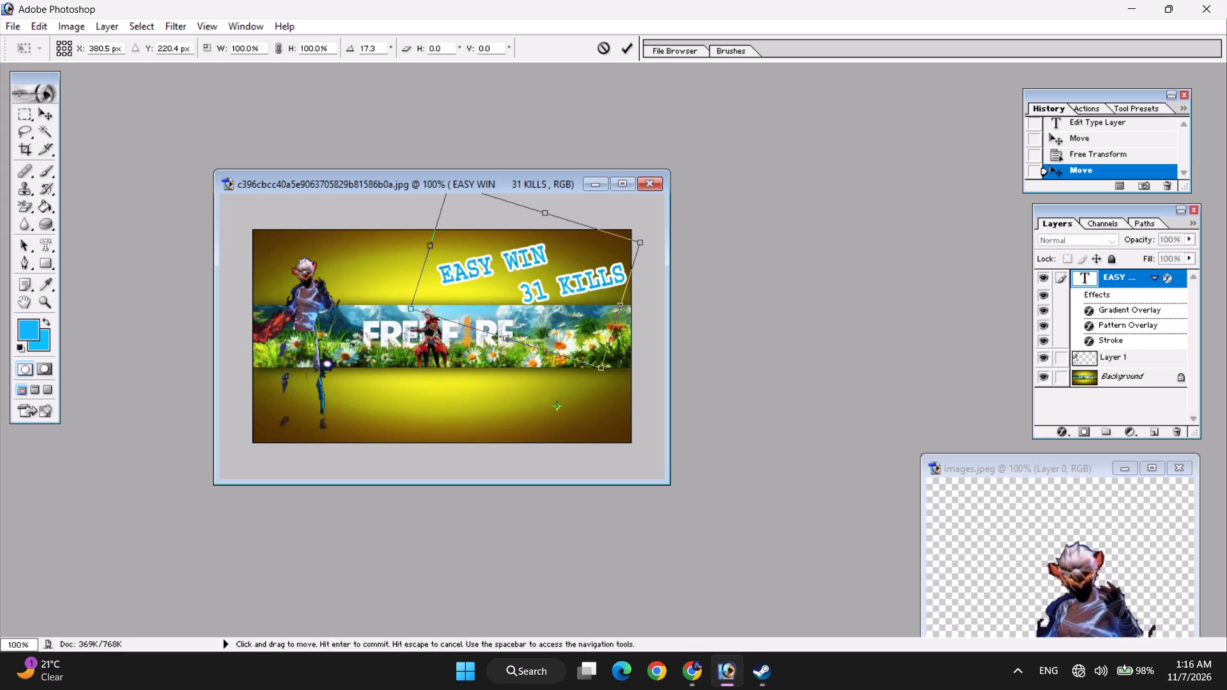
pyautogui.moveTo(539, 258); pyautogui.dragTo(529, 282)
# Scale the caption to about 108.0% width and 106.4% height, move it up above the FREE FIRE logo, and apply the transformation.
pyautogui.moveTo(592, 393); pyautogui.dragTo(601, 403)
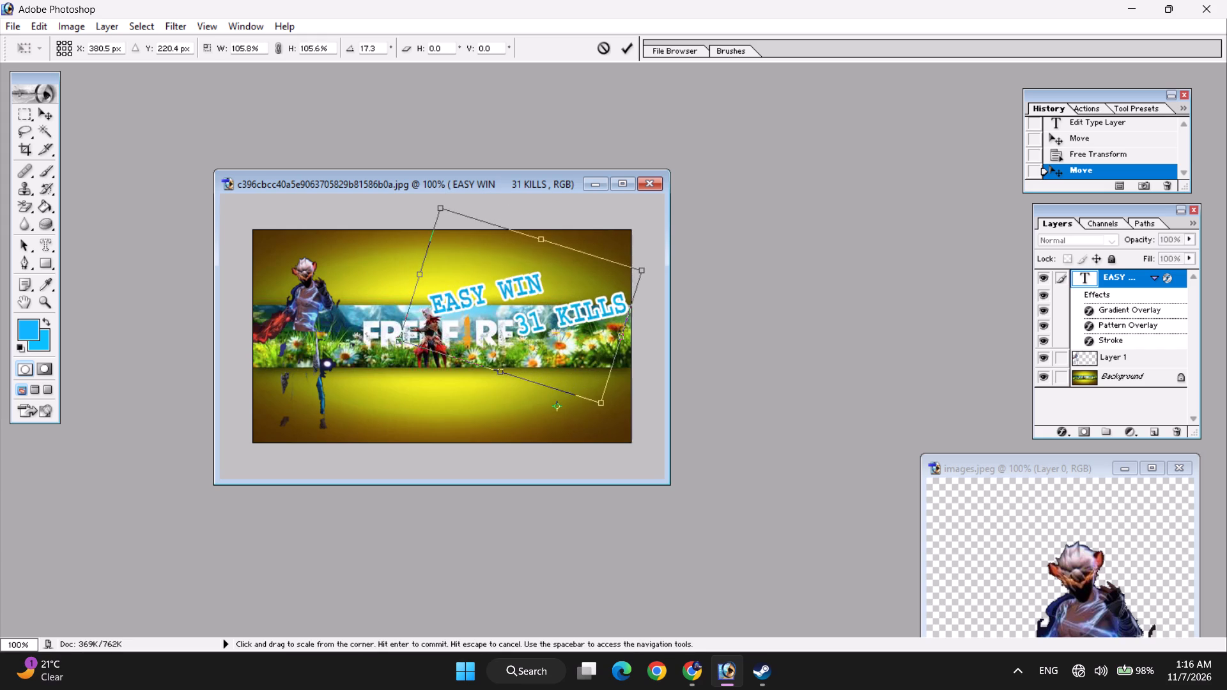
pyautogui.moveTo(601, 403); pyautogui.dragTo(605, 406)
pyautogui.moveTo(550, 303); pyautogui.dragTo(543, 272)
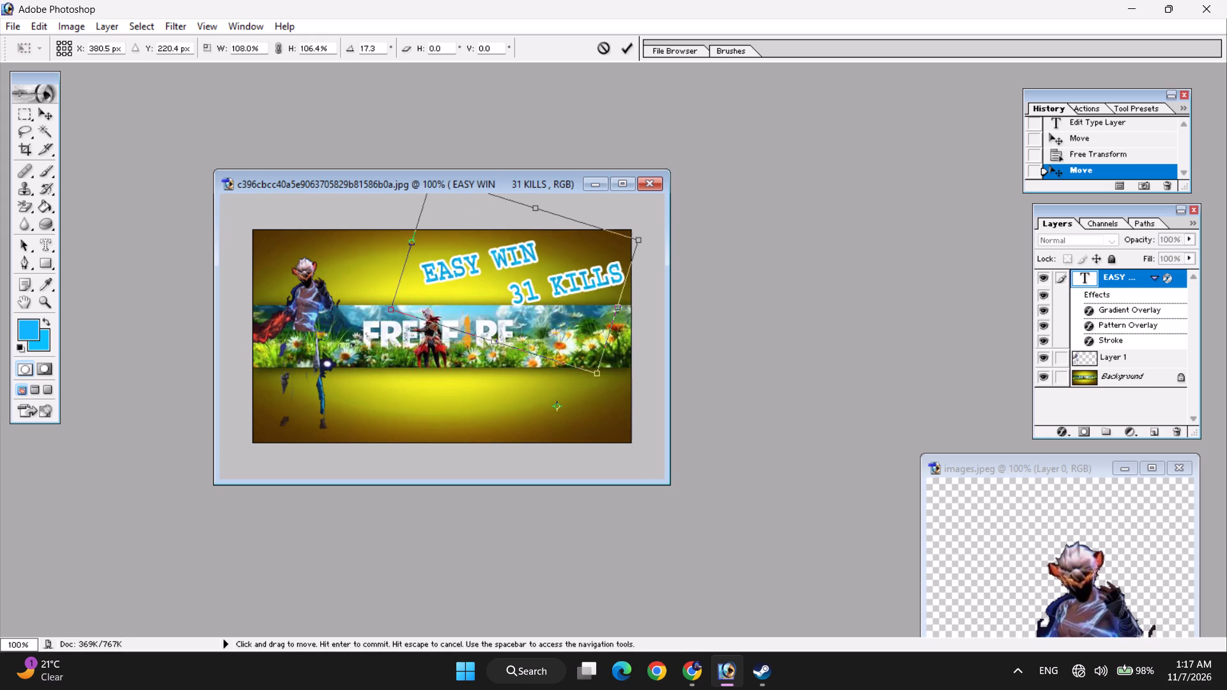
pyautogui.moveTo(543, 272); pyautogui.dragTo(543, 270)
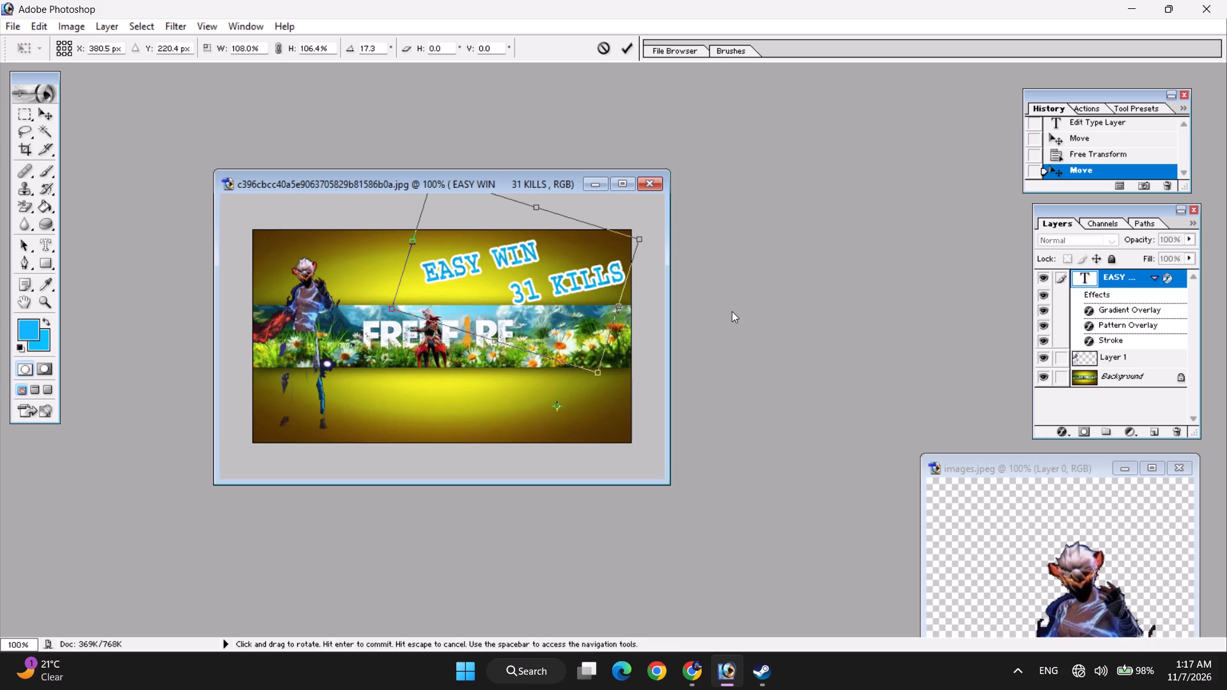
pyautogui.click(50, 113)
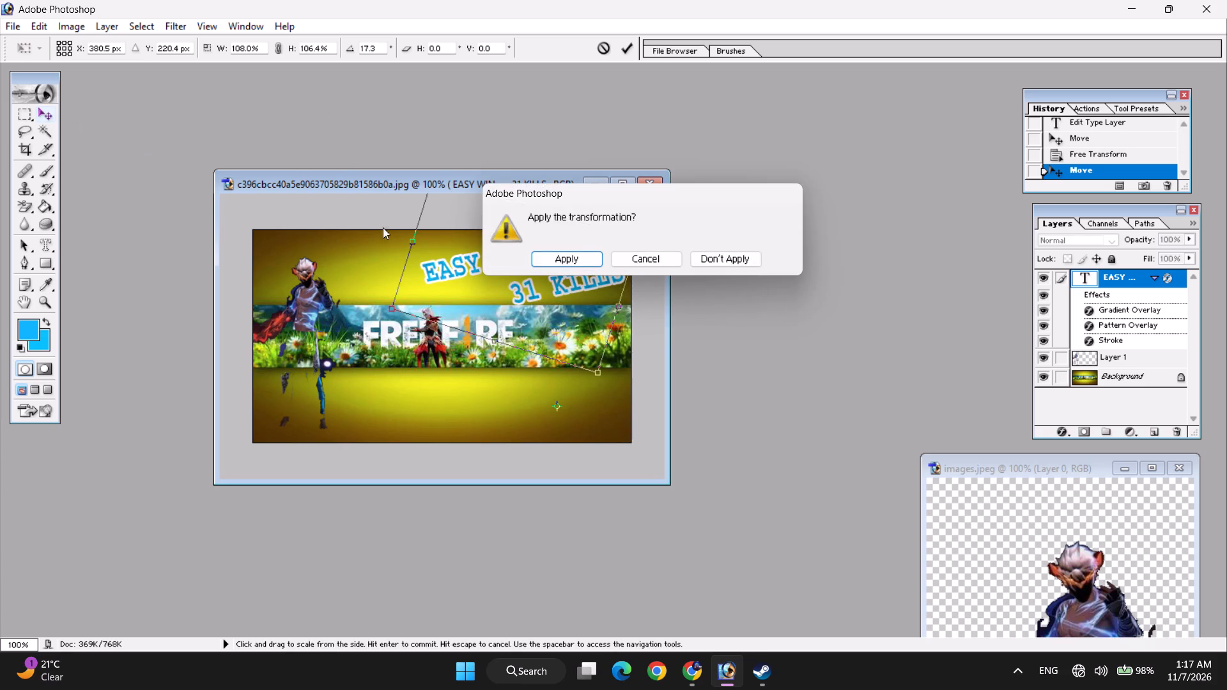
pyautogui.click(565, 262)
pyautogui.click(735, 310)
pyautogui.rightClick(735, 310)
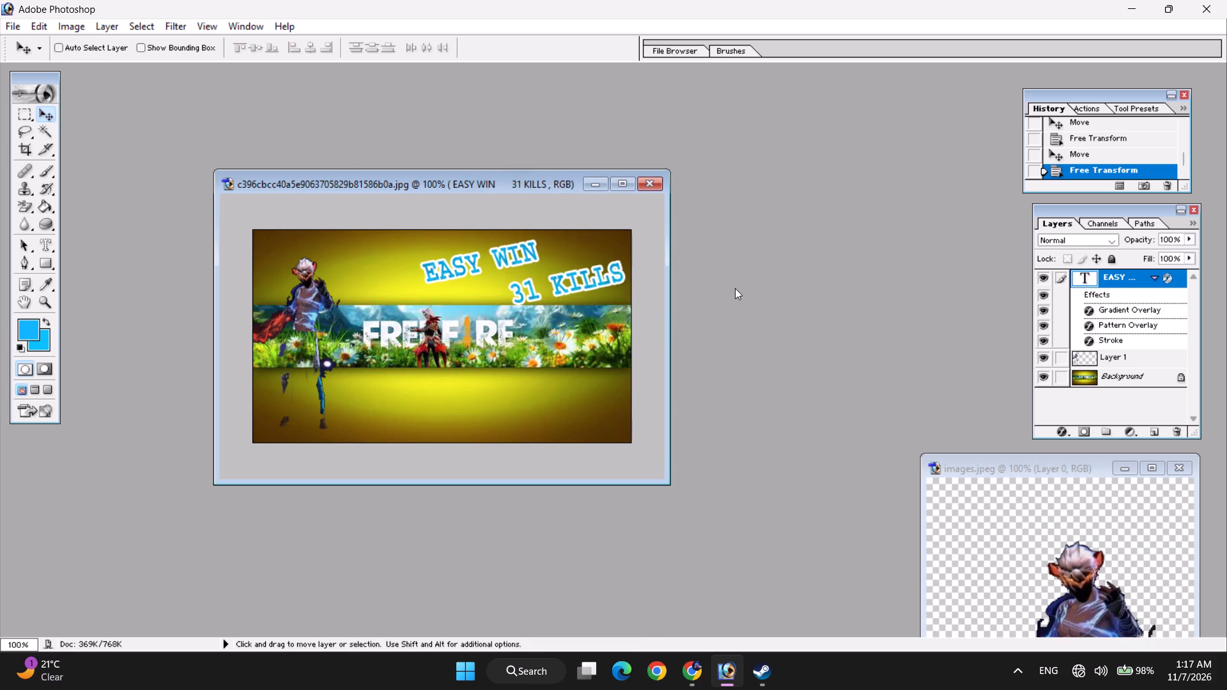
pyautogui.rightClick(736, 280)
# Save the banner as a layered Photoshop PSD in the vedio folder under its existing file name.
pyautogui.hotkey('ctrl', 's')
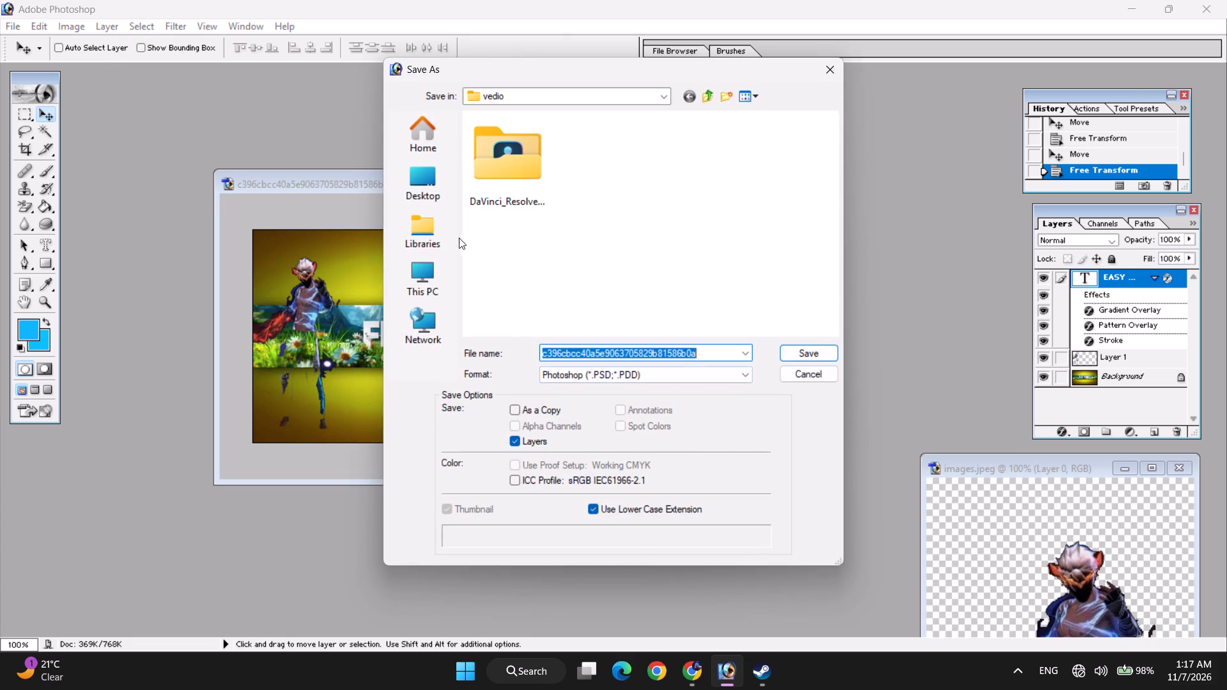
pyautogui.click(798, 356)
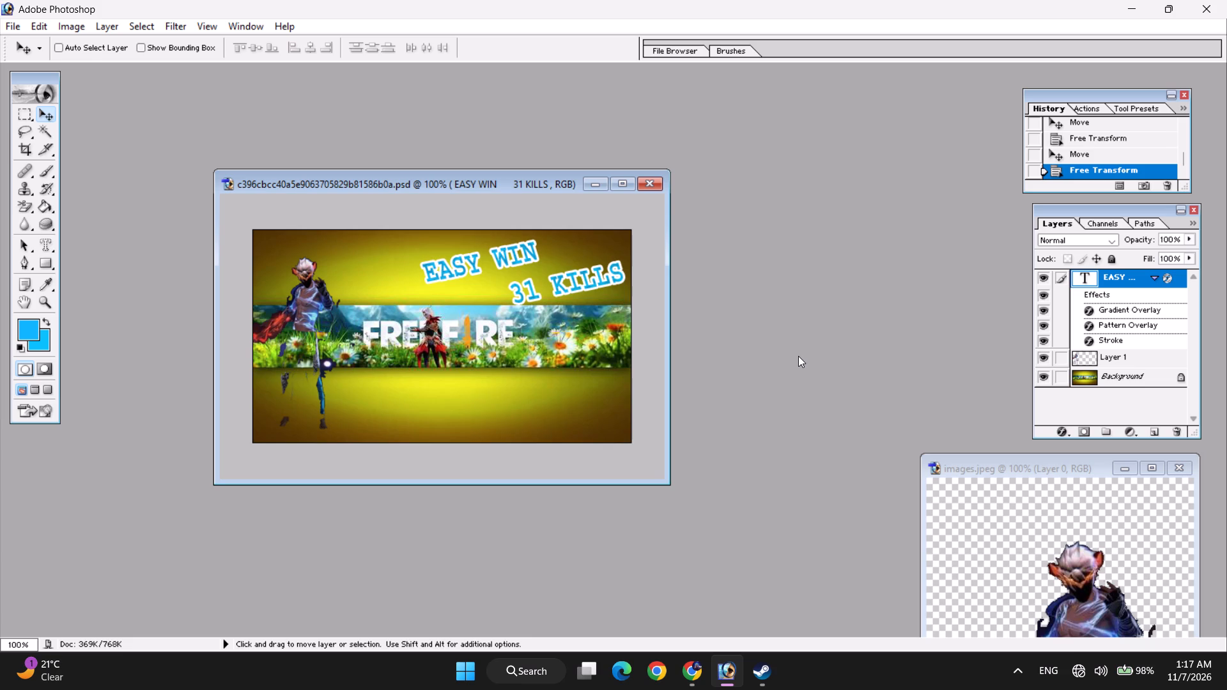
# Close Photoshop, saving the cut-out character image as a Photoshop PSD in the vedio folder under its existing file name.
pyautogui.click(1226, 0)
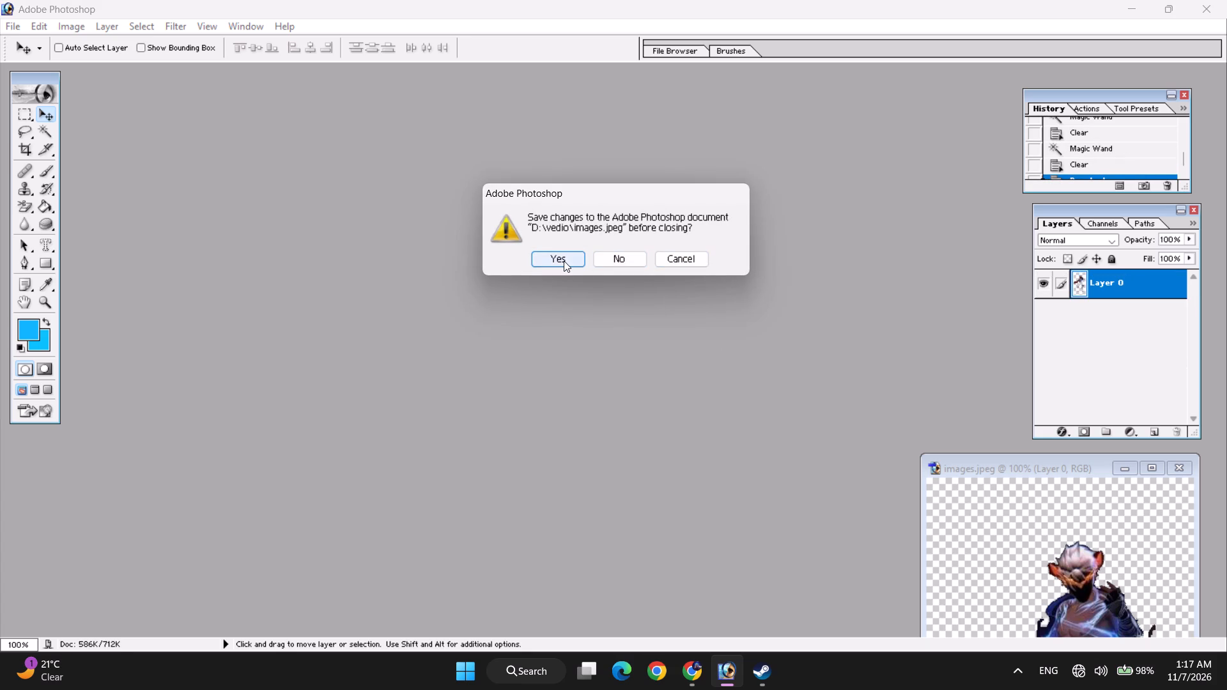
pyautogui.click(564, 261)
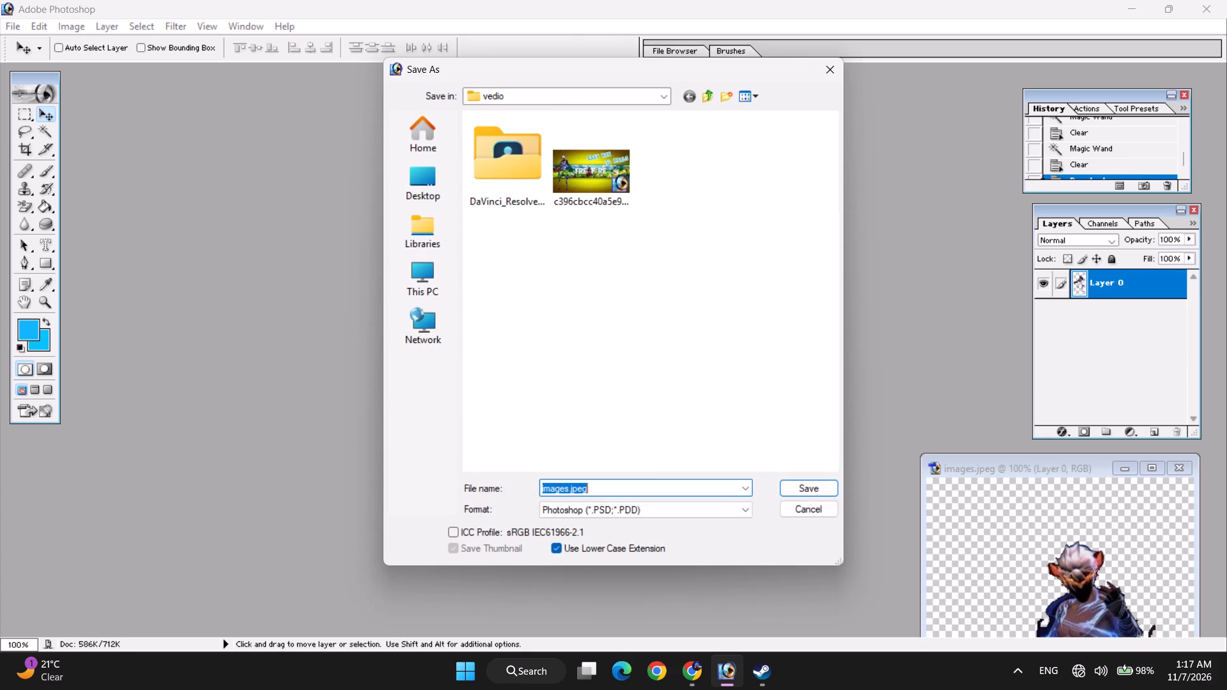
pyautogui.click(806, 493)
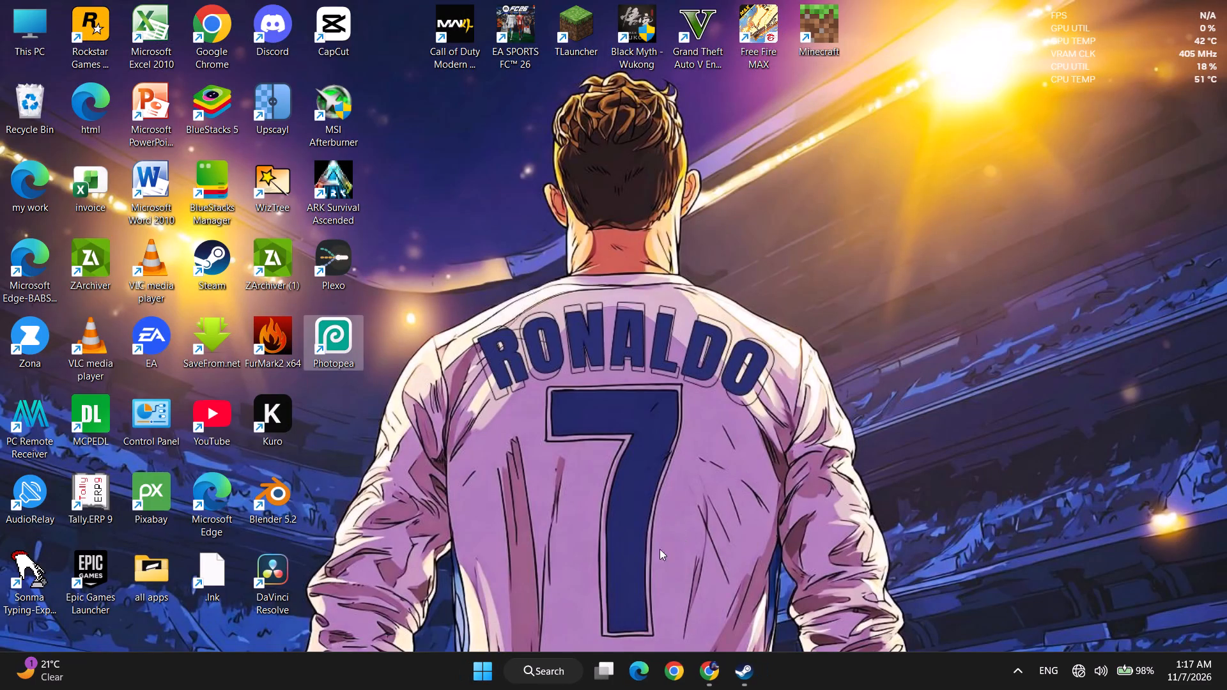
# Search Windows for "WHAT" to find the WhatsApp app.
pyautogui.click(542, 673)
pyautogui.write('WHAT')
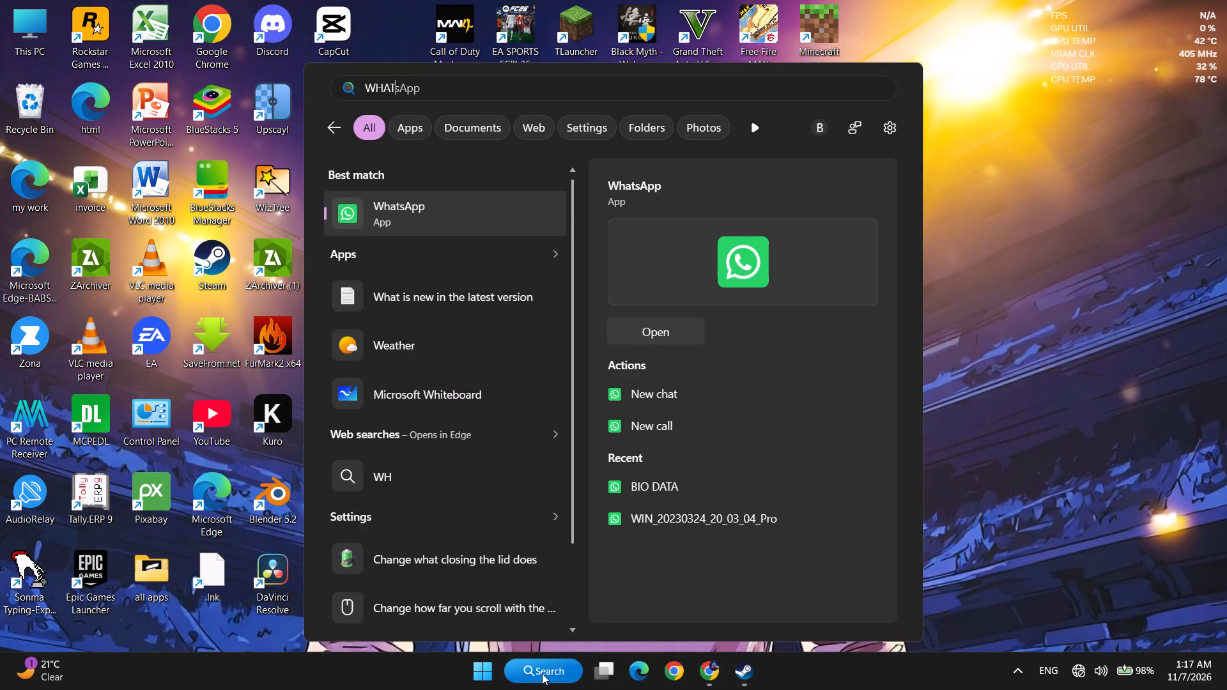
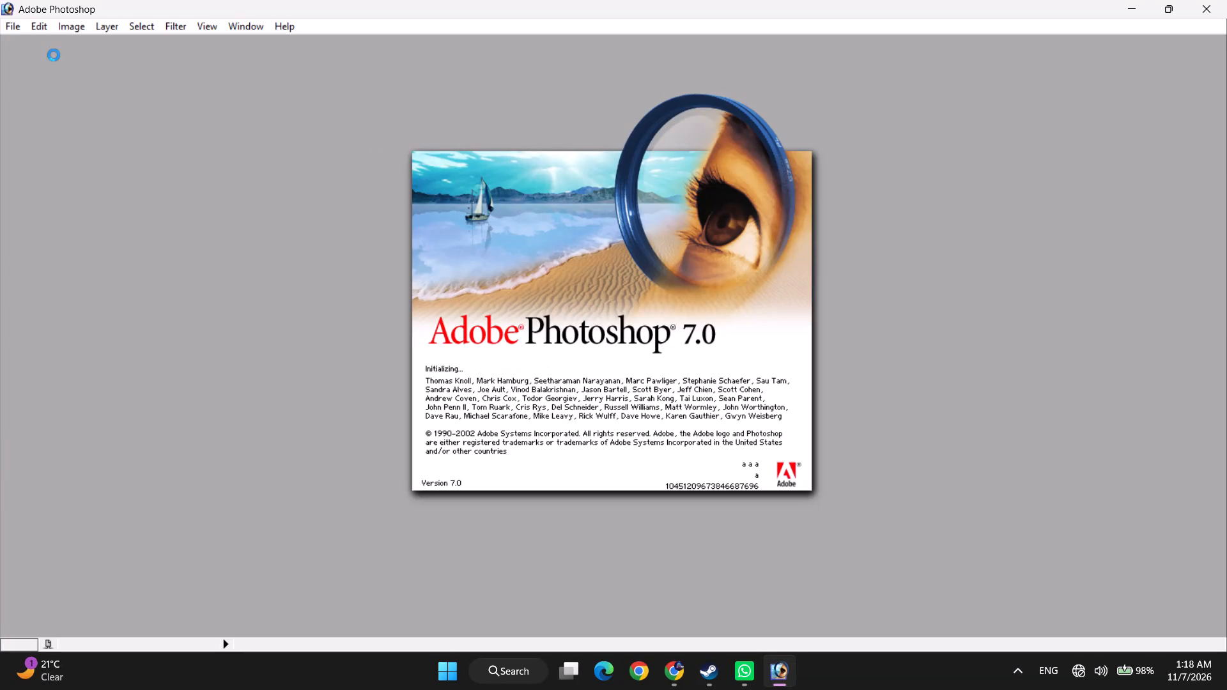
# Open the File Browser to look for an existing image file to open.
pyautogui.click(11, 26)
pyautogui.click(95, 113)
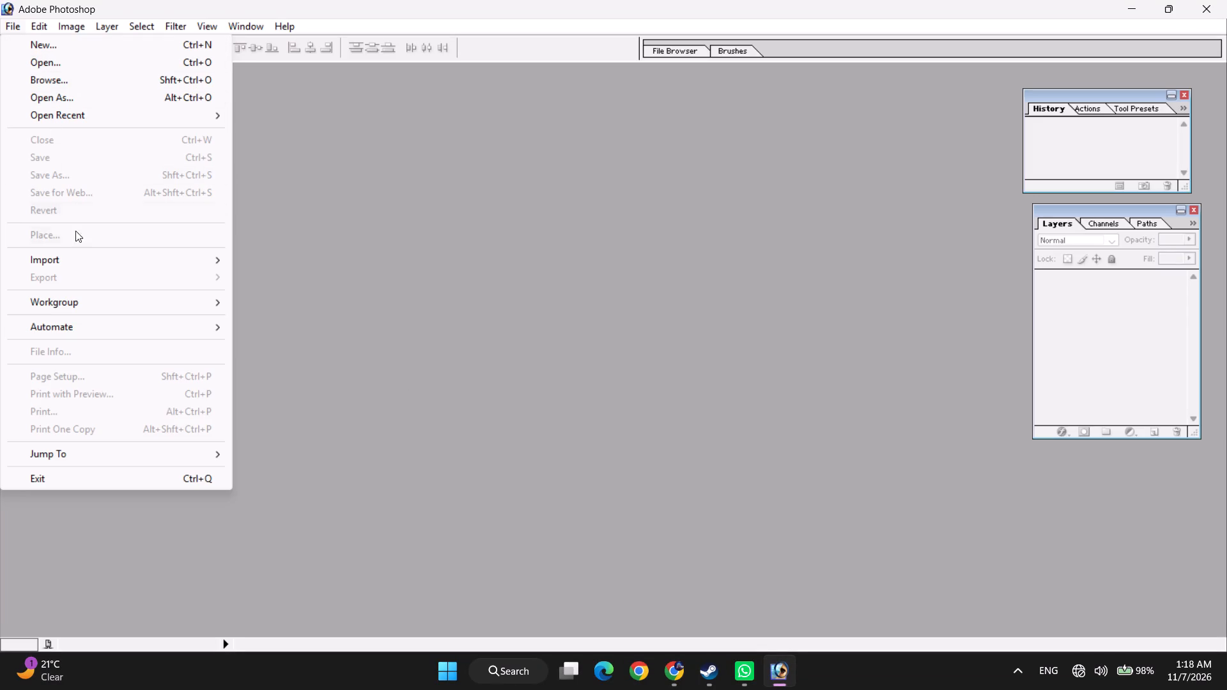
pyautogui.click(49, 76)
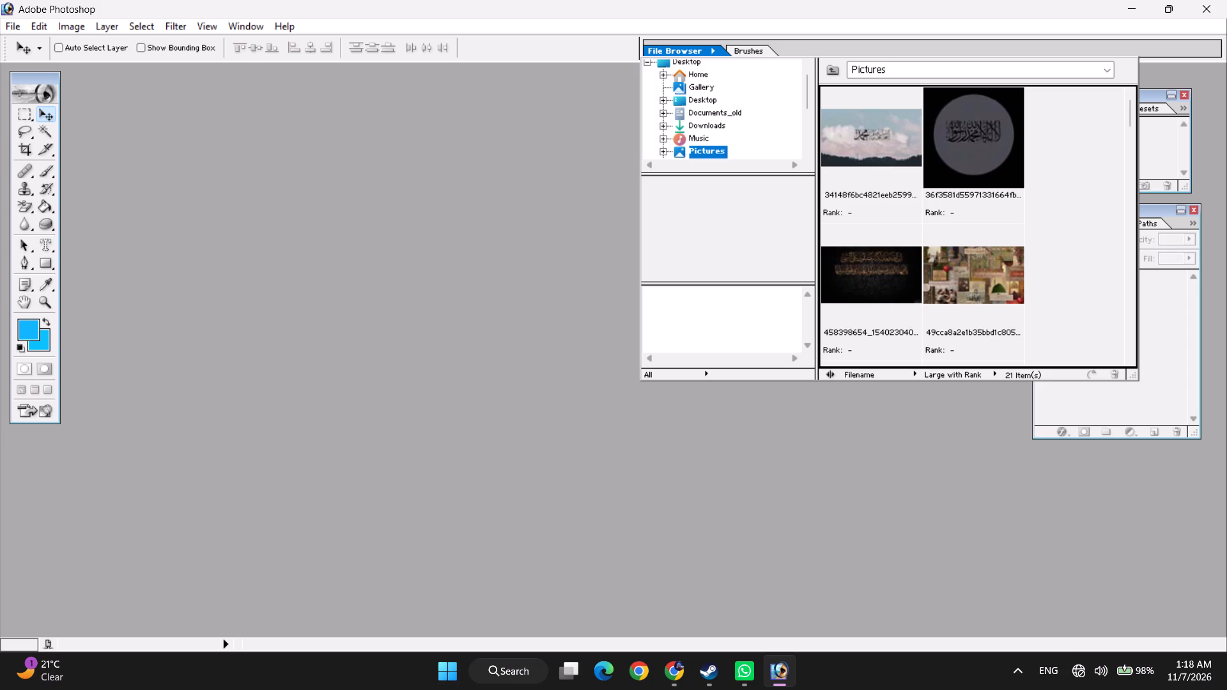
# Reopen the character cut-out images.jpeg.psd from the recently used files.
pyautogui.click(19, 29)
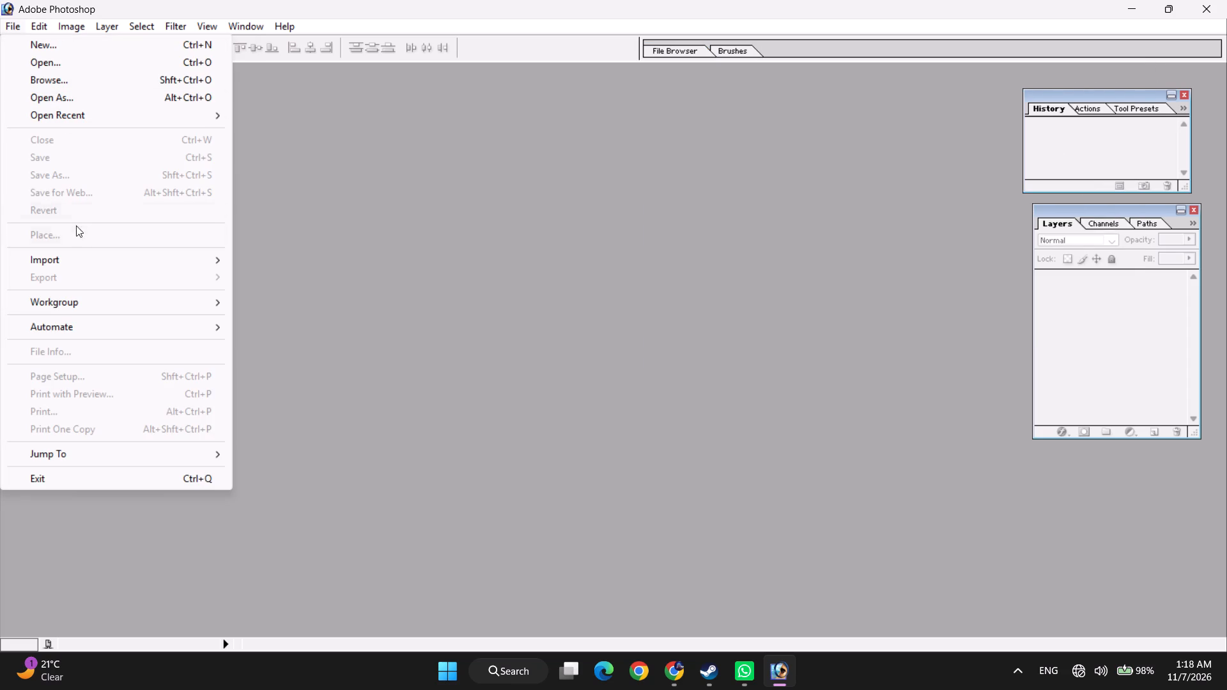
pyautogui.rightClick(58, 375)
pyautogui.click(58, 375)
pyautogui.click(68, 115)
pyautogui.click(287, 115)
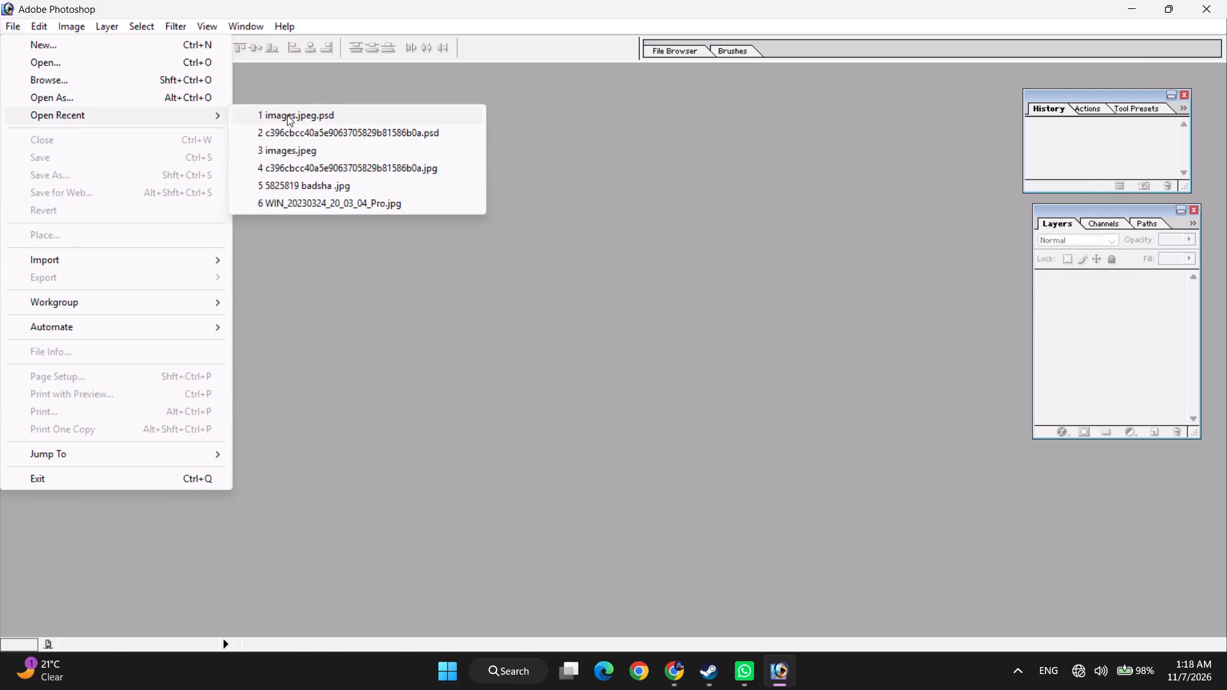
pyautogui.click(8, 32)
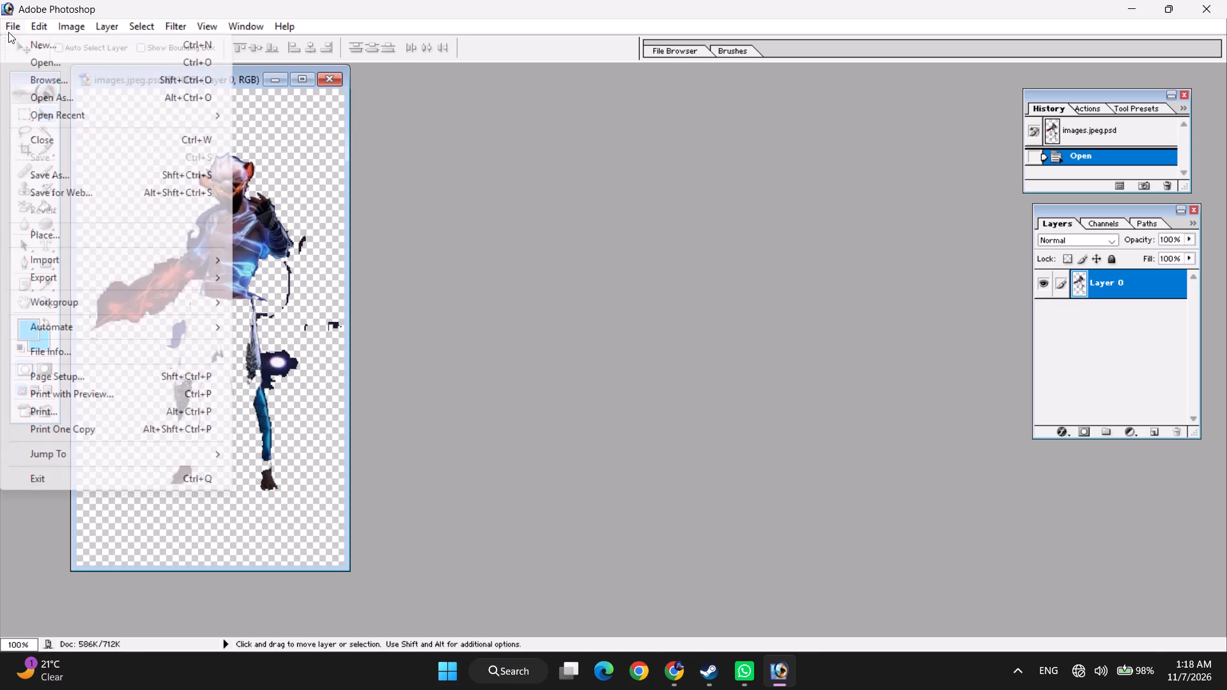
pyautogui.click(95, 121)
pyautogui.click(337, 131)
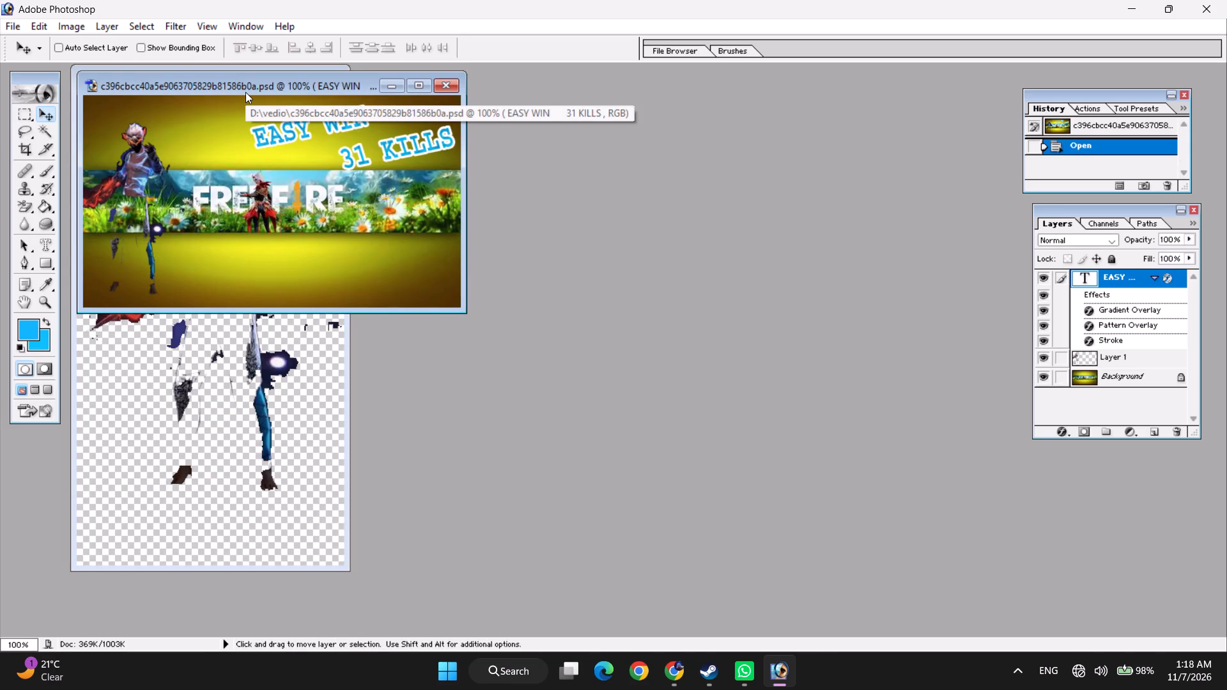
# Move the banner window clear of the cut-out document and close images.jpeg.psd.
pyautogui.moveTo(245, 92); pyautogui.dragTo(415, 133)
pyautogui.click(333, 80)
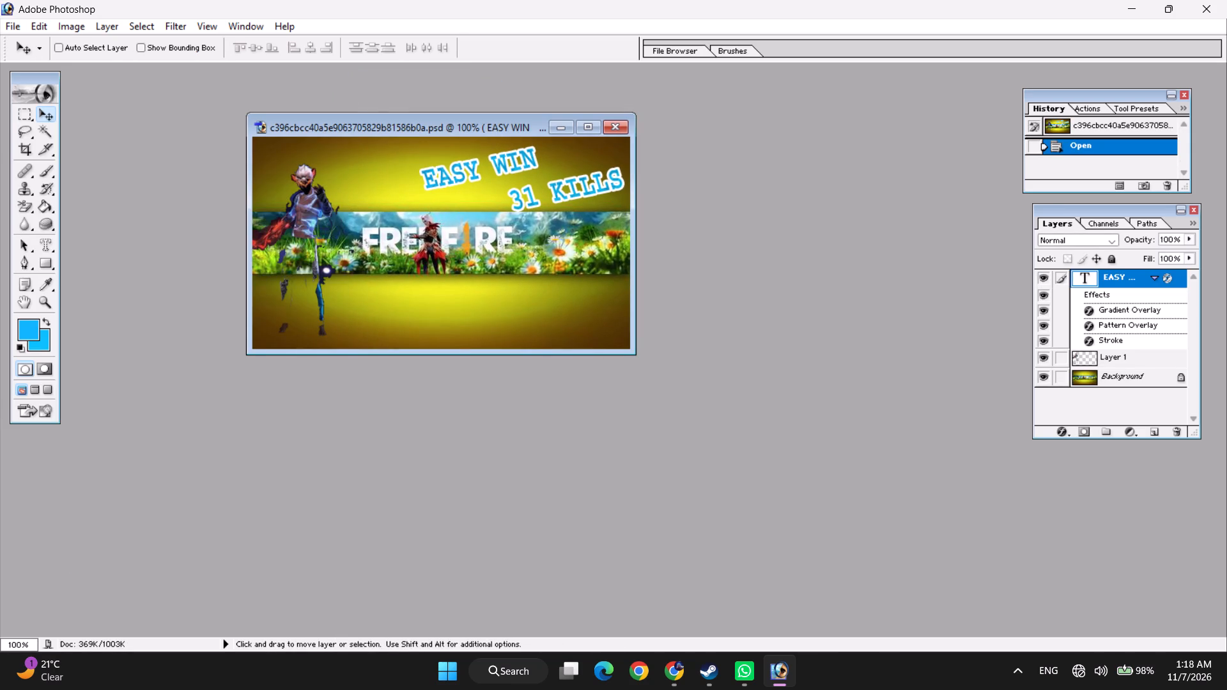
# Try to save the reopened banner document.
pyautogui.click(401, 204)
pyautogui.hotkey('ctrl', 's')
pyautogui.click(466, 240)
# Reposition the banner's document window and enlarge it to leave an empty margin around the whole image.
pyautogui.moveTo(443, 125); pyautogui.dragTo(449, 134)
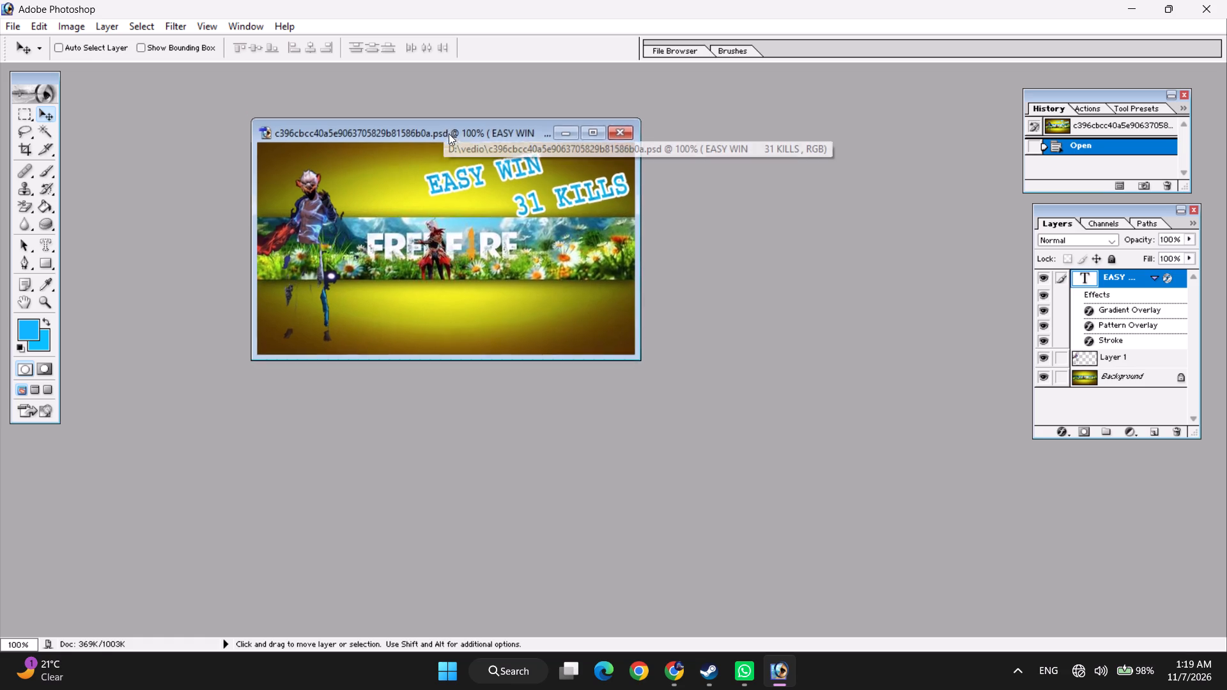
pyautogui.moveTo(449, 134); pyautogui.dragTo(447, 144)
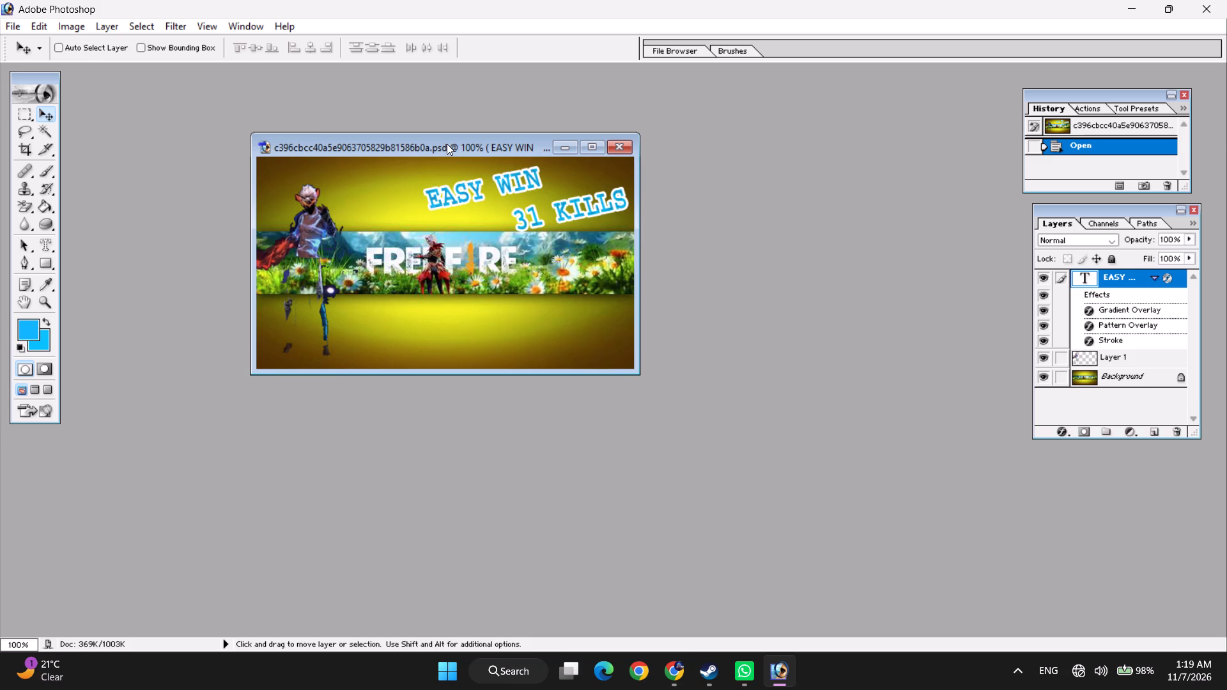
pyautogui.click(630, 367)
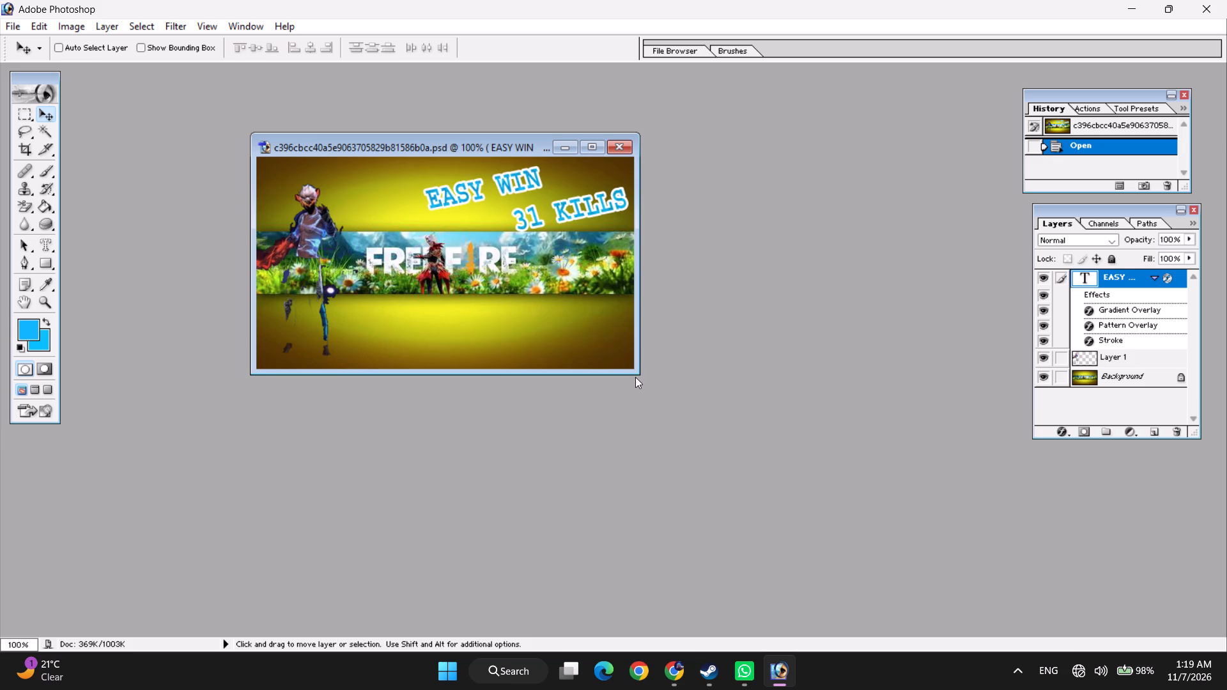
pyautogui.click(637, 377)
pyautogui.moveTo(638, 371); pyautogui.dragTo(746, 466)
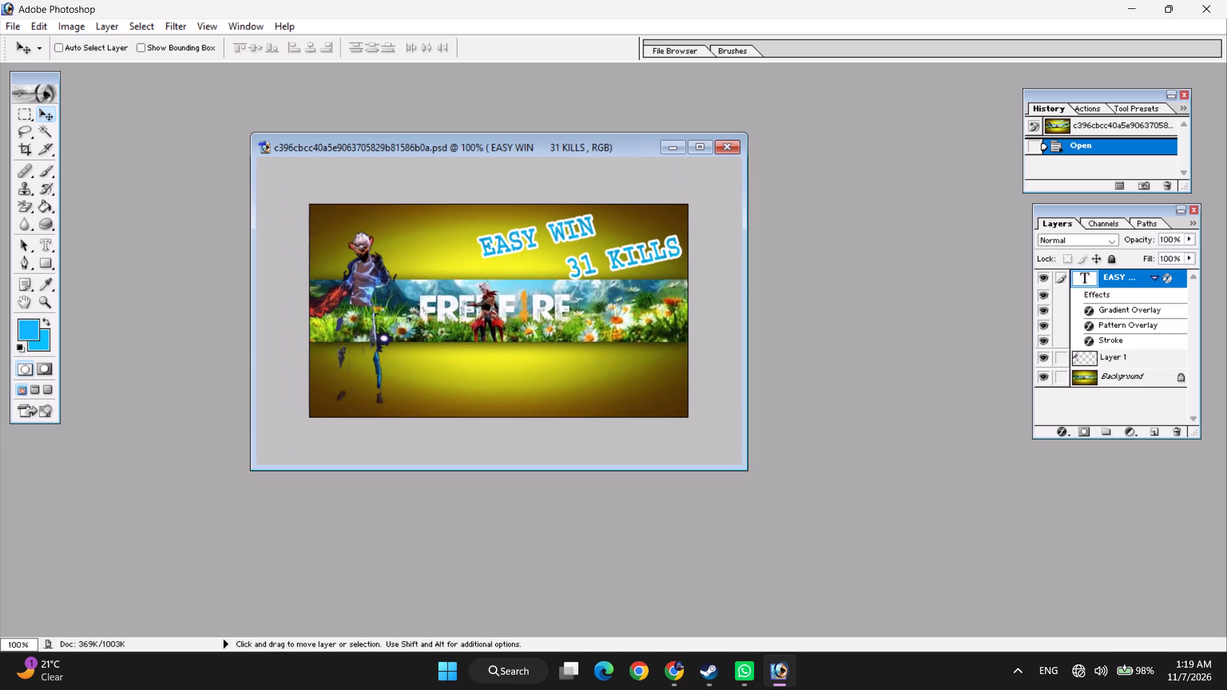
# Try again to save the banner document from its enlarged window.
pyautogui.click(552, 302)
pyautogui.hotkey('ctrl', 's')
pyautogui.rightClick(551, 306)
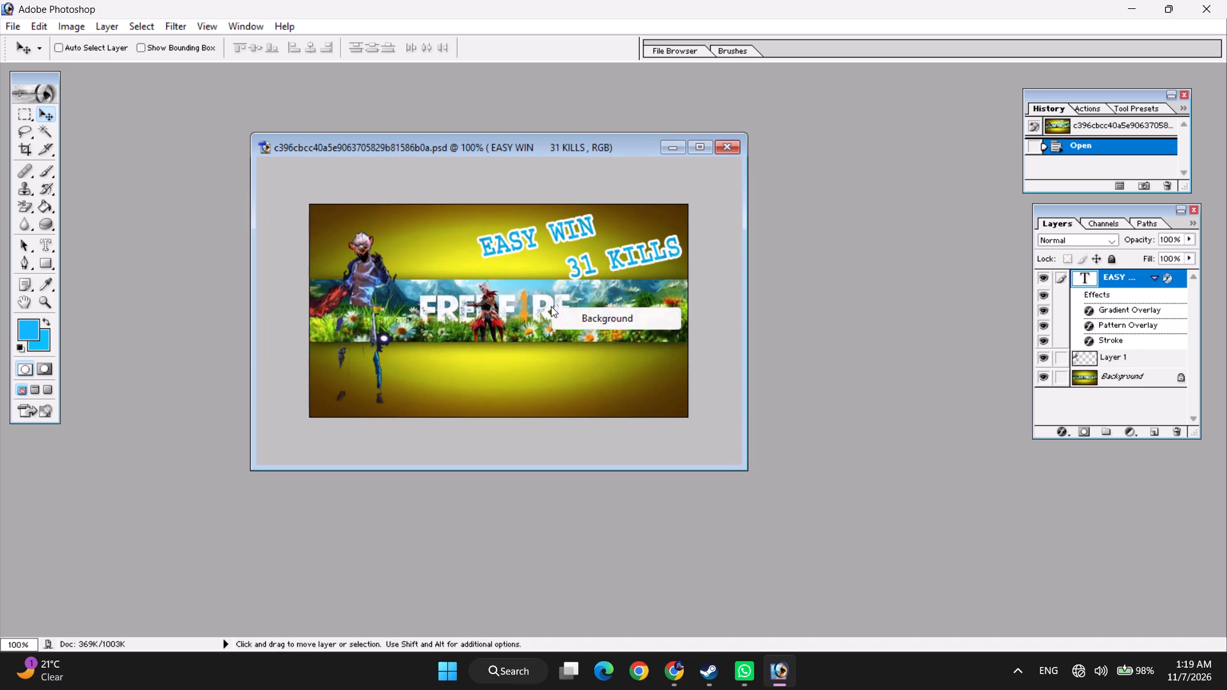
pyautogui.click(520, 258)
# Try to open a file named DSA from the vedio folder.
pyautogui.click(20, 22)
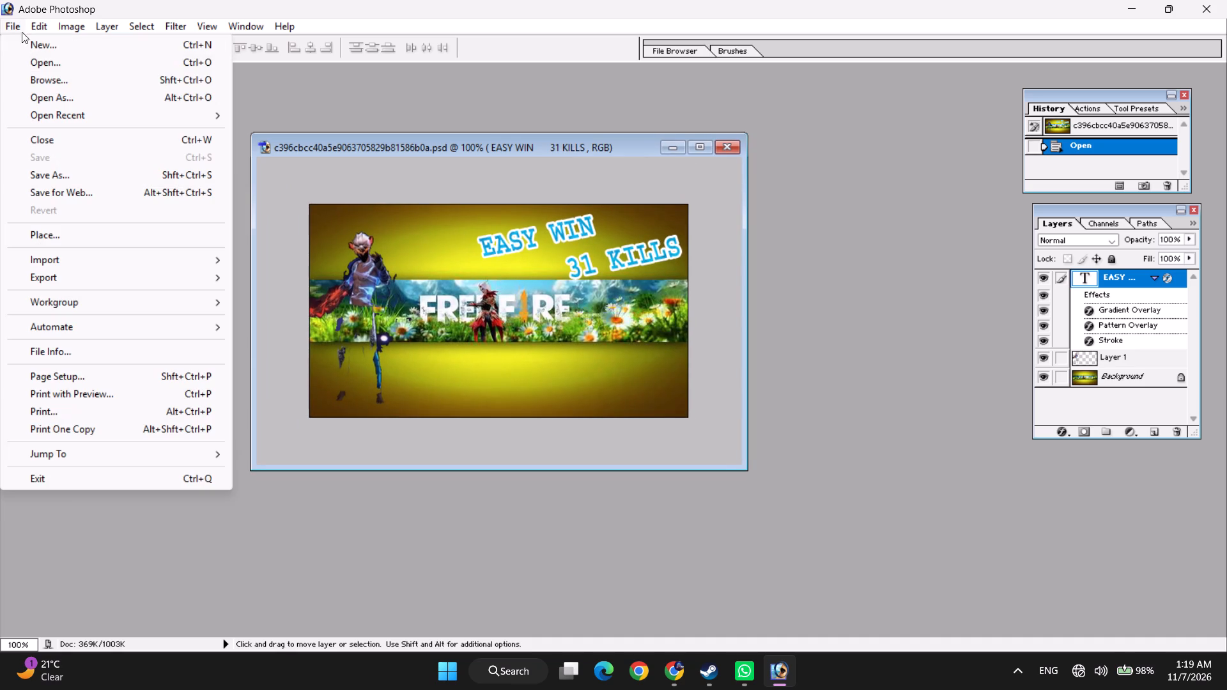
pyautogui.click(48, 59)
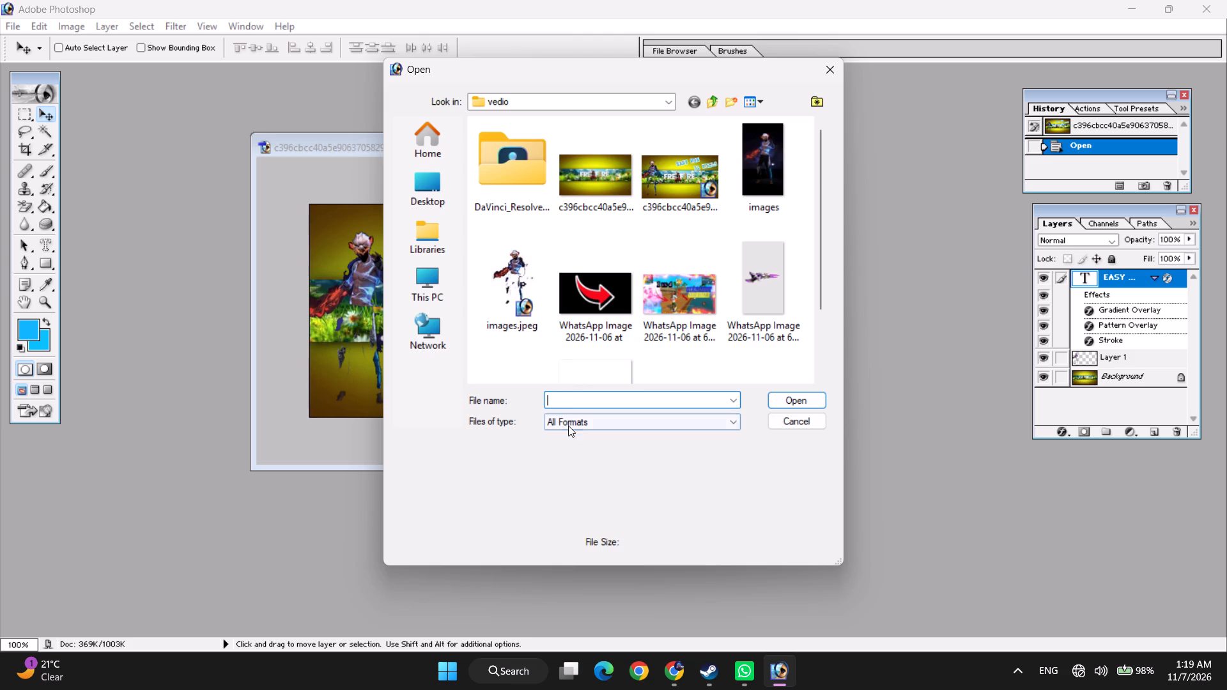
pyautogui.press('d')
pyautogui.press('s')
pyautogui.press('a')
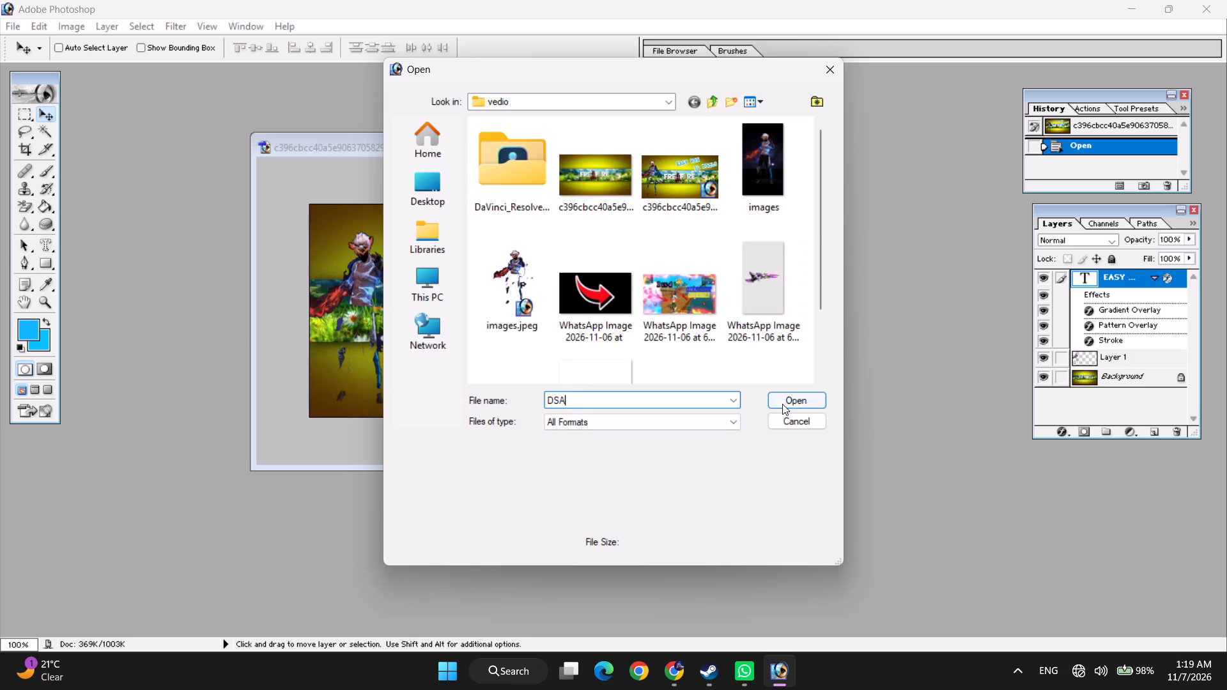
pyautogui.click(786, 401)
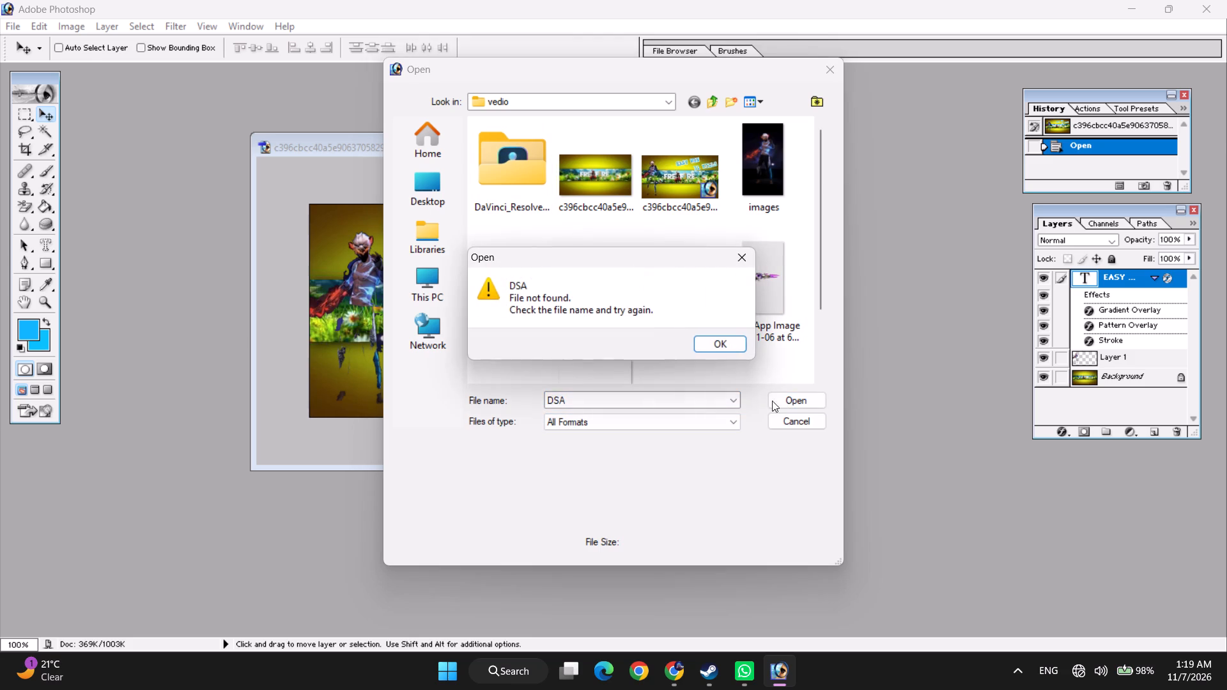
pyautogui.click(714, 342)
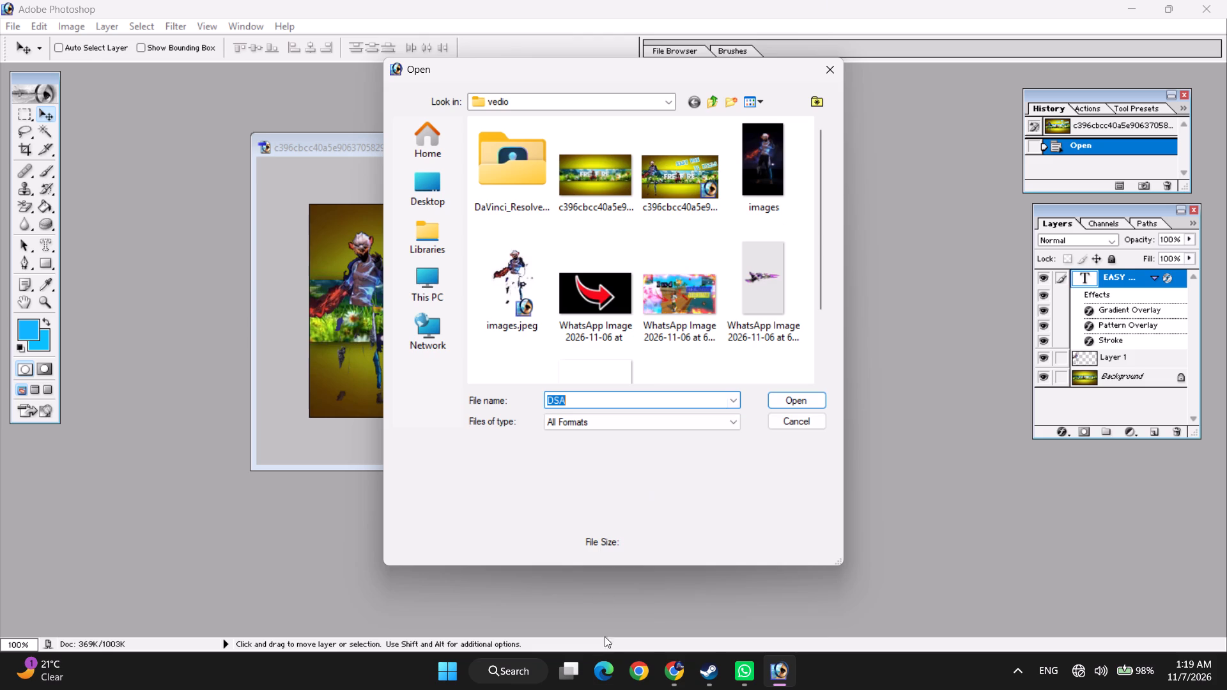
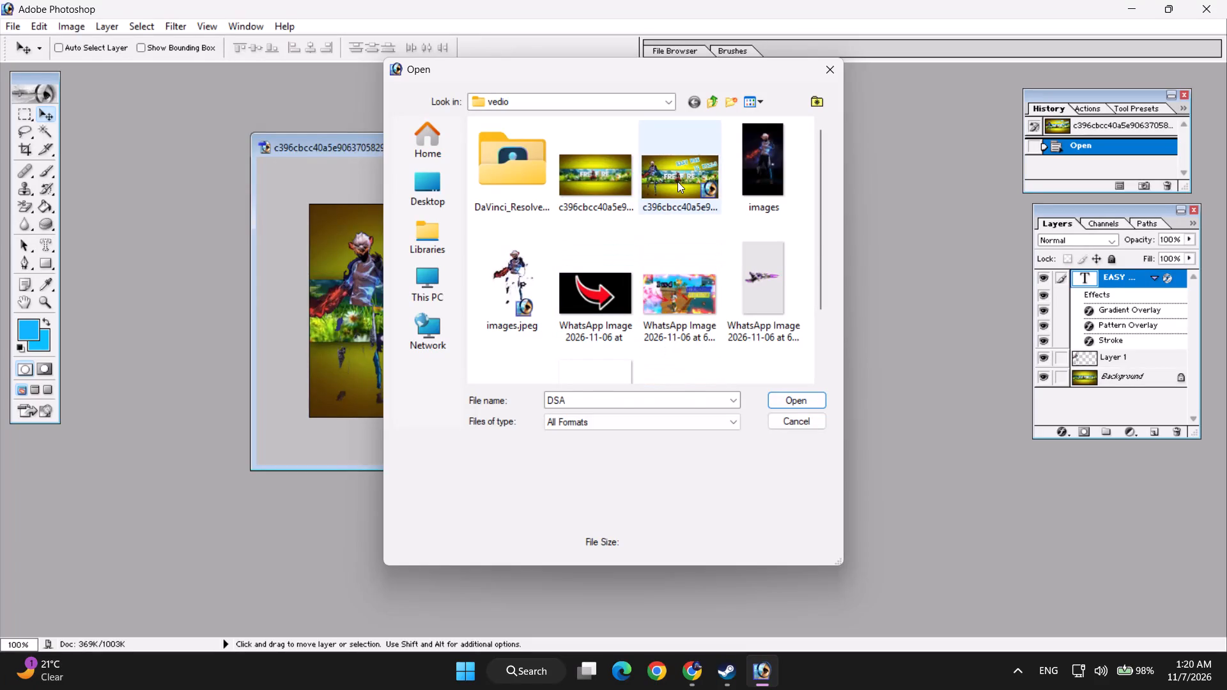
# Open the captioned Free Fire banner PSD from the vedio folder.
pyautogui.click(677, 181)
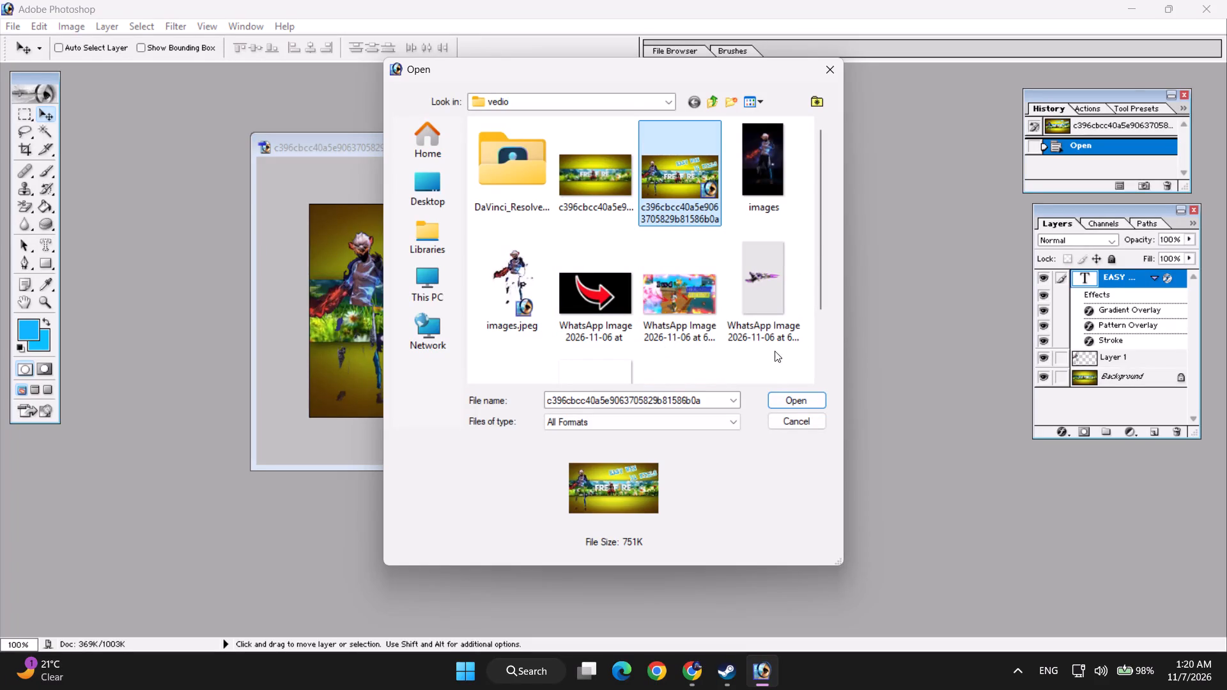
pyautogui.click(794, 401)
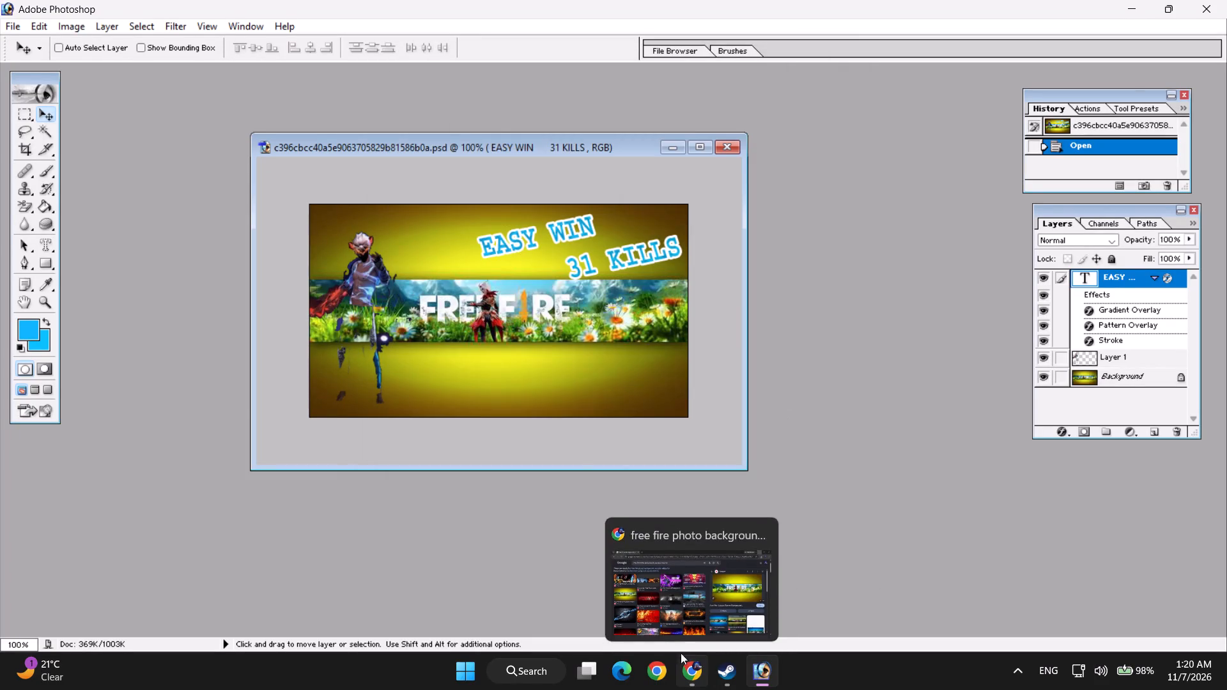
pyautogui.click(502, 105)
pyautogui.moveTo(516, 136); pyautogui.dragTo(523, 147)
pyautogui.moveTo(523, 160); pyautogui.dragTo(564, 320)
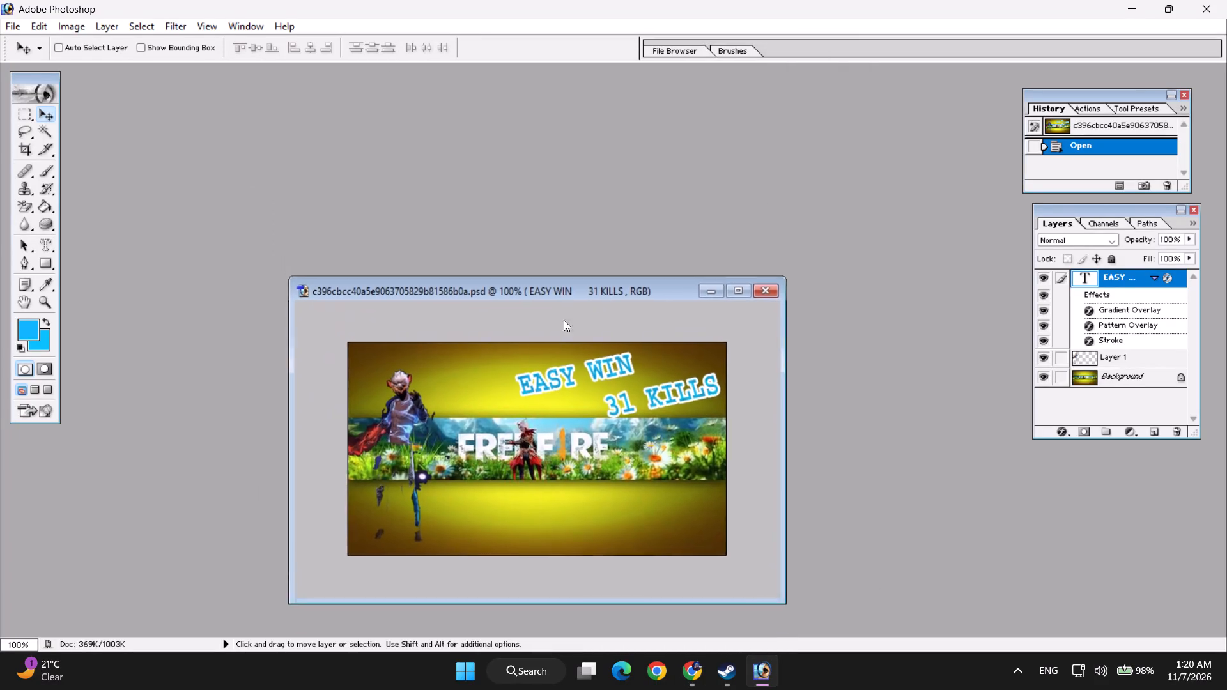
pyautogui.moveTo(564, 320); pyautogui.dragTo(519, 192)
# Search the computer for the WhatsApp app using the text WHA.
pyautogui.click(529, 676)
pyautogui.write('WHA')
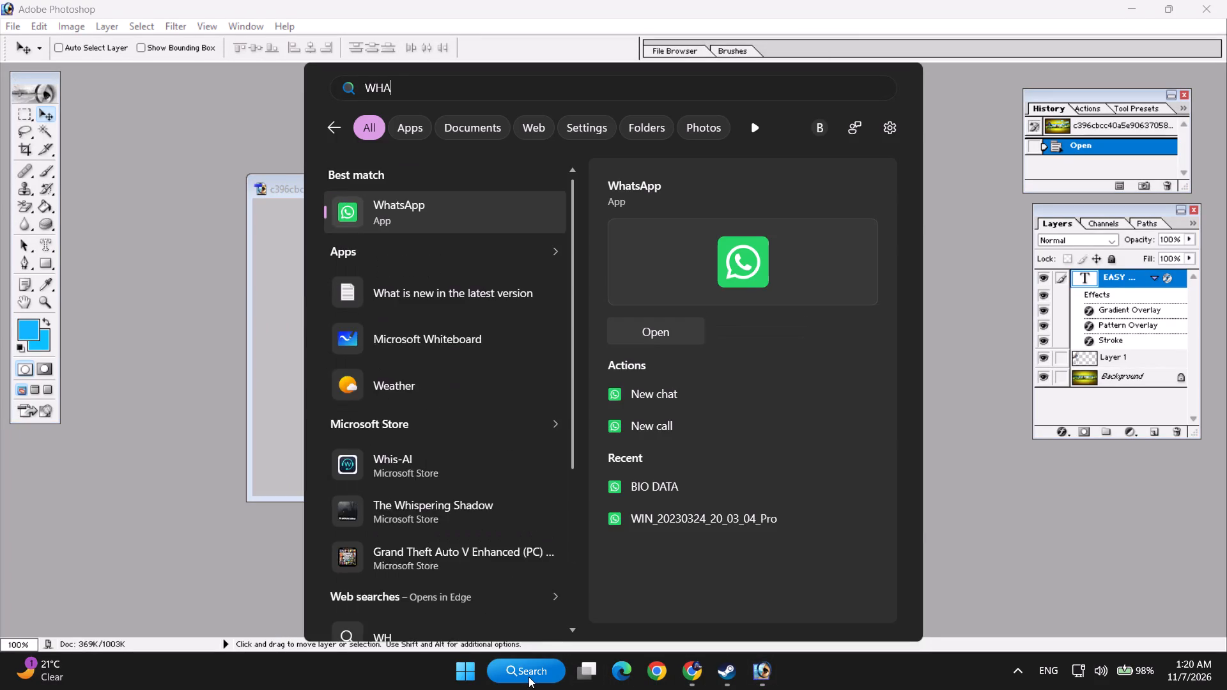
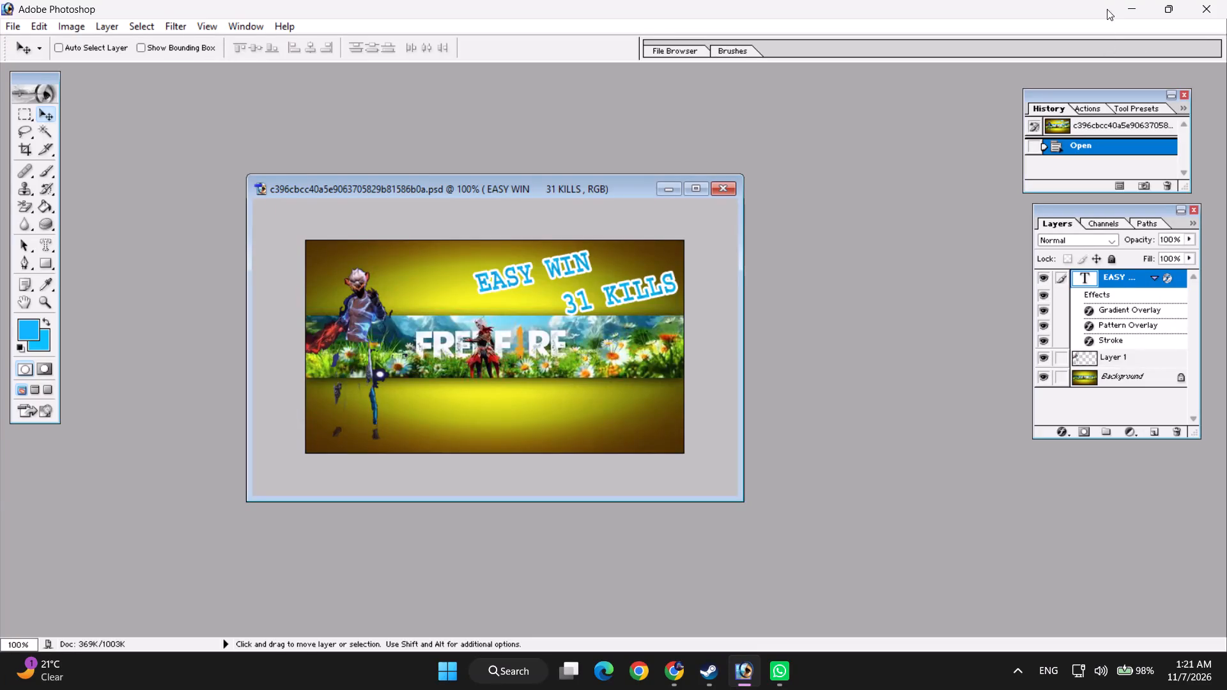
# Minimize Photoshop and open the vedio folder on New Volume (D:) in File Explorer.
pyautogui.click(1124, 3)
pyautogui.doubleClick(22, 35)
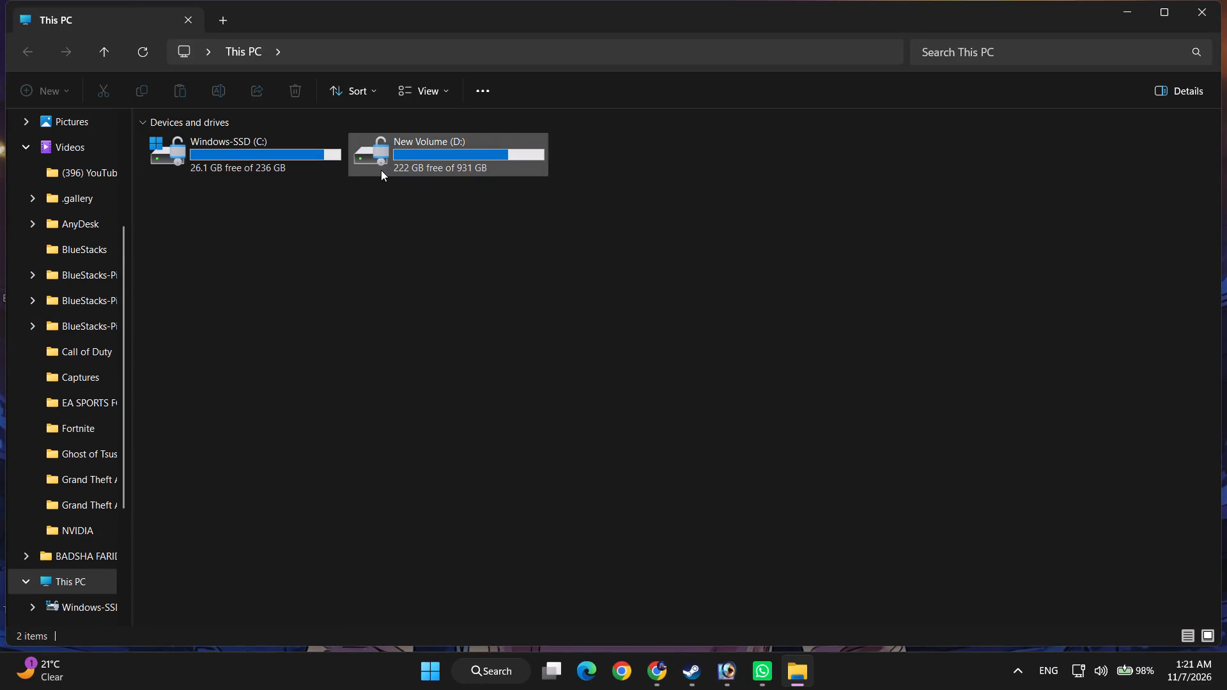
pyautogui.doubleClick(381, 170)
pyautogui.doubleClick(249, 567)
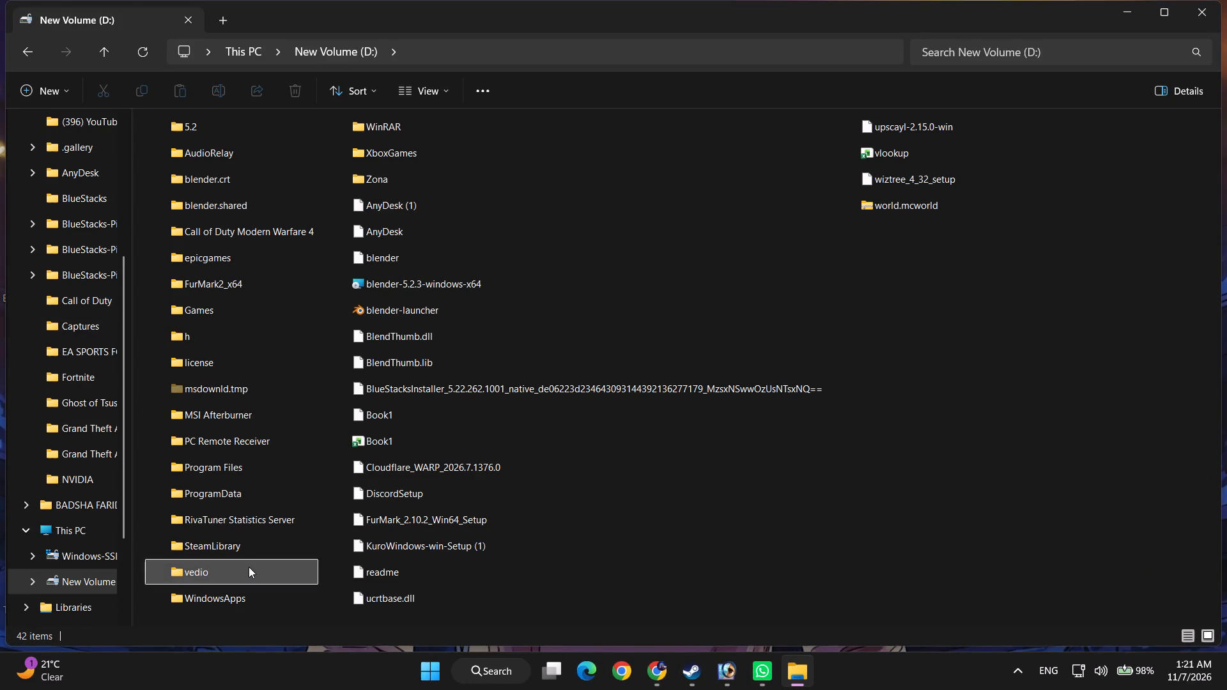
# Open the Free Fire banner JPG with Photos as the app always used for .jpg files, and close the viewer.
pyautogui.doubleClick(954, 181)
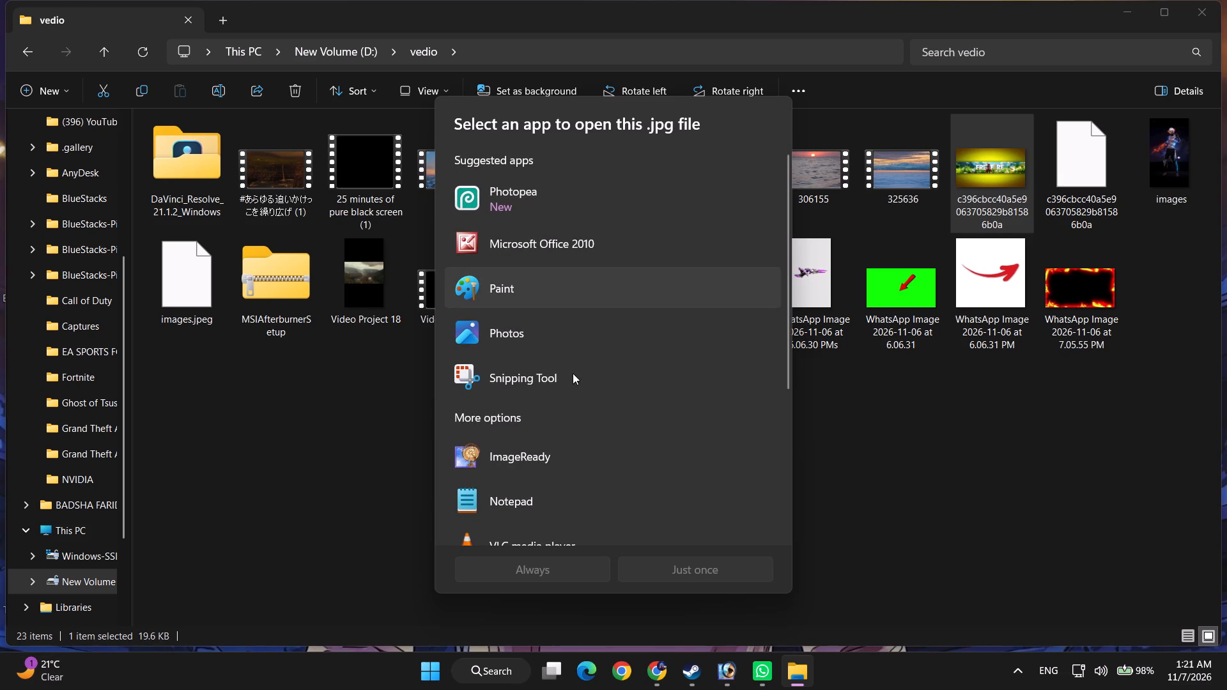
pyautogui.scroll(-1, 525, 439)
pyautogui.scroll(1, 525, 439)
pyautogui.click(510, 326)
pyautogui.click(527, 562)
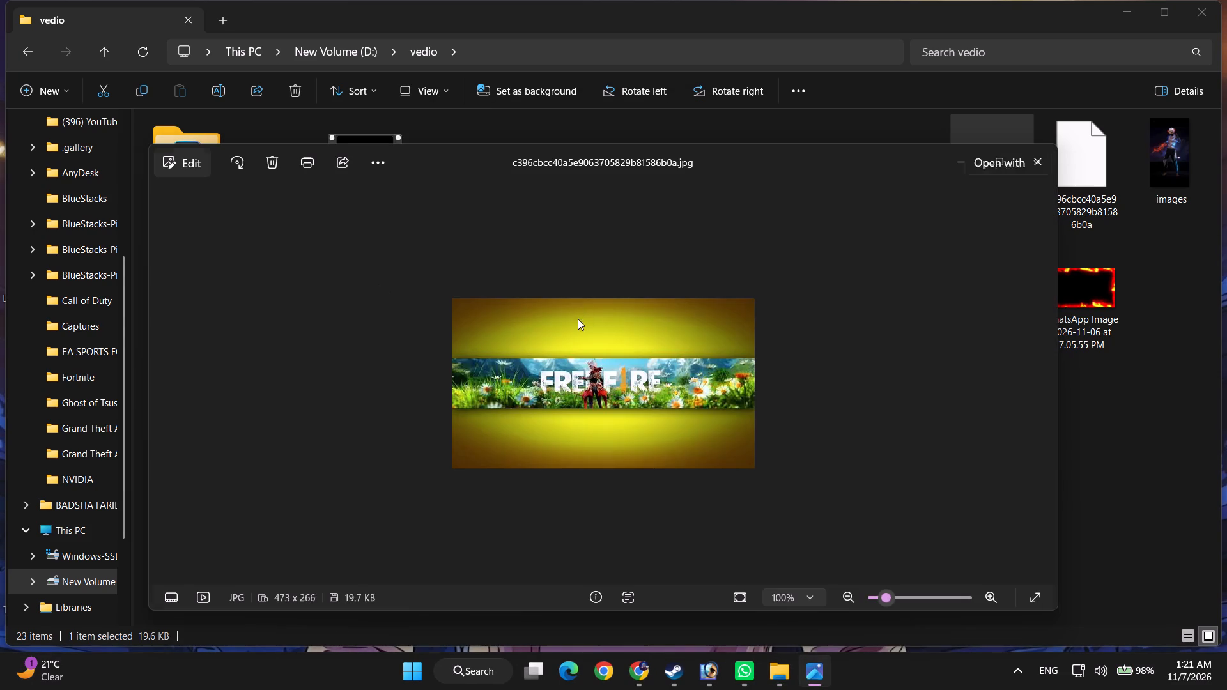
pyautogui.click(1027, 177)
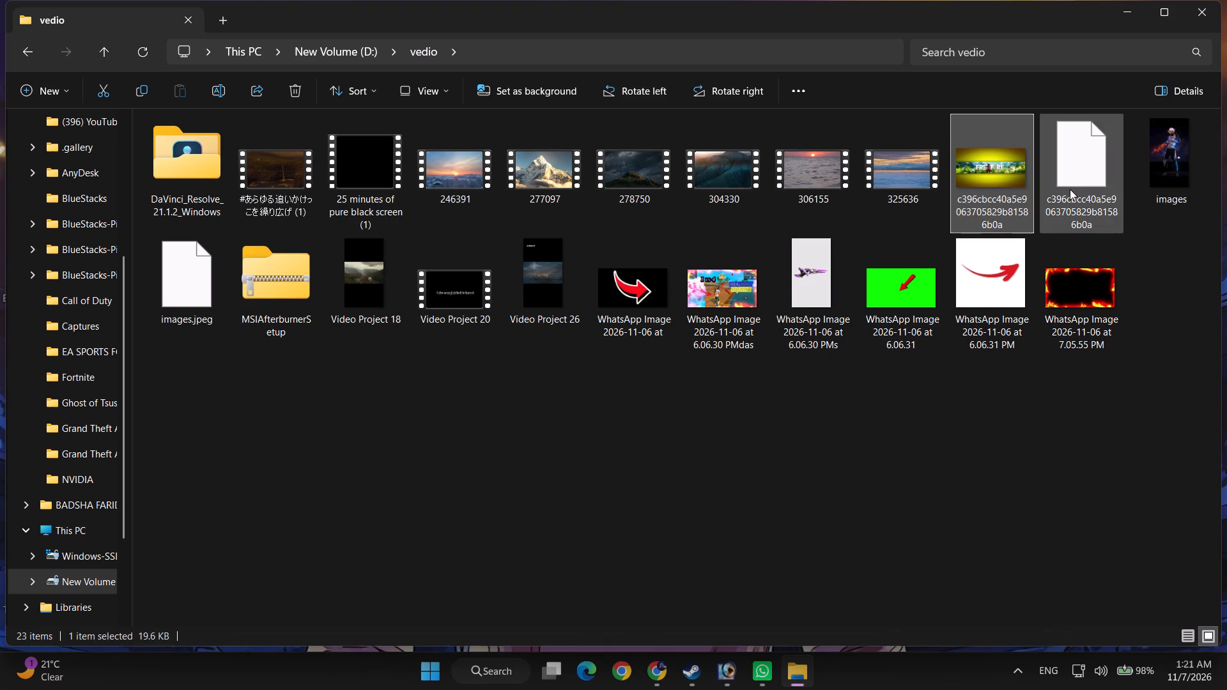
# Open the Free Fire banner PSD with Adobe Photoshop just once, and close Photoshop after viewing it.
pyautogui.doubleClick(1070, 189)
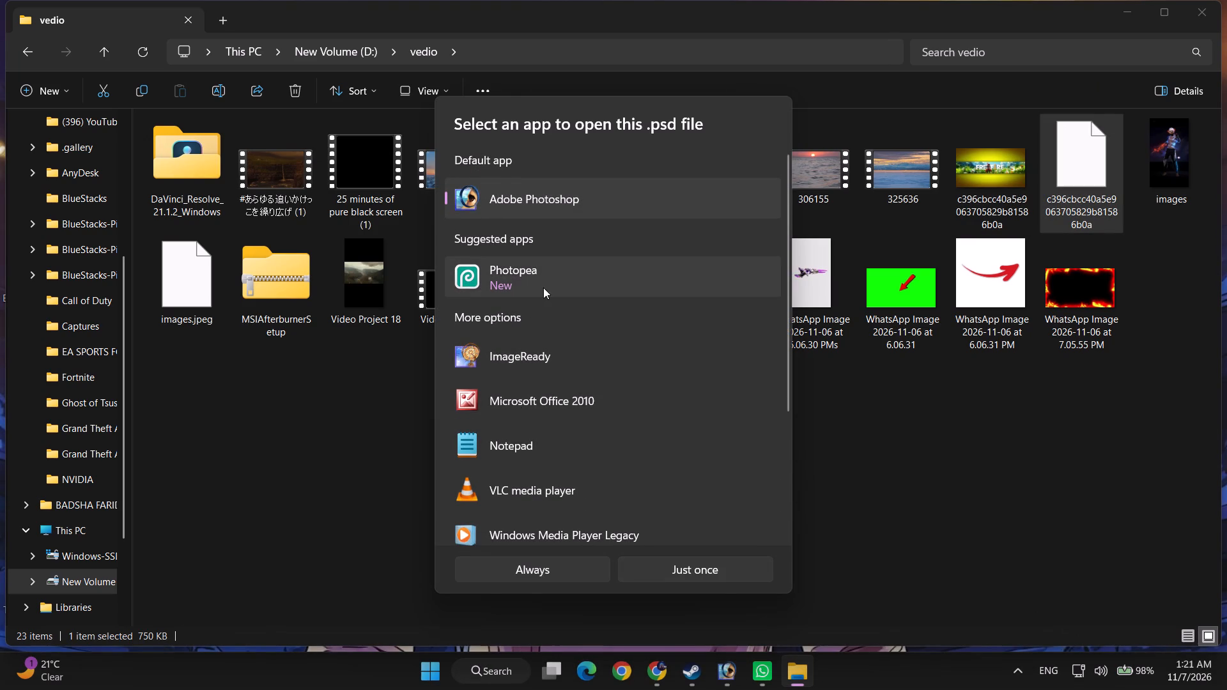
pyautogui.scroll(-1, 543, 287)
pyautogui.scroll(1, 544, 287)
pyautogui.scroll(-1, 558, 321)
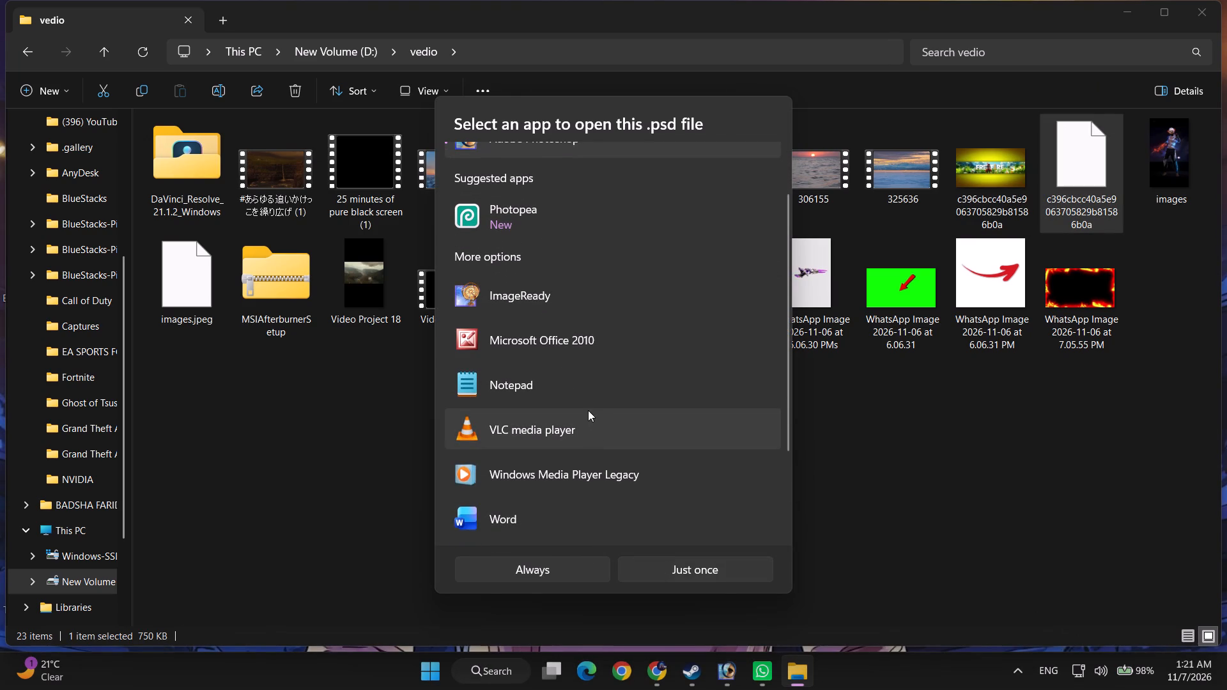
pyautogui.click(683, 565)
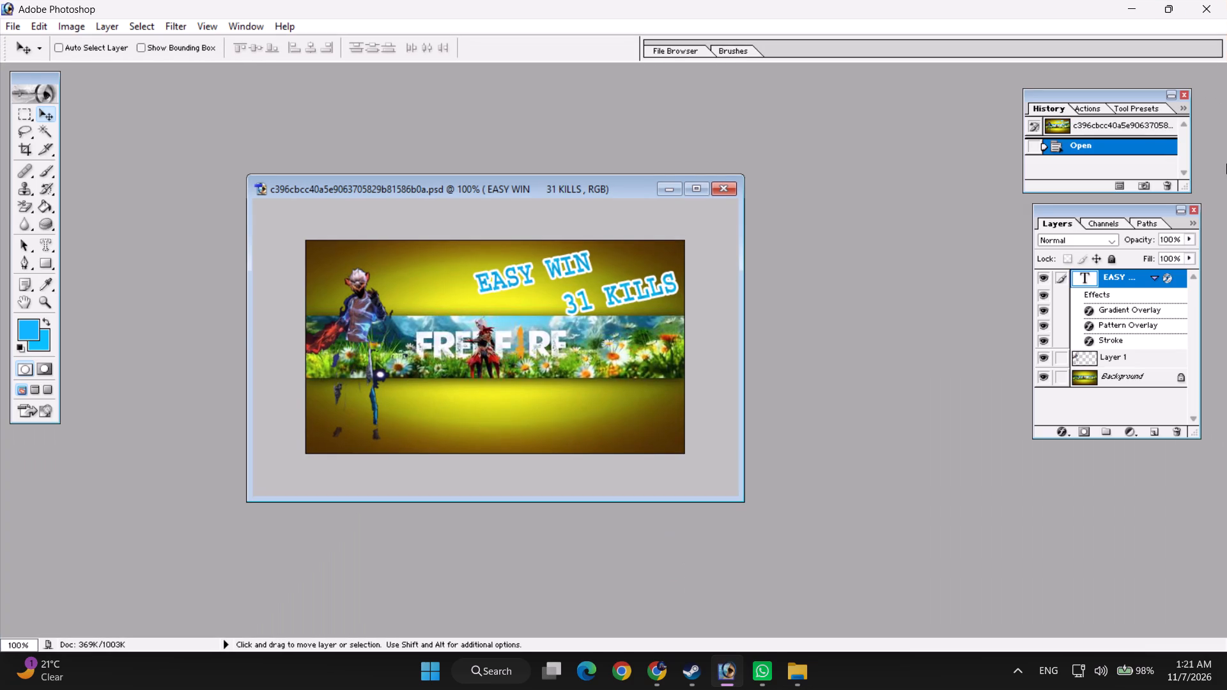
pyautogui.click(1226, 0)
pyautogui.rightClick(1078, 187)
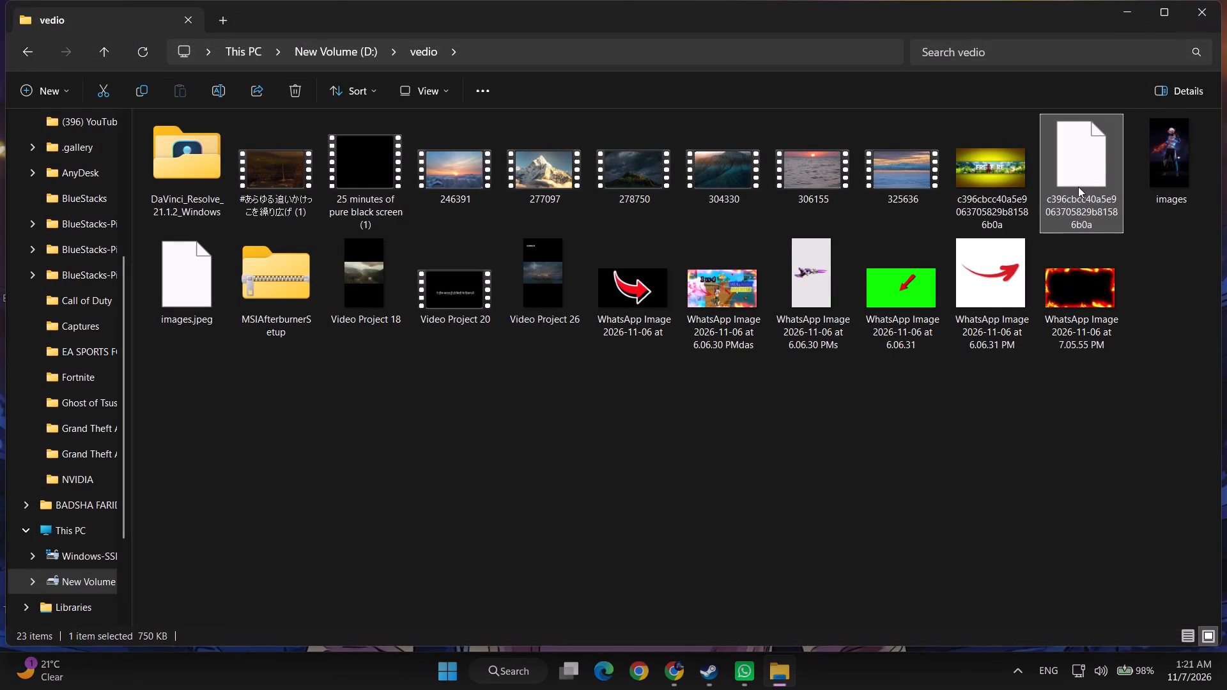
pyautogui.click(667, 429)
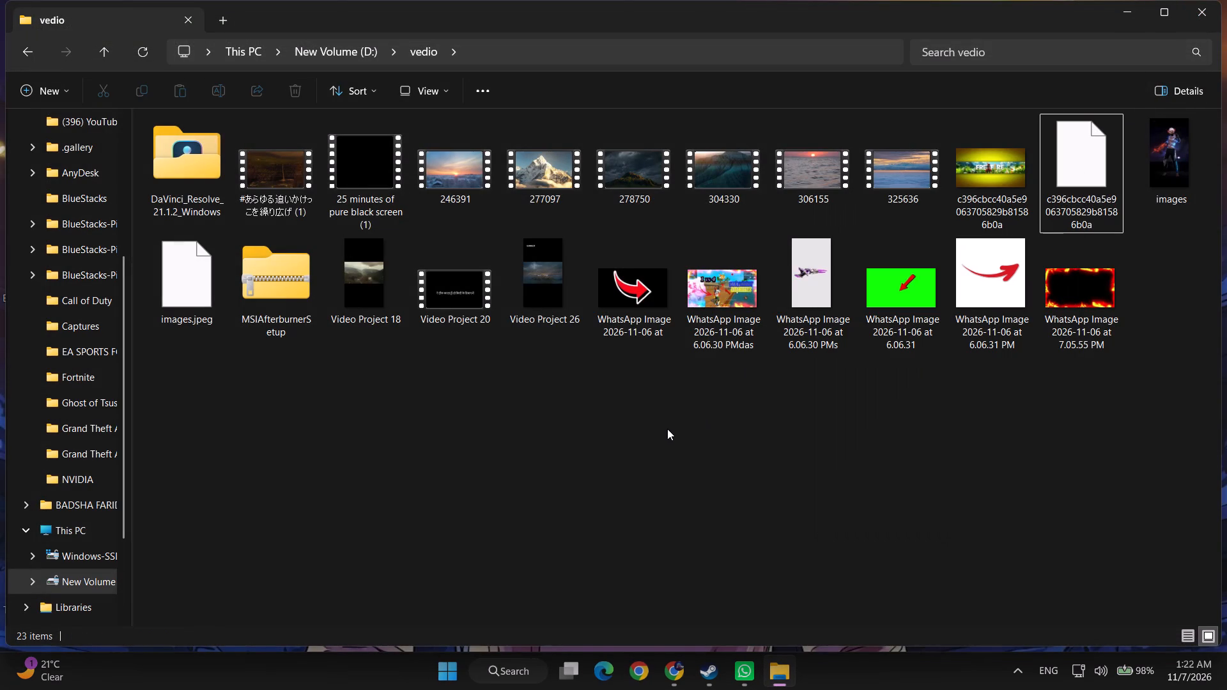
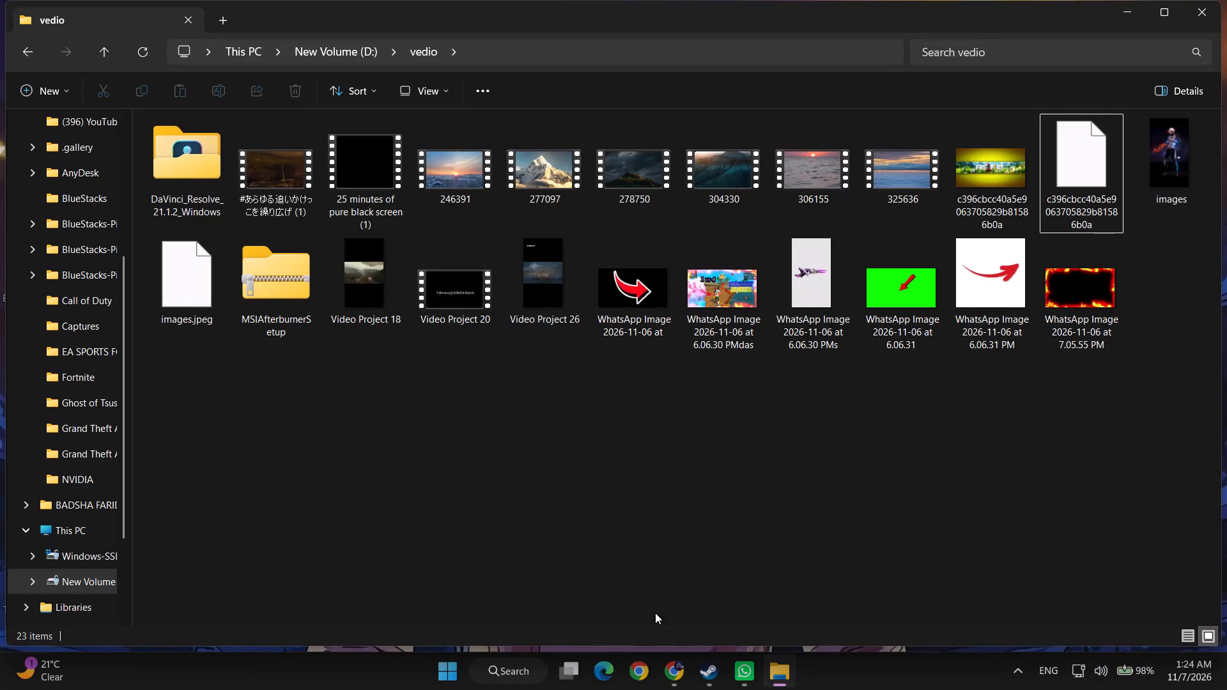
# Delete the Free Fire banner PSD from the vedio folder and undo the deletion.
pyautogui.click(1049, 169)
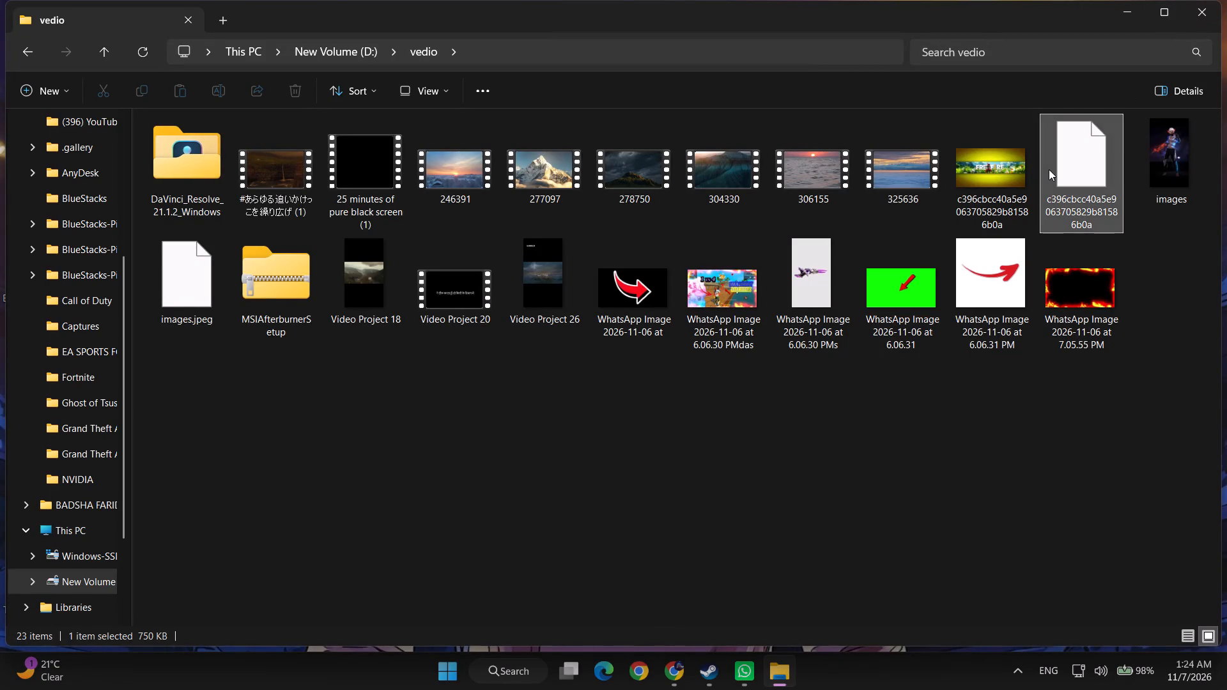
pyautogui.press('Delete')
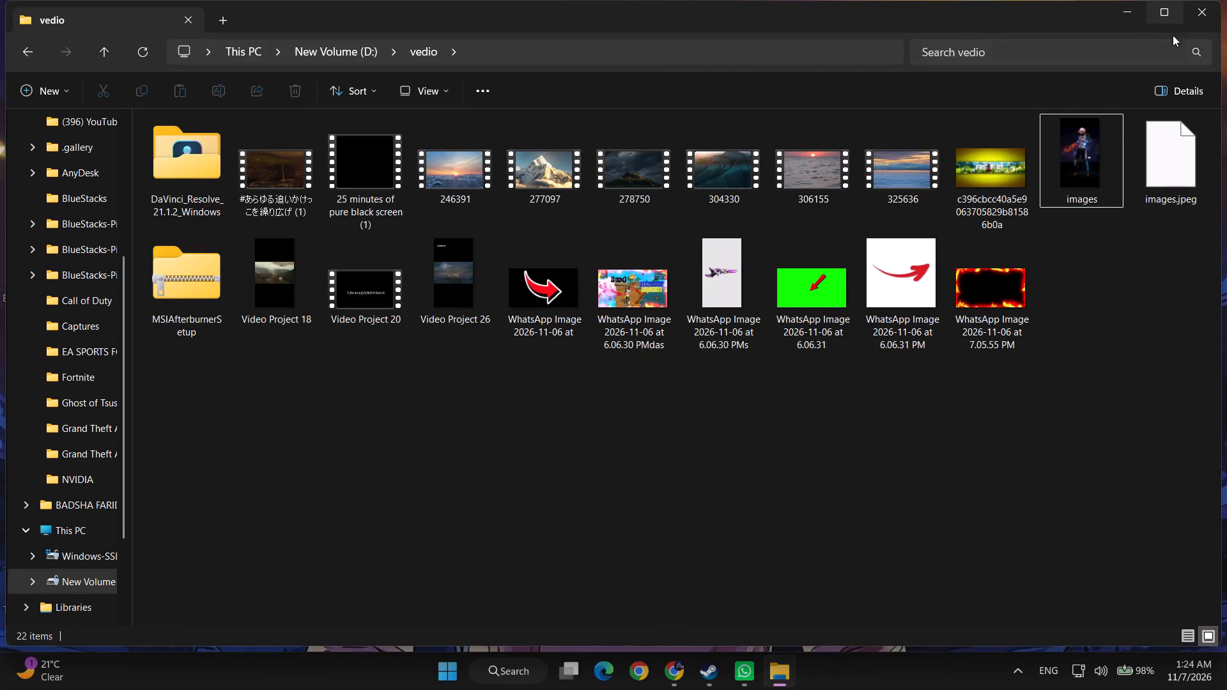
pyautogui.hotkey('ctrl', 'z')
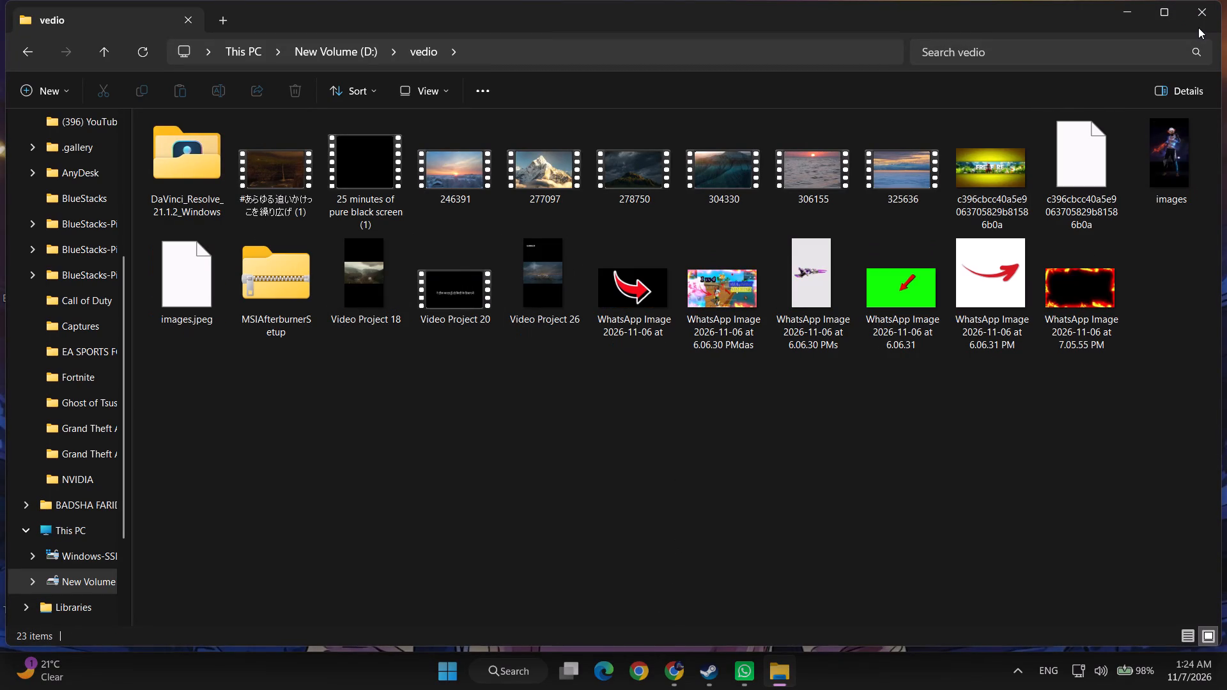
# Close File Explorer, then launch Adobe Photoshop and reopen the most recent Free Fire banner PSD.
pyautogui.click(1198, 27)
pyautogui.click(1211, 10)
pyautogui.click(525, 670)
pyautogui.write('ADO')
pyautogui.press('Return')
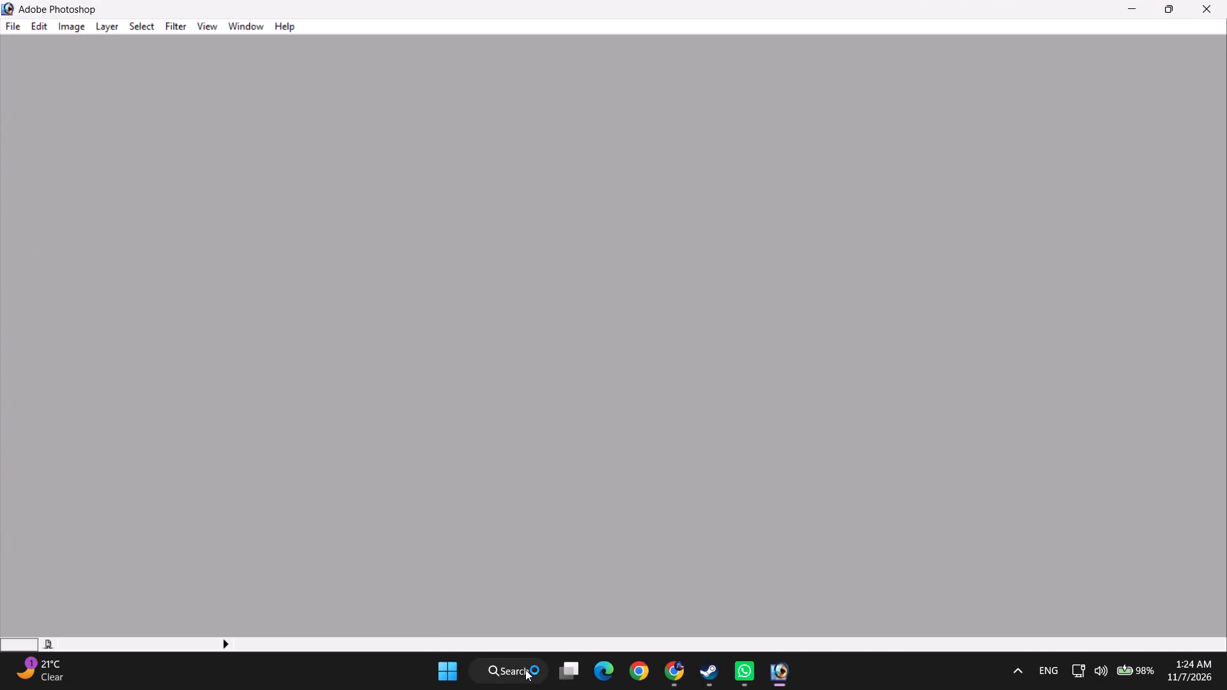
pyautogui.press('a')
pyautogui.press('a')
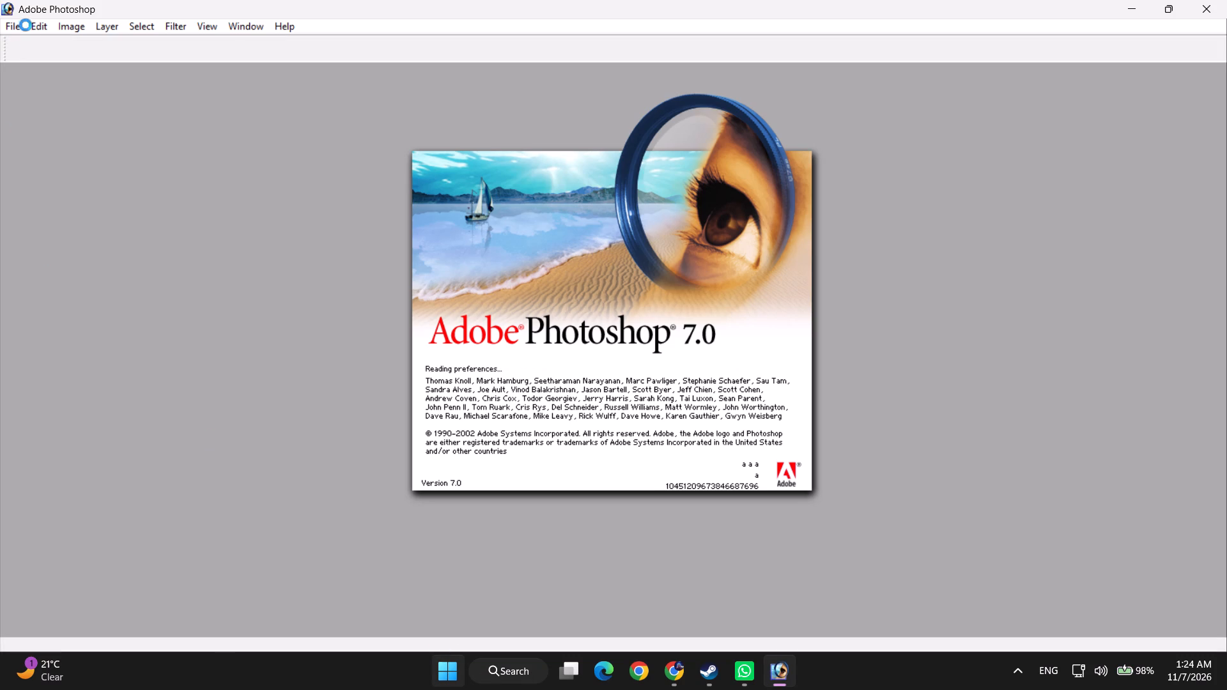
pyautogui.click(26, 44)
pyautogui.click(19, 27)
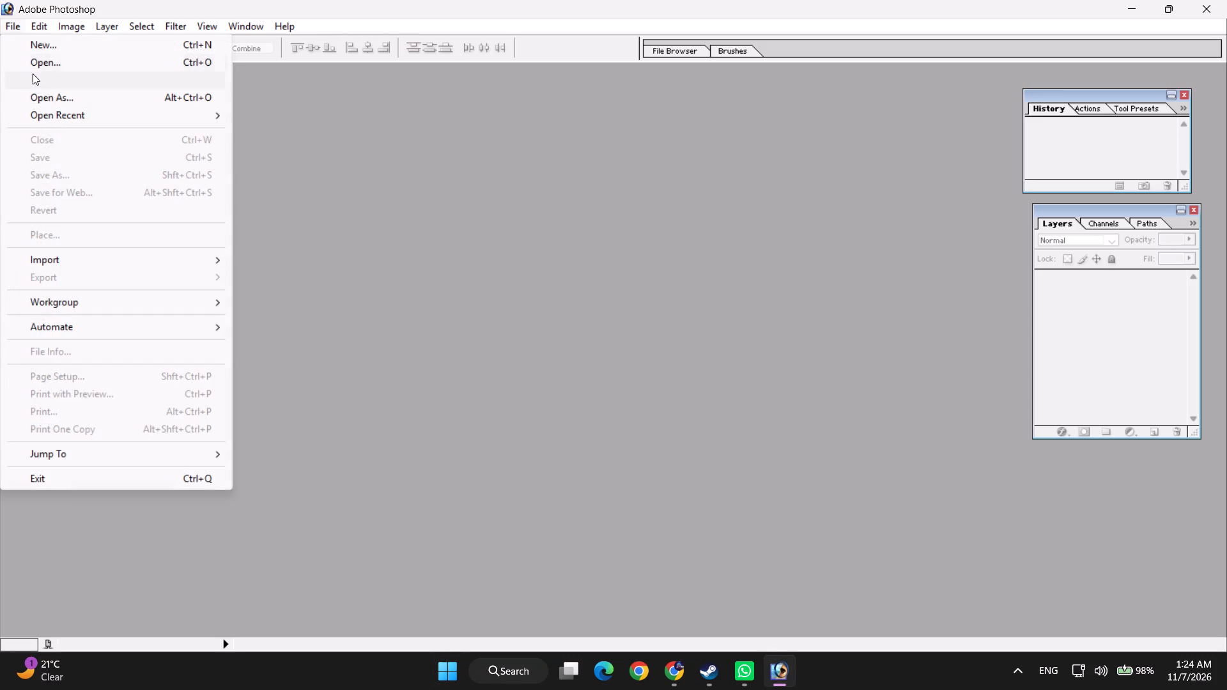
pyautogui.click(59, 112)
pyautogui.click(306, 109)
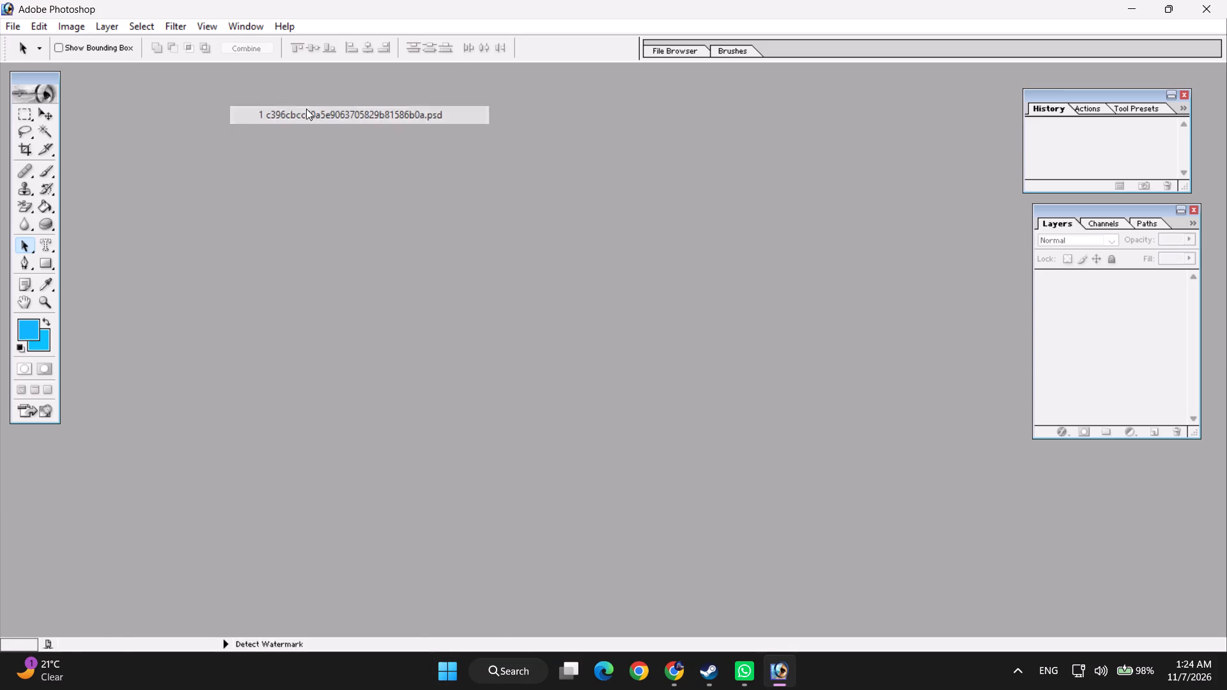
pyautogui.moveTo(290, 75); pyautogui.dragTo(460, 225)
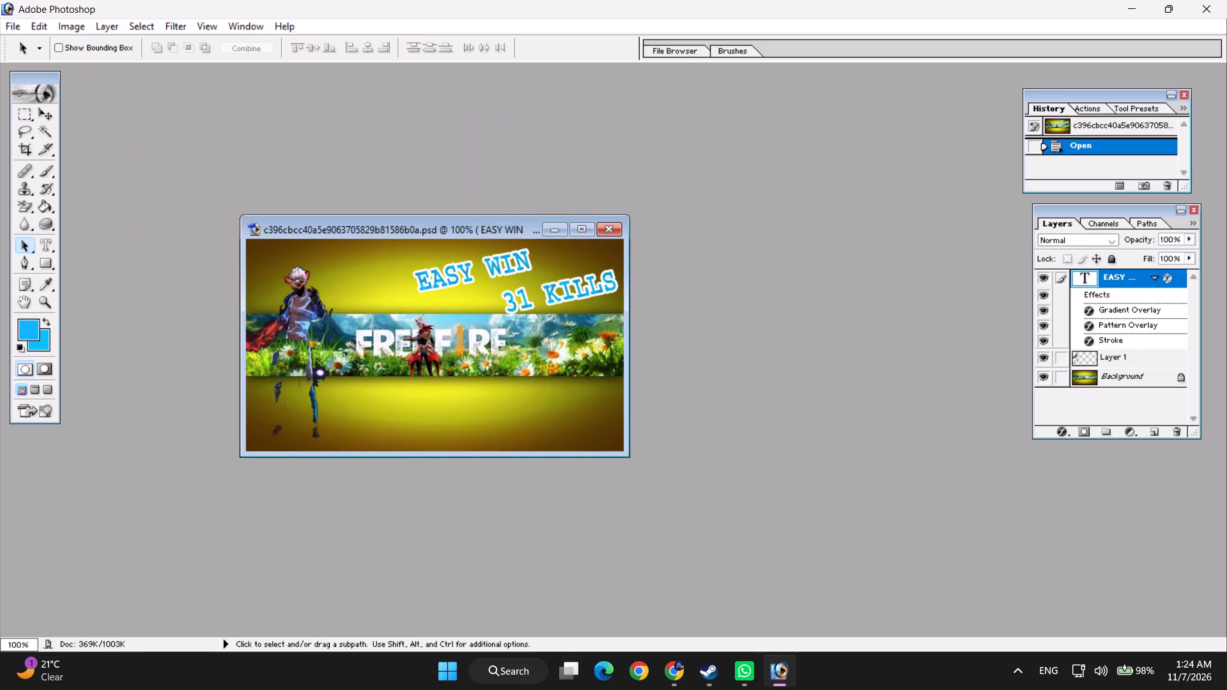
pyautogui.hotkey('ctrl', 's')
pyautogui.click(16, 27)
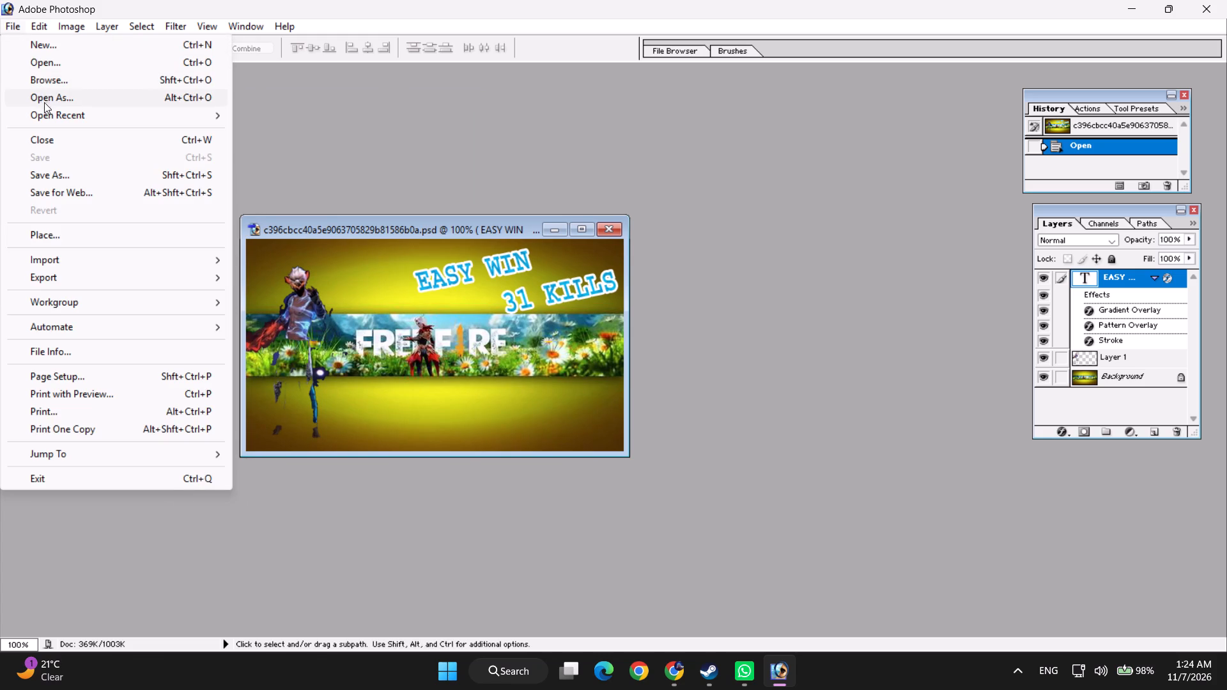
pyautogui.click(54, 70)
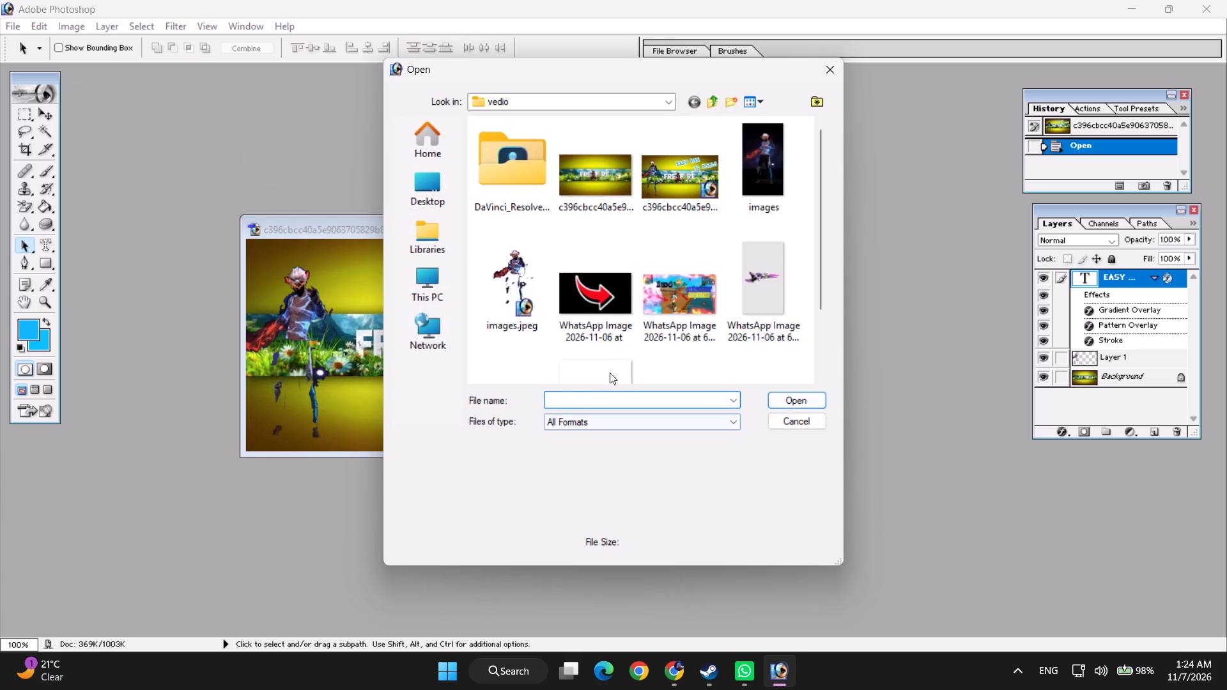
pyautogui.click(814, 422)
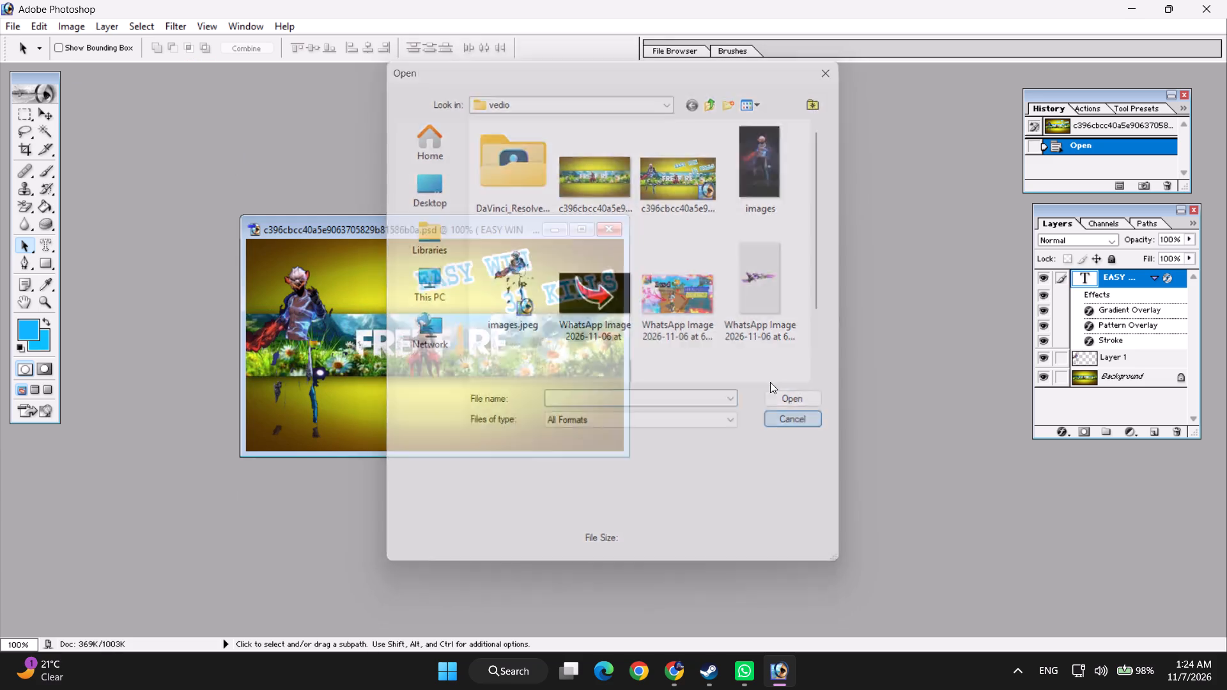
# Save a JPEG copy of the banner in the vedio folder, with quality 5 (Medium) and the Baseline ("Standard") format option.
pyautogui.click(13, 31)
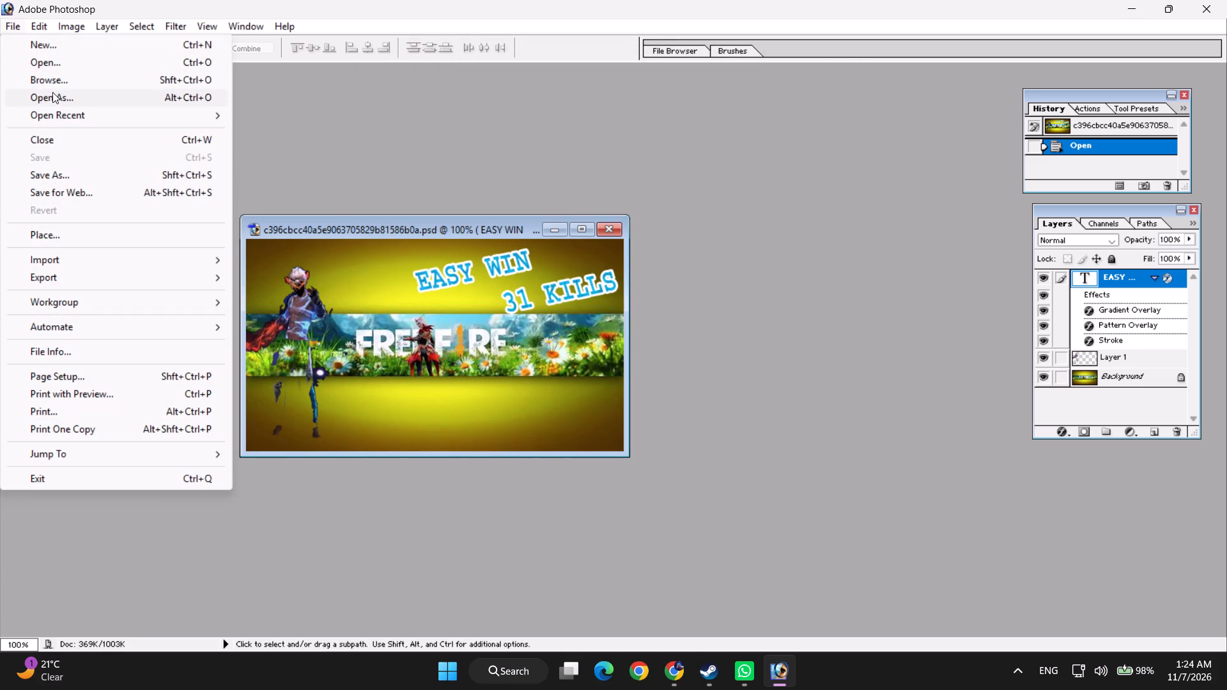
pyautogui.click(45, 174)
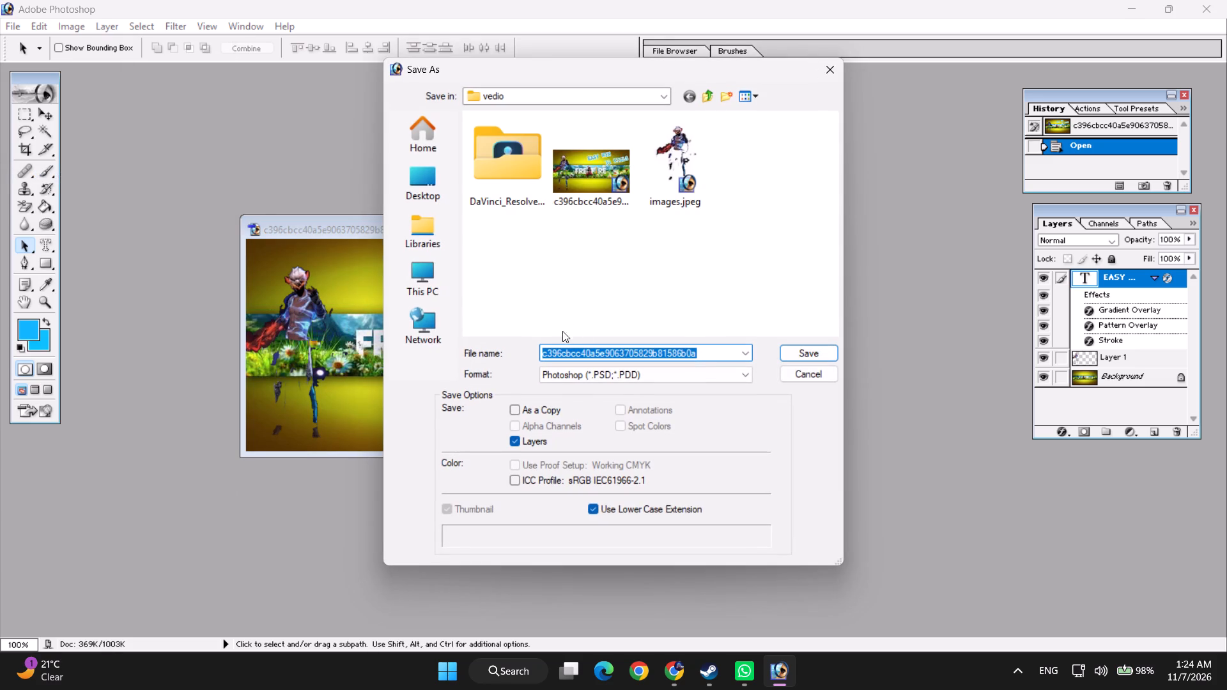
pyautogui.click(707, 355)
pyautogui.click(734, 379)
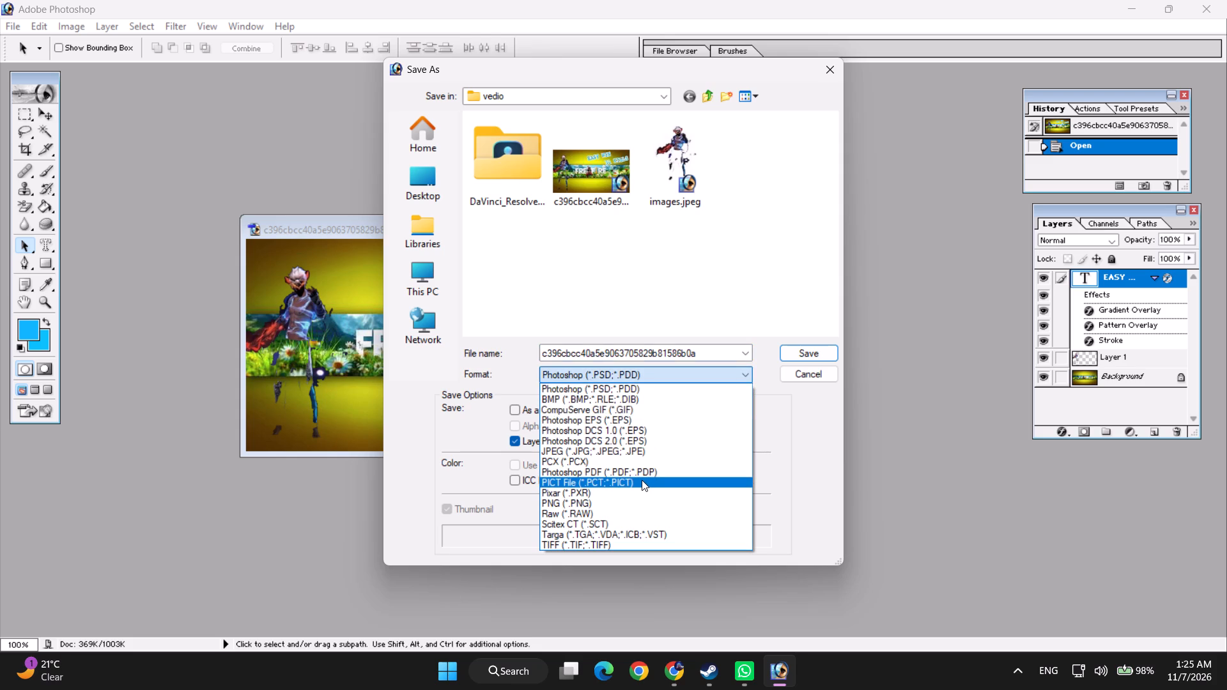
pyautogui.scroll(1, 642, 480)
pyautogui.scroll(-1, 642, 480)
pyautogui.scroll(1, 642, 480)
pyautogui.scroll(-1, 642, 480)
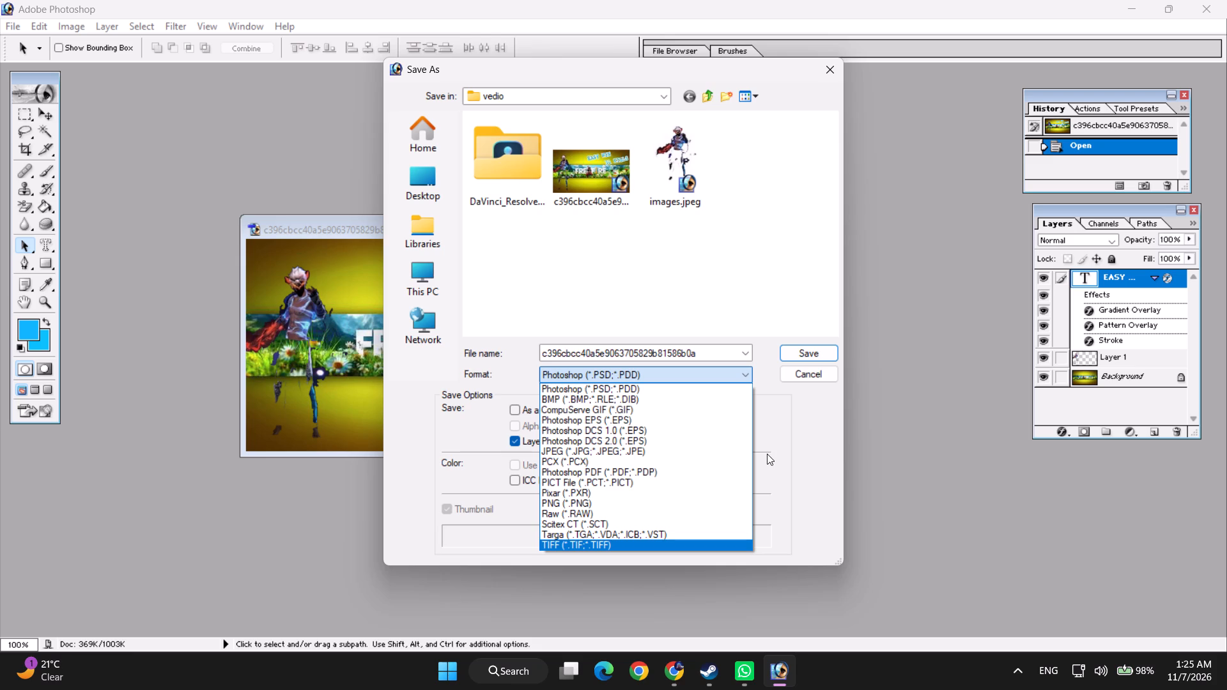
pyautogui.click(665, 454)
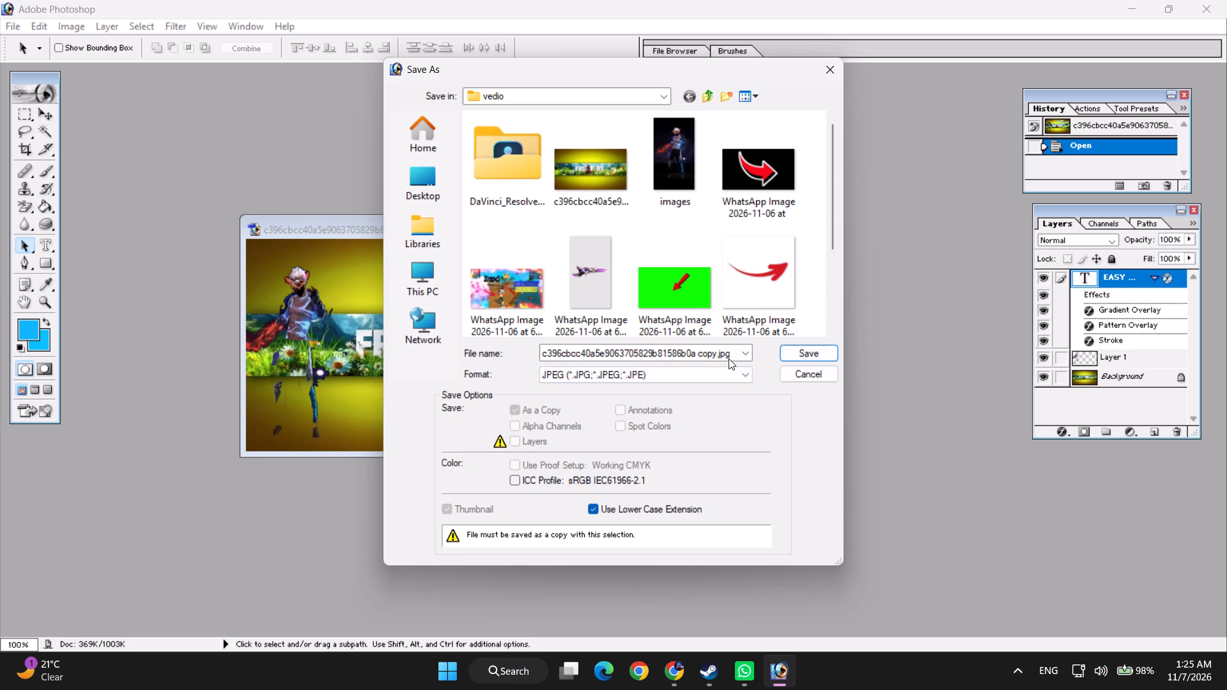
pyautogui.click(745, 356)
pyautogui.click(745, 356)
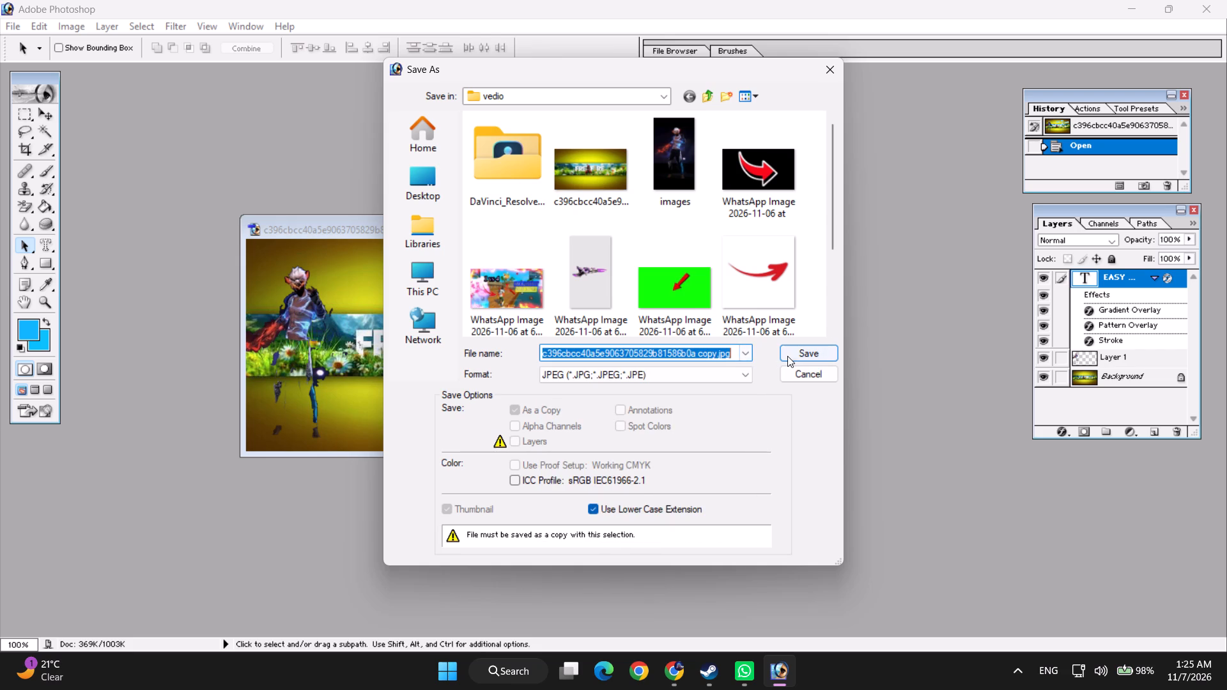
pyautogui.click(793, 355)
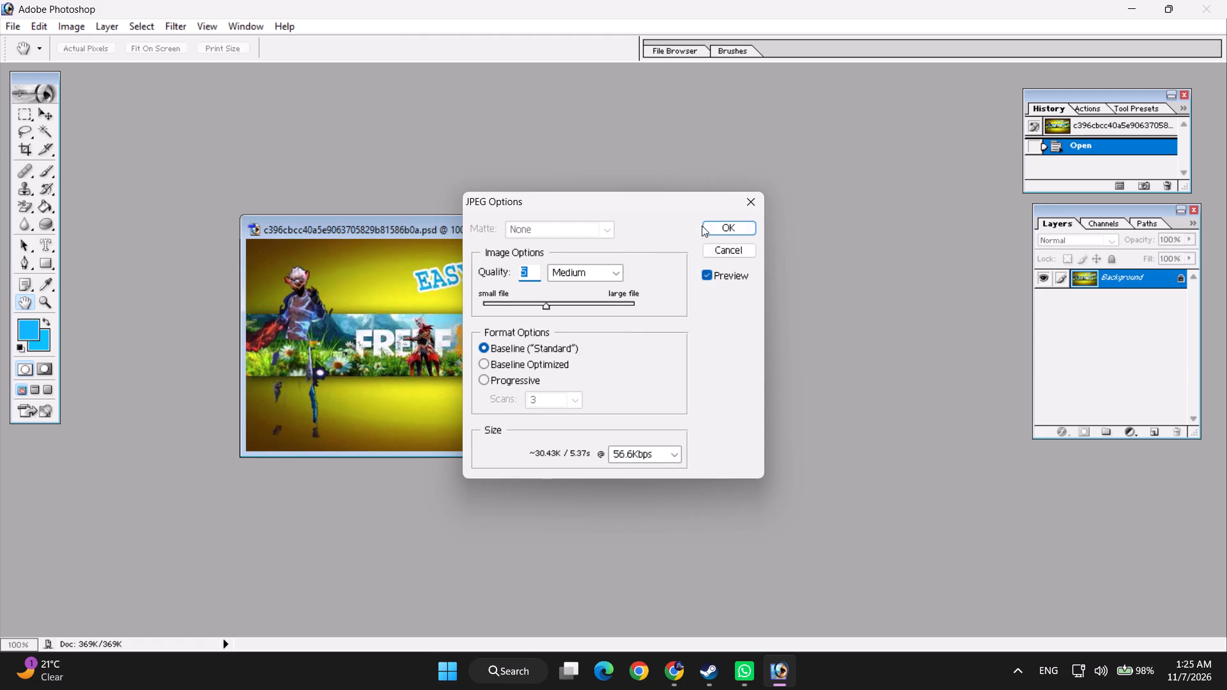
pyautogui.moveTo(723, 224); pyautogui.dragTo(673, 241)
pyautogui.moveTo(673, 241); pyautogui.dragTo(670, 242)
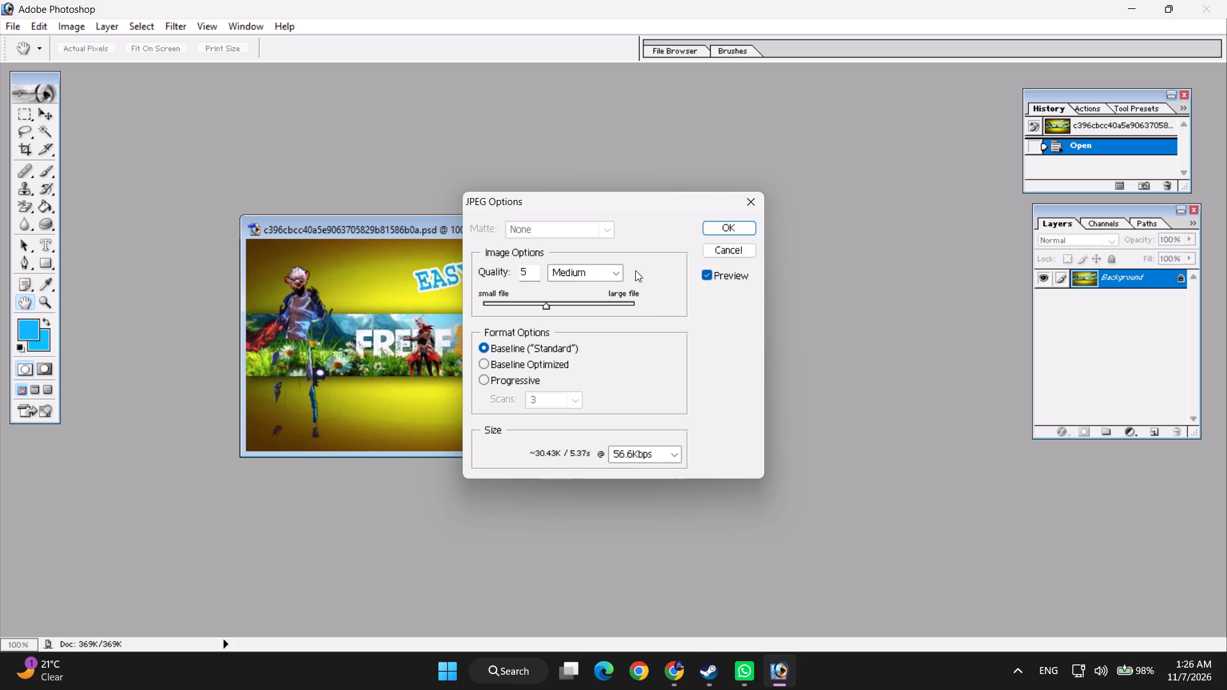
pyautogui.click(709, 227)
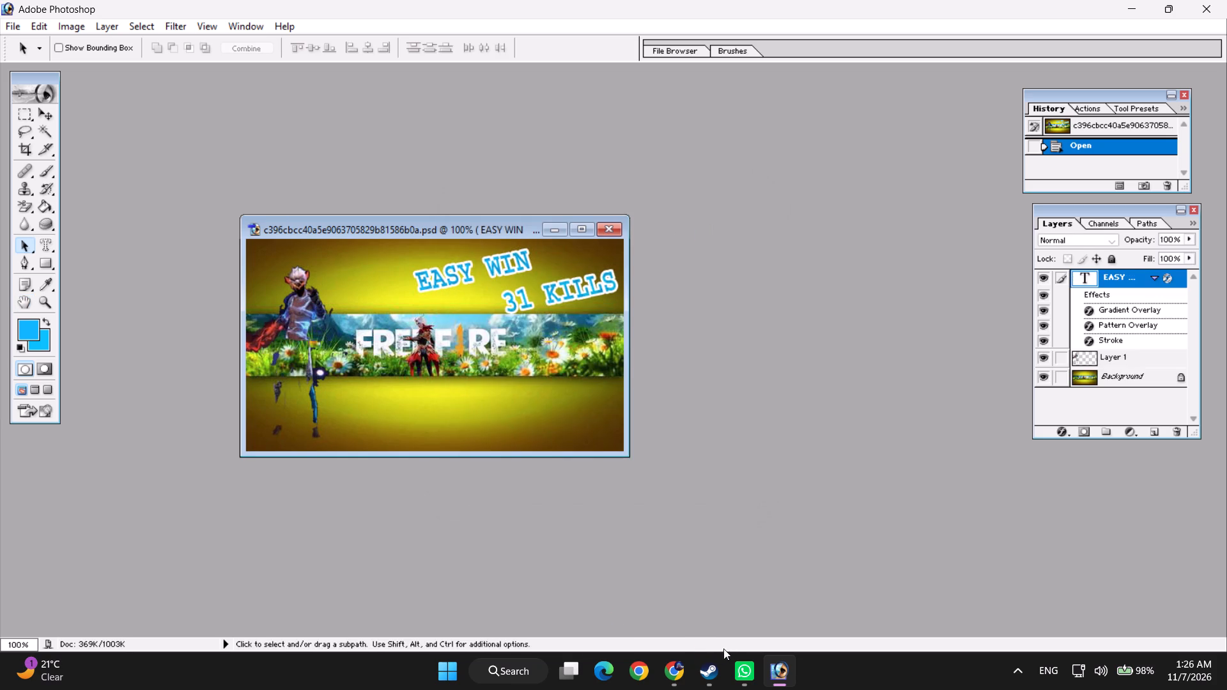
# Uncover the desktop, check the vedio folder on New Volume (D:) for the banner's JPEG copy, and close File Explorer.
pyautogui.moveTo(530, 0); pyautogui.dragTo(536, 3)
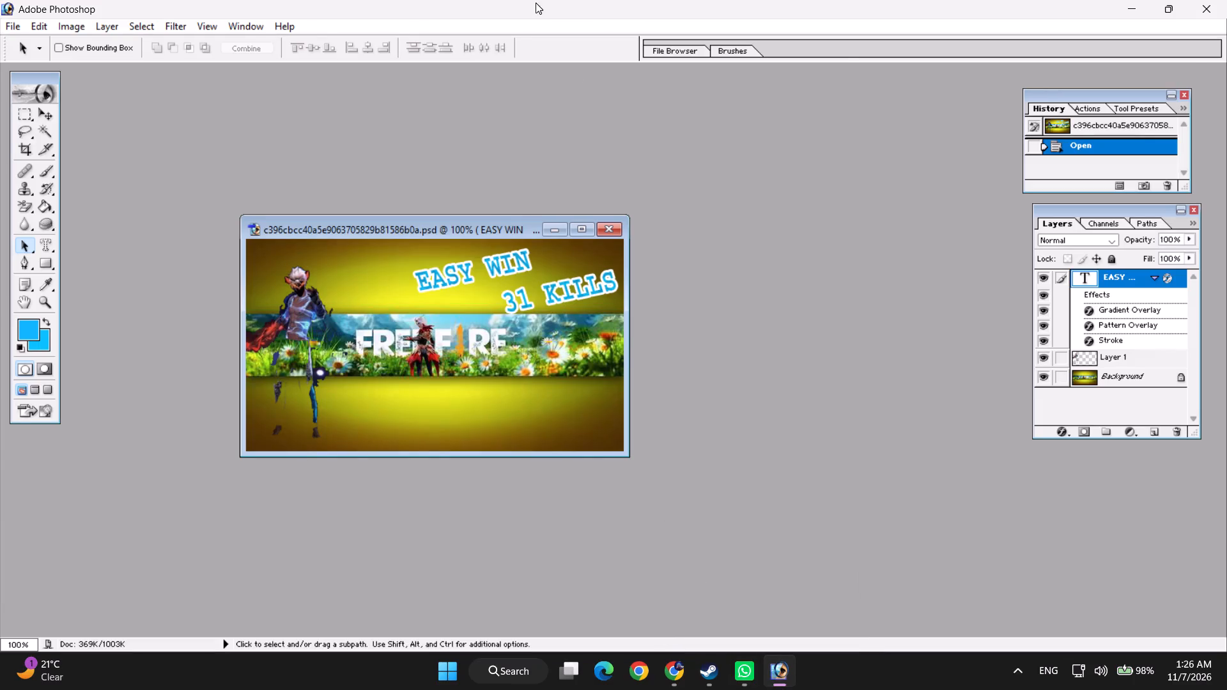
pyautogui.moveTo(536, 3); pyautogui.dragTo(708, 142)
pyautogui.doubleClick(31, 19)
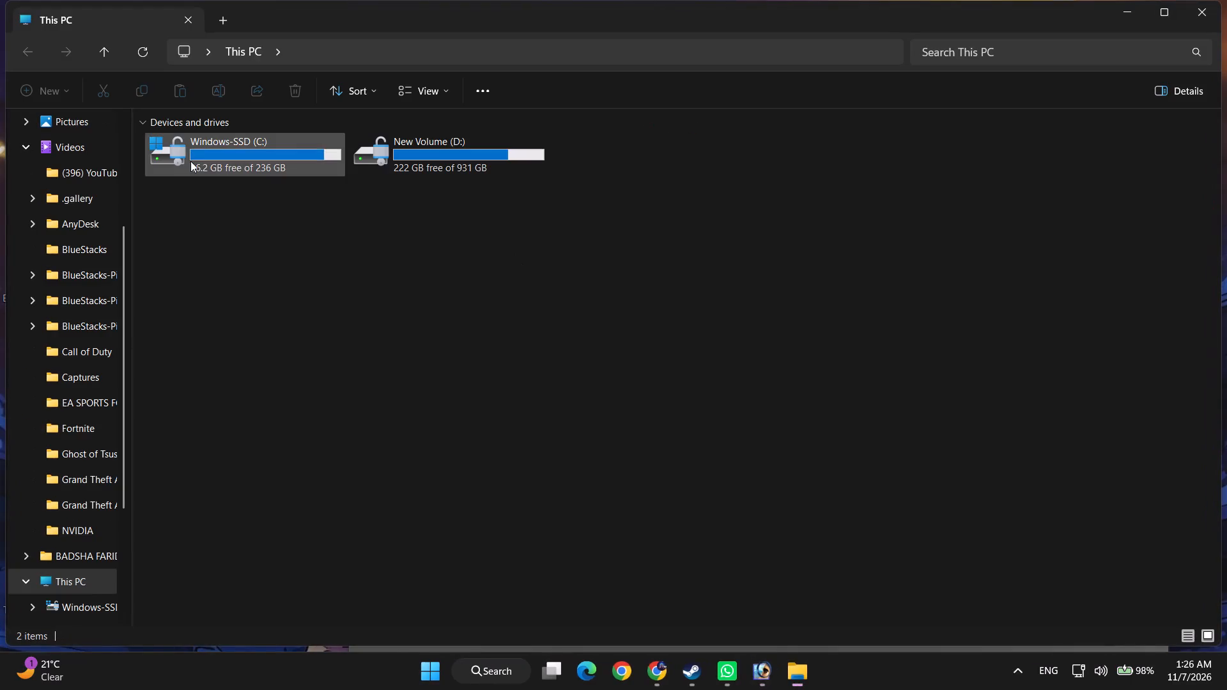
pyautogui.doubleClick(394, 159)
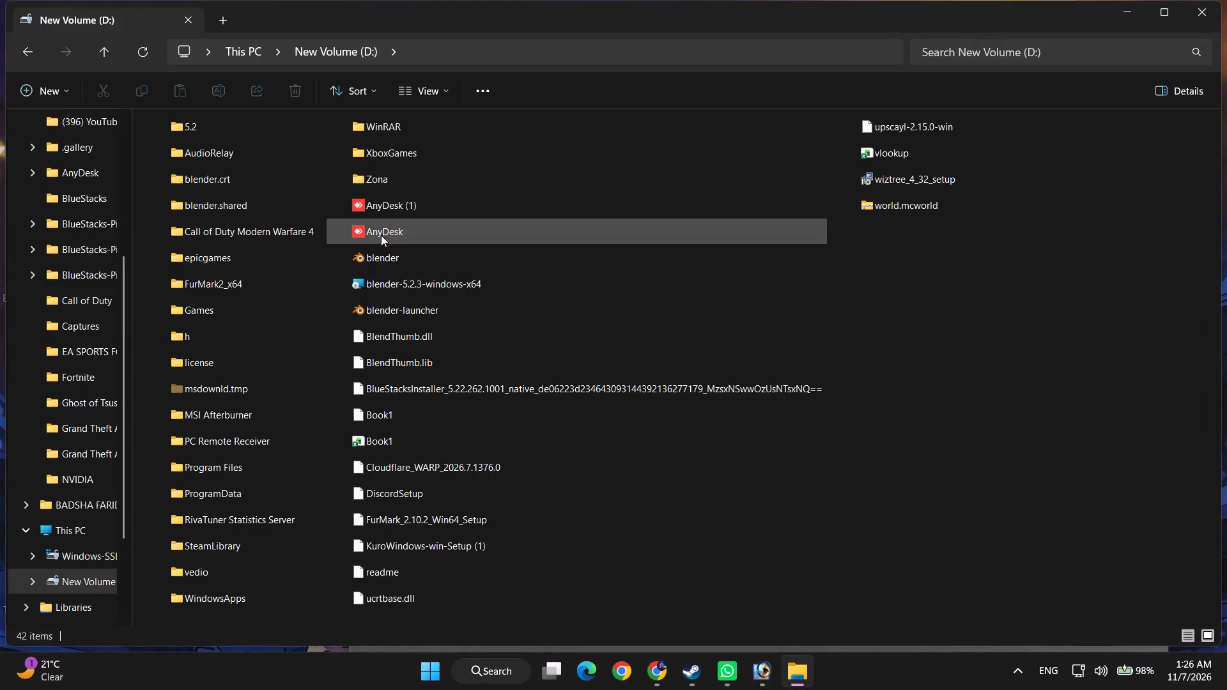
pyautogui.doubleClick(219, 562)
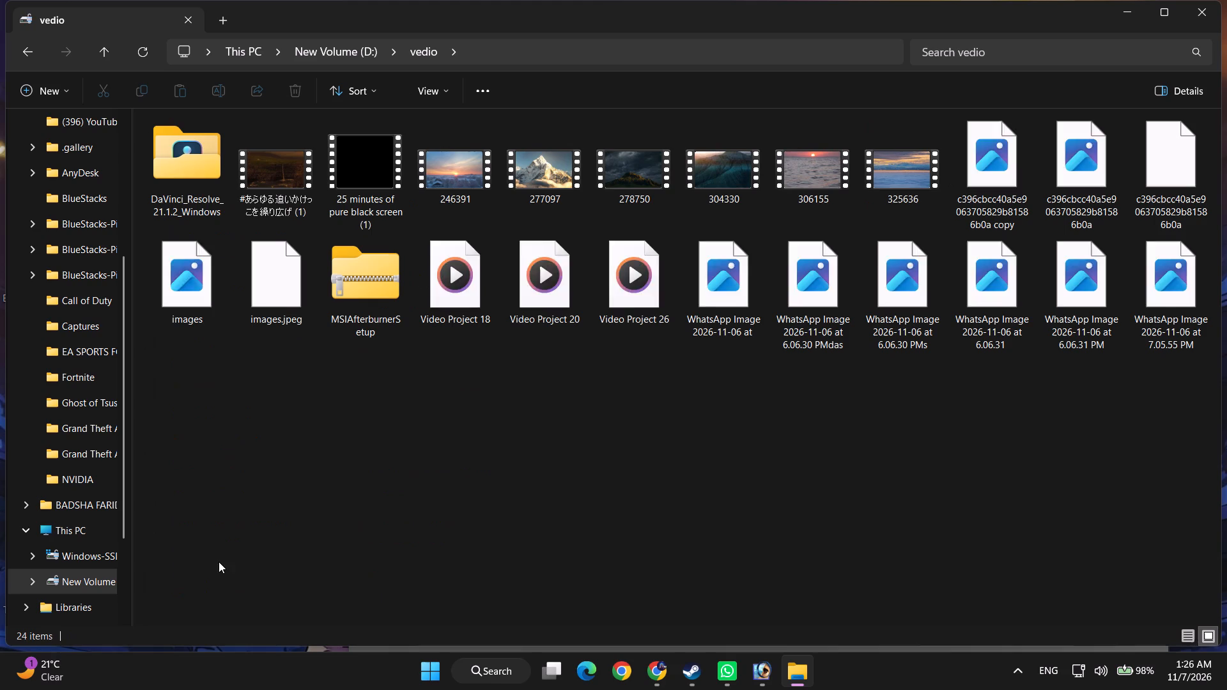
pyautogui.click(328, 482)
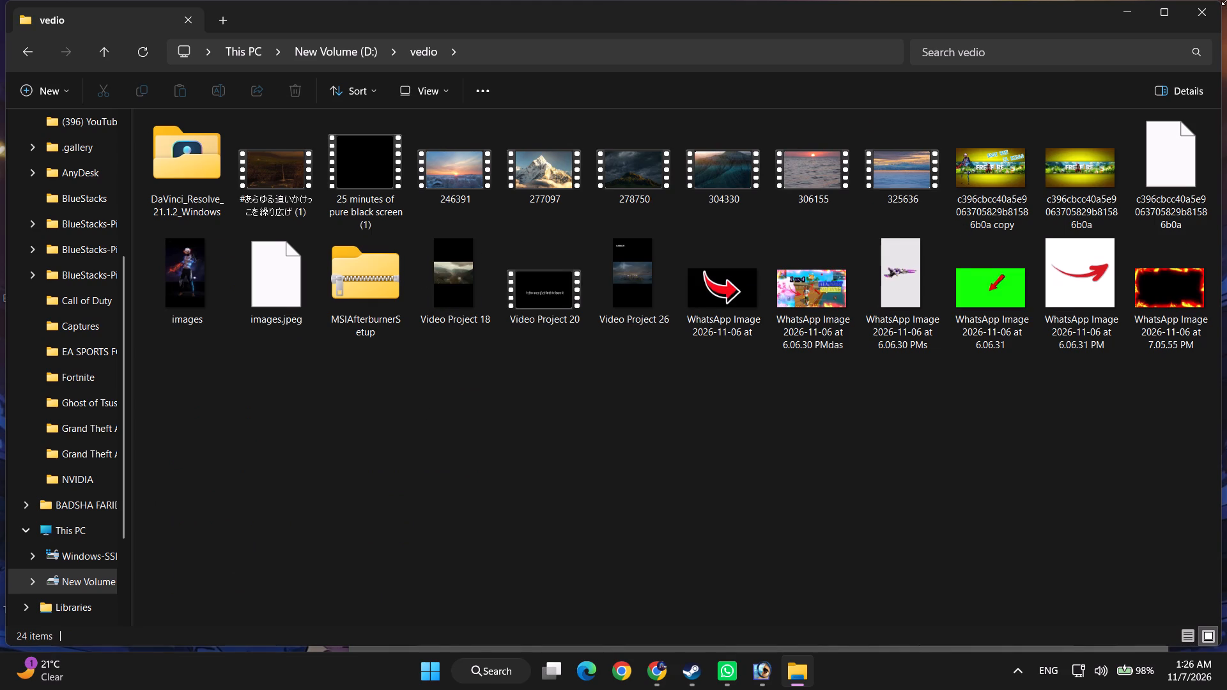
pyautogui.click(1210, 12)
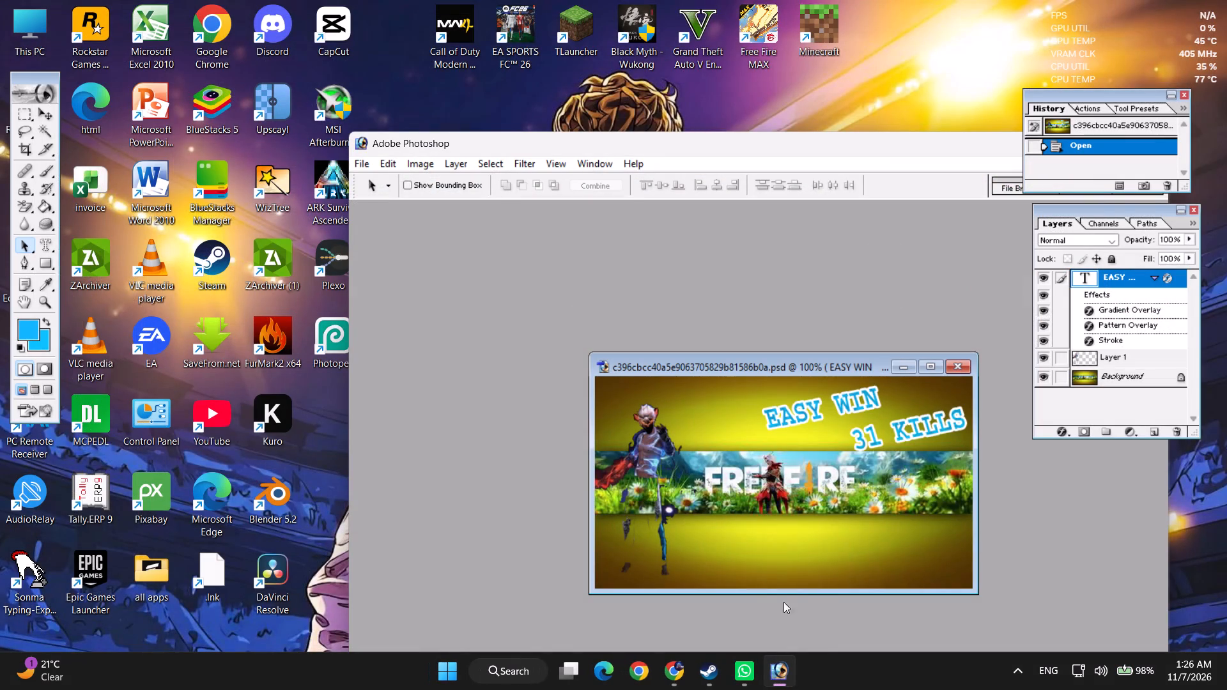
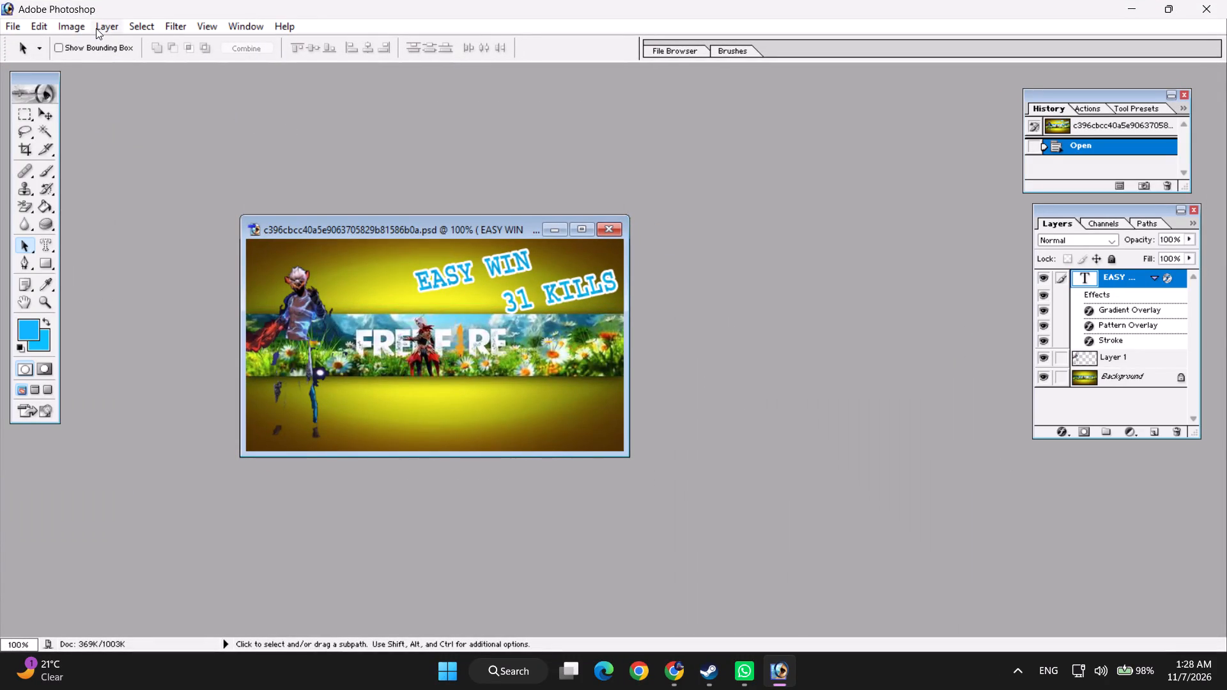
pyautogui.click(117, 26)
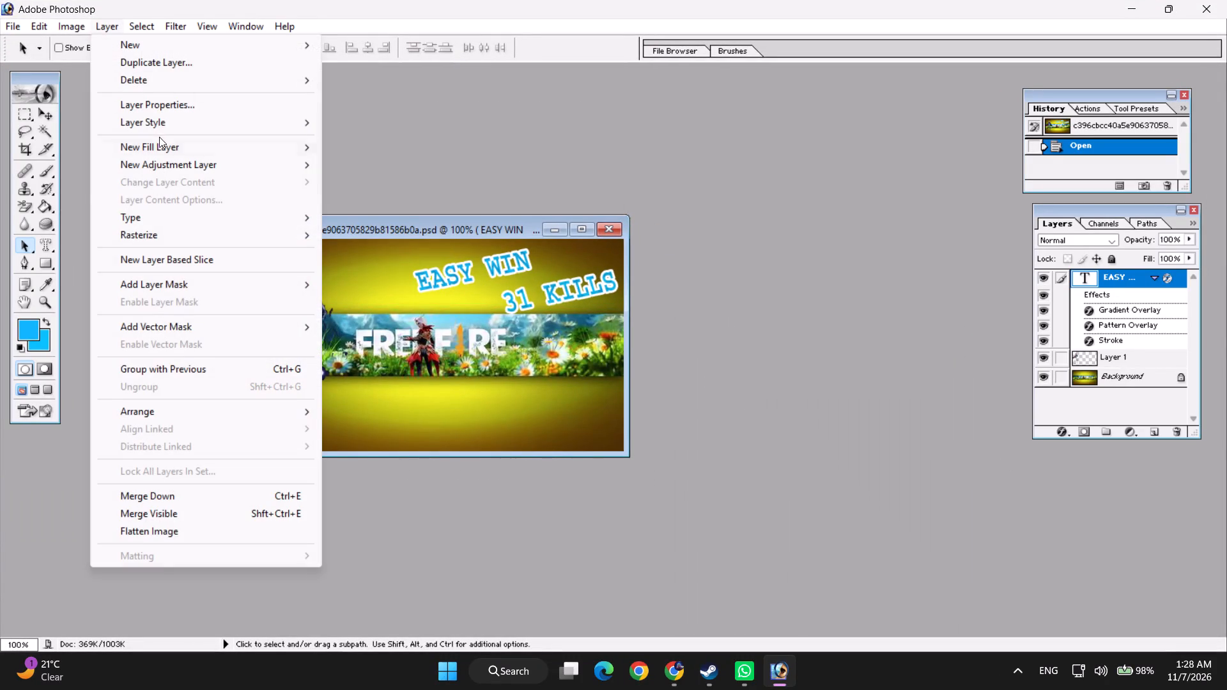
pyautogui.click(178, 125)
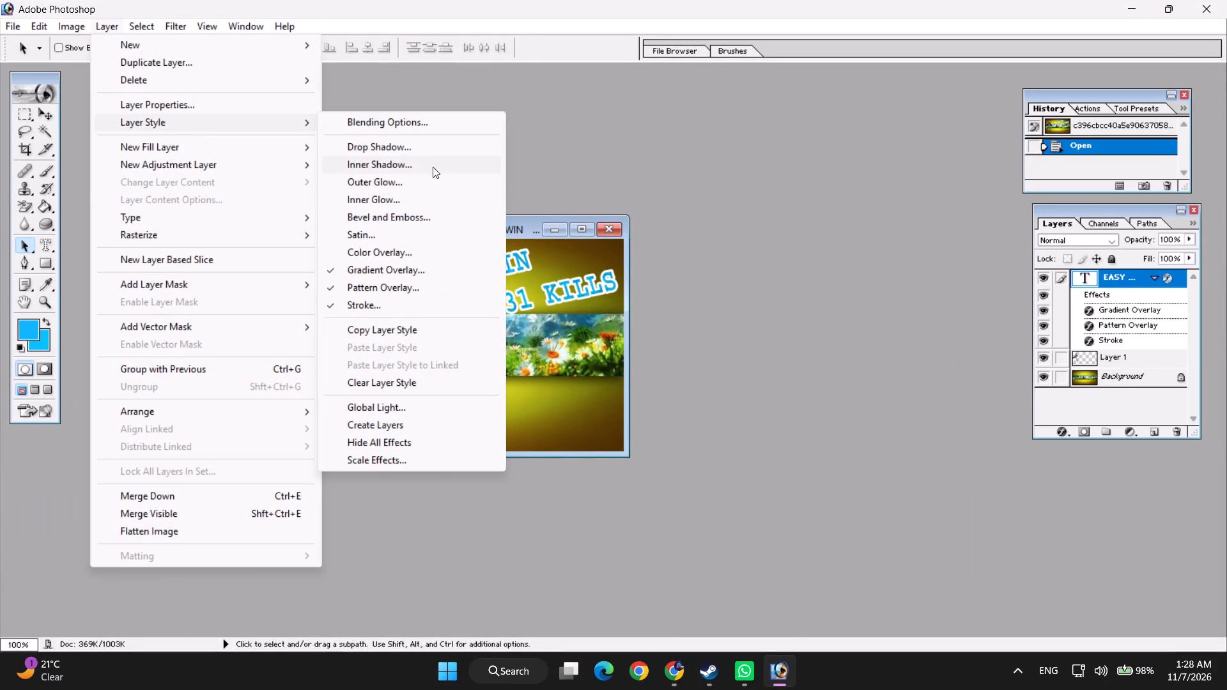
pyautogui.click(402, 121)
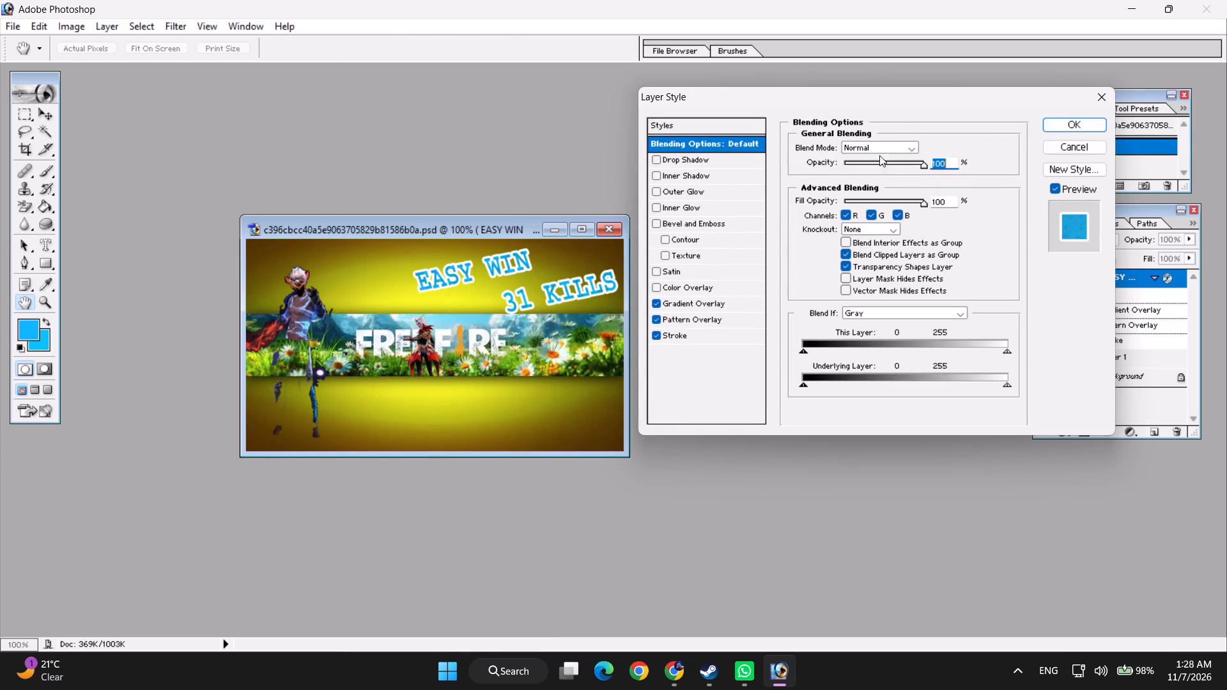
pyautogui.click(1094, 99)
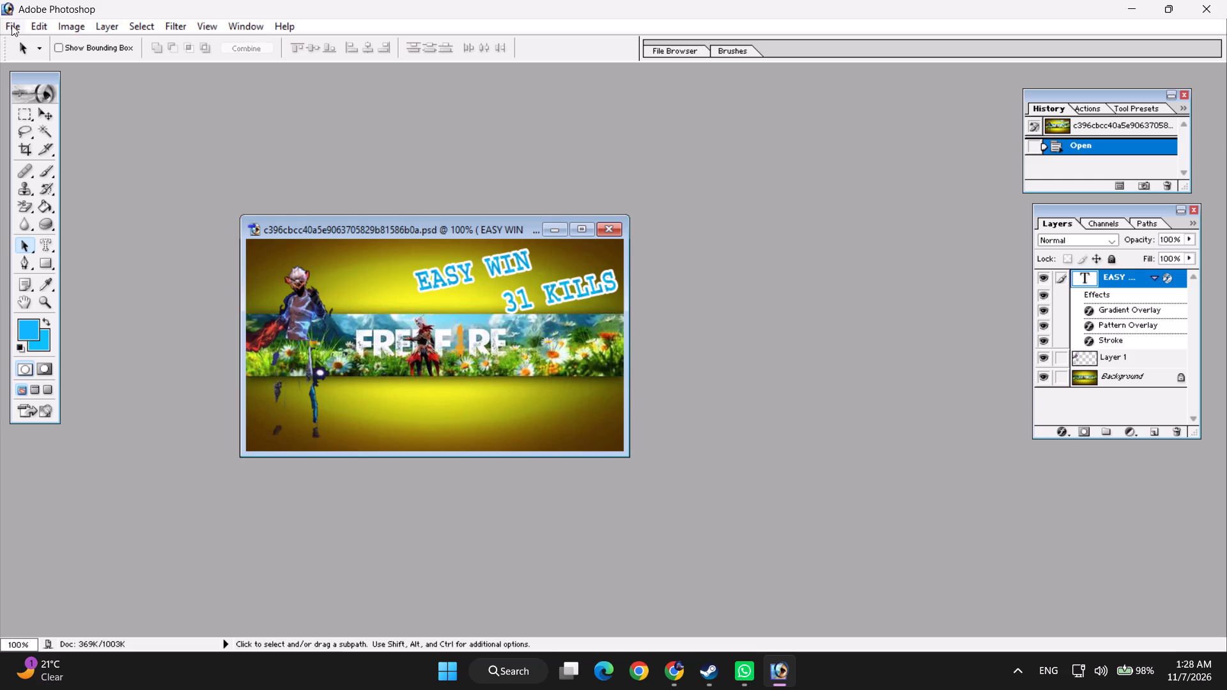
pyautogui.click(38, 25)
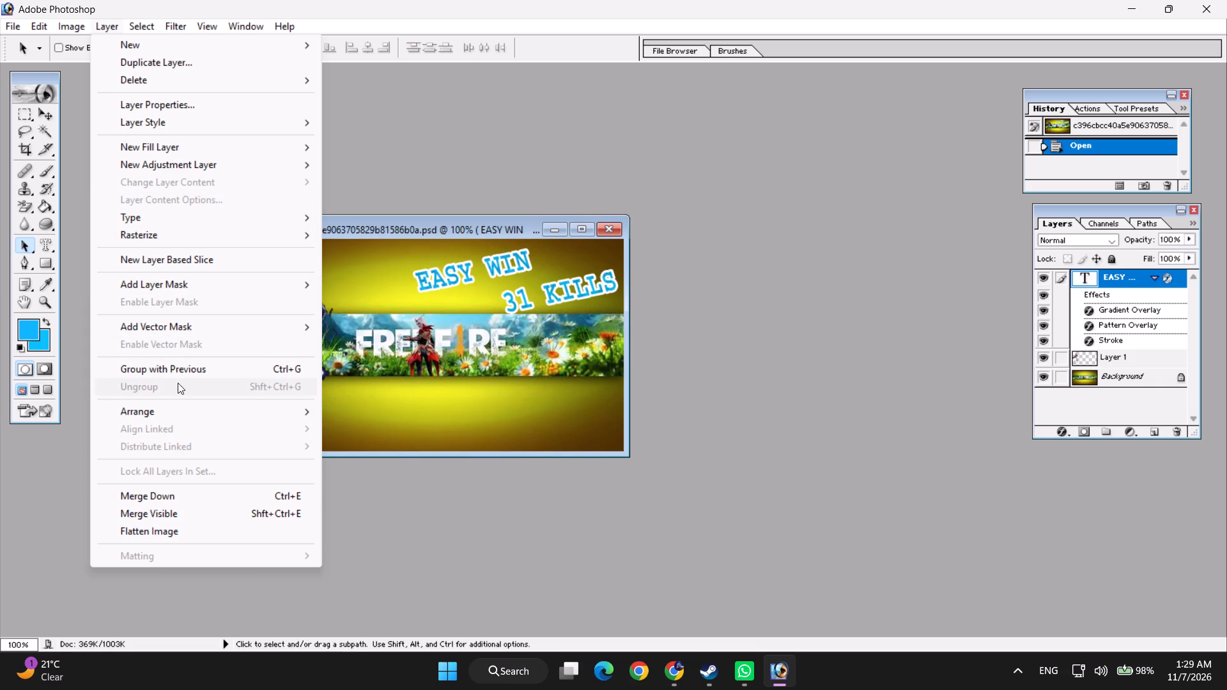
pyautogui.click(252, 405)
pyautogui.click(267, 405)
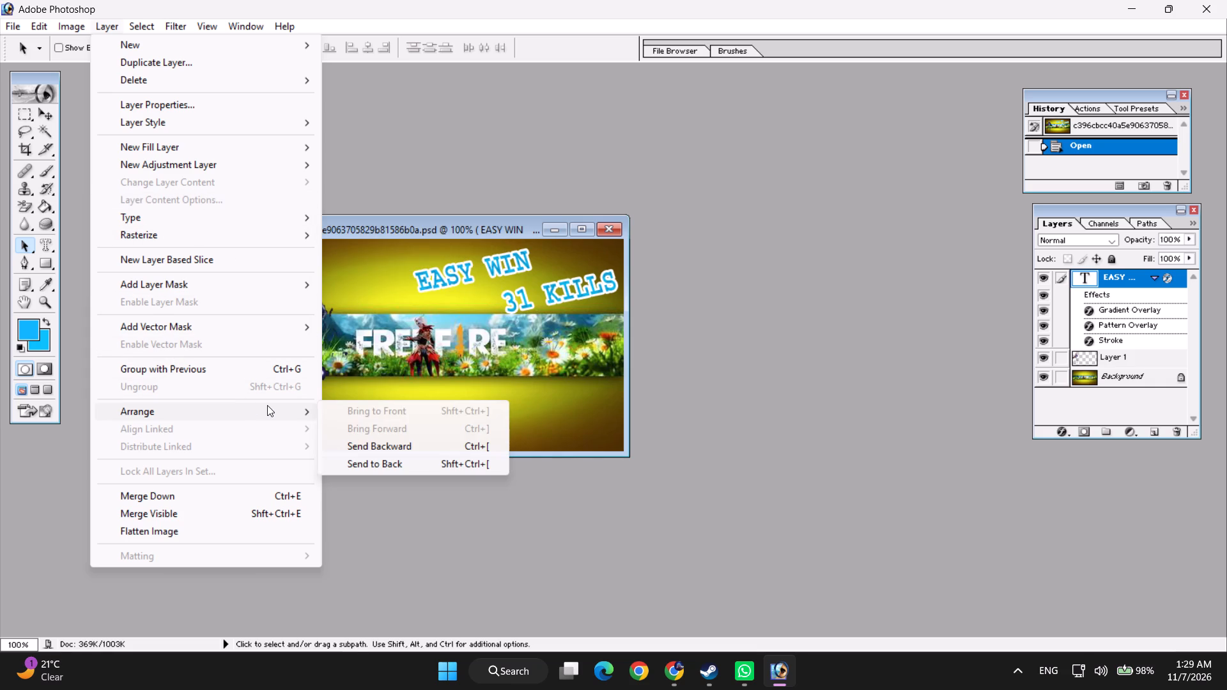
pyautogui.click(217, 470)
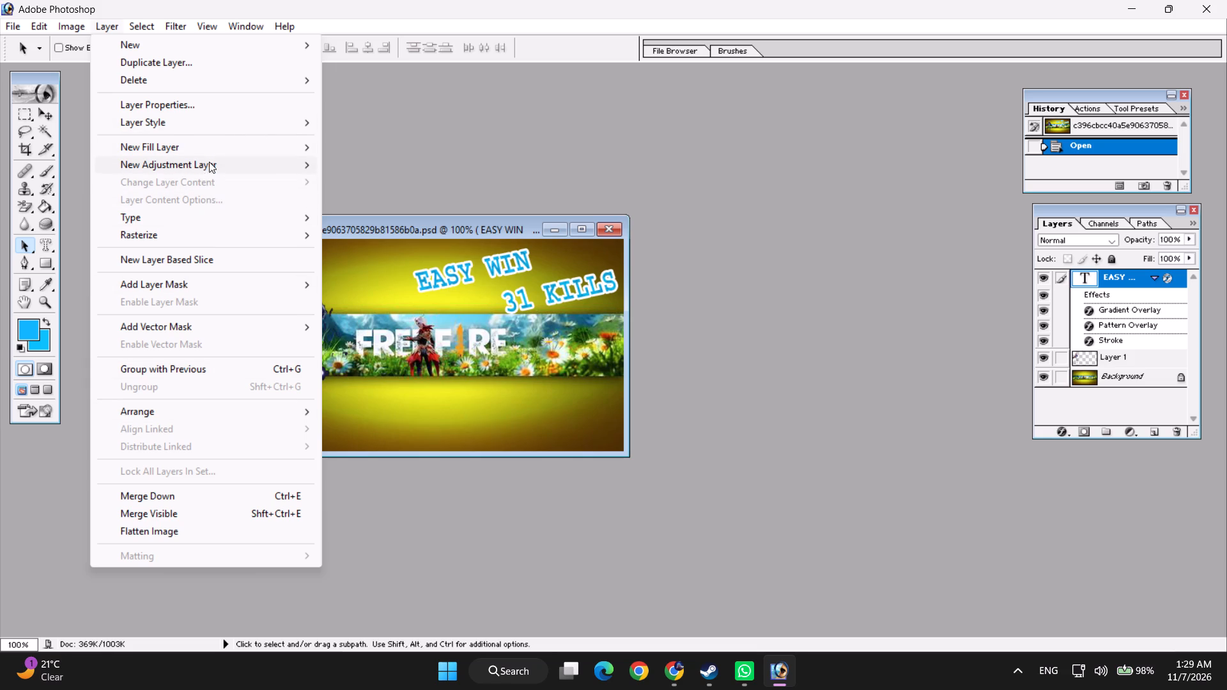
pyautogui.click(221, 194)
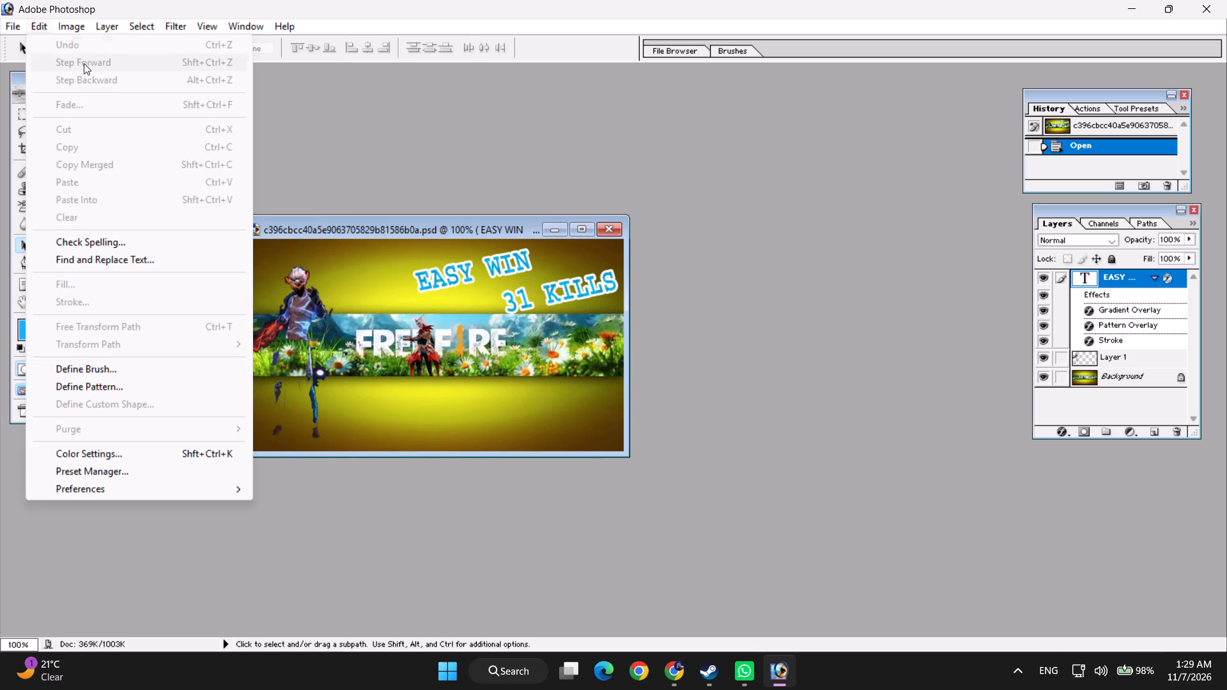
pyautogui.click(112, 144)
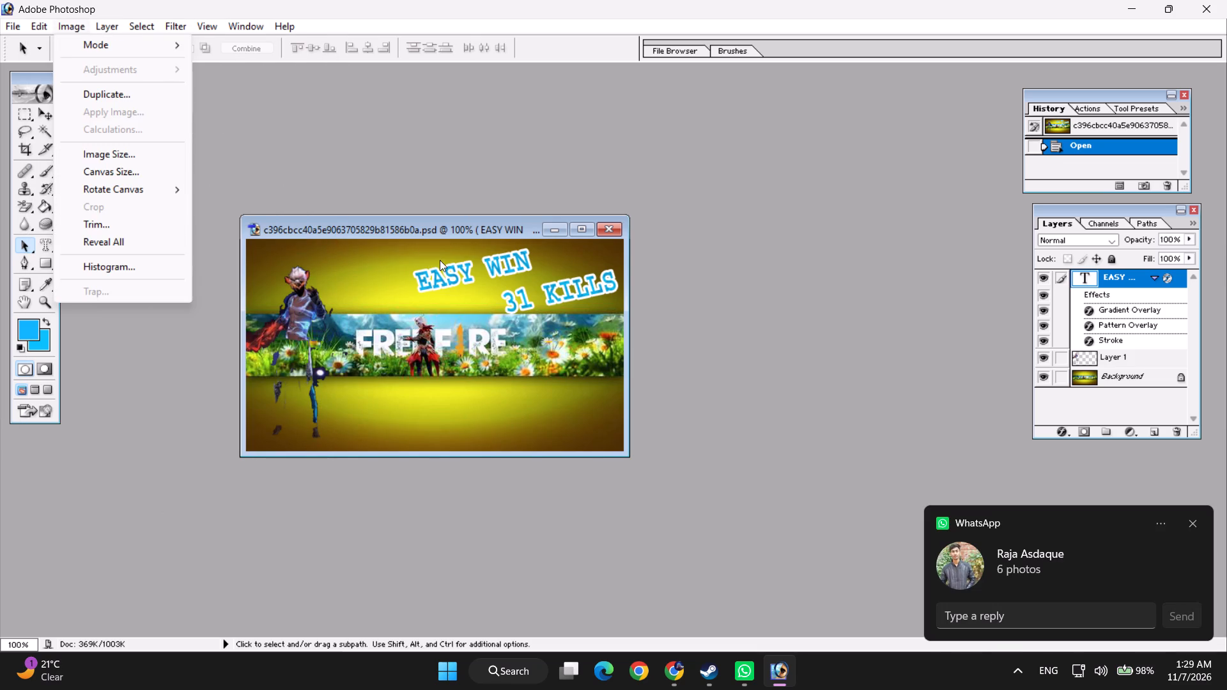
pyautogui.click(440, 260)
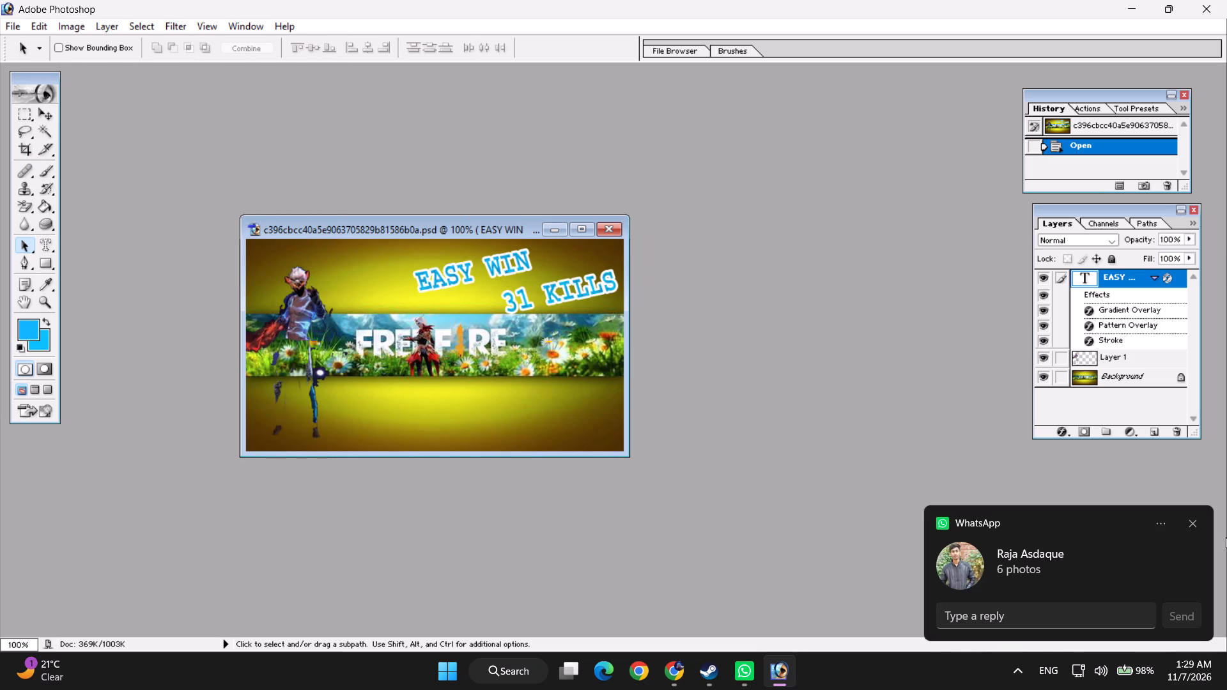